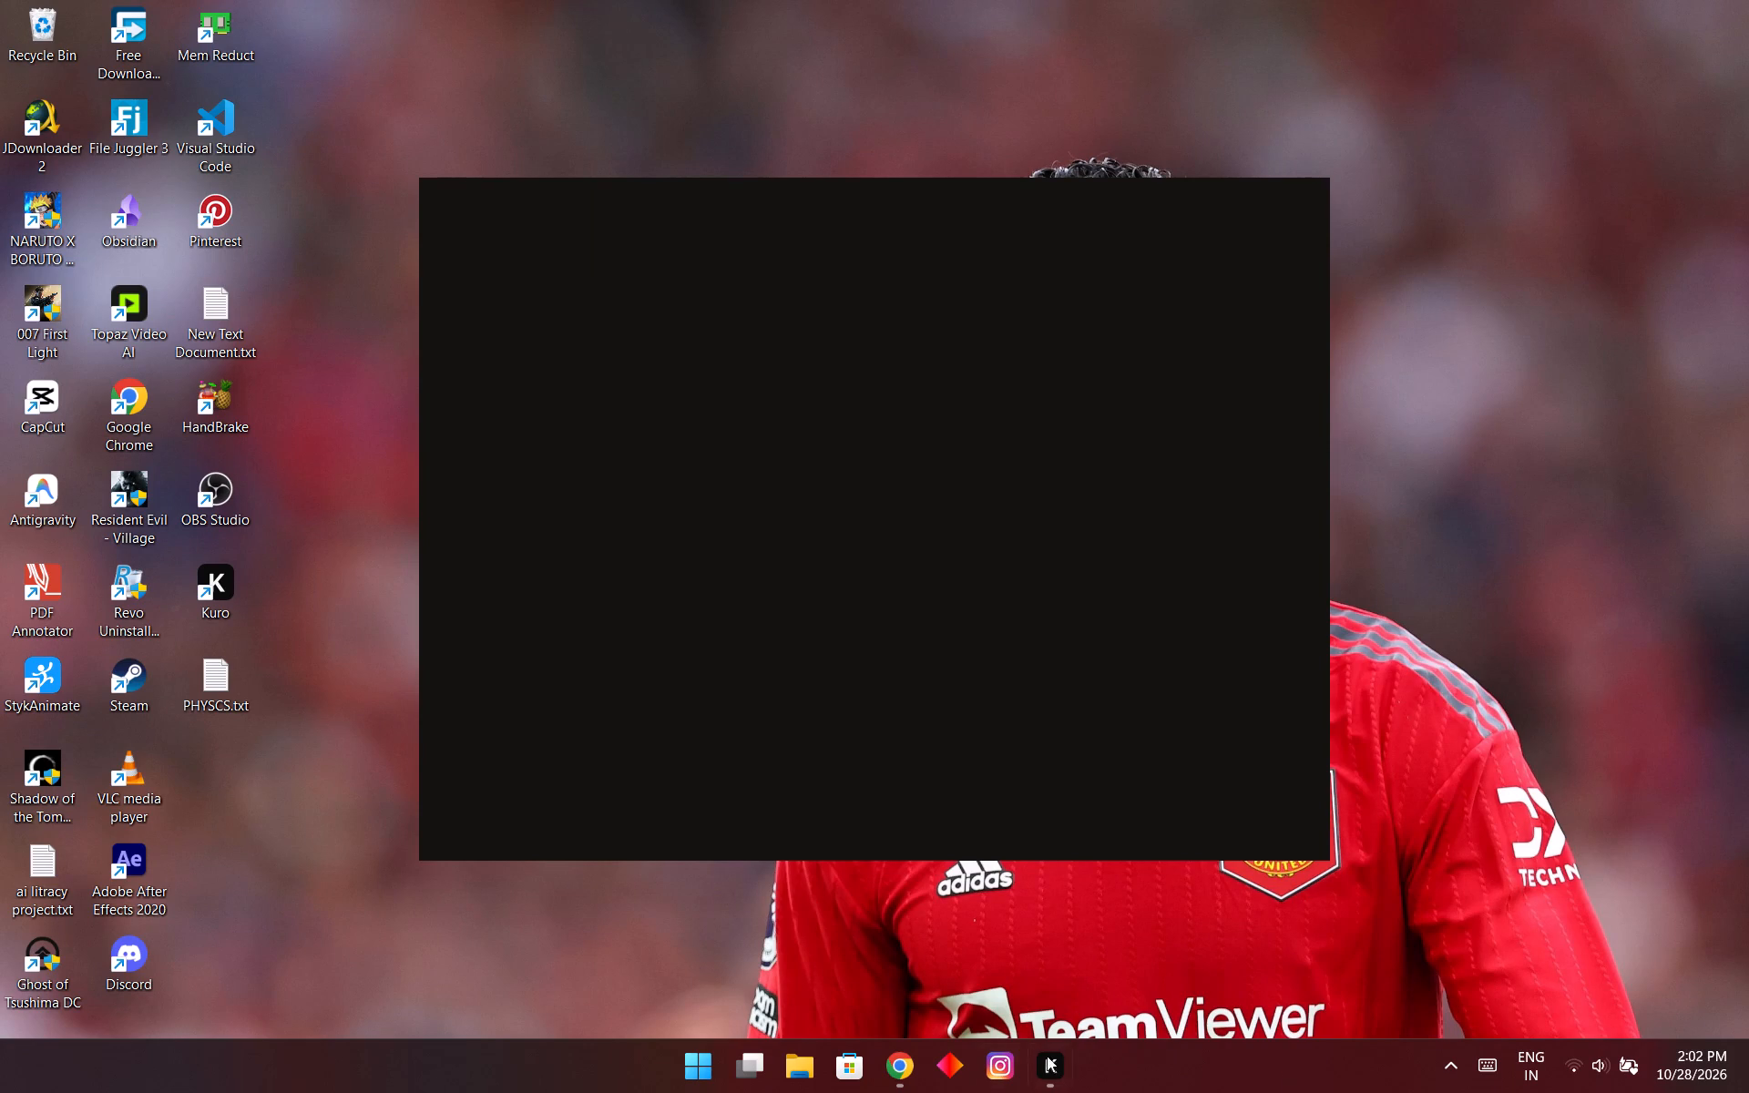
Switch to Google Chrome and replace the suspended Doraemon tab with the YouTube Studio channel dashboard in a new tab.
{"action": "left_click", "coordinate": [896, 1074]}
{"action": "left_click", "coordinate": [328, 19]}
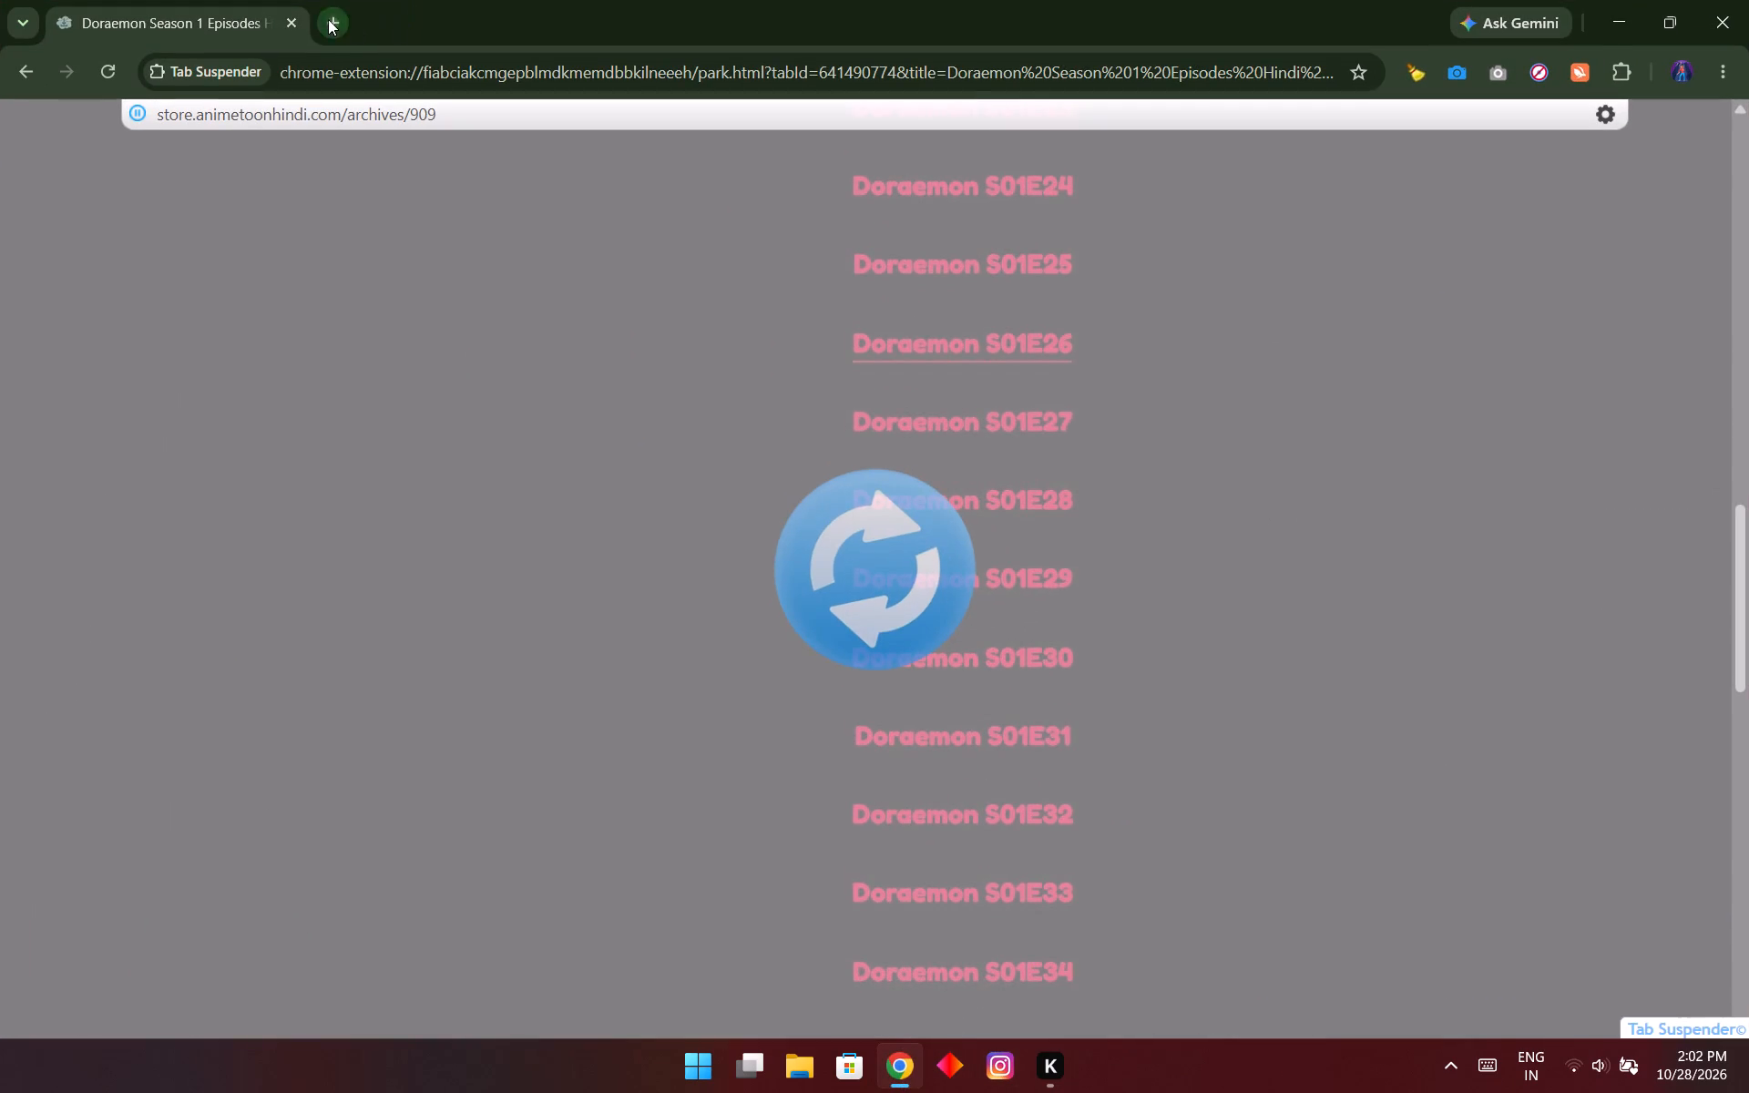
{"action": "left_click", "coordinate": [293, 25]}
{"action": "left_click", "coordinate": [287, 710]}
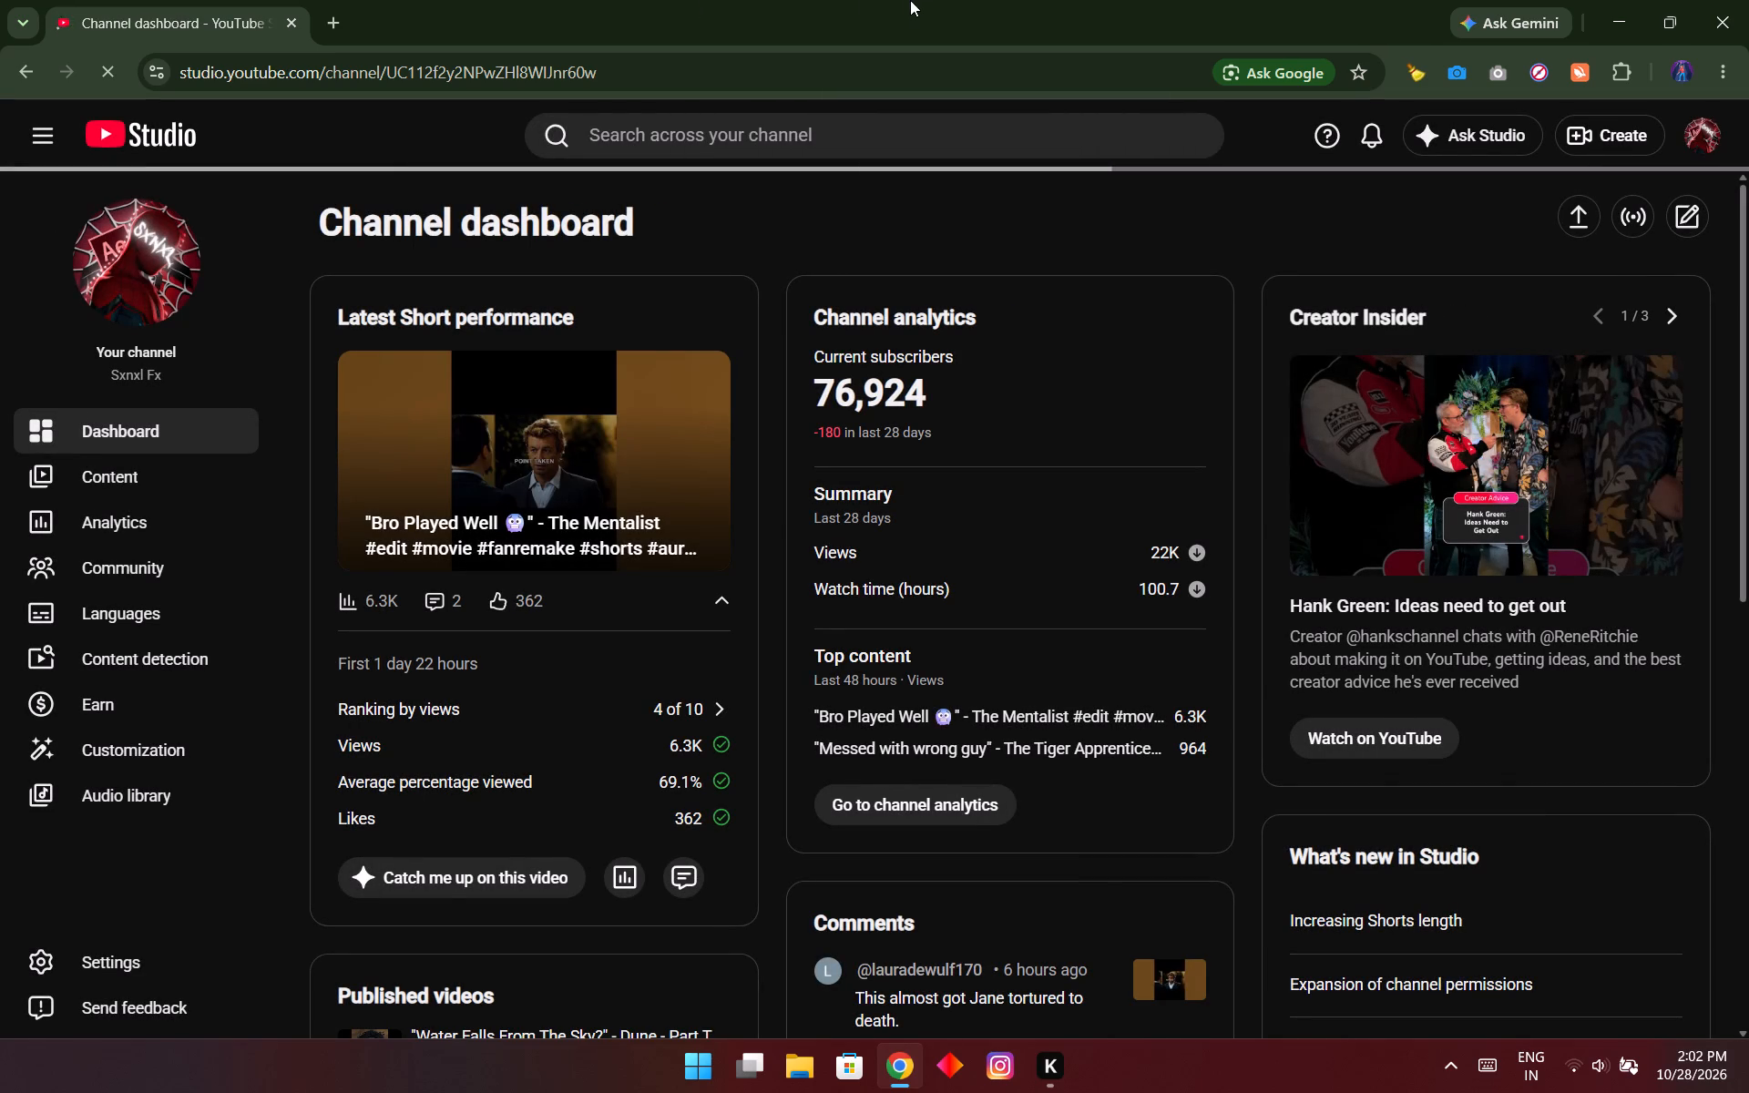
Examine the channel dashboard and the latest Short's video analytics, including its realtime performance report.
{"action": "scroll", "coordinate": [499, 696], "scroll_direction": "down", "scroll_amount": 4}
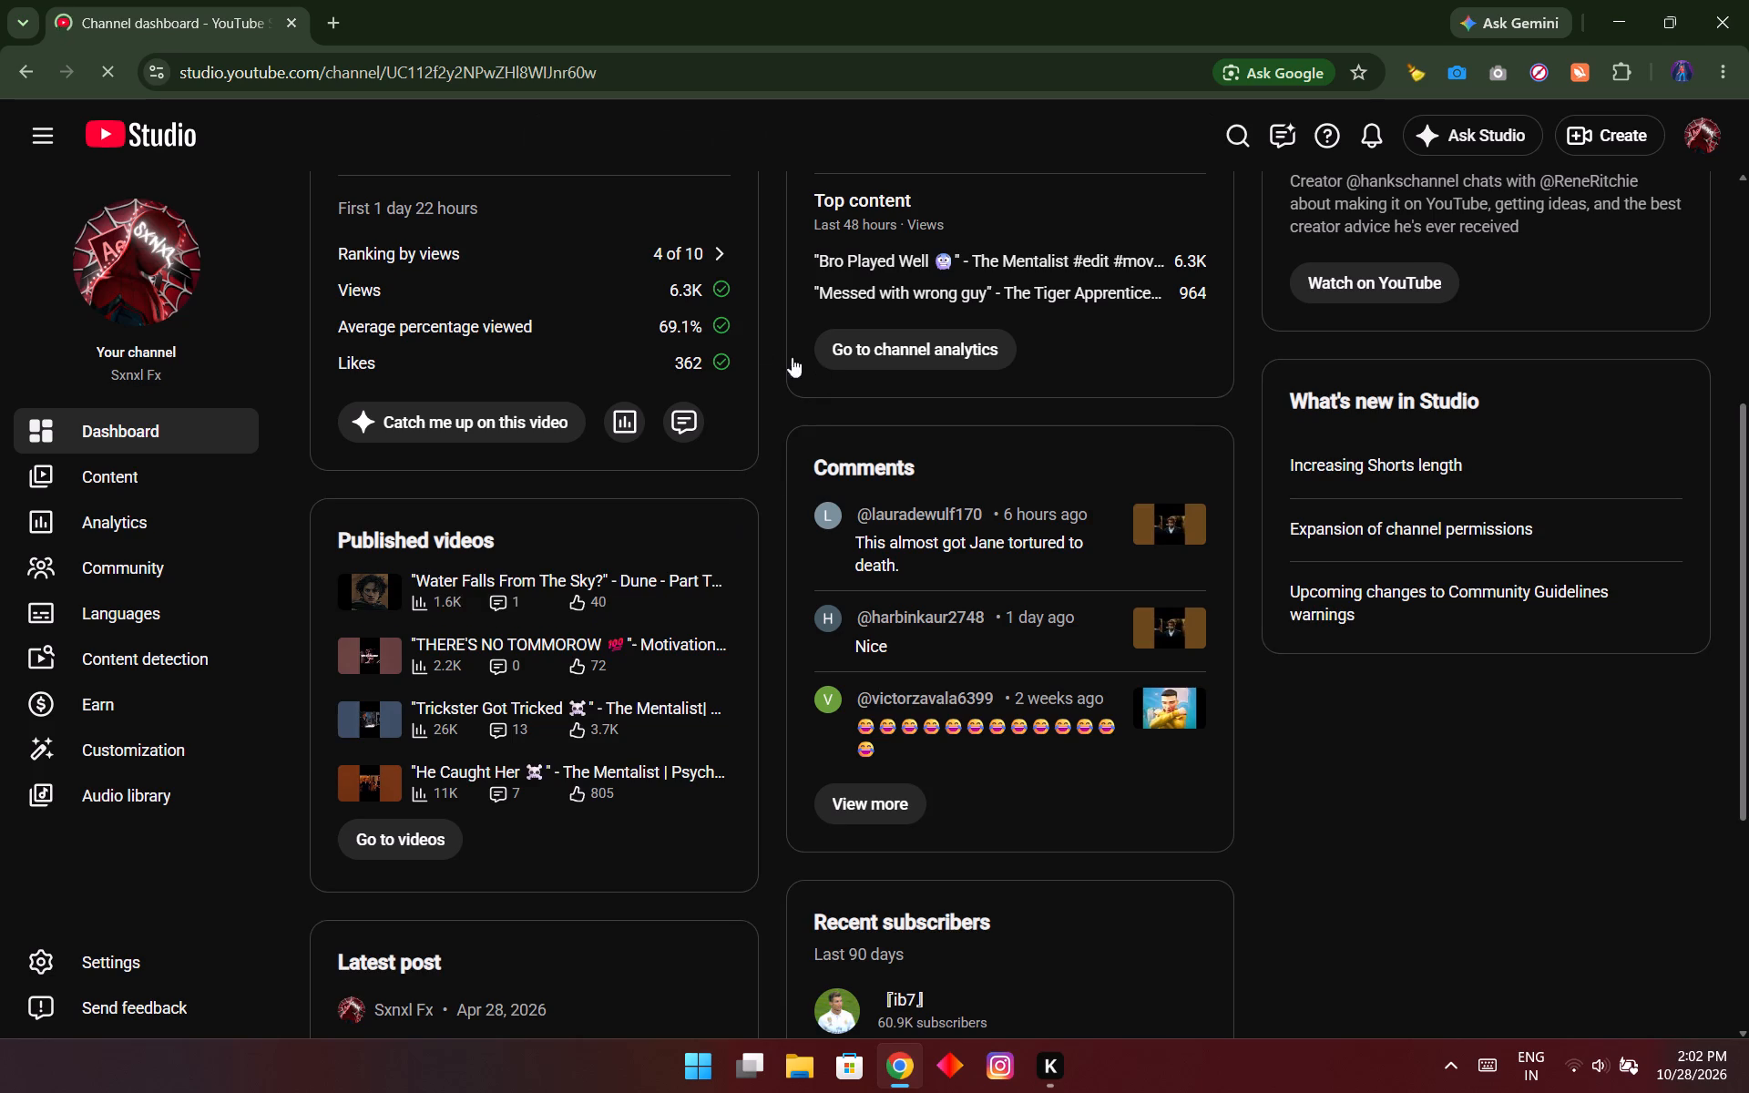
{"action": "scroll", "coordinate": [729, 339], "scroll_direction": "up", "scroll_amount": 1}
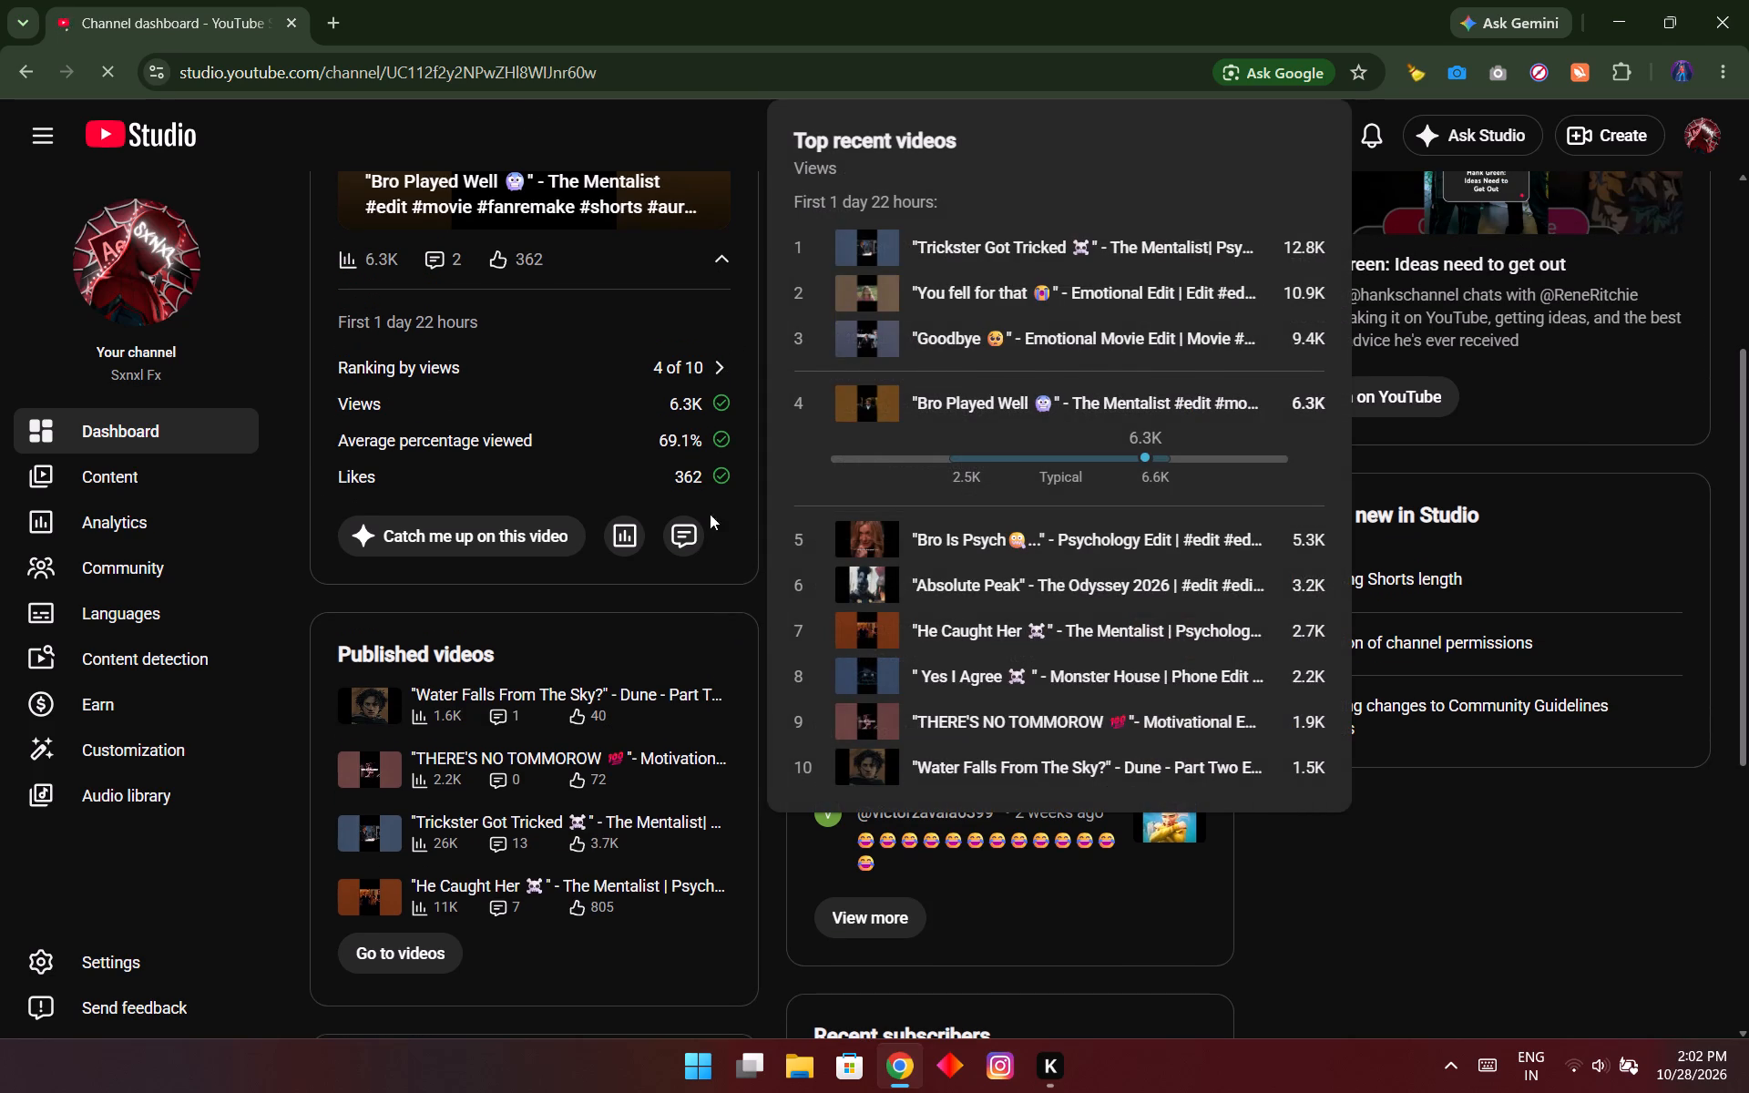
{"action": "left_click", "coordinate": [630, 535]}
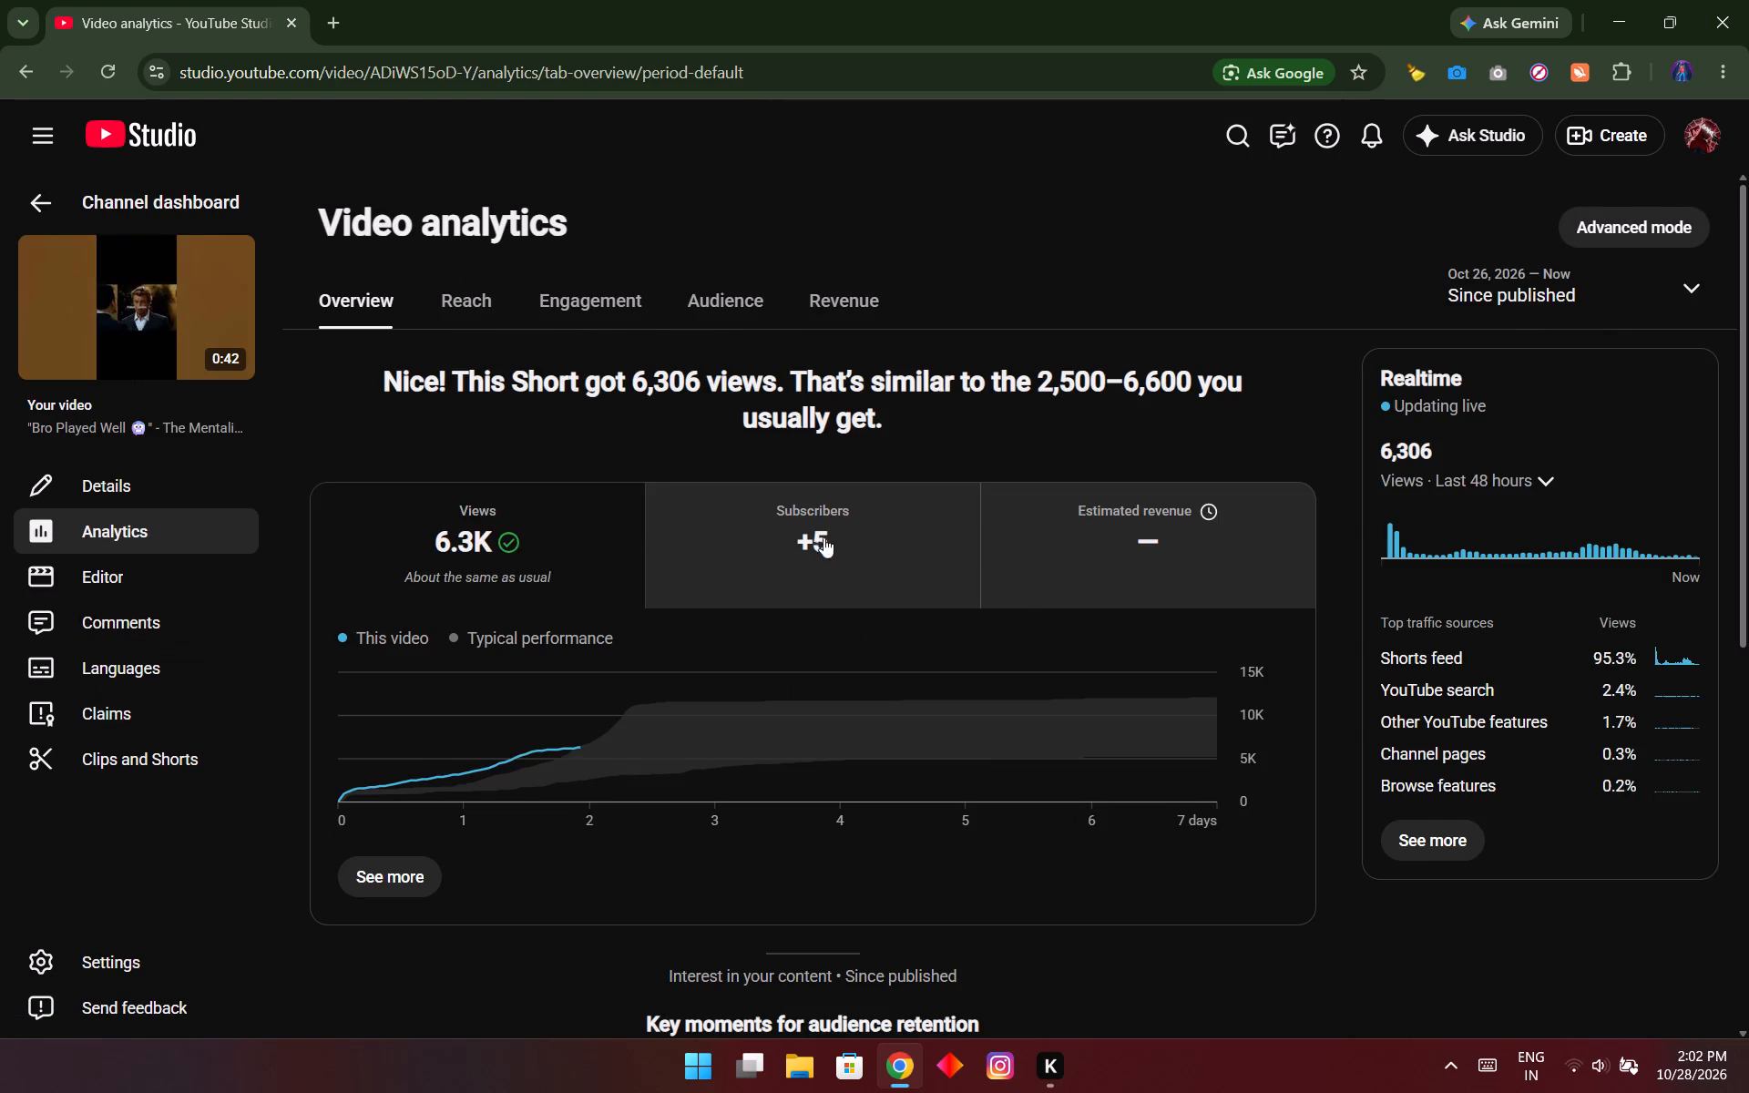
{"action": "scroll", "coordinate": [823, 537], "scroll_direction": "down", "scroll_amount": 1}
{"action": "scroll", "coordinate": [1158, 468], "scroll_direction": "down", "scroll_amount": 2}
{"action": "left_click", "coordinate": [1439, 495]}
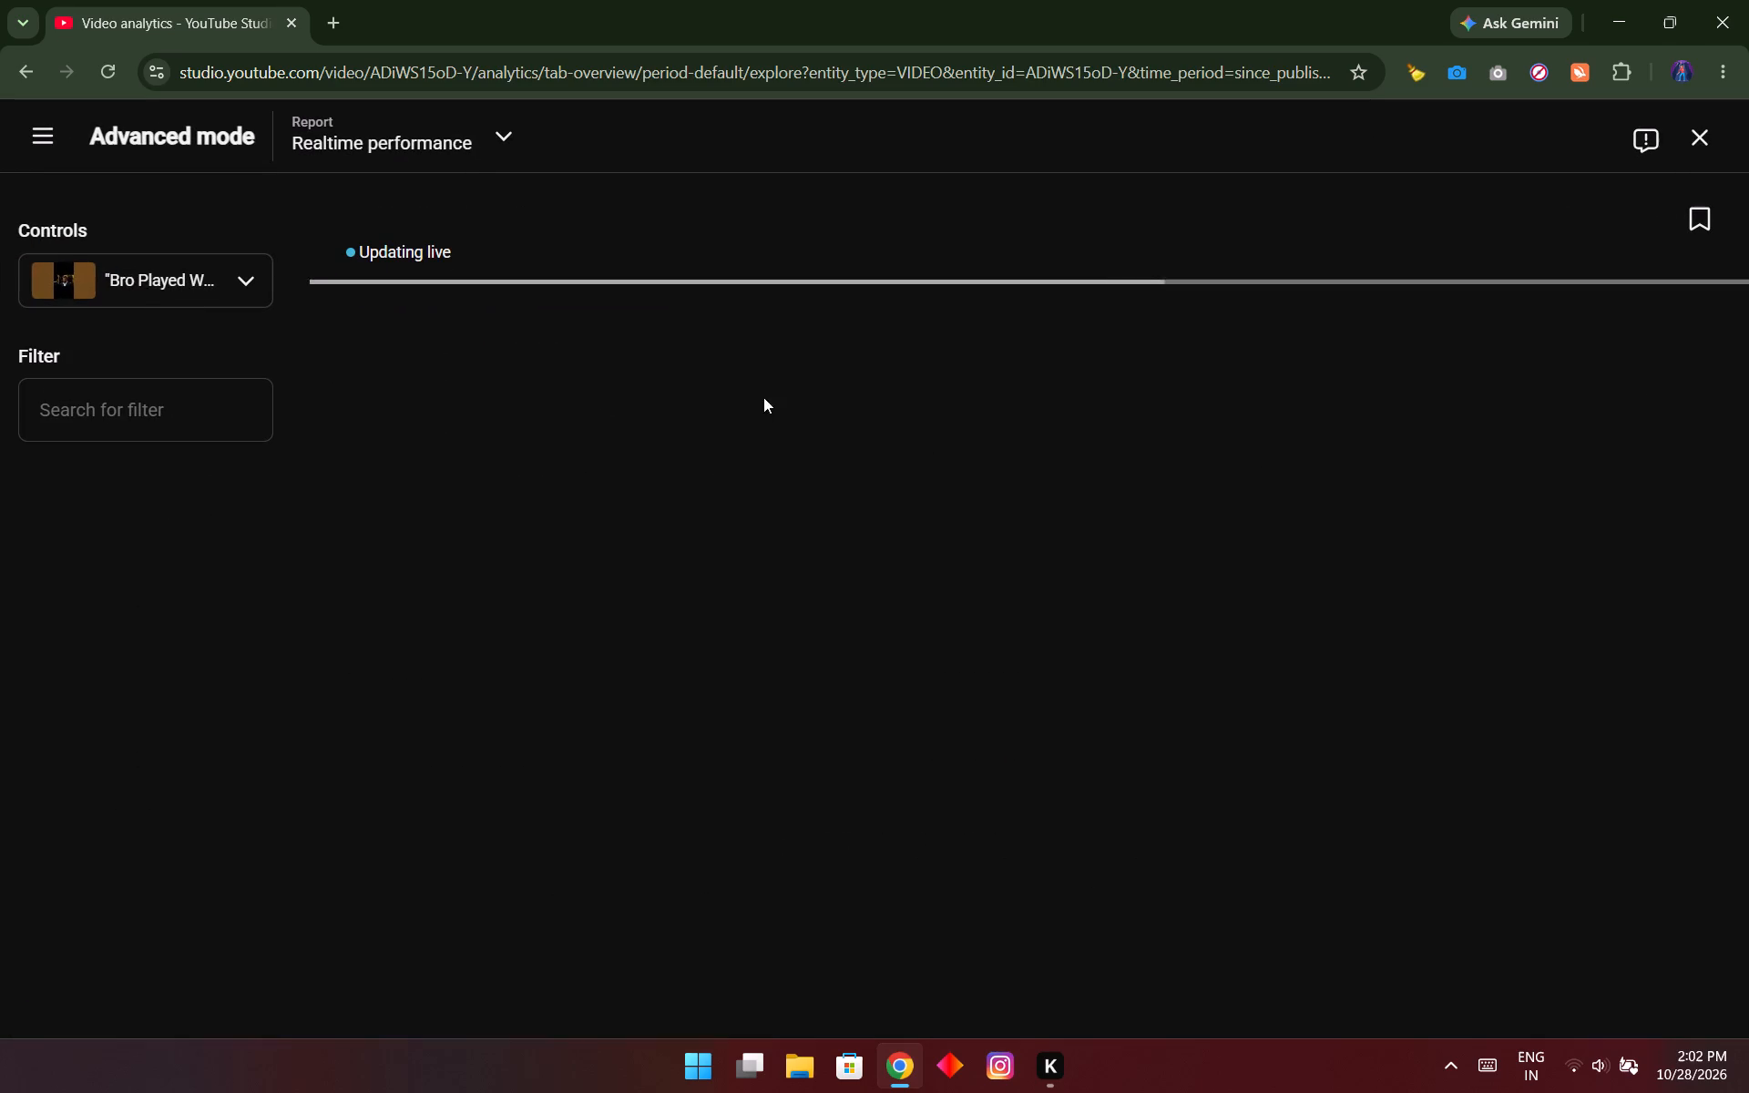
{"action": "left_click", "coordinate": [1718, 148]}
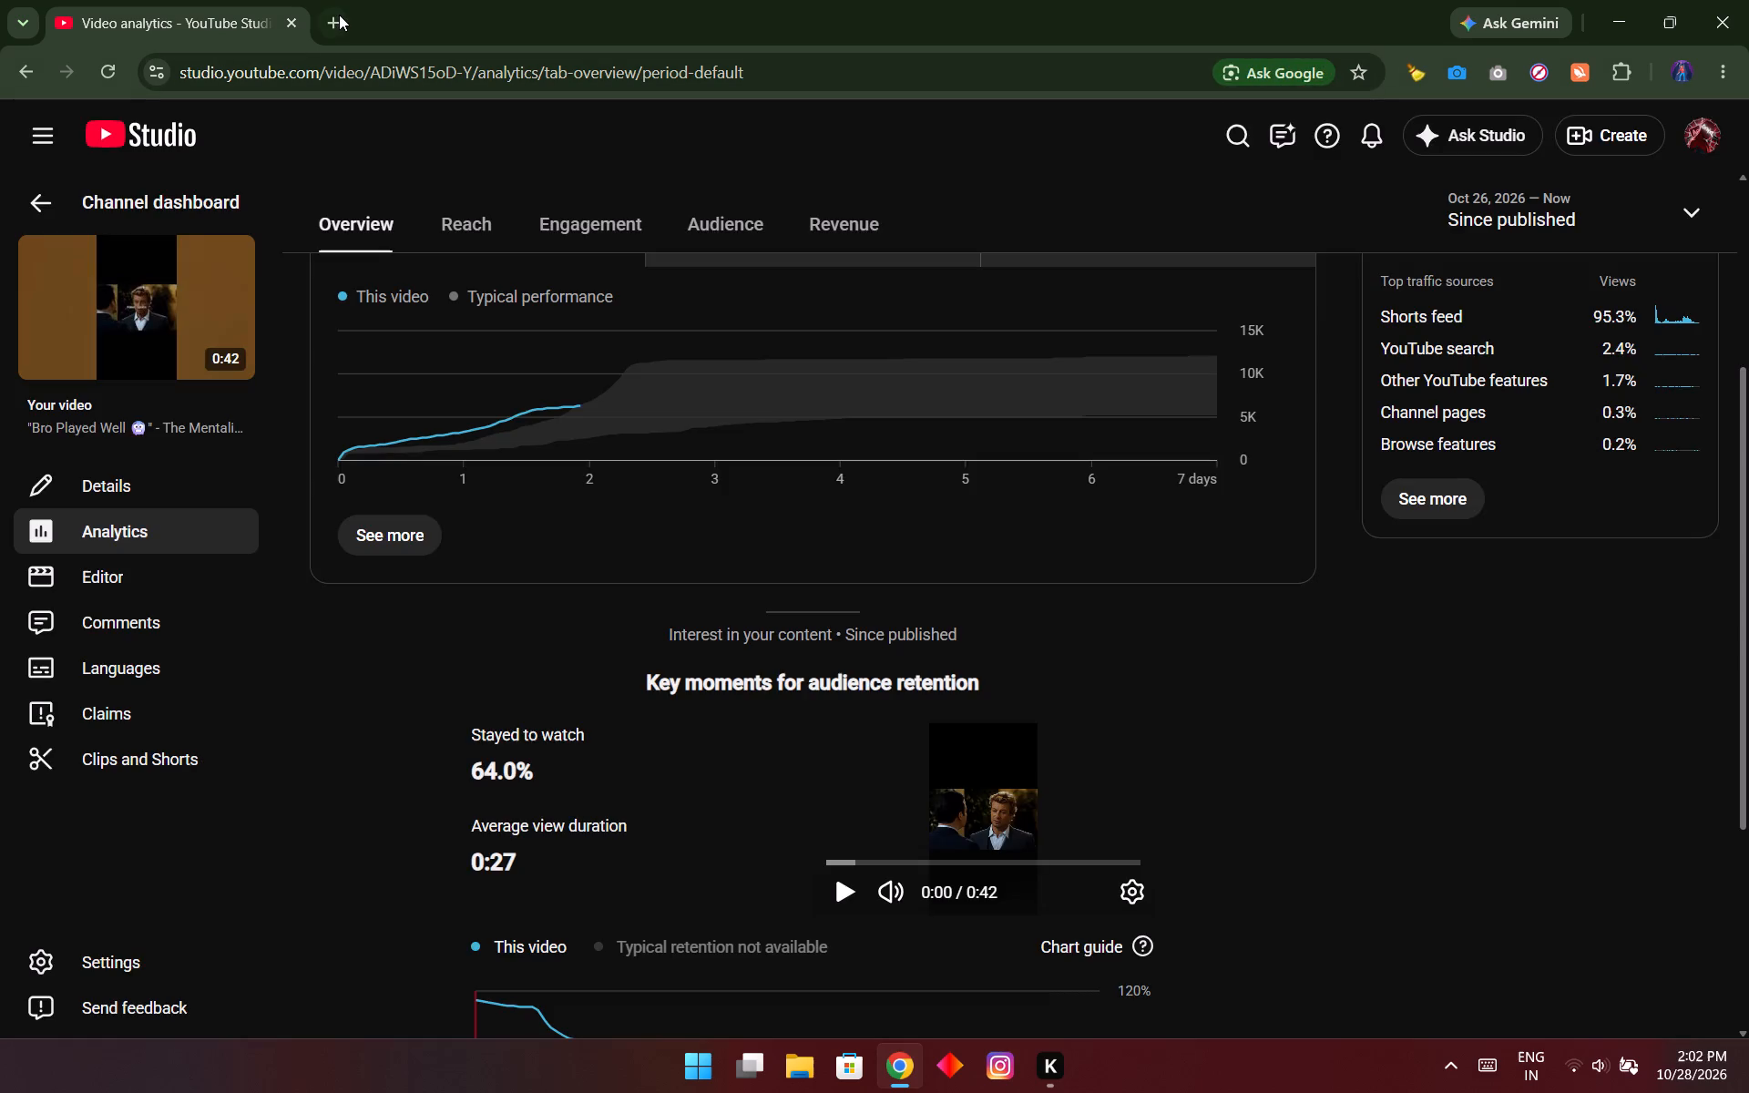
Close the video analytics tab and open Content Rewards from its shortcut in a new tab.
{"action": "left_click", "coordinate": [339, 15]}
{"action": "left_click", "coordinate": [289, 23]}
{"action": "left_click", "coordinate": [497, 80]}
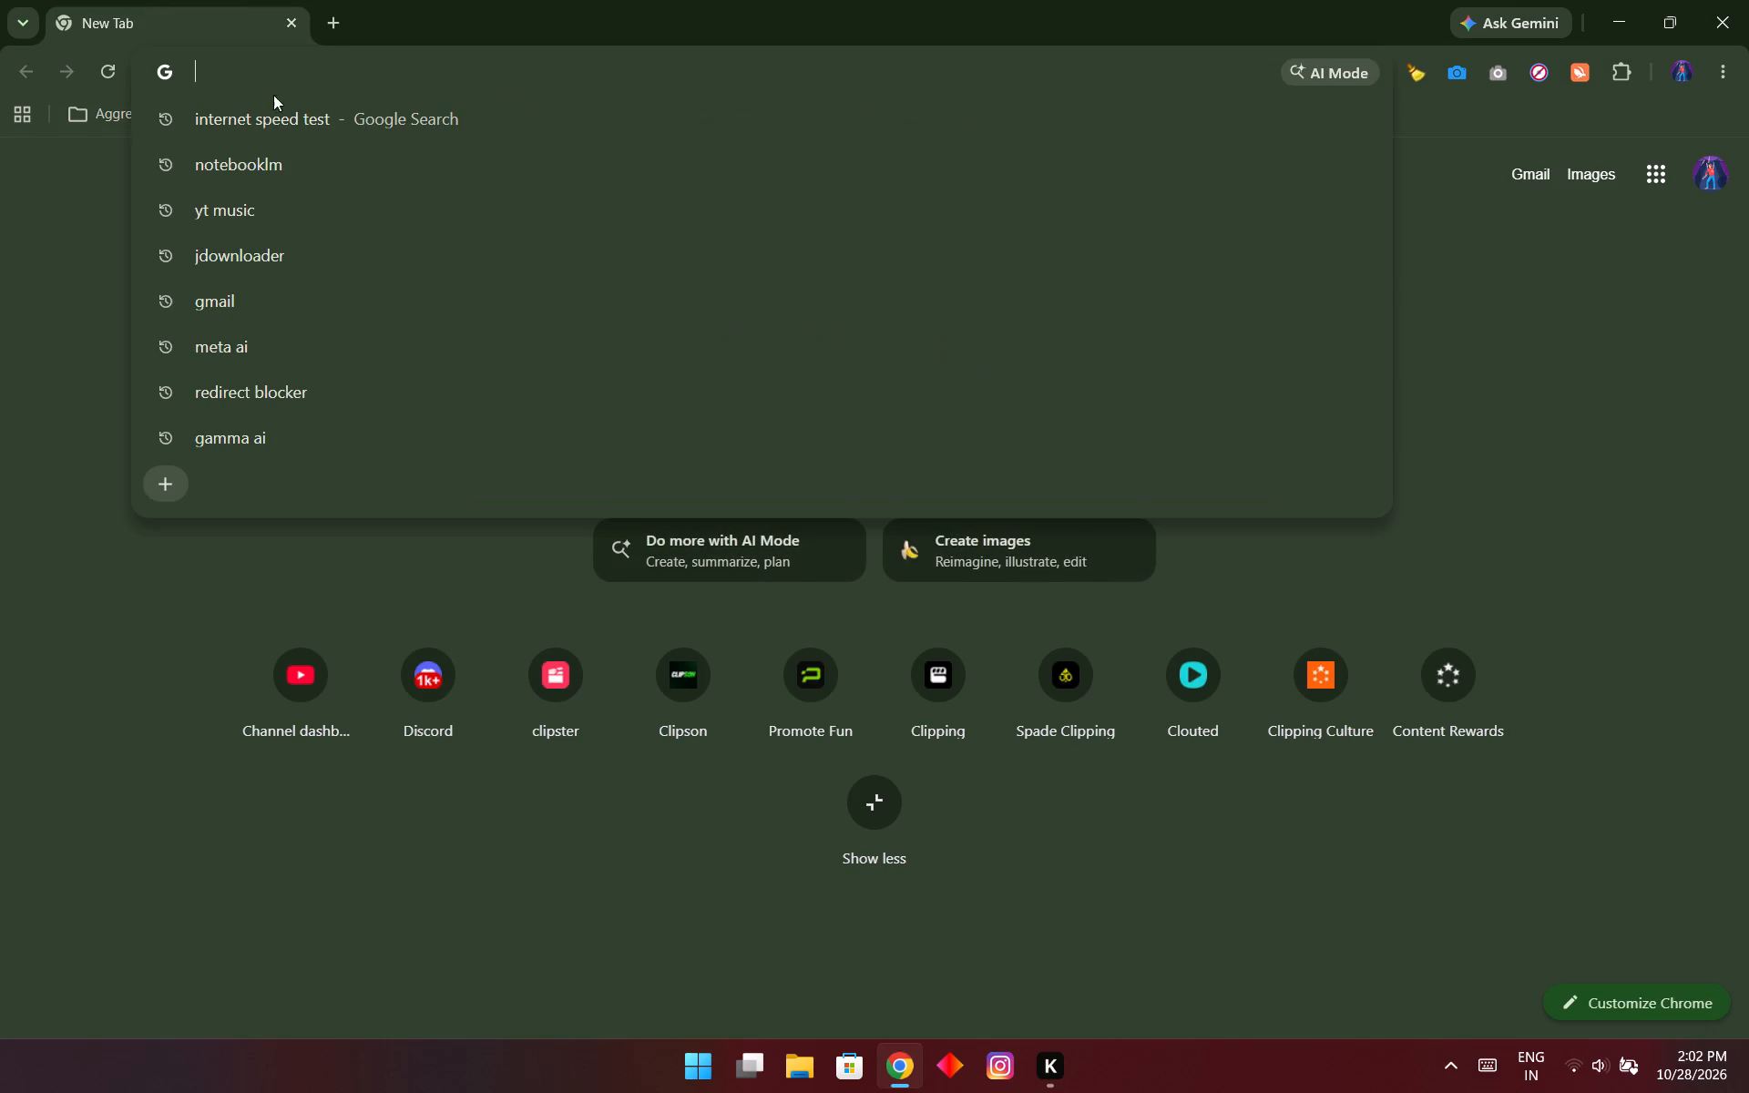
{"action": "left_click", "coordinate": [125, 355]}
{"action": "left_click", "coordinate": [1437, 352]}
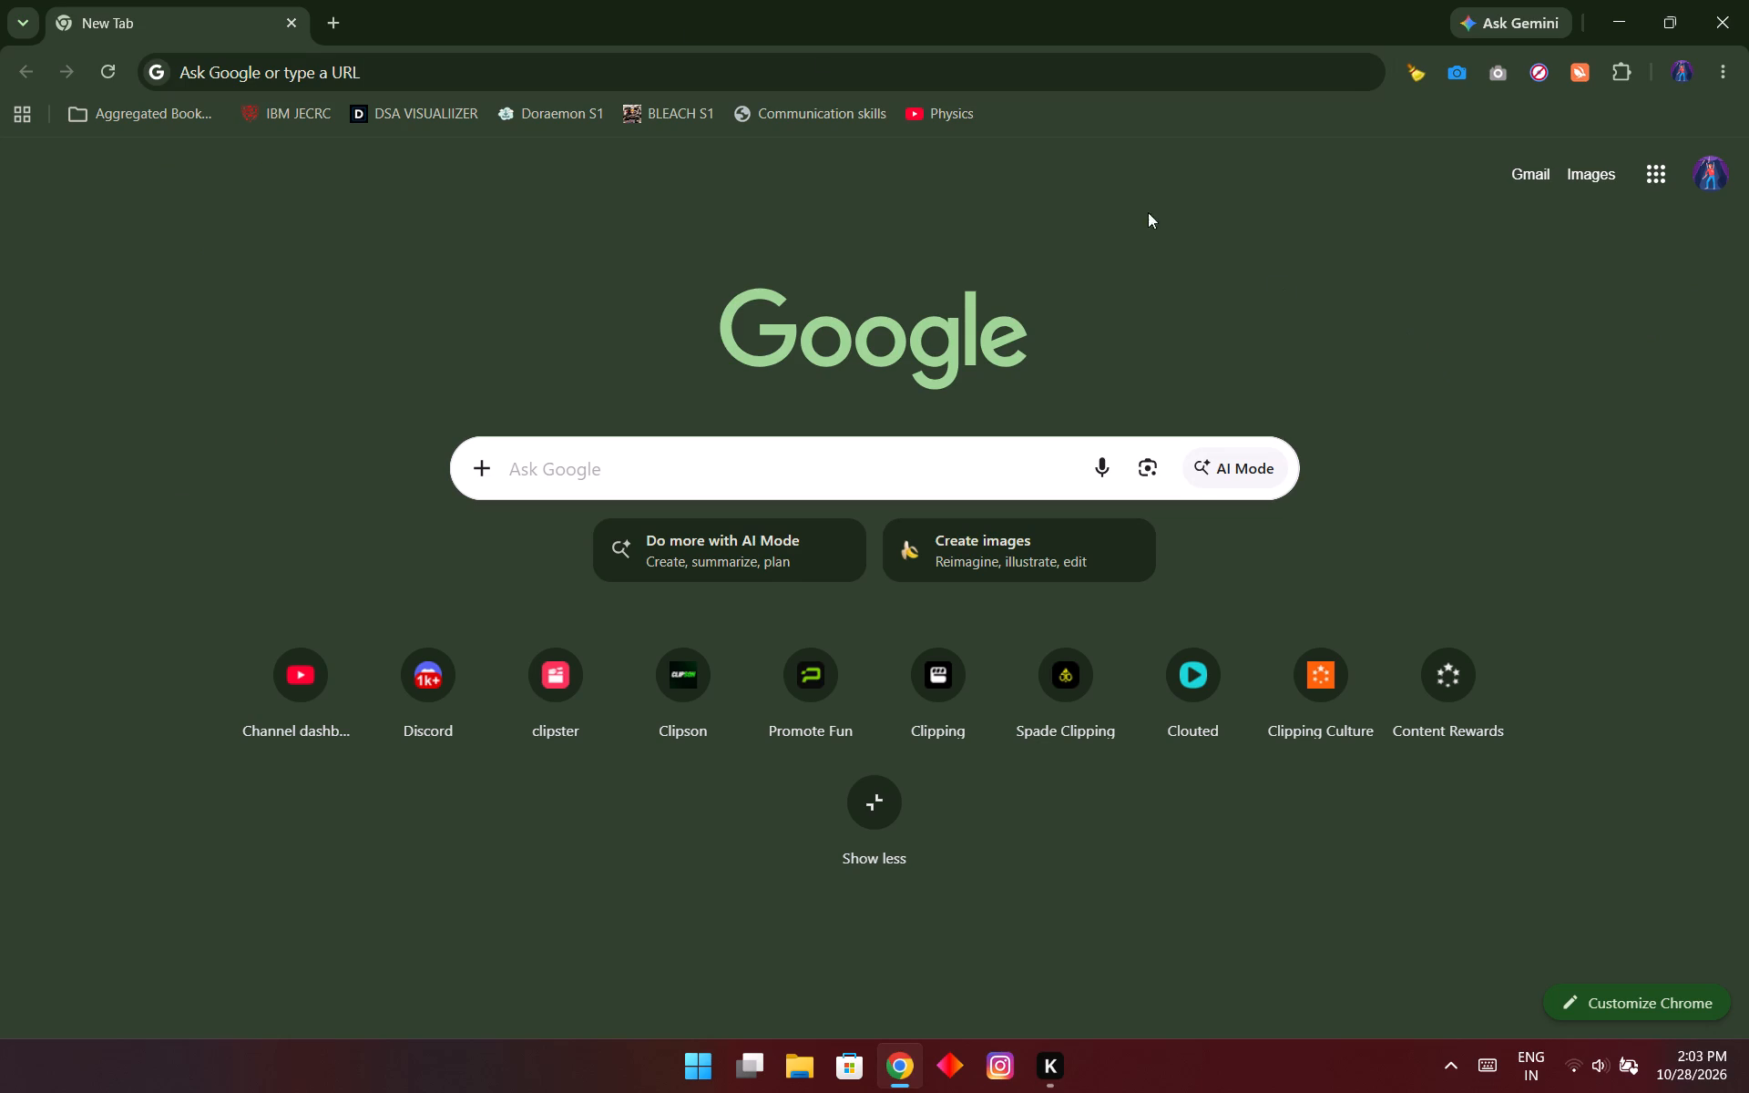
{"action": "left_click", "coordinate": [528, 82]}
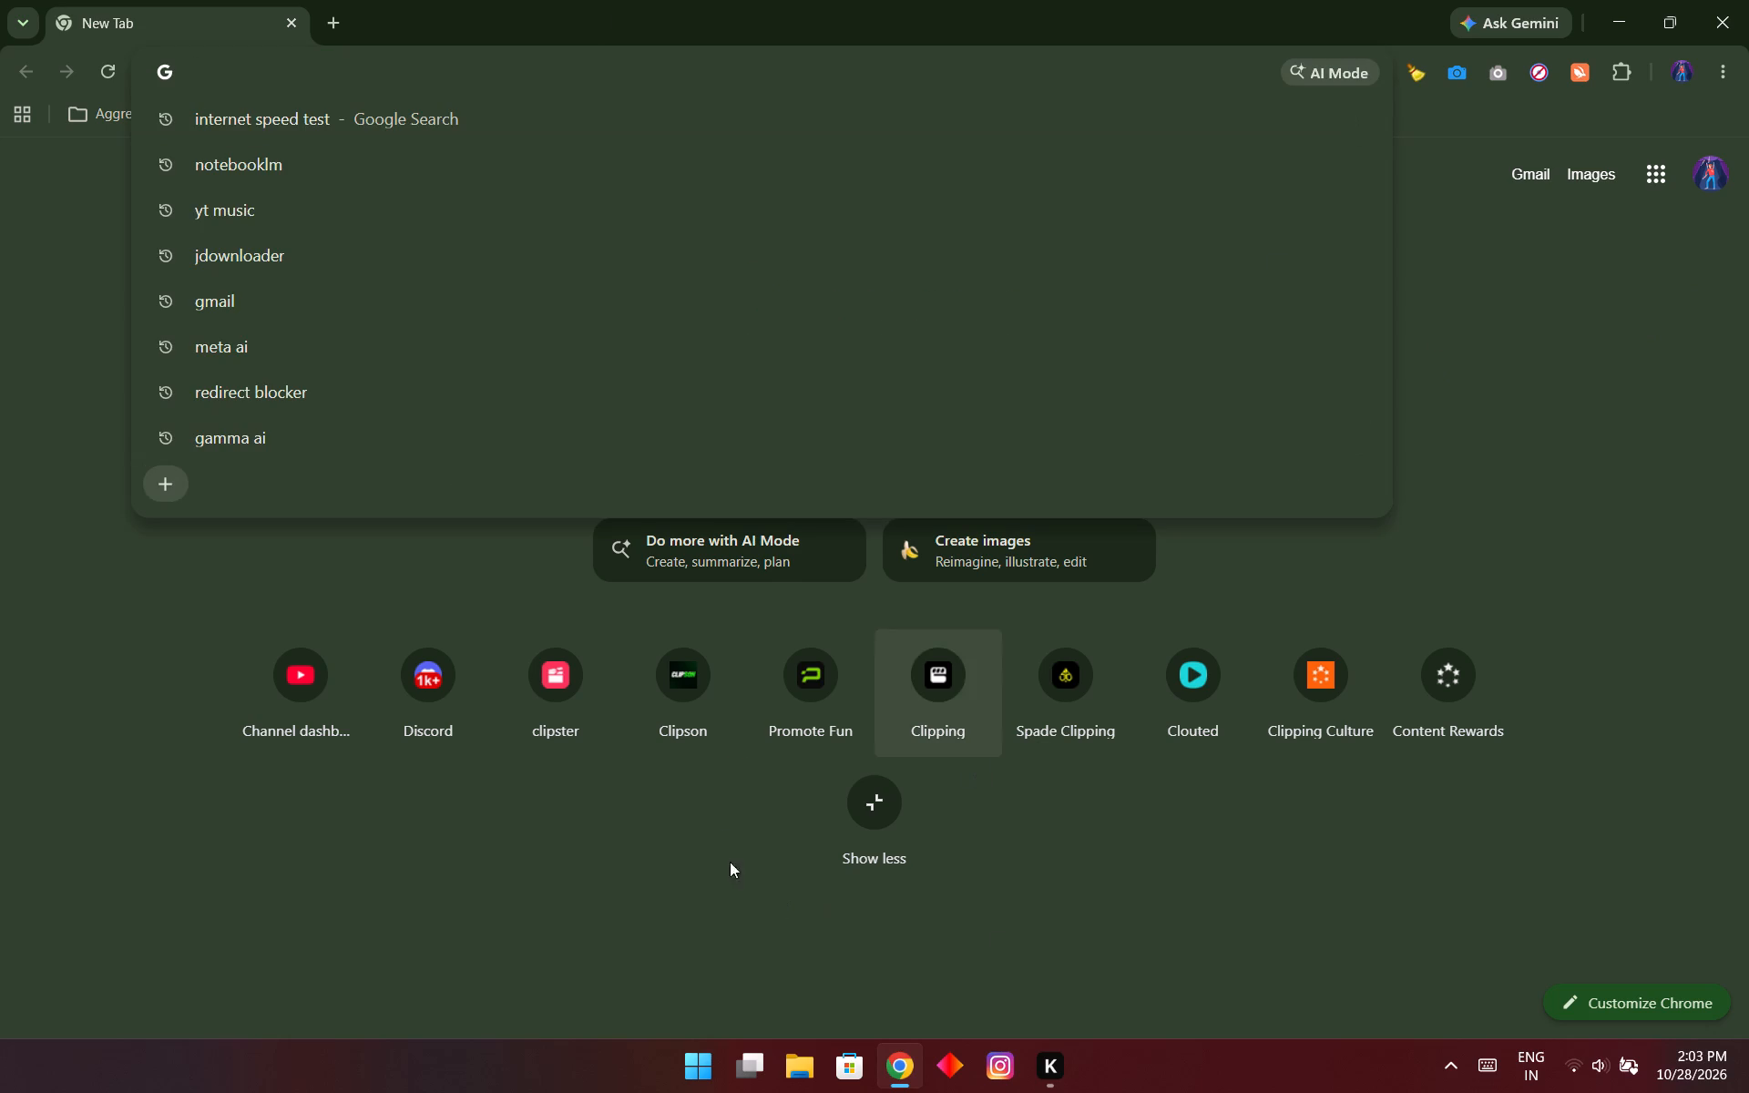
{"action": "left_click", "coordinate": [1473, 724]}
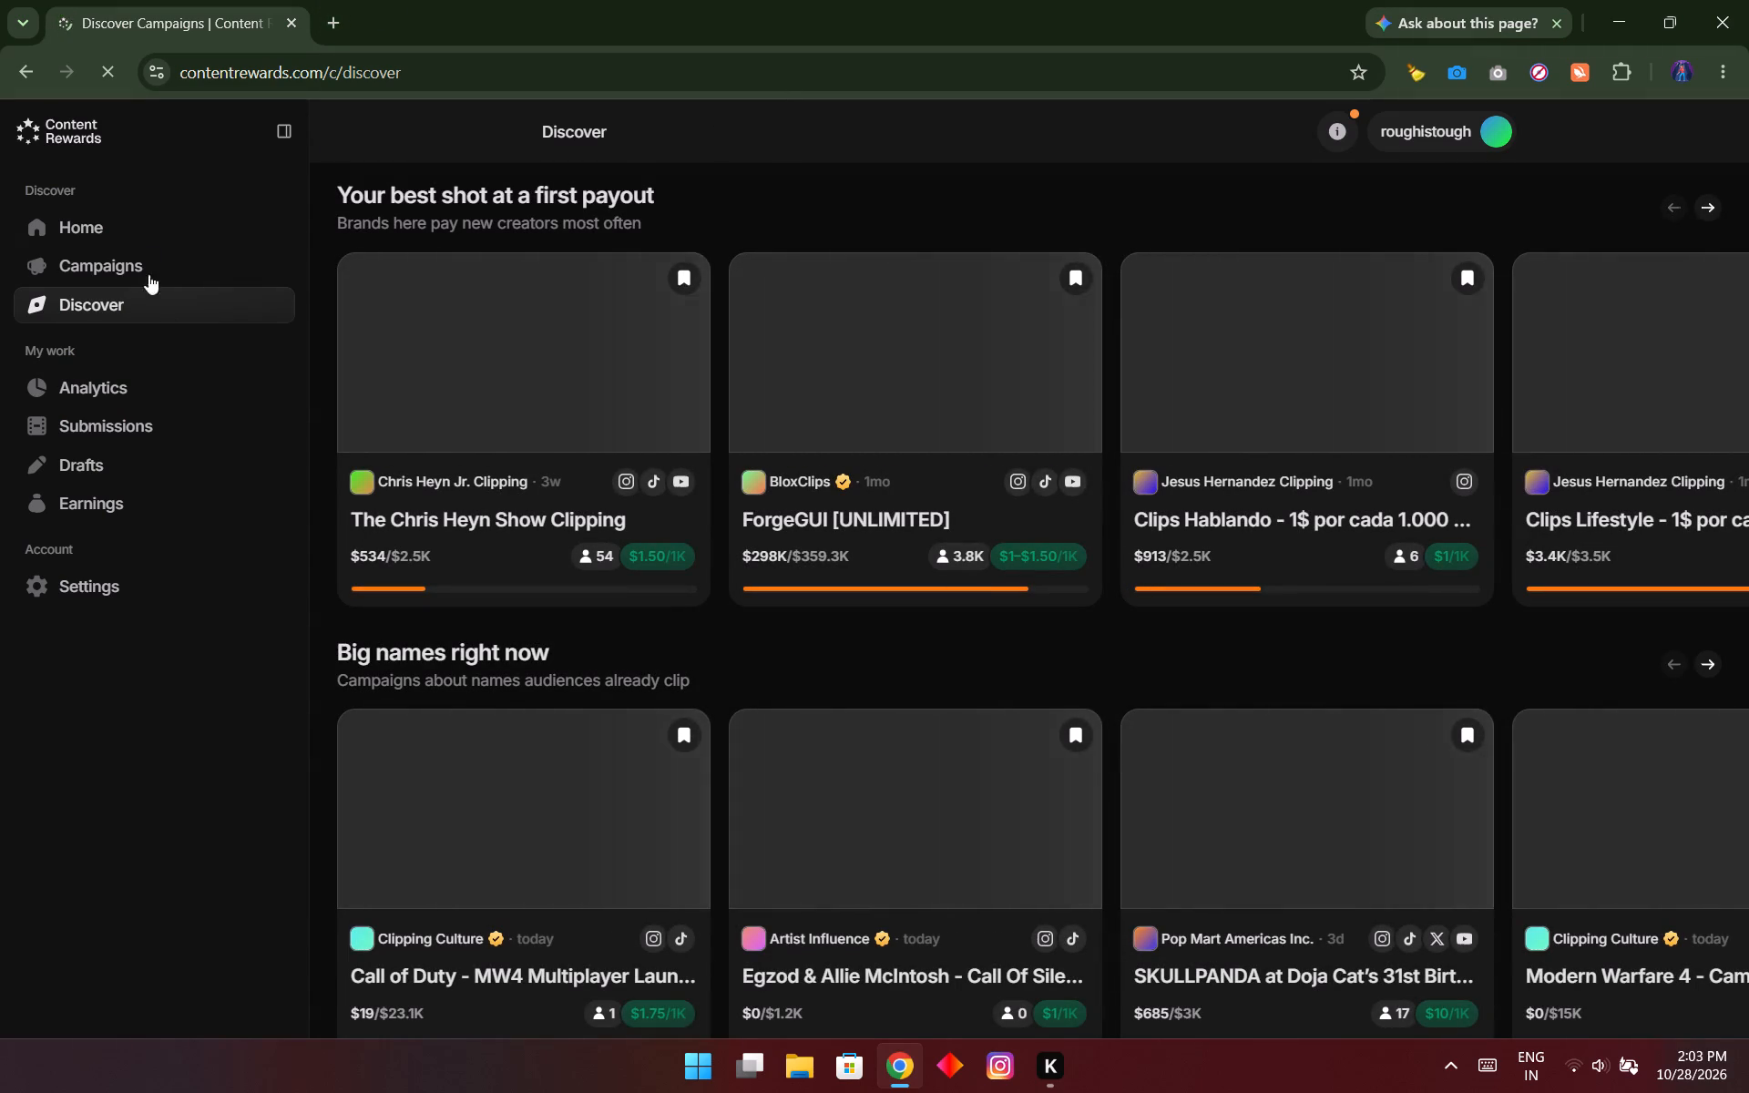
Examine the Content Rewards analytics, views by platform and the active campaigns on its home page.
{"action": "left_click", "coordinate": [96, 391]}
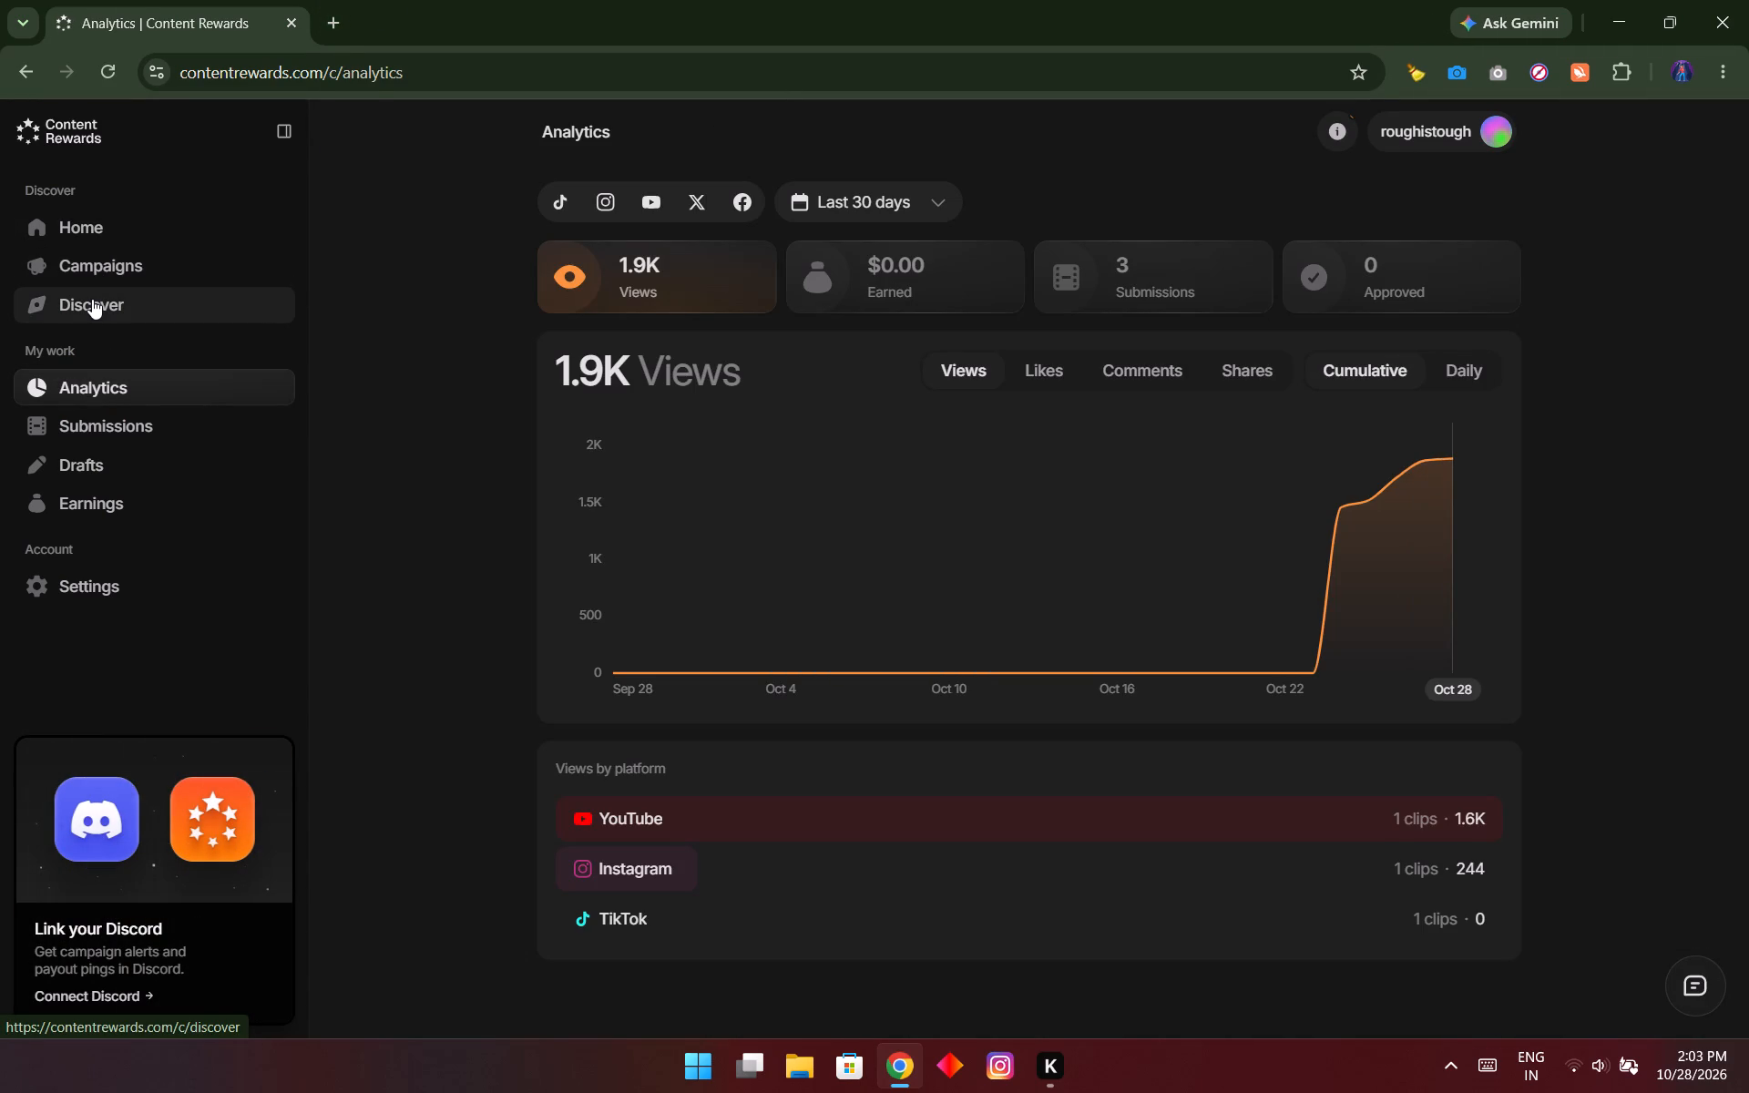
{"action": "left_click", "coordinate": [651, 872]}
{"action": "scroll", "coordinate": [762, 874], "scroll_direction": "down", "scroll_amount": 1}
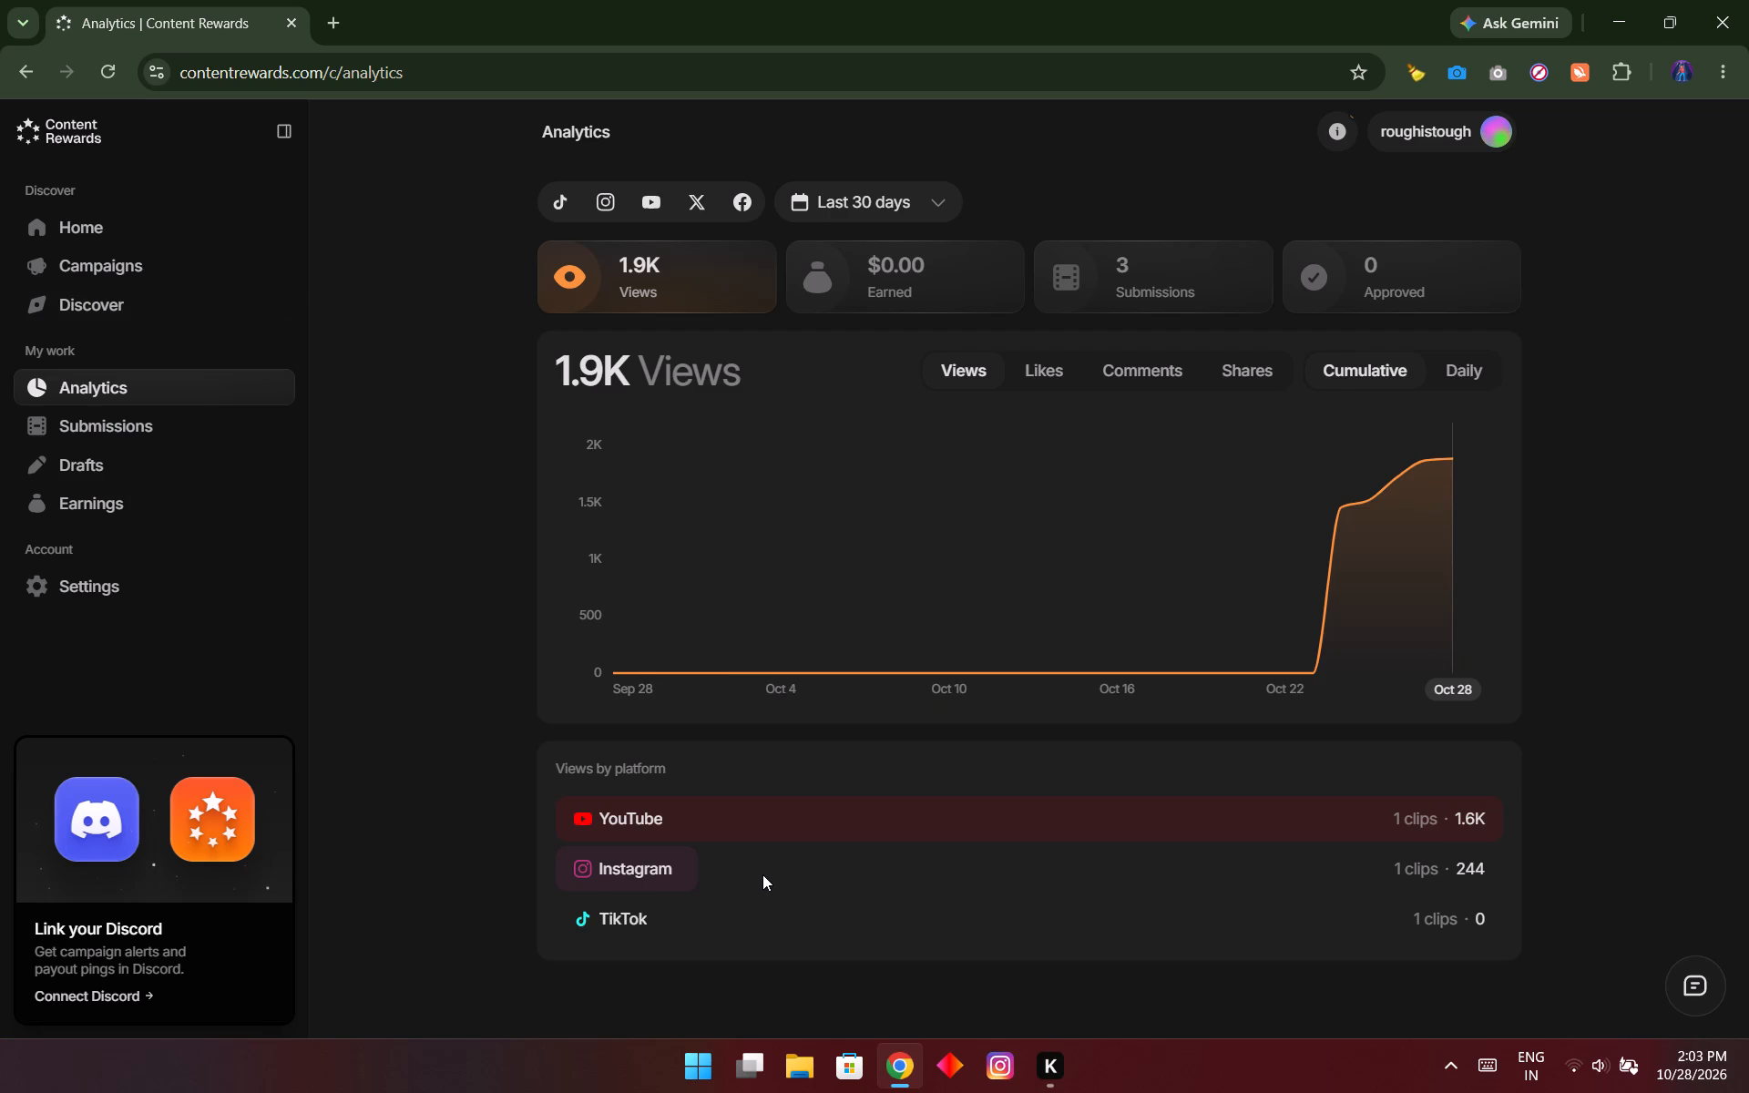
{"action": "scroll", "coordinate": [762, 874], "scroll_direction": "down", "scroll_amount": 1}
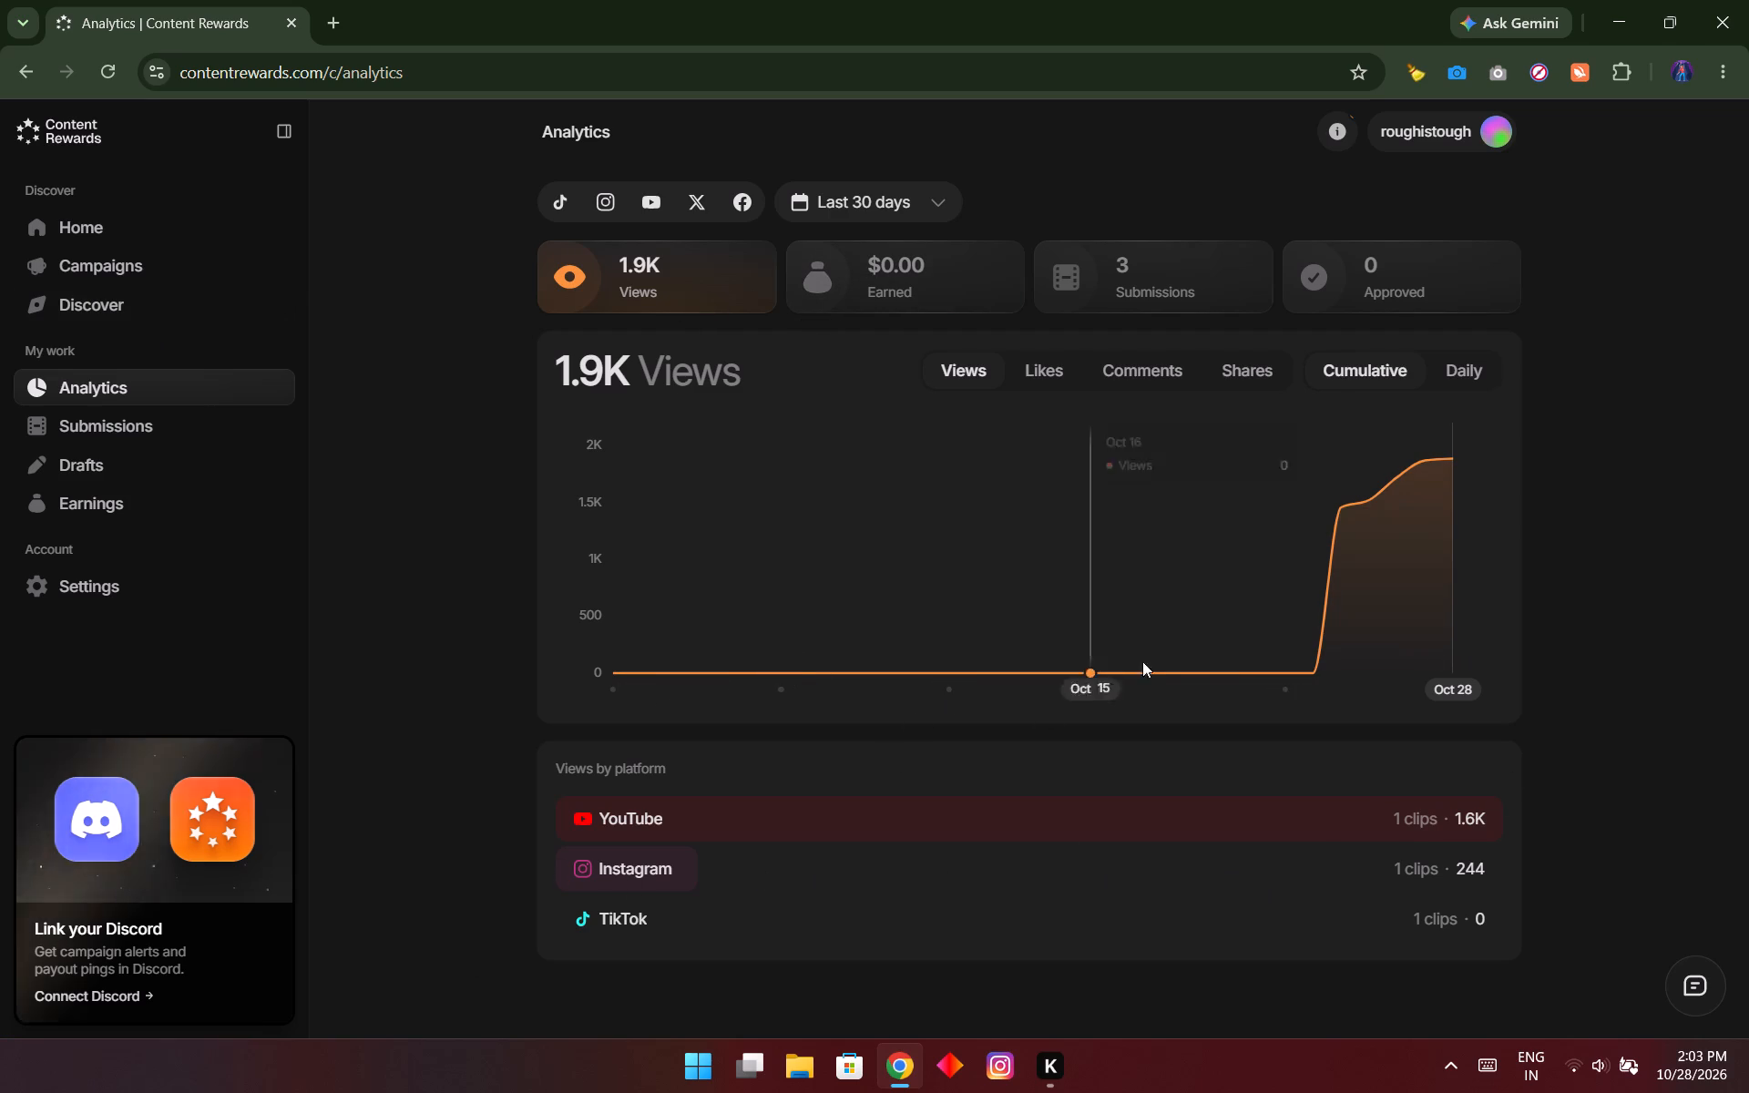
{"action": "left_click", "coordinate": [68, 225]}
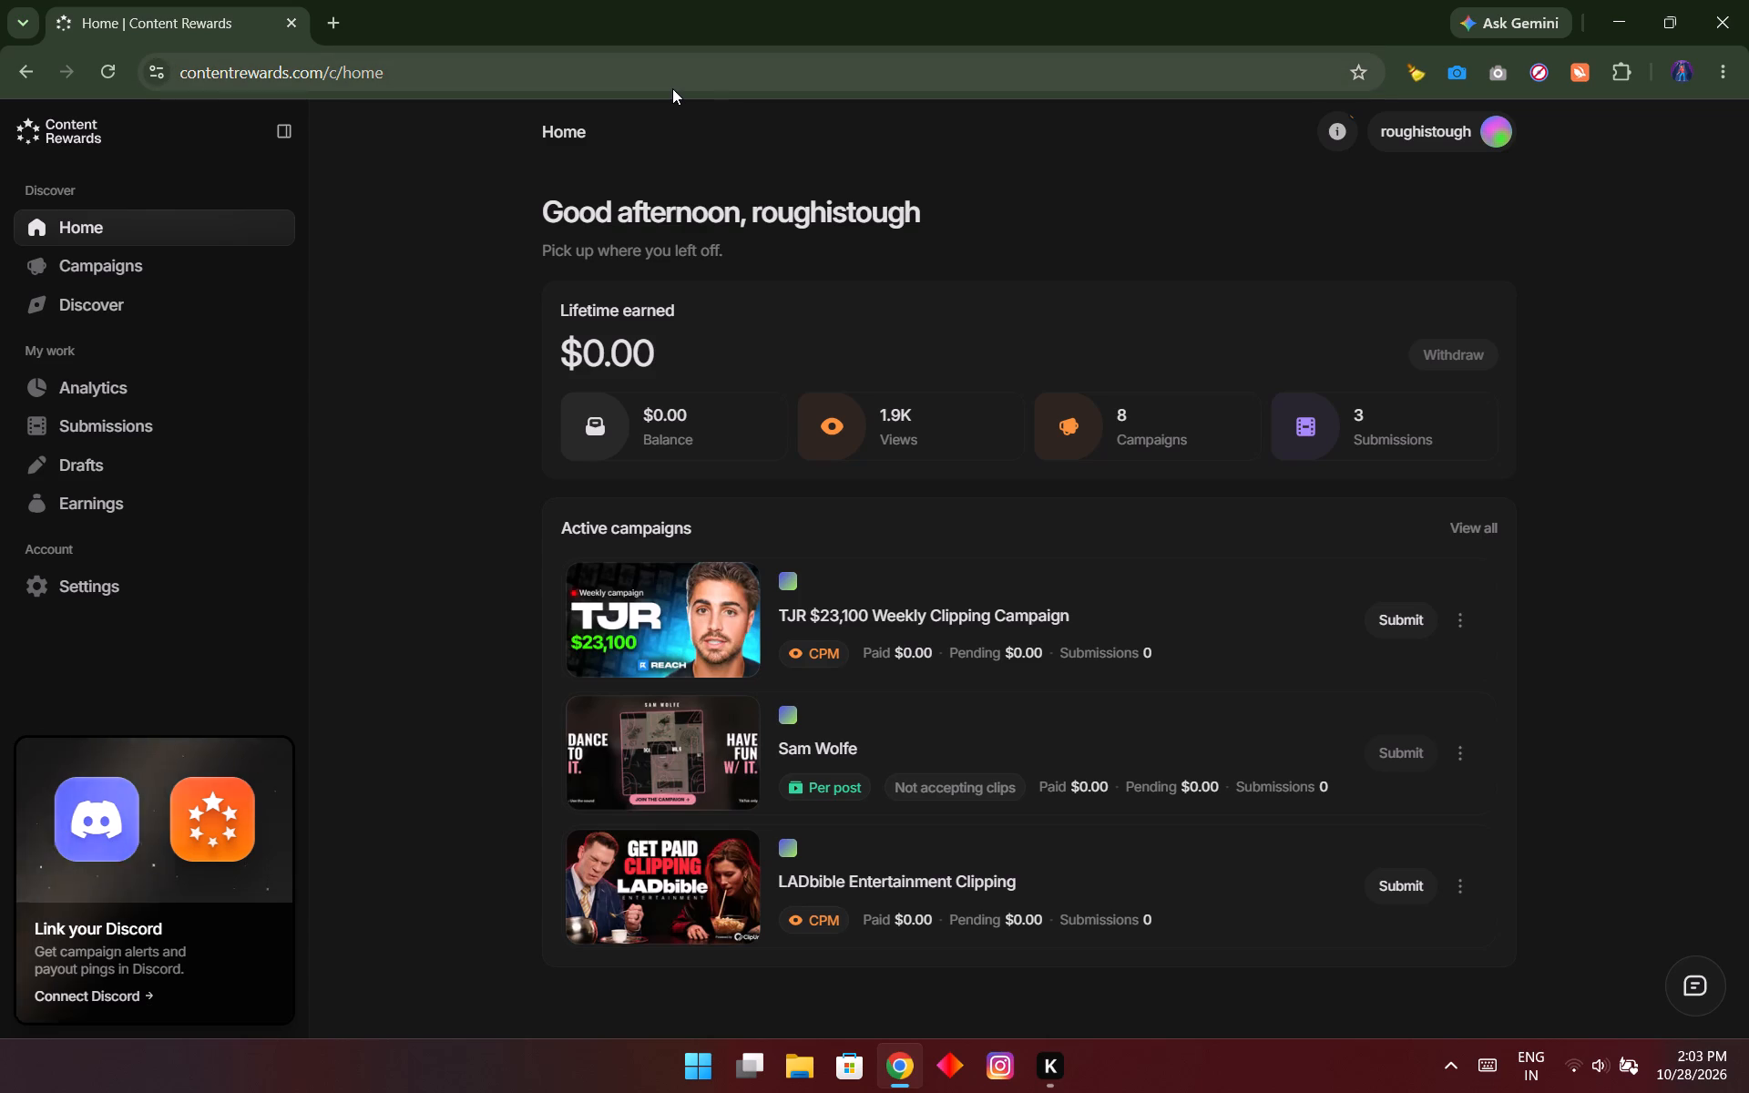
{"action": "left_click", "coordinate": [327, 20]}
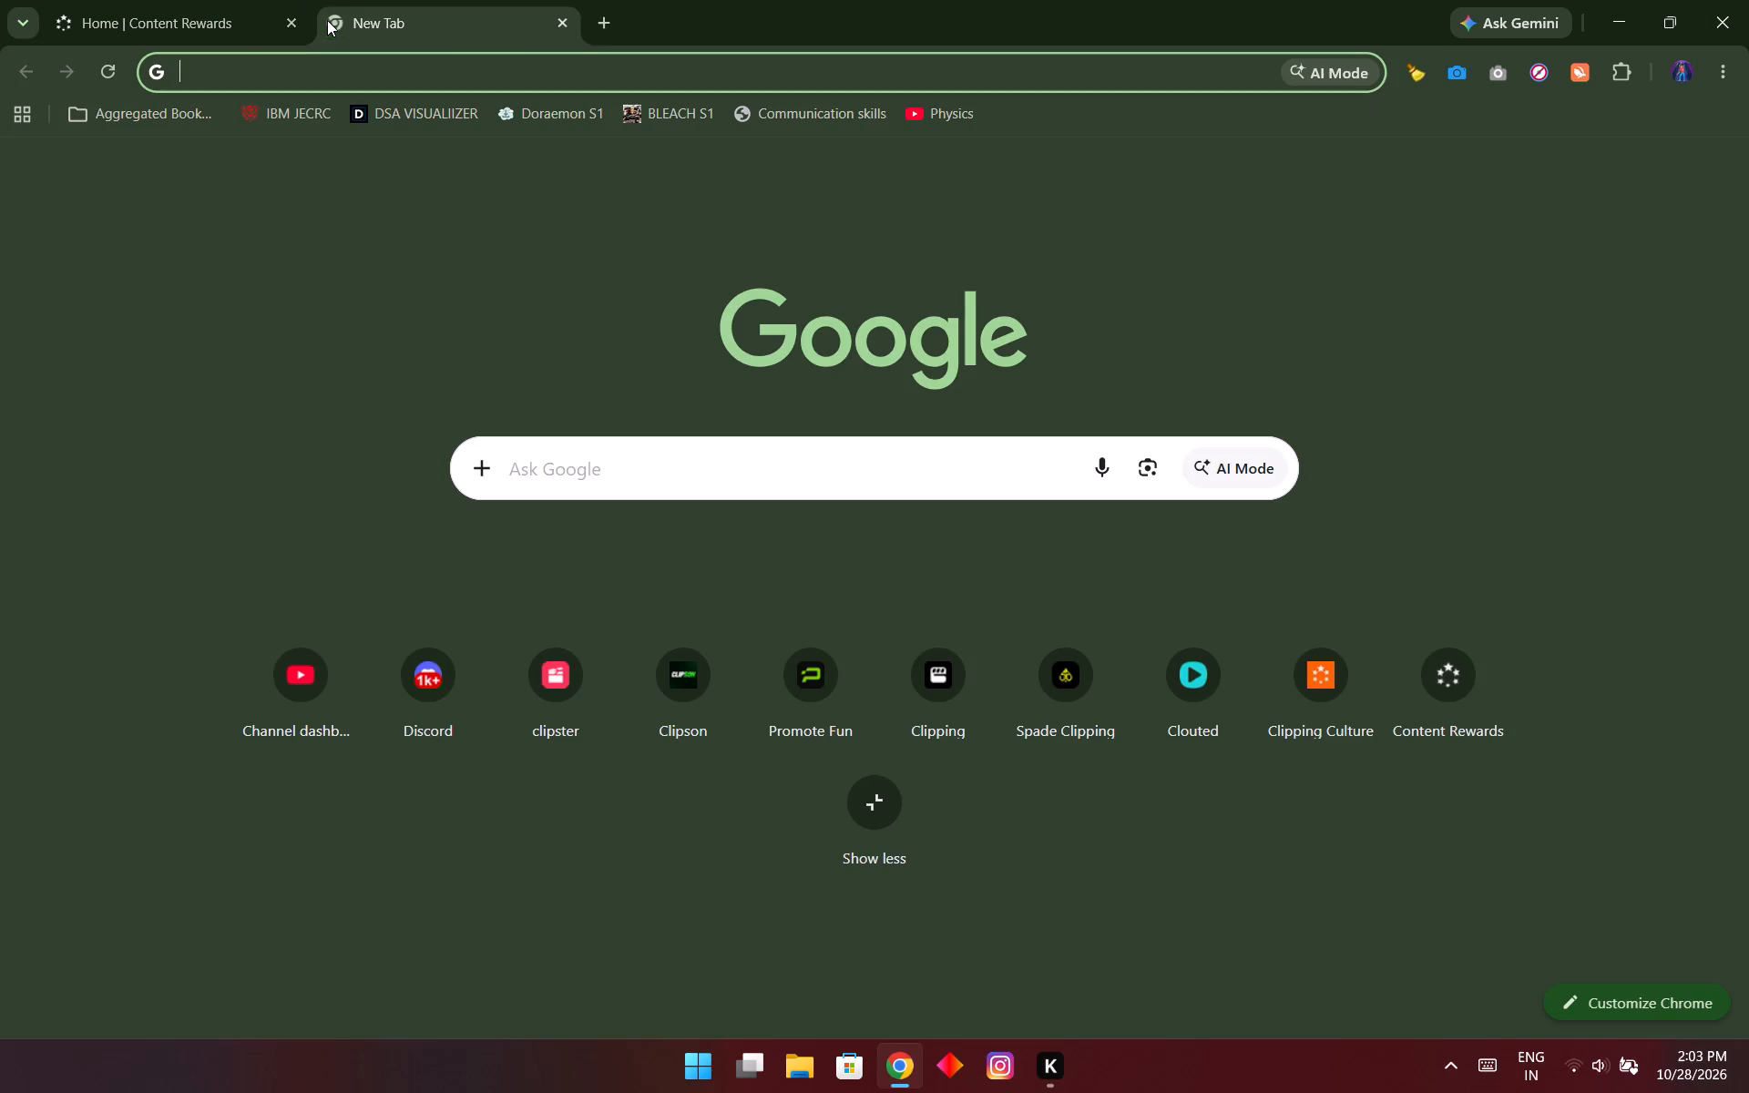
{"action": "left_click", "coordinate": [198, 0]}
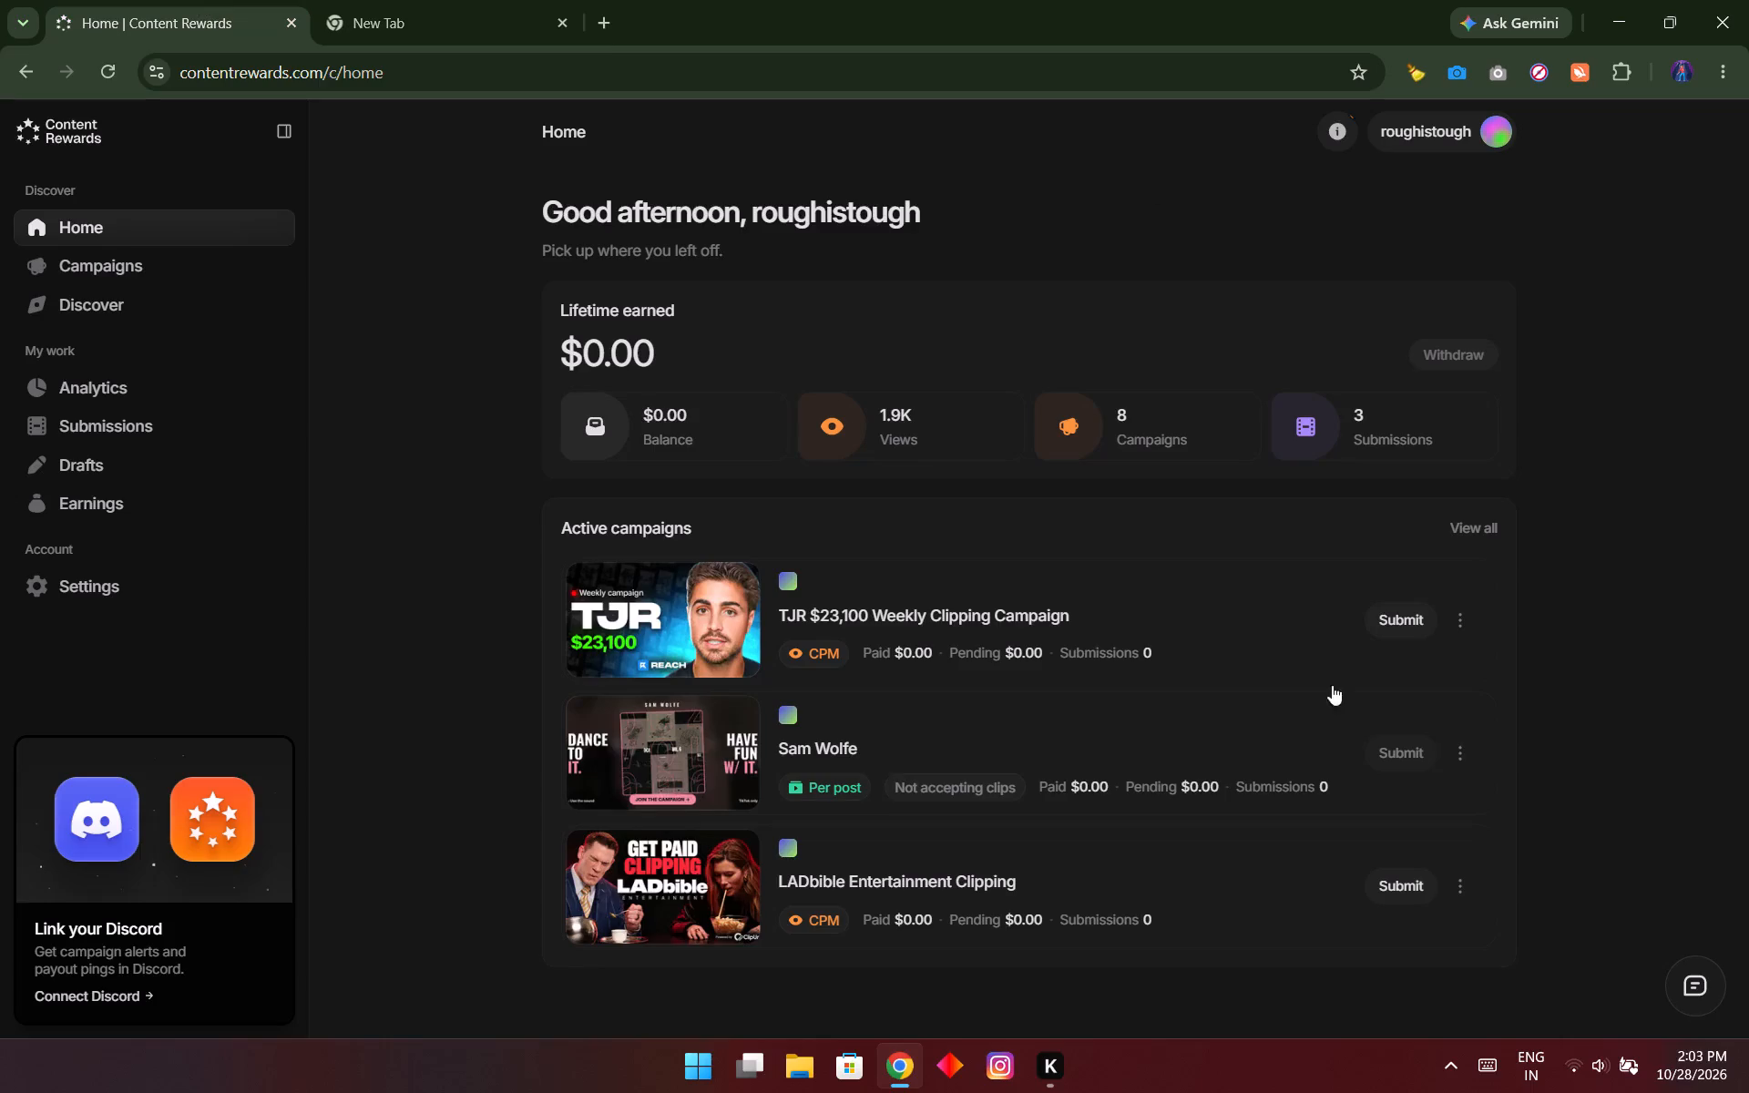
{"action": "scroll", "coordinate": [977, 810], "scroll_direction": "down", "scroll_amount": 3}
Close the Content Rewards tab and switch to the Smni Chrome profile.
{"action": "left_click", "coordinate": [294, 23]}
{"action": "left_click", "coordinate": [340, 17]}
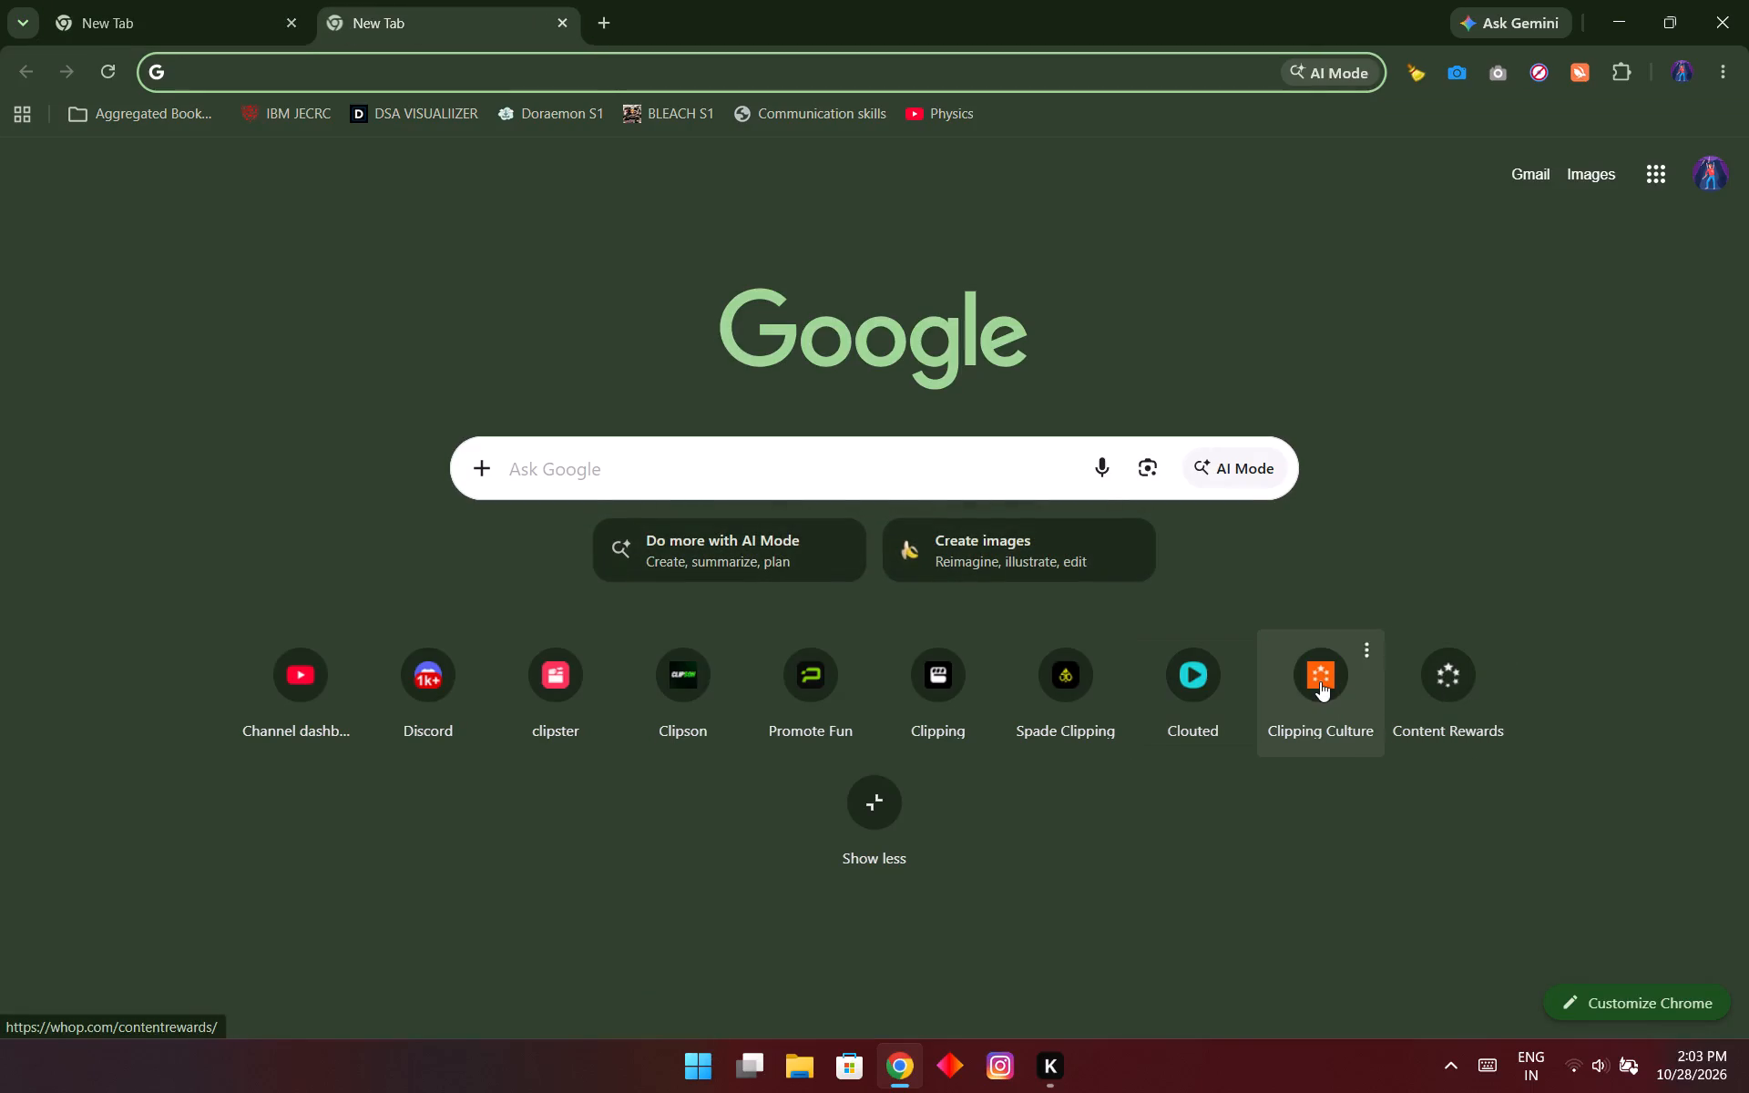
{"action": "left_click", "coordinate": [471, 66]}
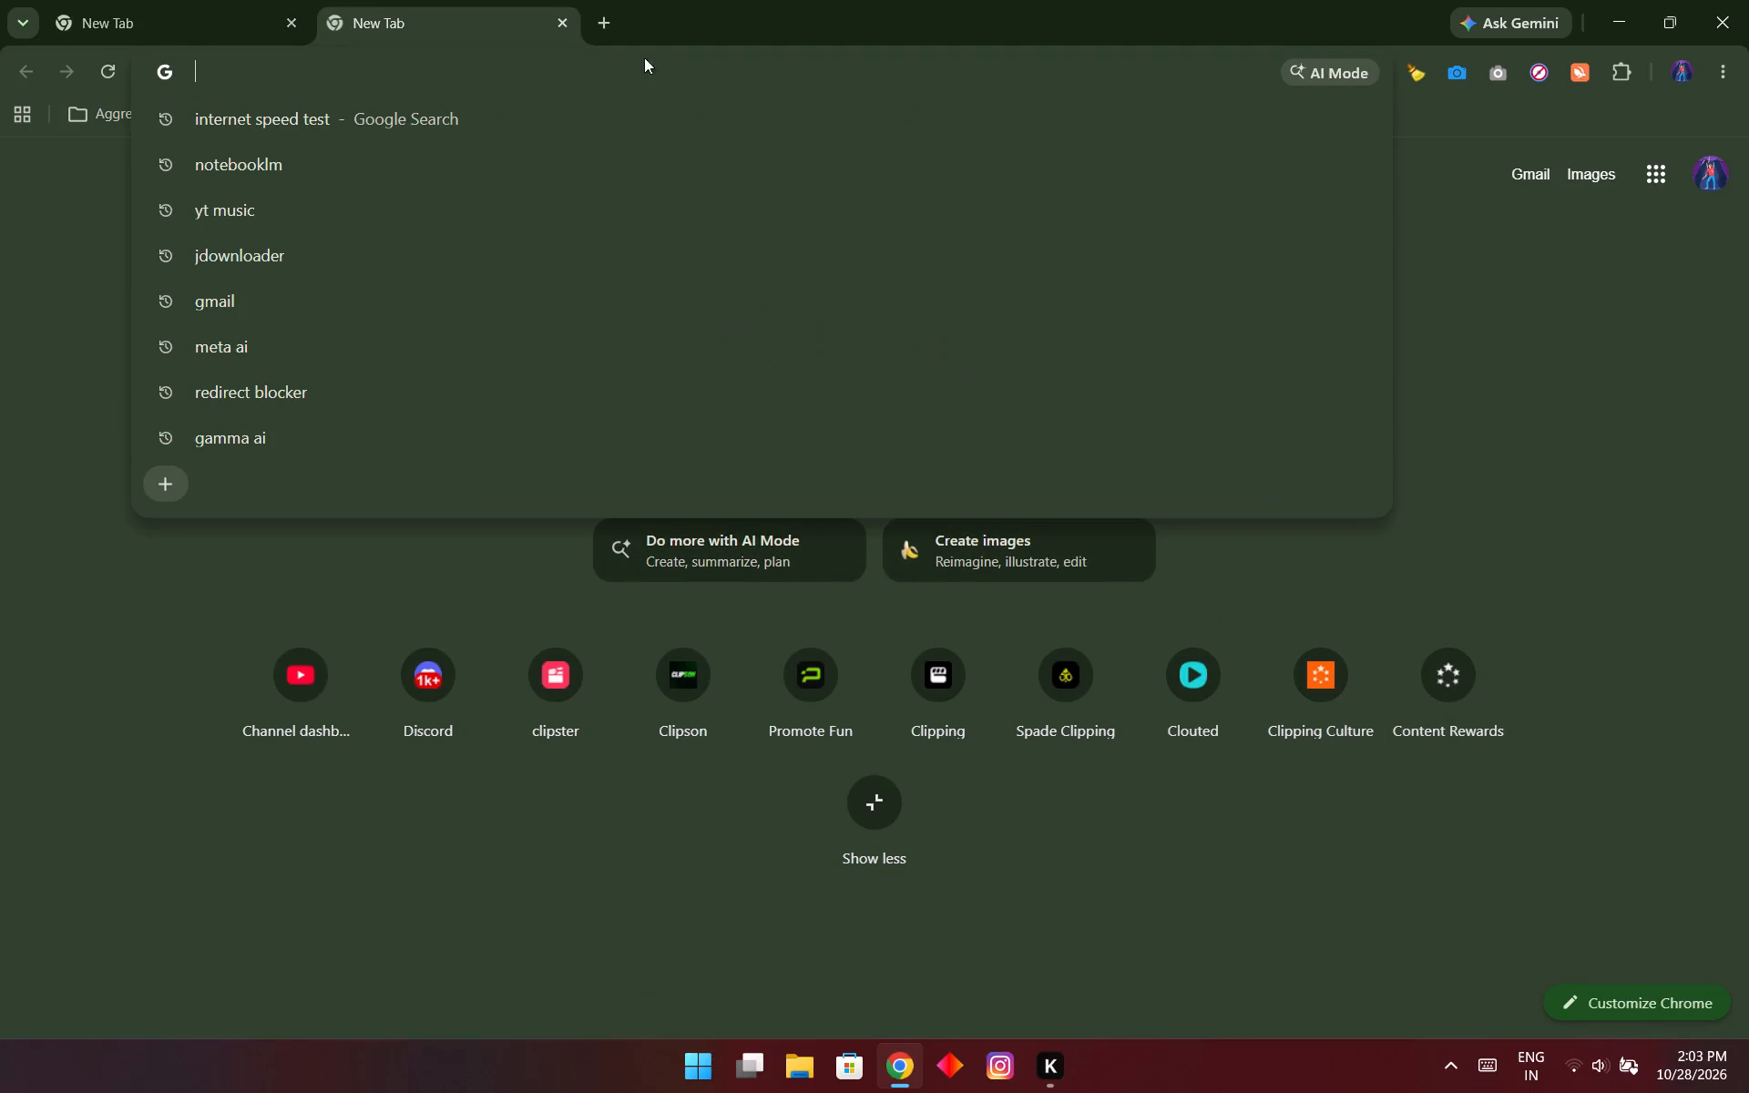
{"action": "left_click", "coordinate": [1686, 73]}
{"action": "left_click_drag", "start_coordinate": [1420, 526], "coordinate": [1437, 540]}
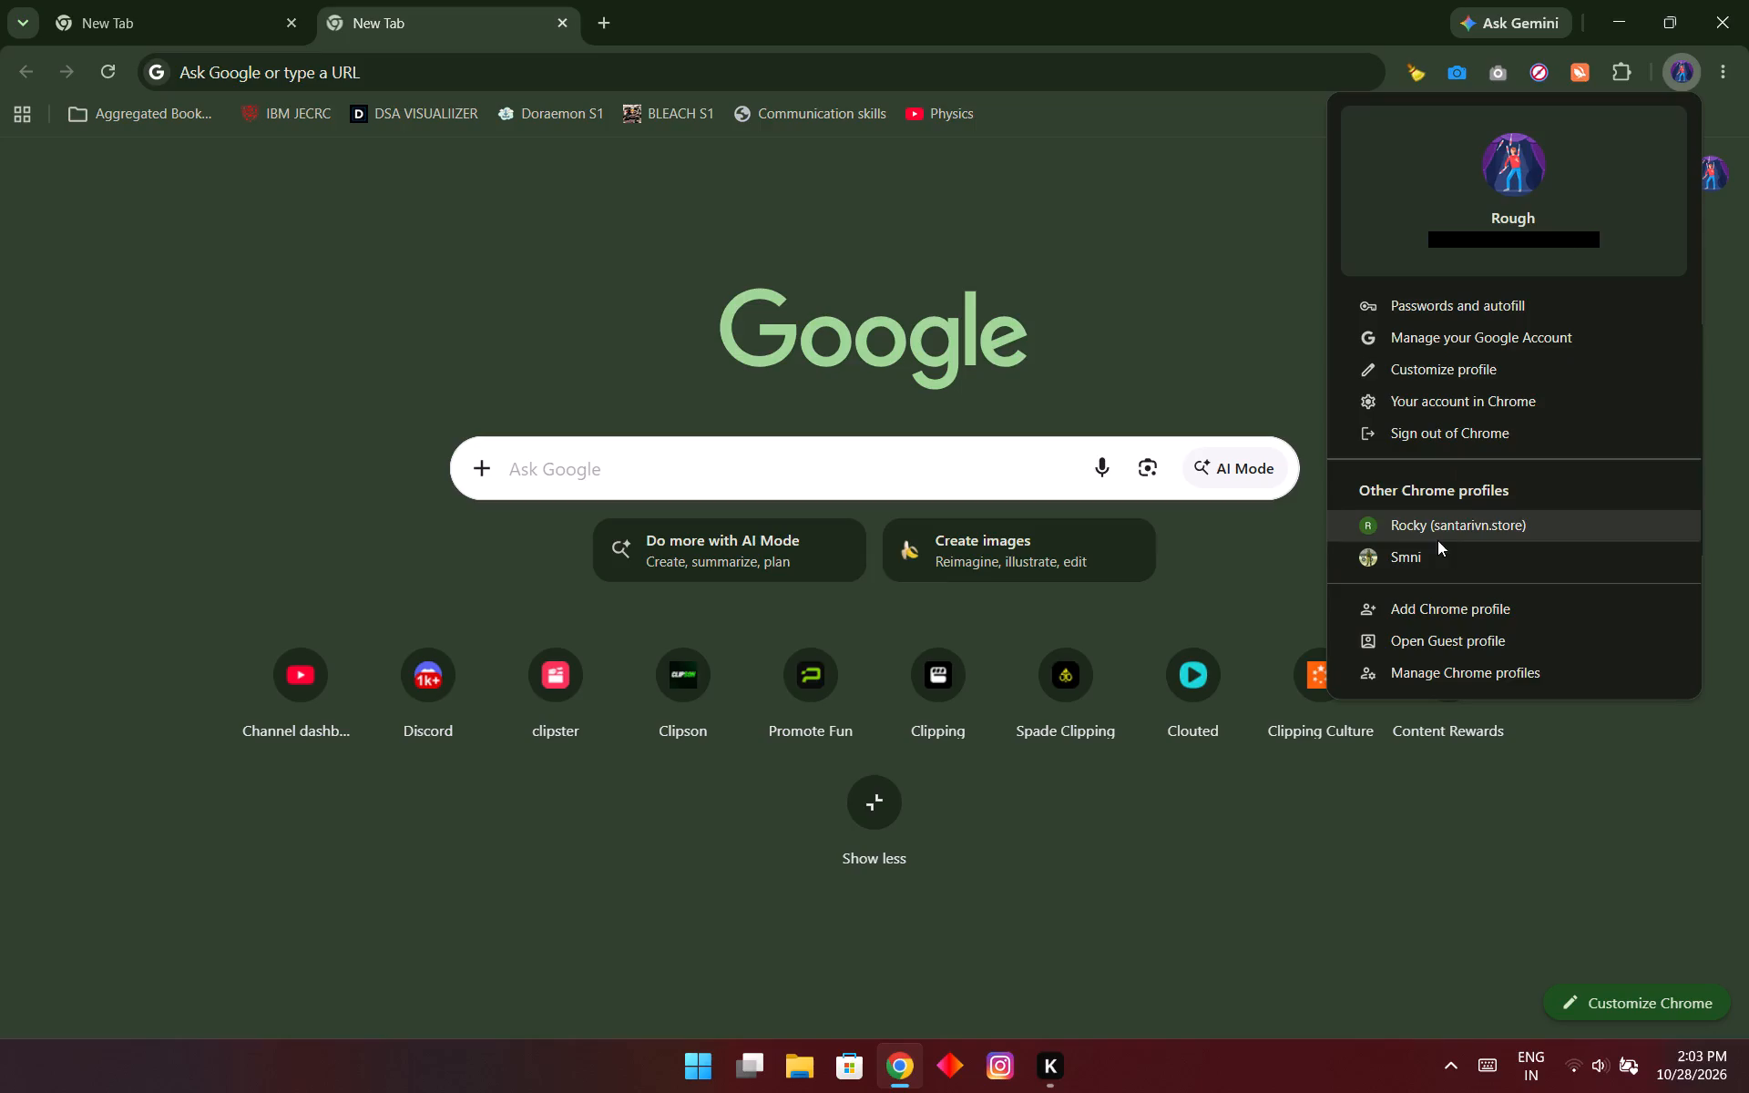
{"action": "left_click_drag", "start_coordinate": [1437, 540], "coordinate": [1456, 564]}
{"action": "left_click", "coordinate": [1440, 547]}
Search the web for clipster, open the Clipster site and go to its campaign discovery page for creators.
{"action": "left_click", "coordinate": [532, 73]}
{"action": "type", "text": "cli"}
{"action": "key", "text": "p"}
{"action": "left_click", "coordinate": [351, 123]}
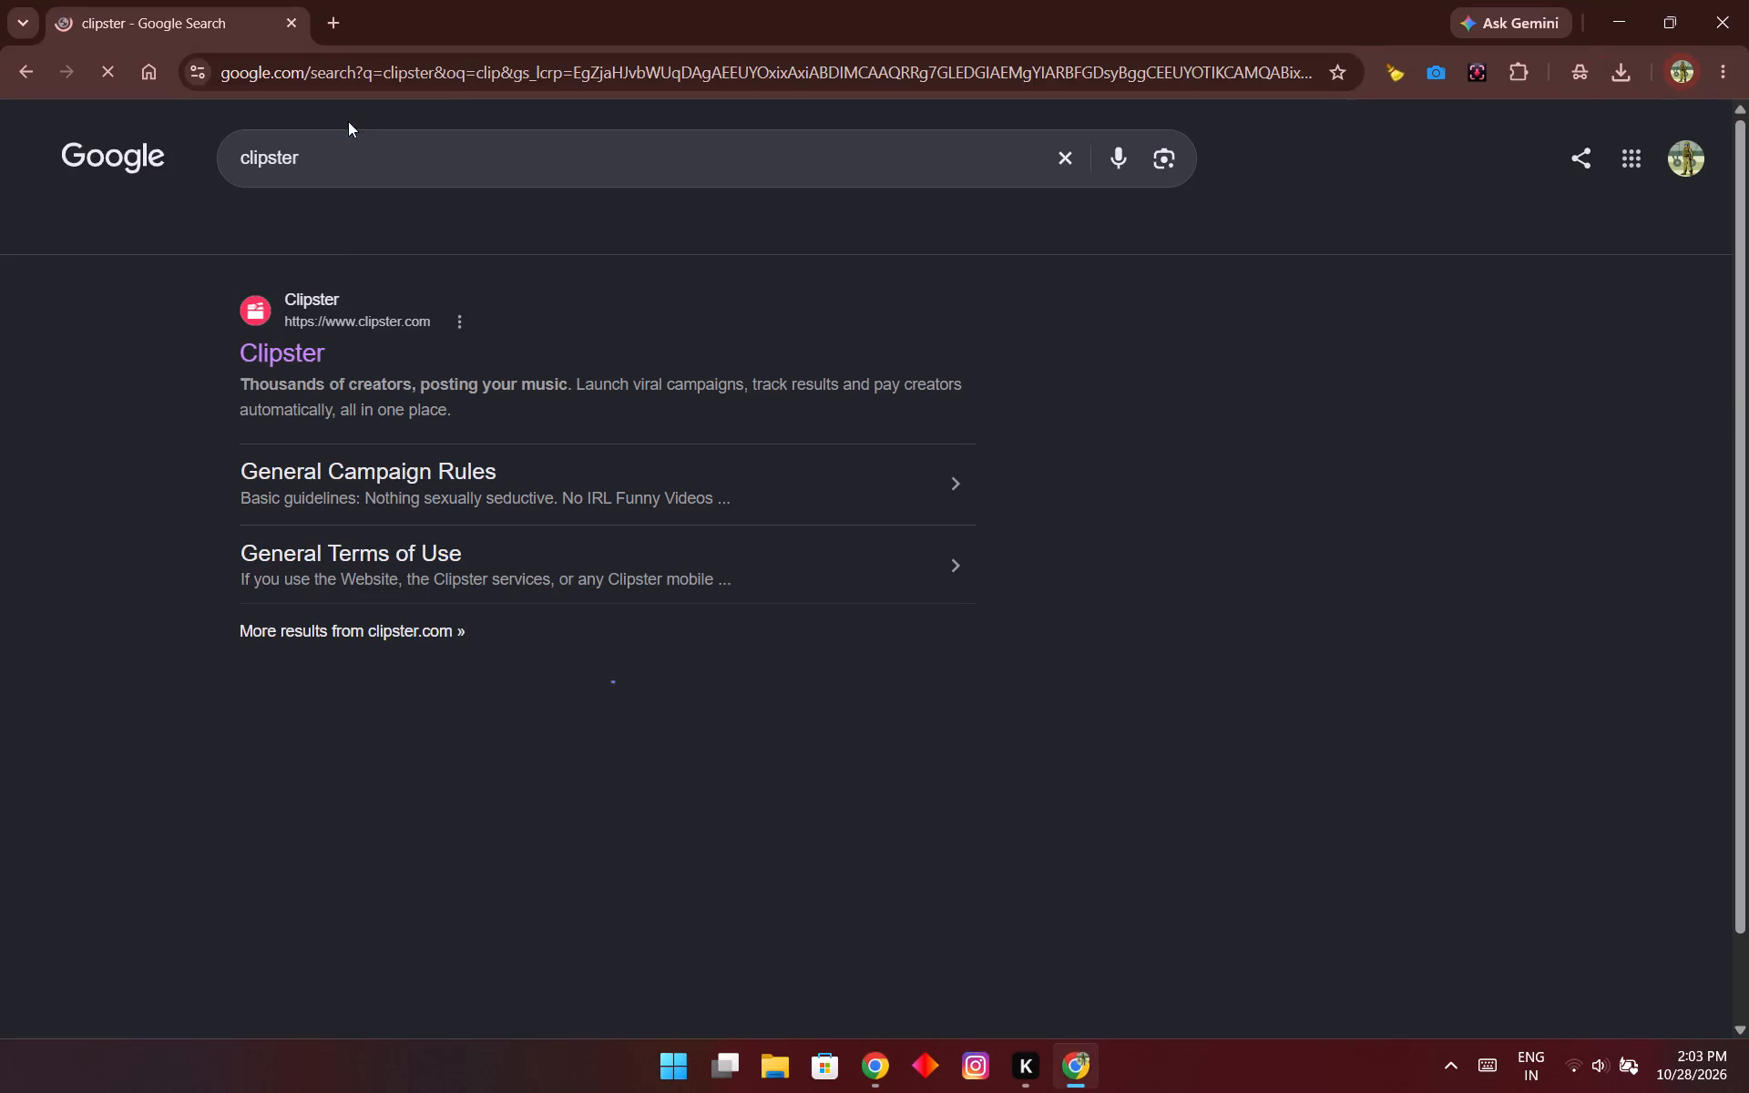
{"action": "left_click", "coordinate": [276, 343]}
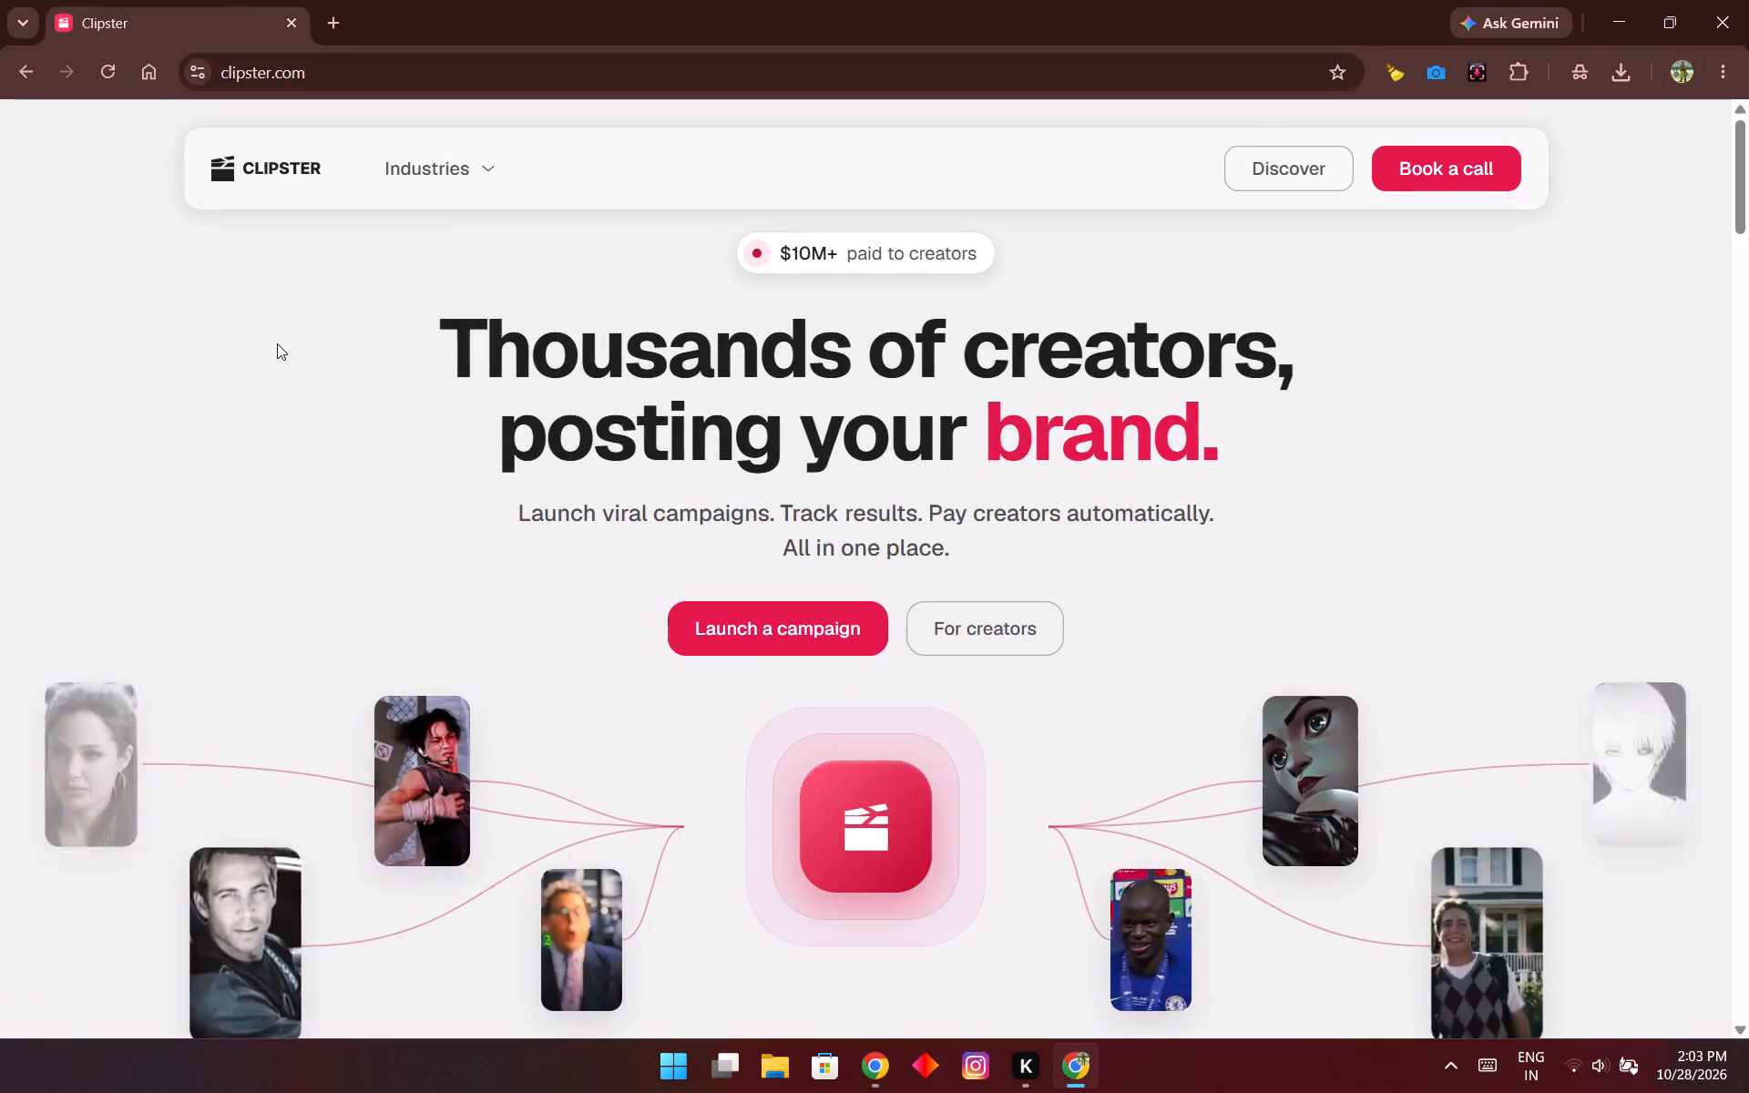
{"action": "left_click", "coordinate": [951, 625]}
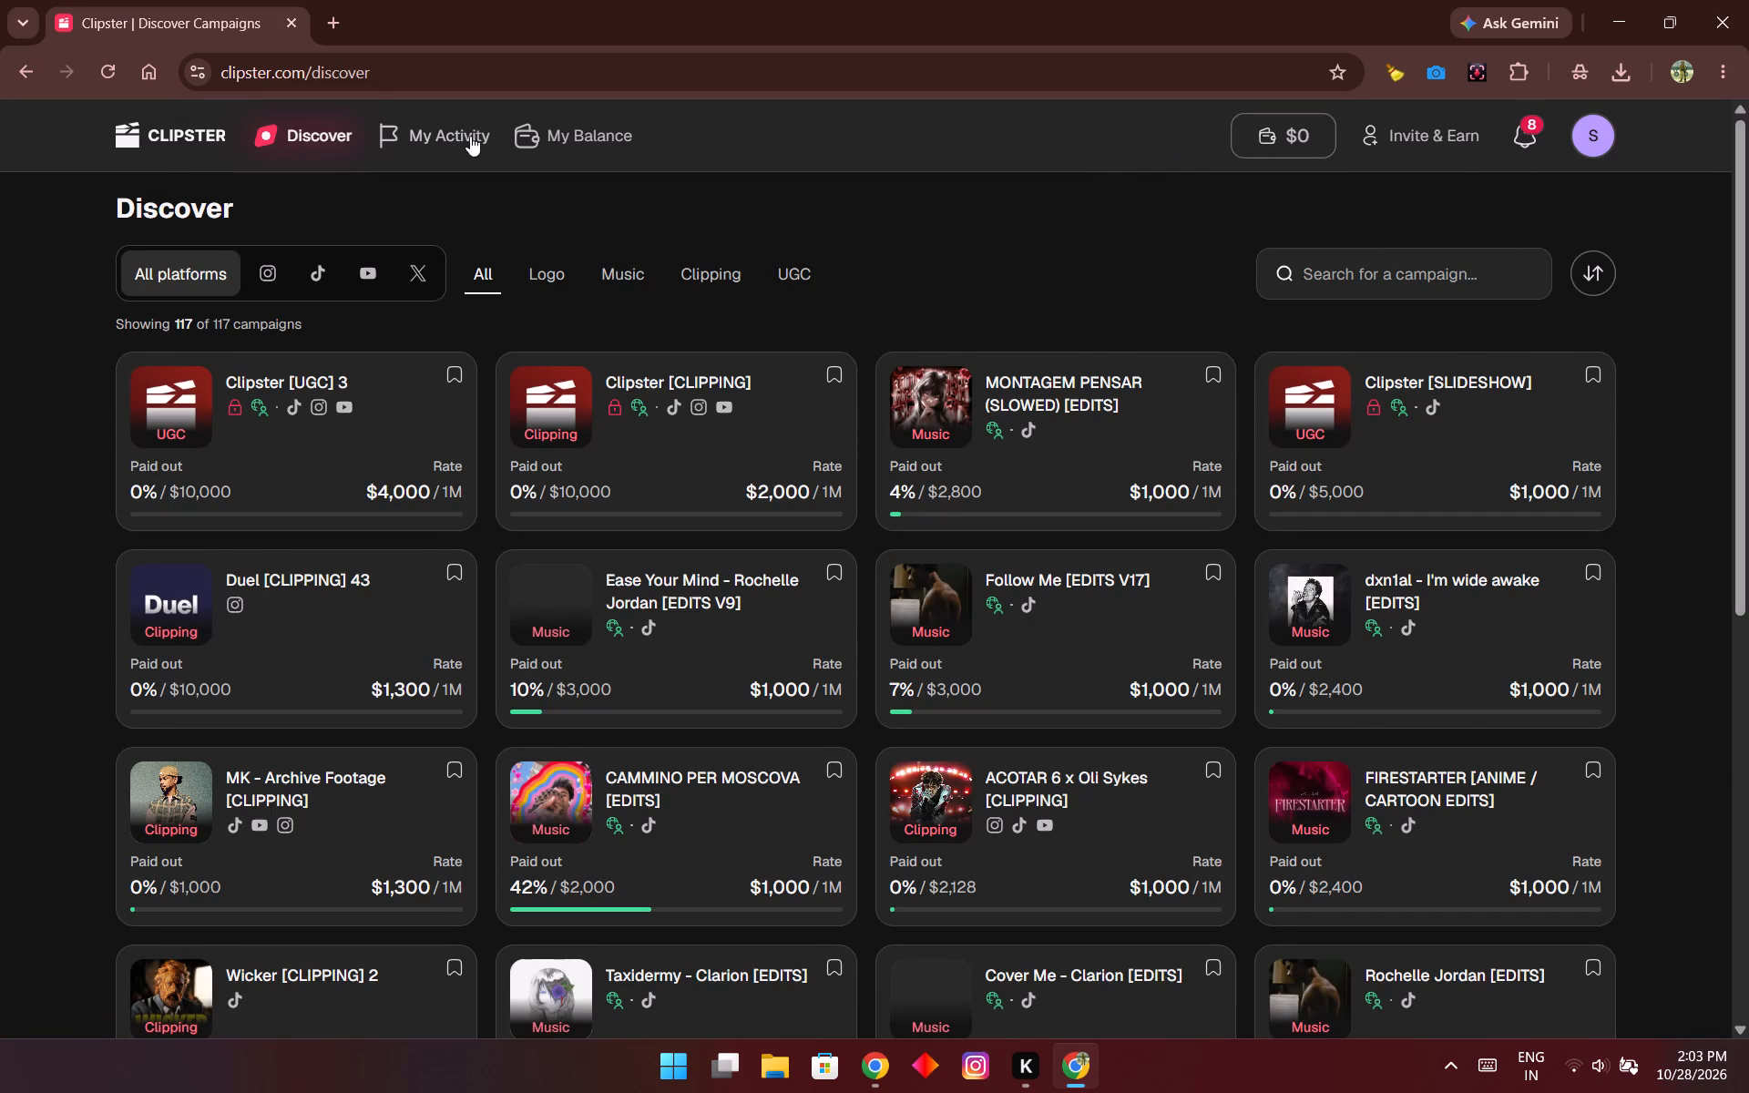
Open the list of submissions in My Activity on Clipster.
{"action": "left_click", "coordinate": [470, 135]}
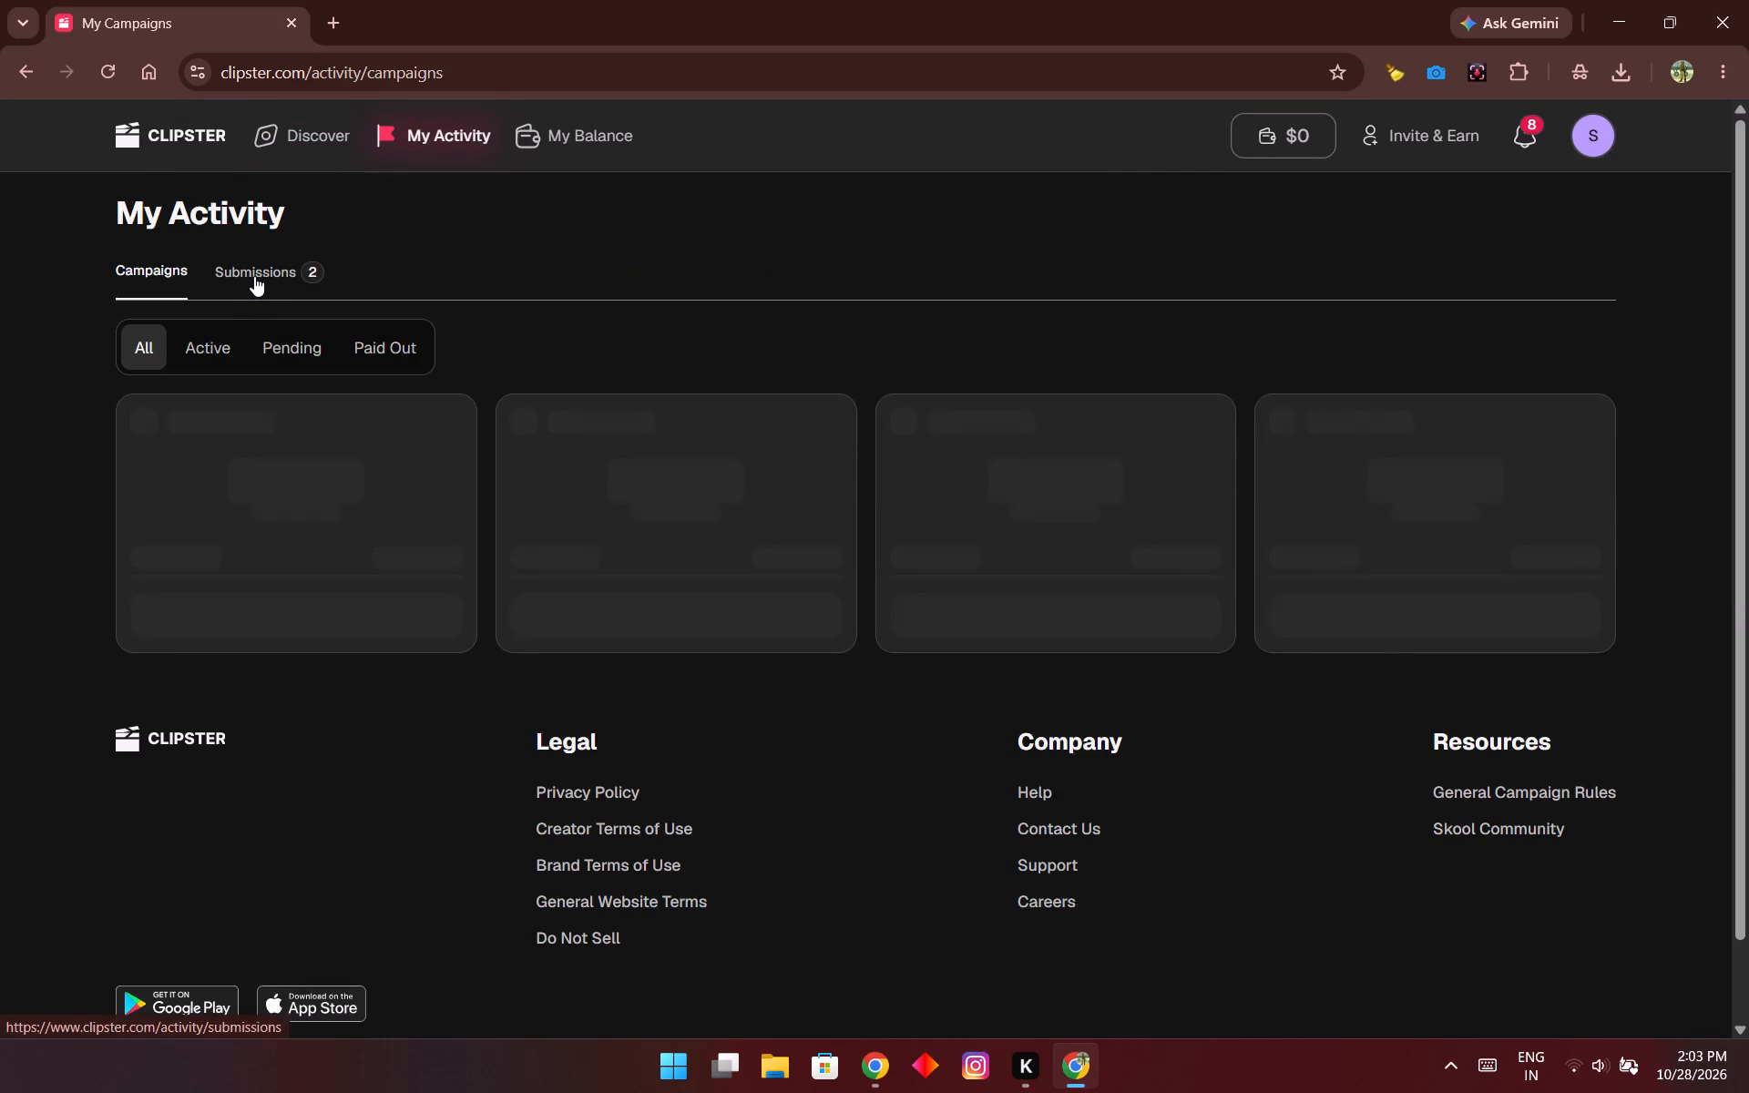
{"action": "left_click", "coordinate": [254, 276]}
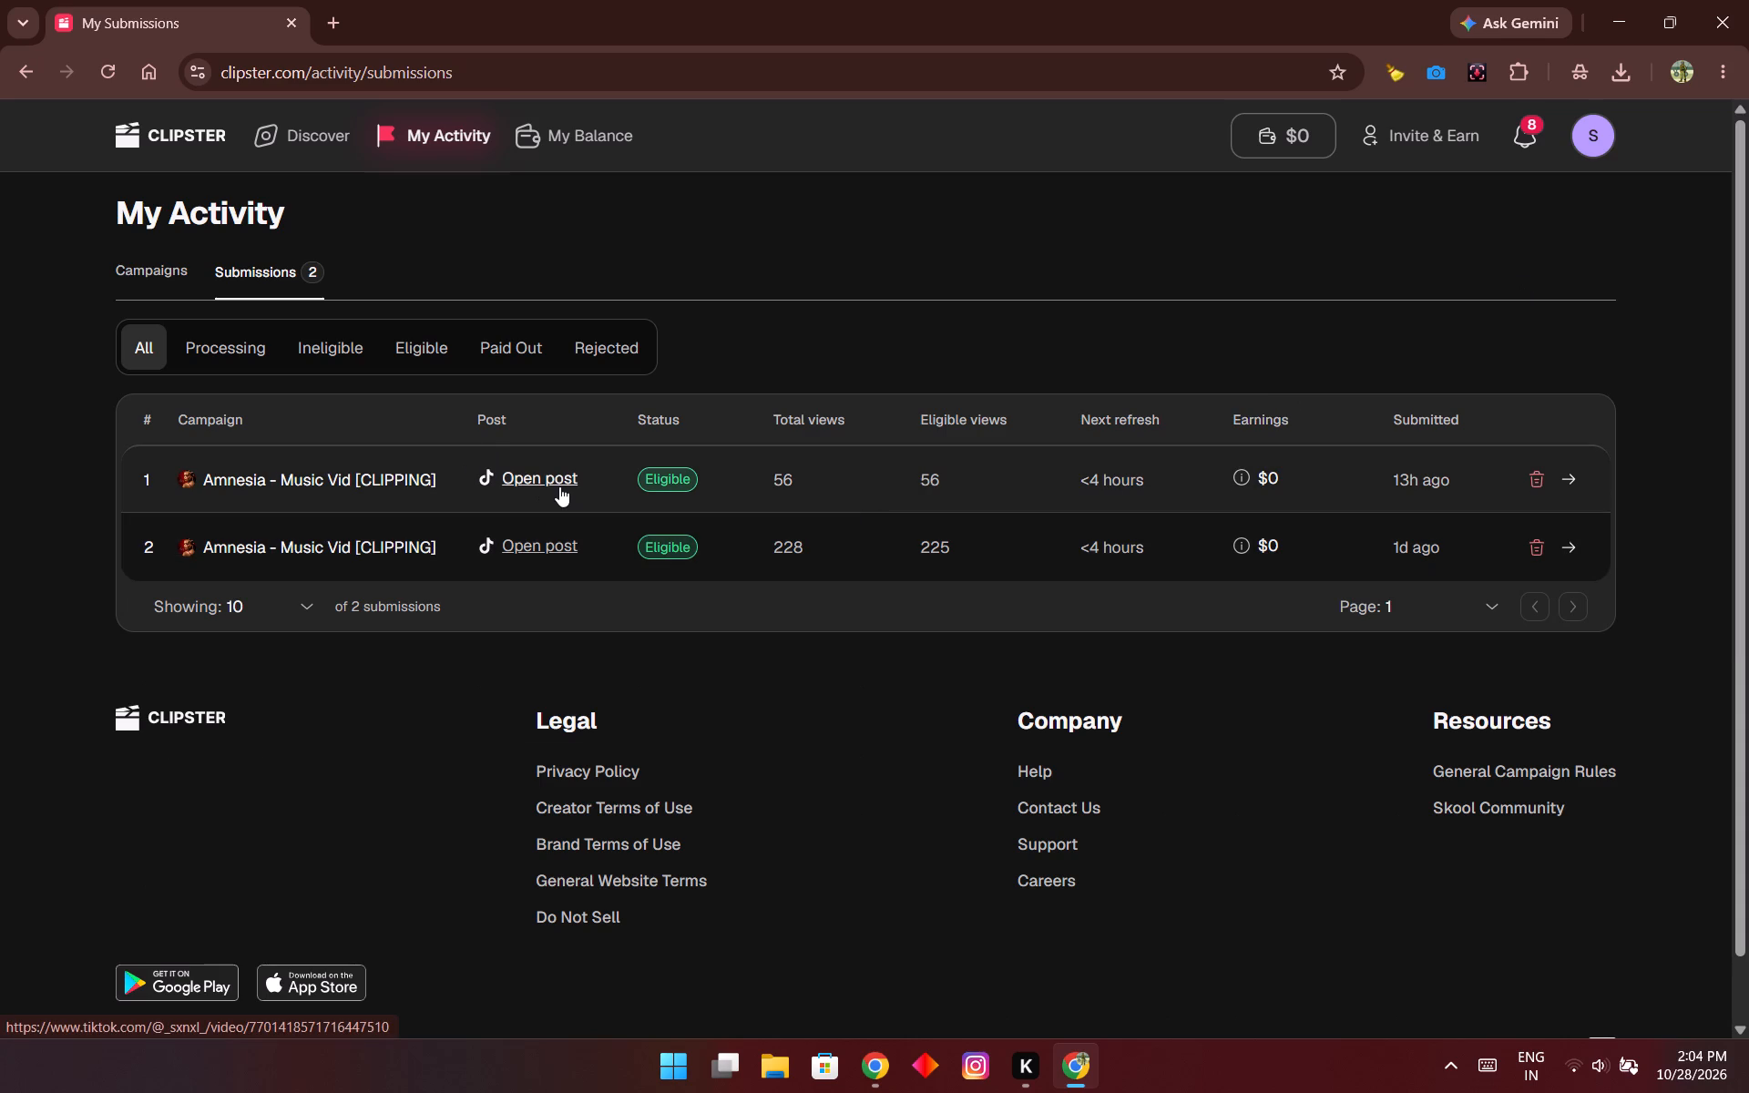
Turn on the VPN connection with the Free VPN for Chrome extension.
{"action": "left_click", "coordinate": [1525, 71]}
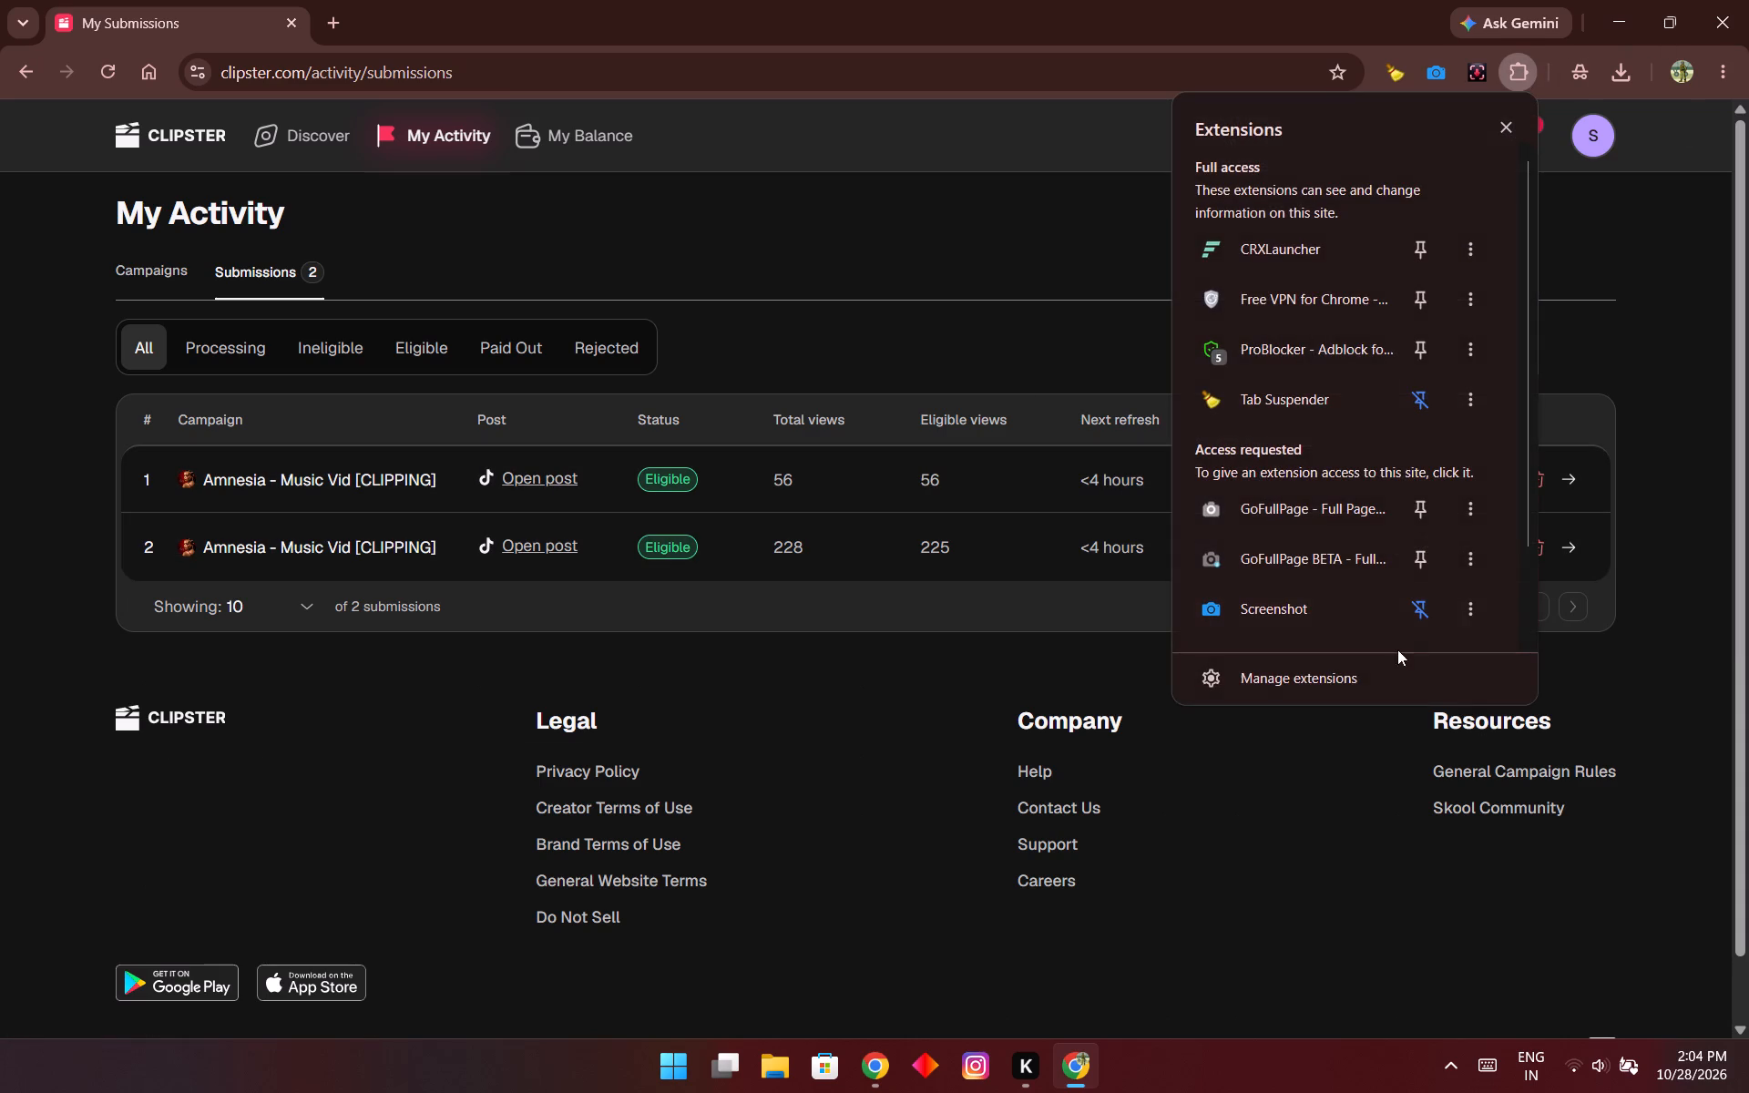
{"action": "left_click", "coordinate": [1284, 311]}
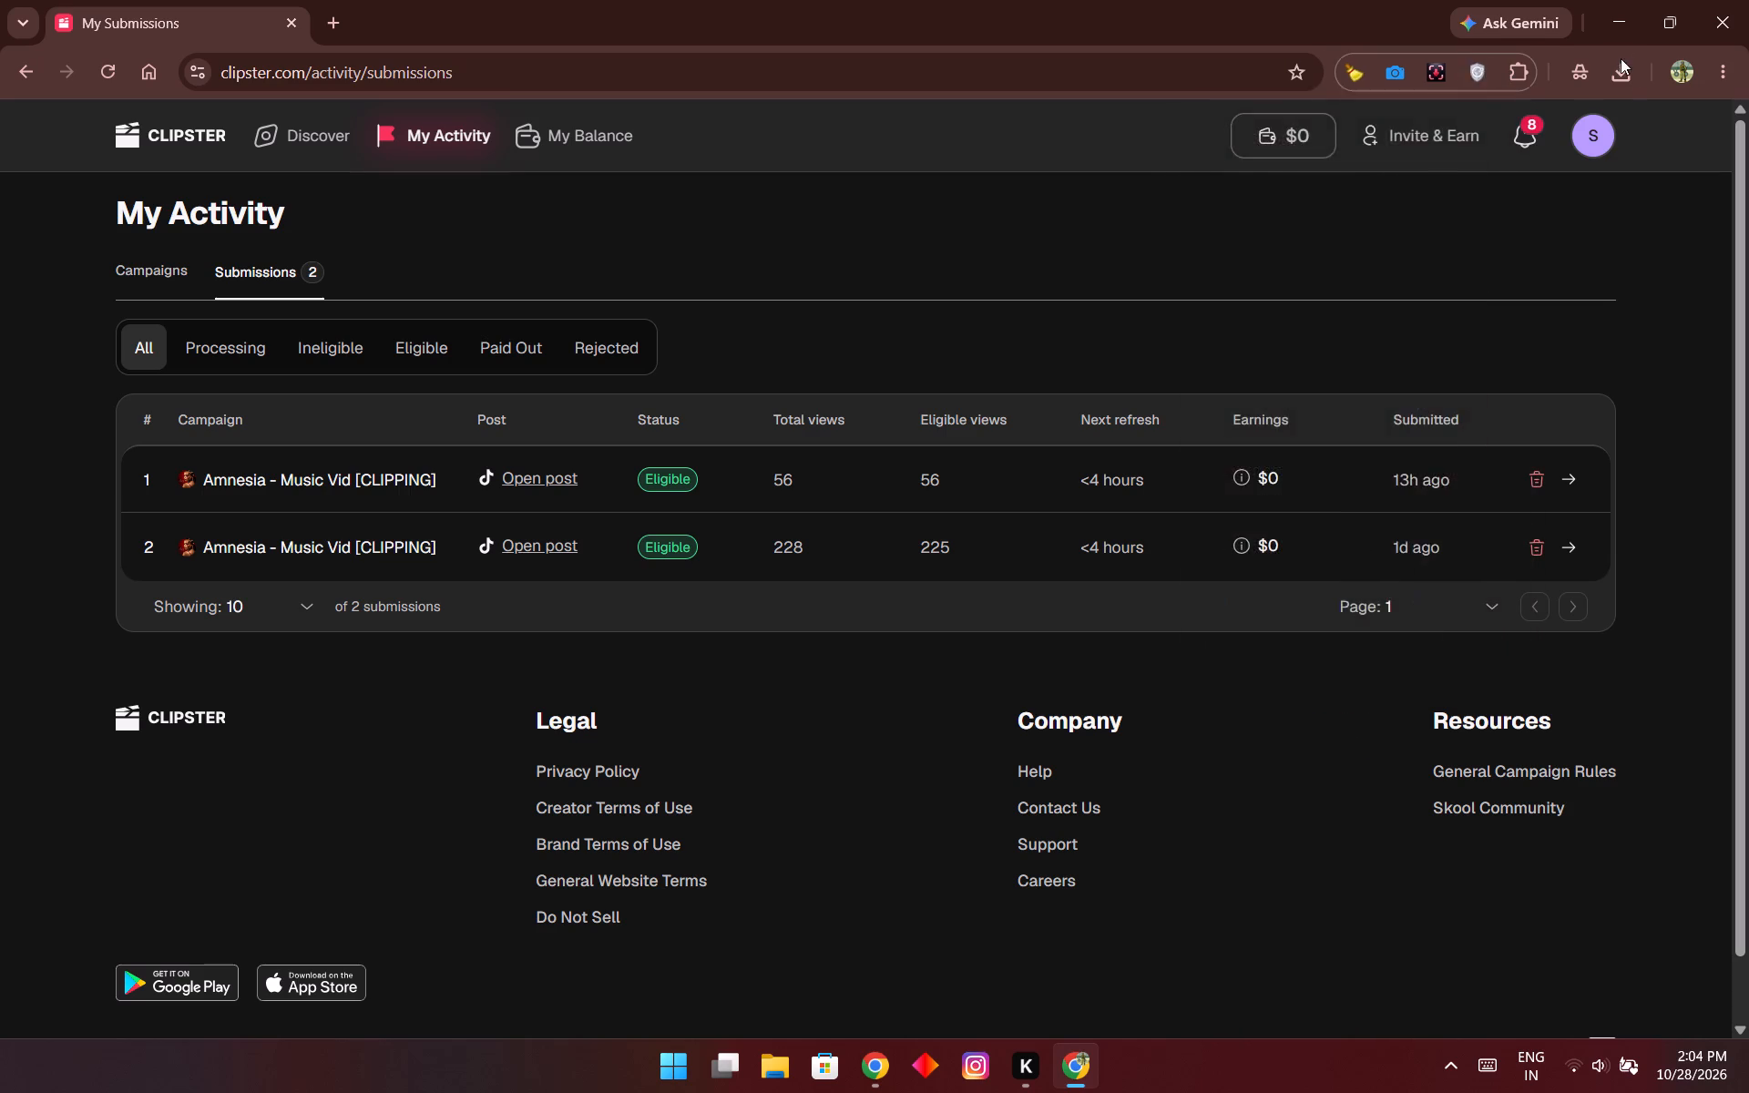
{"action": "left_click", "coordinate": [1287, 287]}
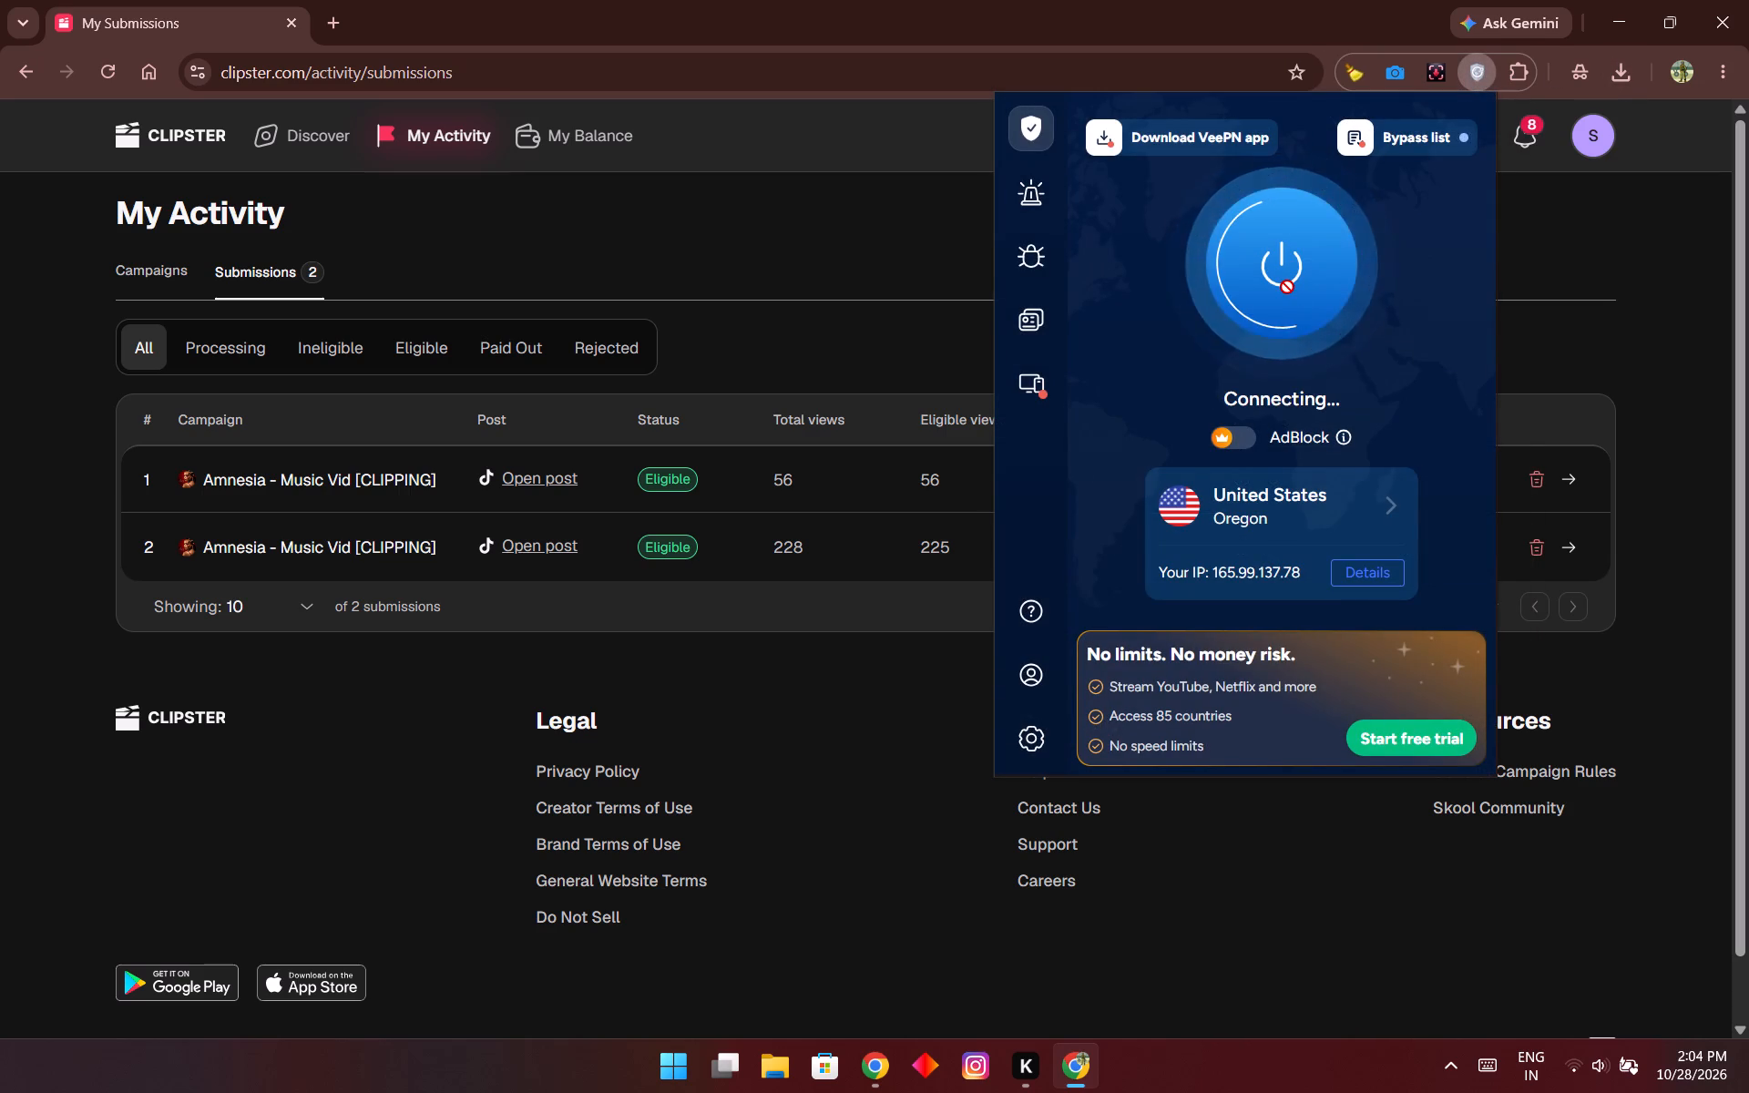
Open the first submission's TikTok post and view the profile of the account that posted it.
{"action": "left_click", "coordinate": [538, 474]}
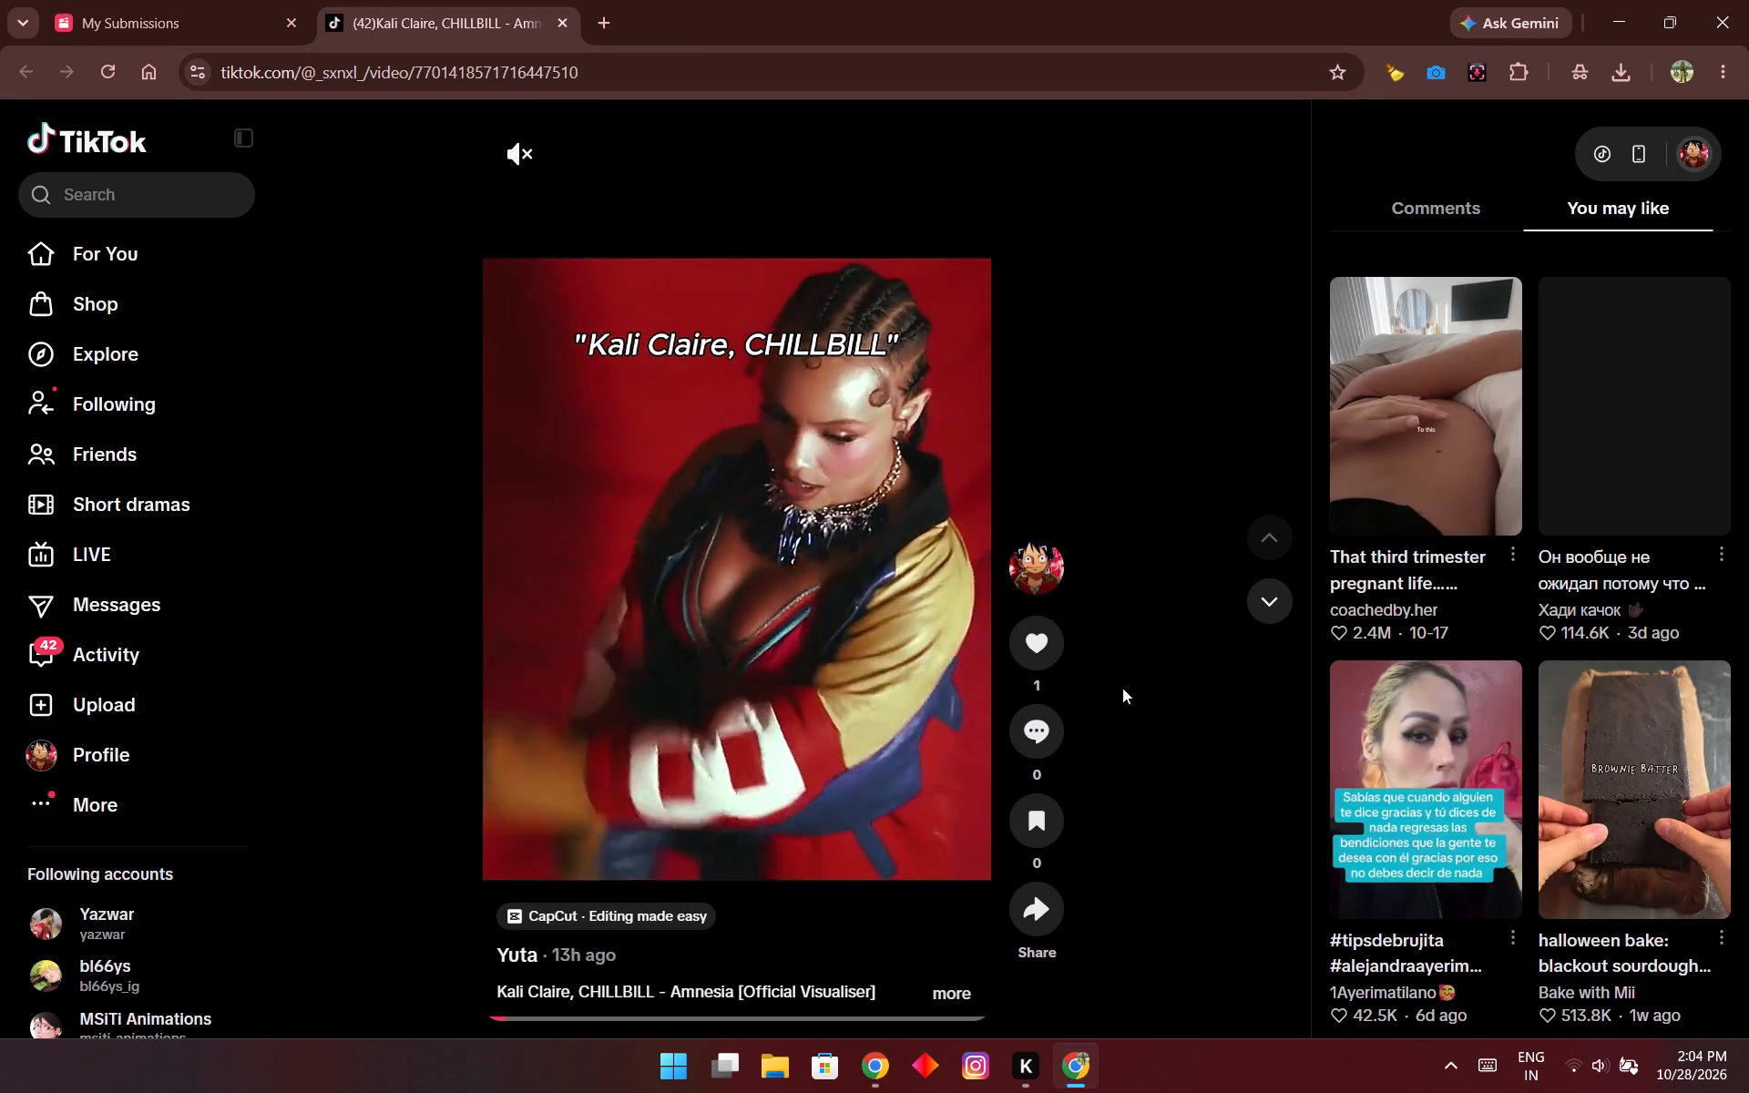
{"action": "left_click", "coordinate": [1040, 572]}
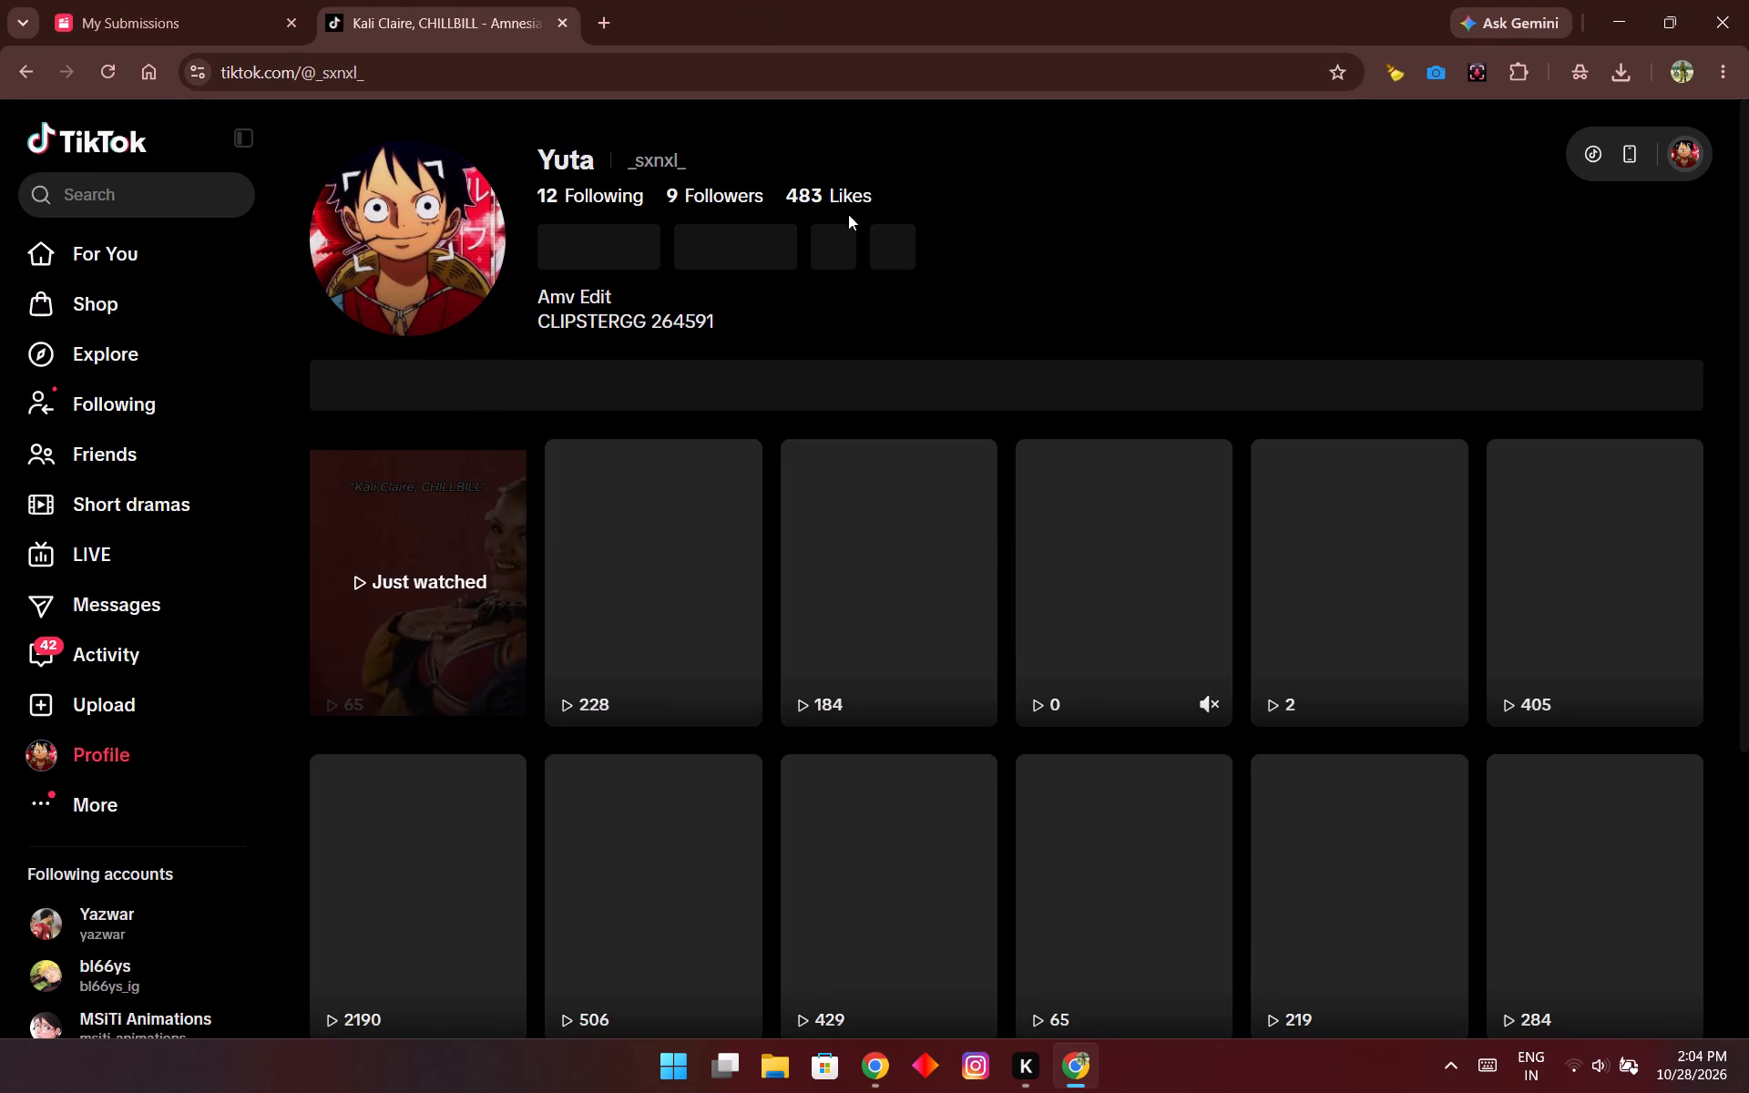
Return to the Clipster submissions and examine the first submission's status, earnings breakdown and campaign details.
{"action": "left_click", "coordinate": [165, 8]}
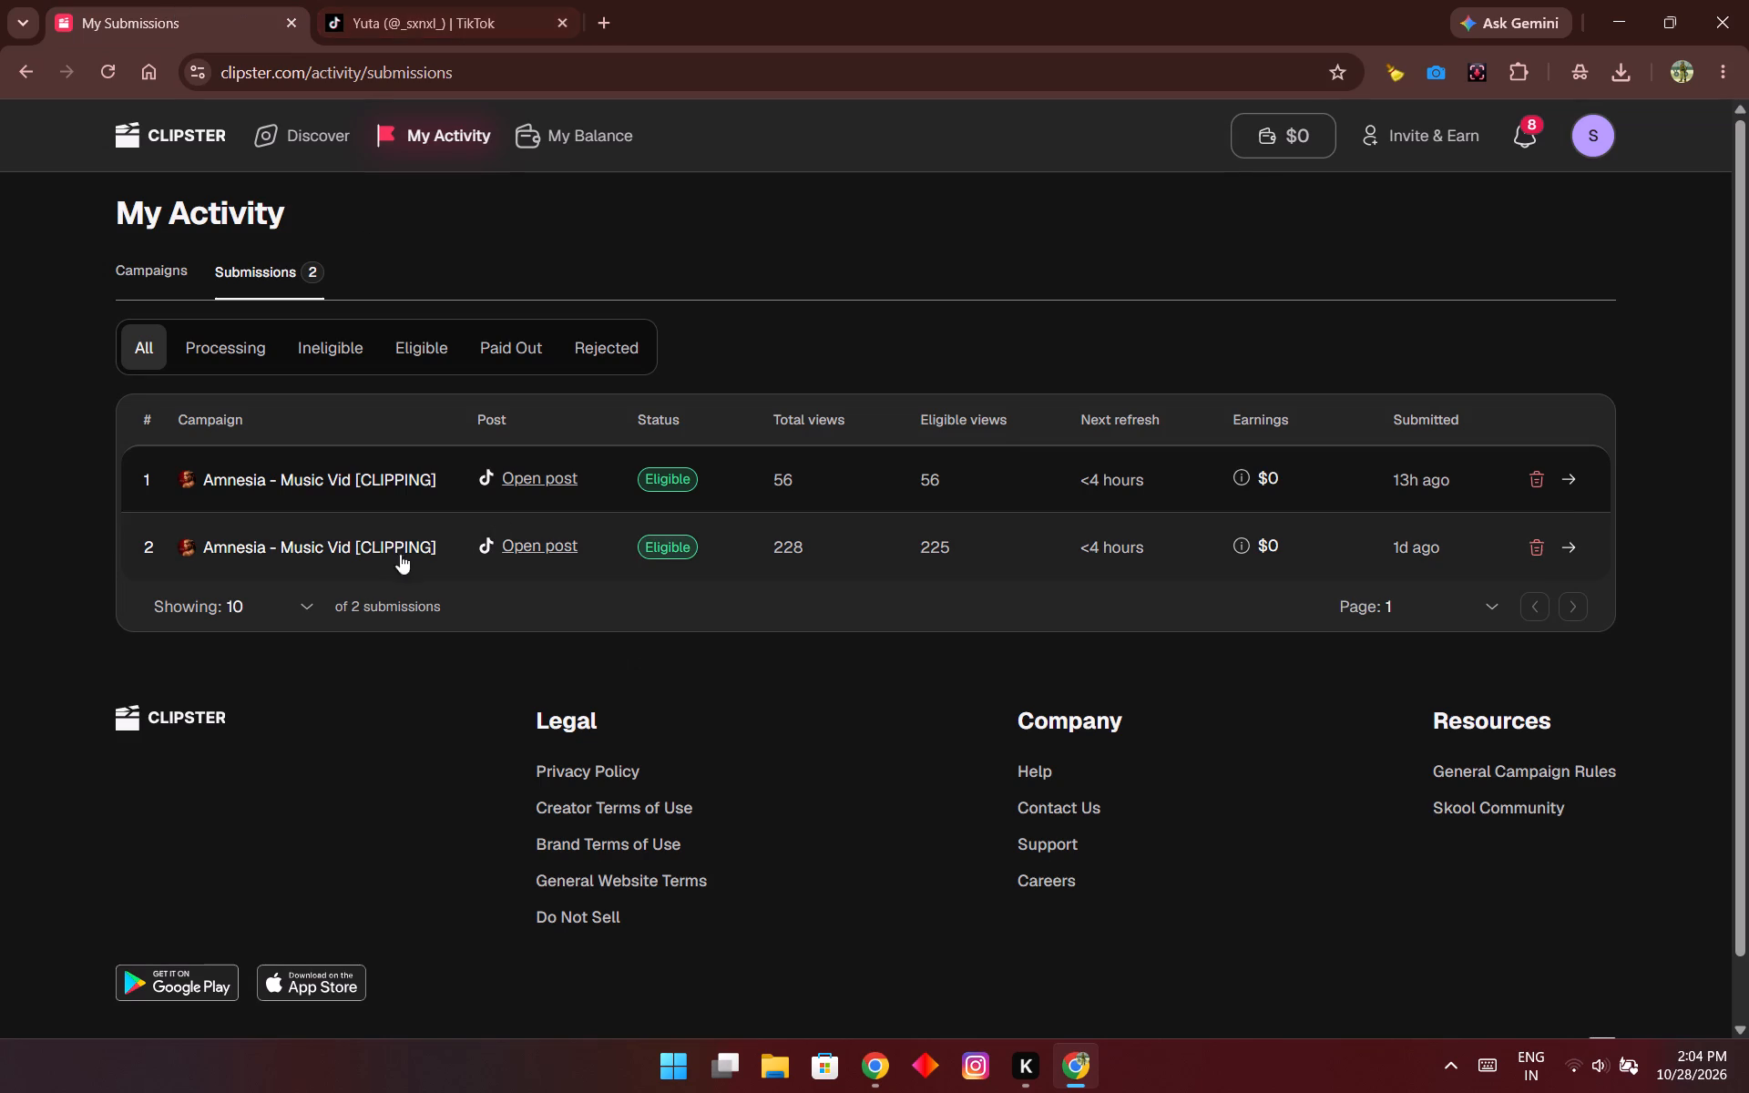
{"action": "left_click", "coordinate": [225, 491]}
{"action": "scroll", "coordinate": [864, 615], "scroll_direction": "down", "scroll_amount": 2}
{"action": "scroll", "coordinate": [864, 615], "scroll_direction": "up", "scroll_amount": 6}
{"action": "scroll", "coordinate": [940, 784], "scroll_direction": "up", "scroll_amount": 2}
{"action": "scroll", "coordinate": [940, 784], "scroll_direction": "down", "scroll_amount": 5}
{"action": "scroll", "coordinate": [857, 820], "scroll_direction": "down", "scroll_amount": 4}
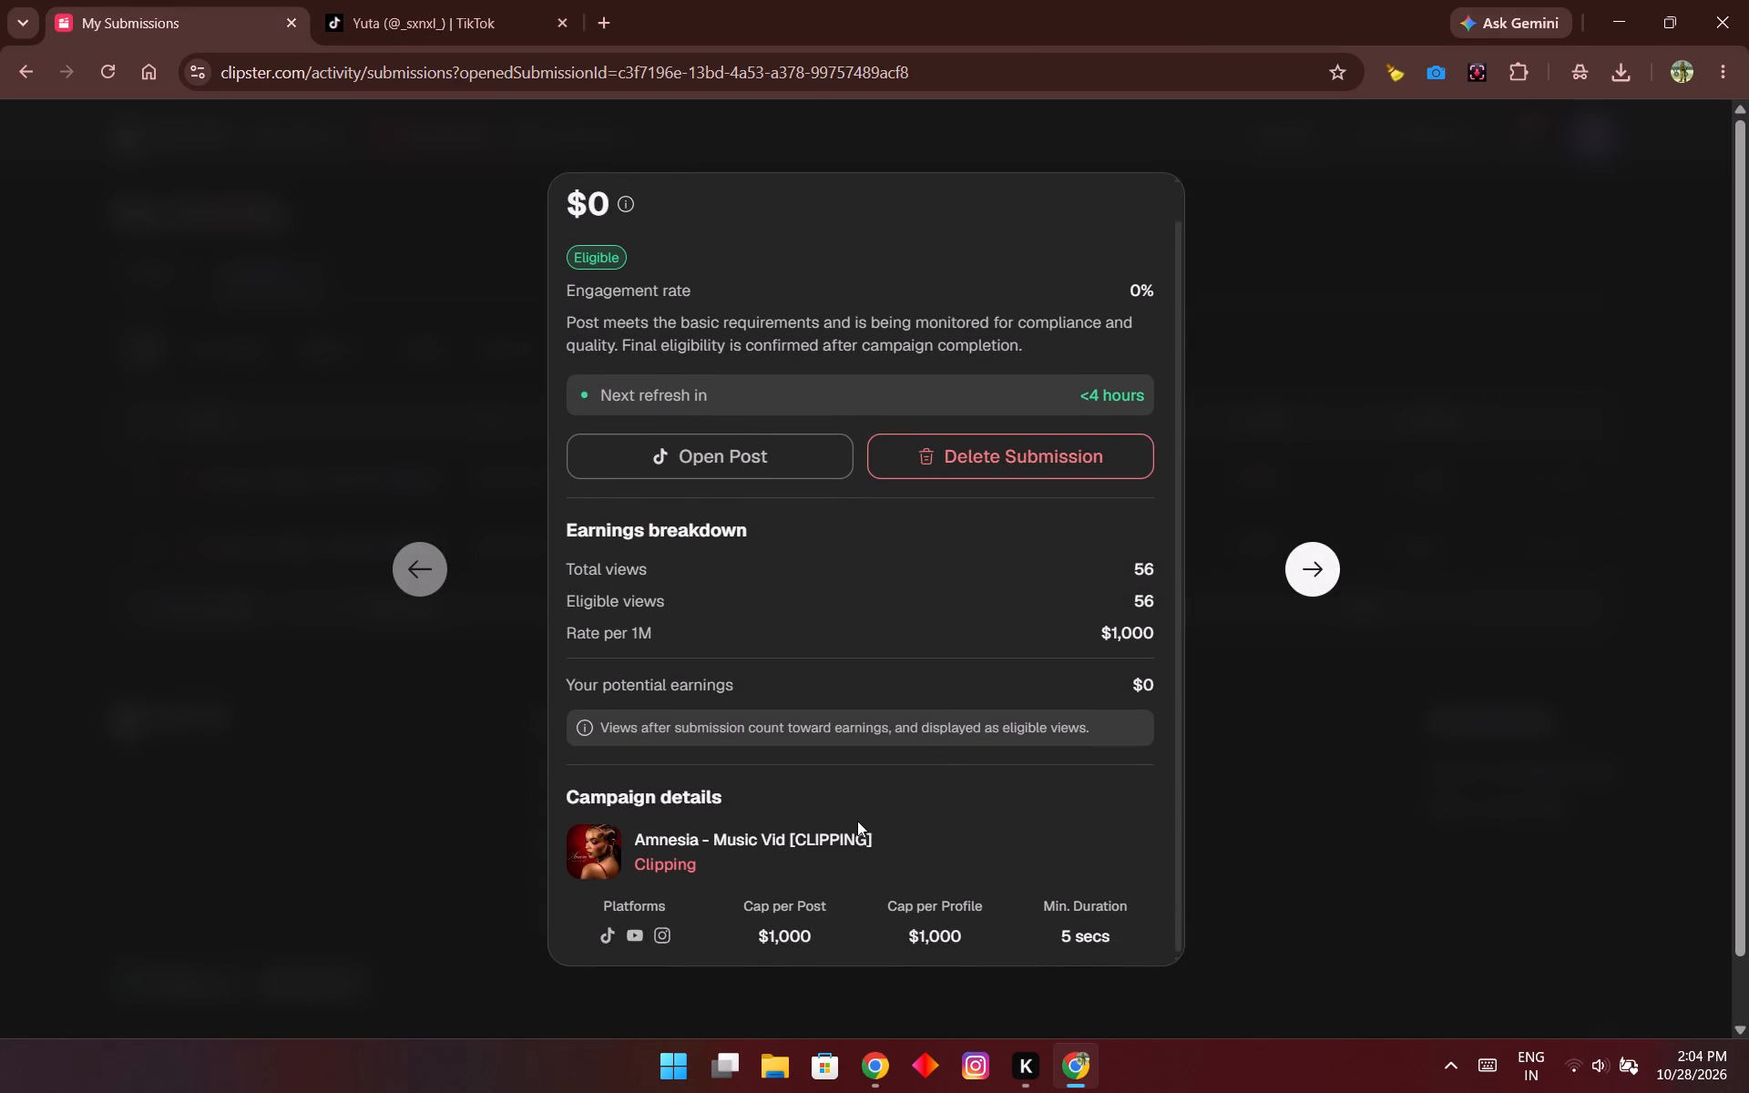
{"action": "scroll", "coordinate": [936, 801], "scroll_direction": "up", "scroll_amount": 12}
{"action": "left_click", "coordinate": [1466, 407]}
Show the joined campaigns in My Activity.
{"action": "left_click", "coordinate": [138, 286]}
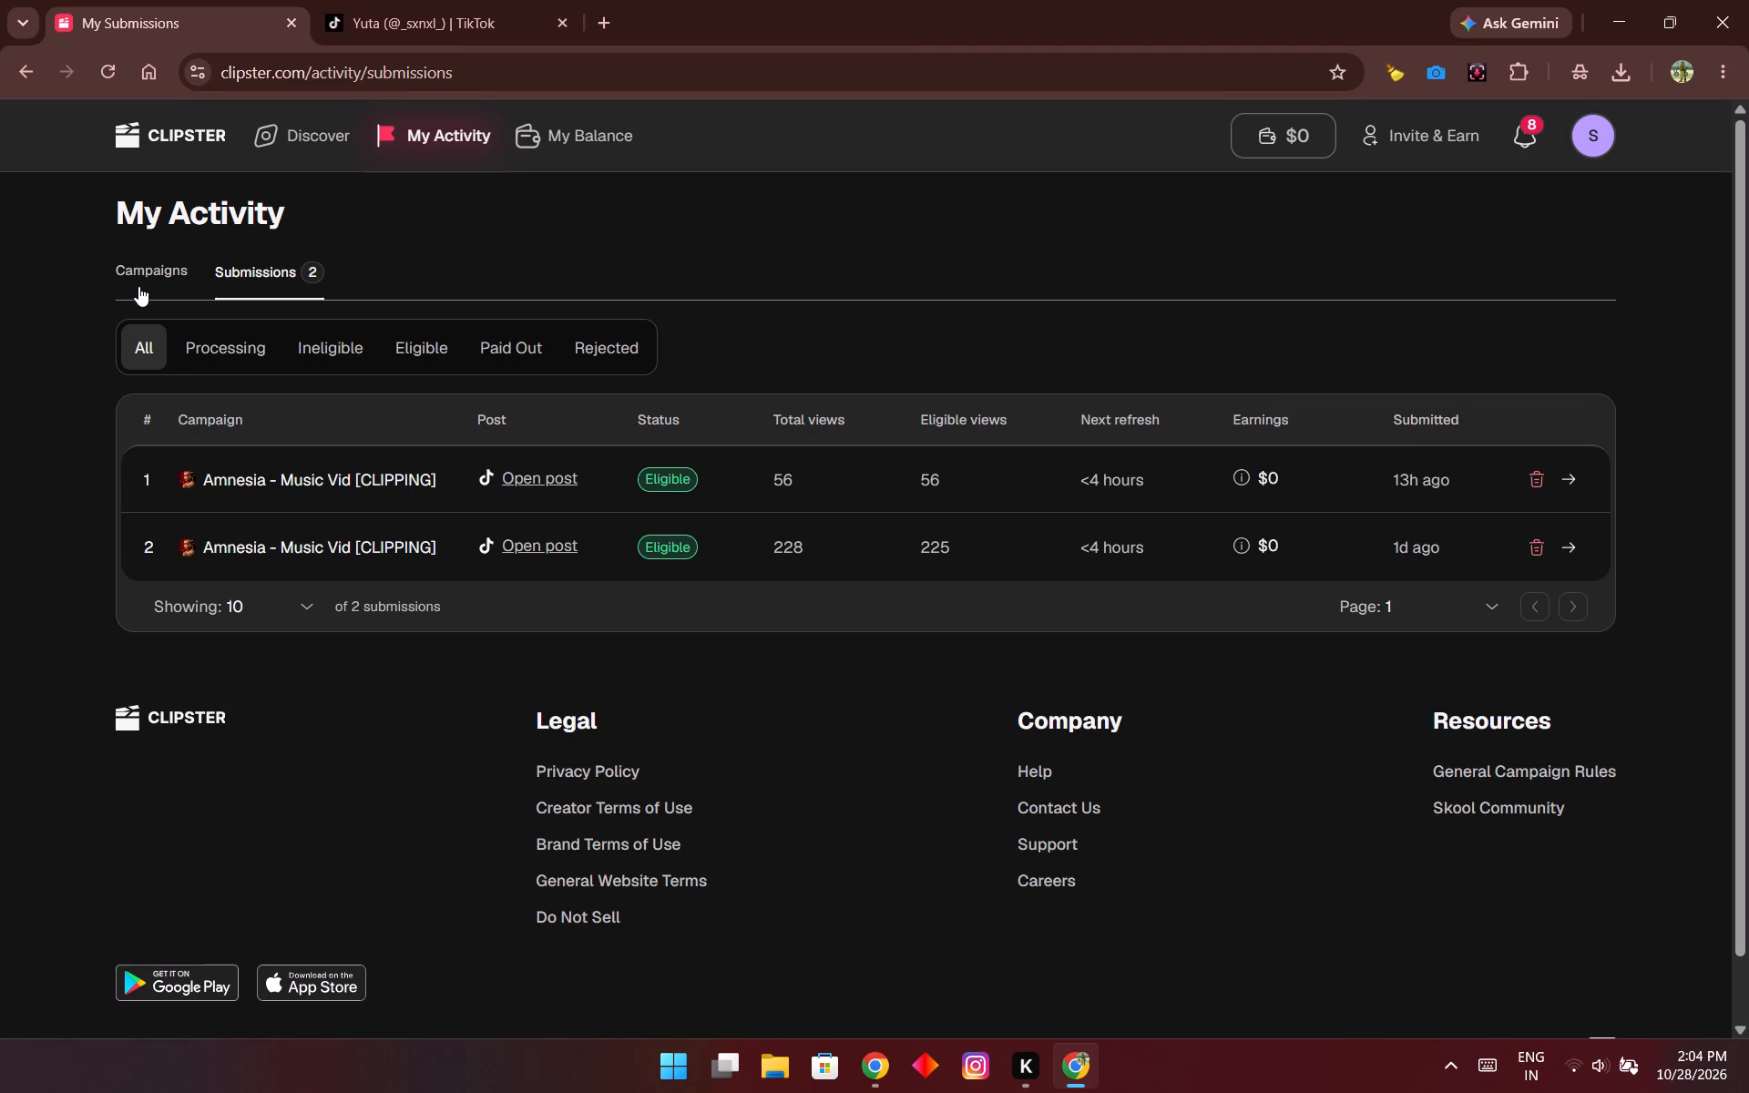
{"action": "left_click", "coordinate": [179, 286]}
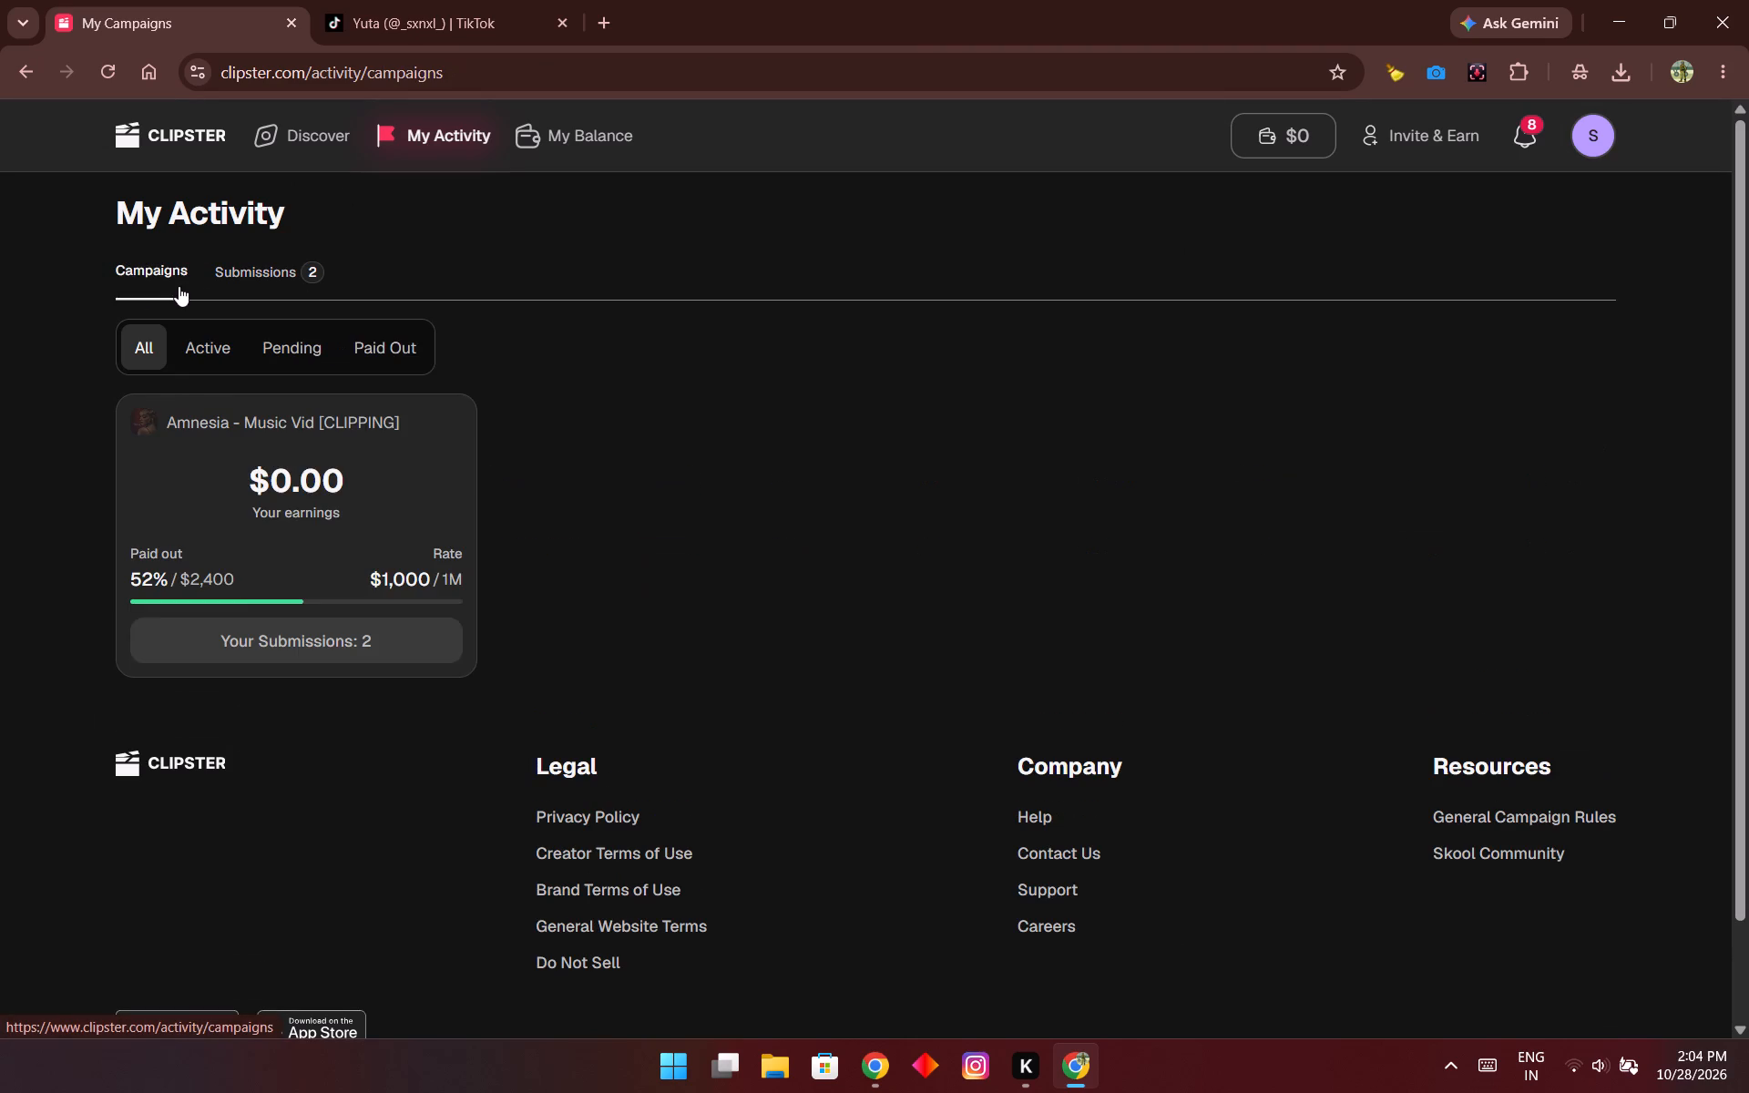
Open the details of the Amnesia - Music Vid [CLIPPING] campaign and follow its link to the content to clip.
{"action": "left_click", "coordinate": [238, 589]}
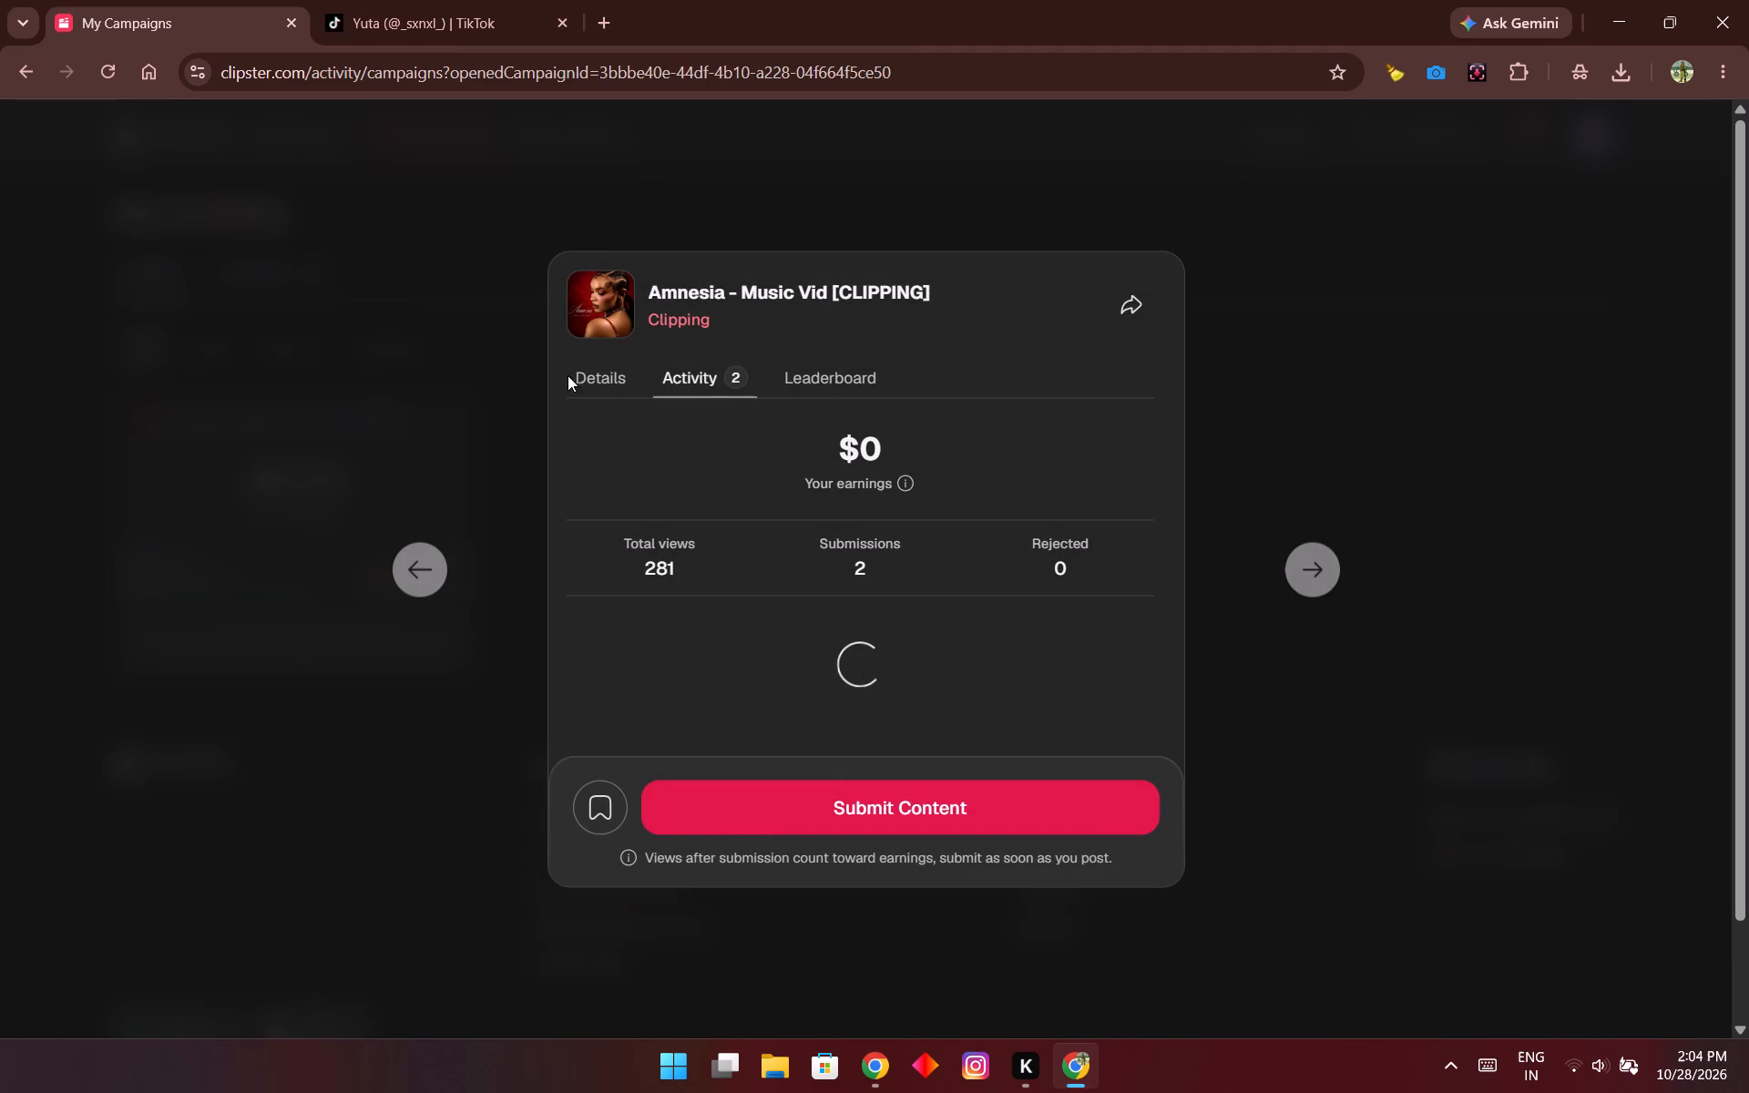
{"action": "left_click", "coordinate": [598, 375]}
{"action": "scroll", "coordinate": [827, 412], "scroll_direction": "down", "scroll_amount": 6}
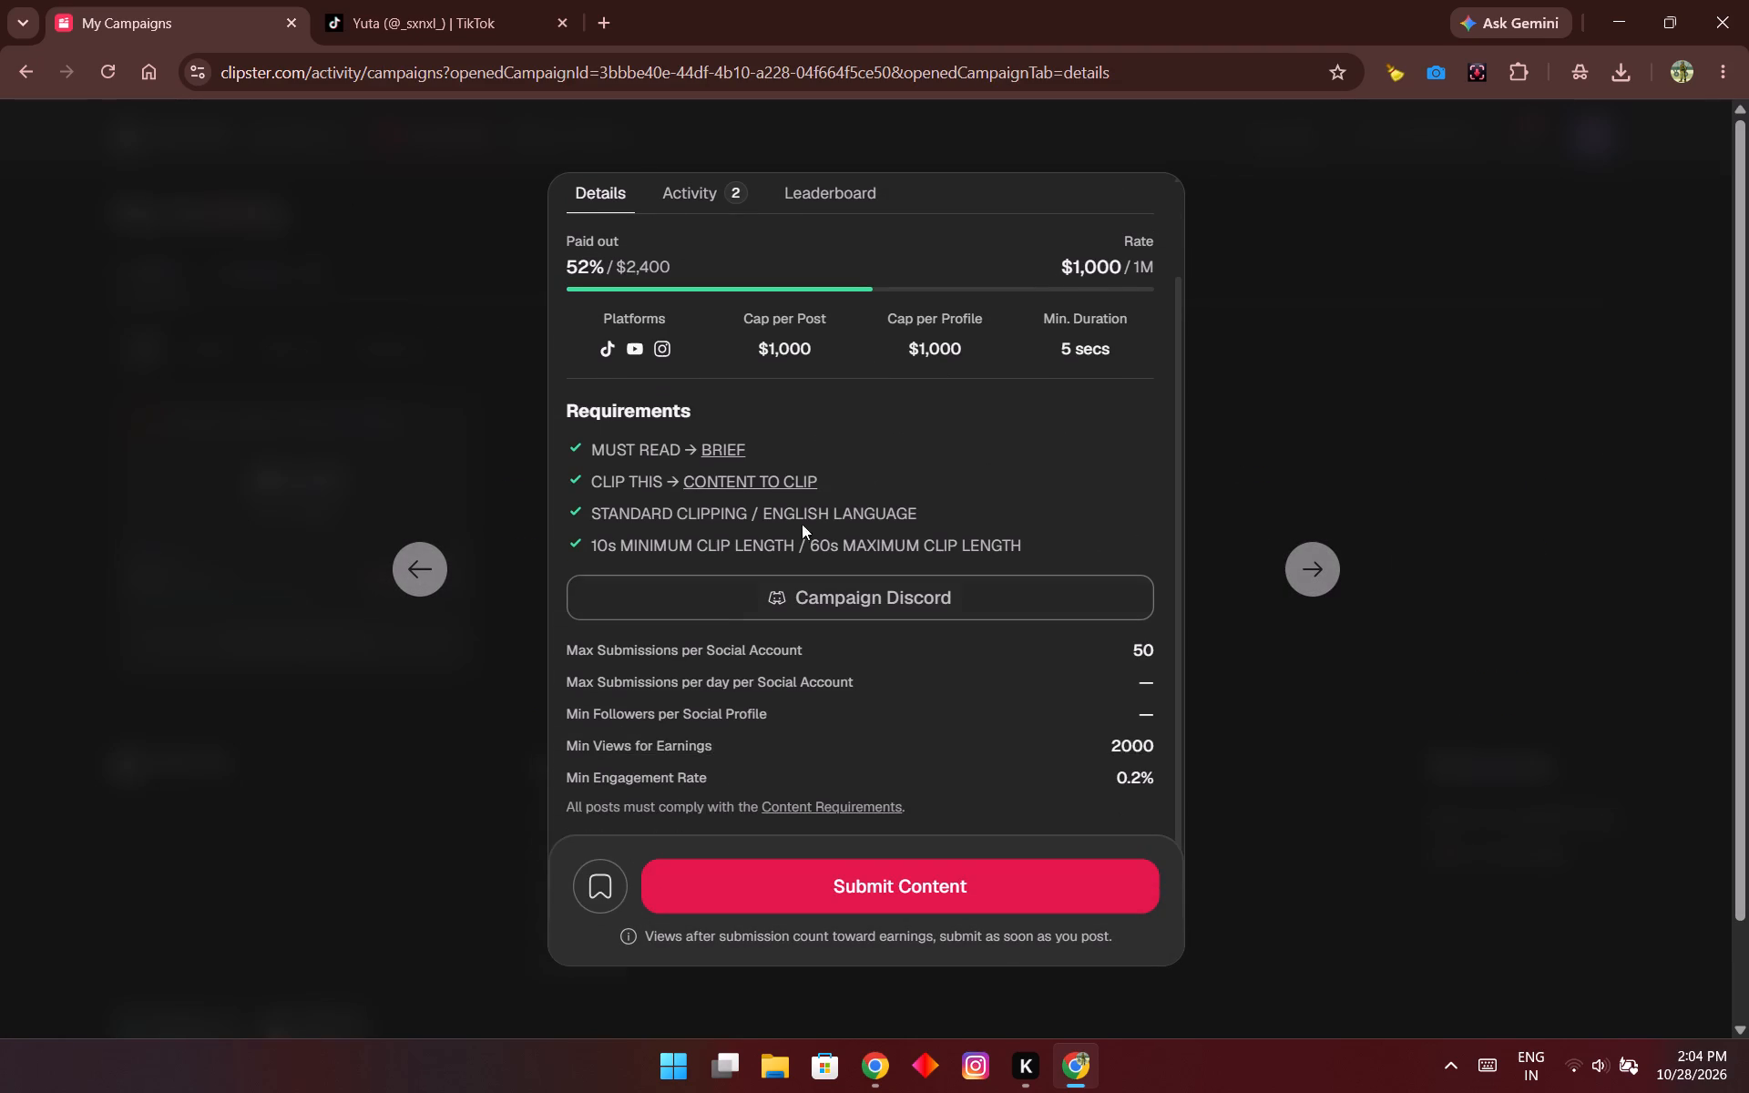
{"action": "left_click", "coordinate": [740, 481]}
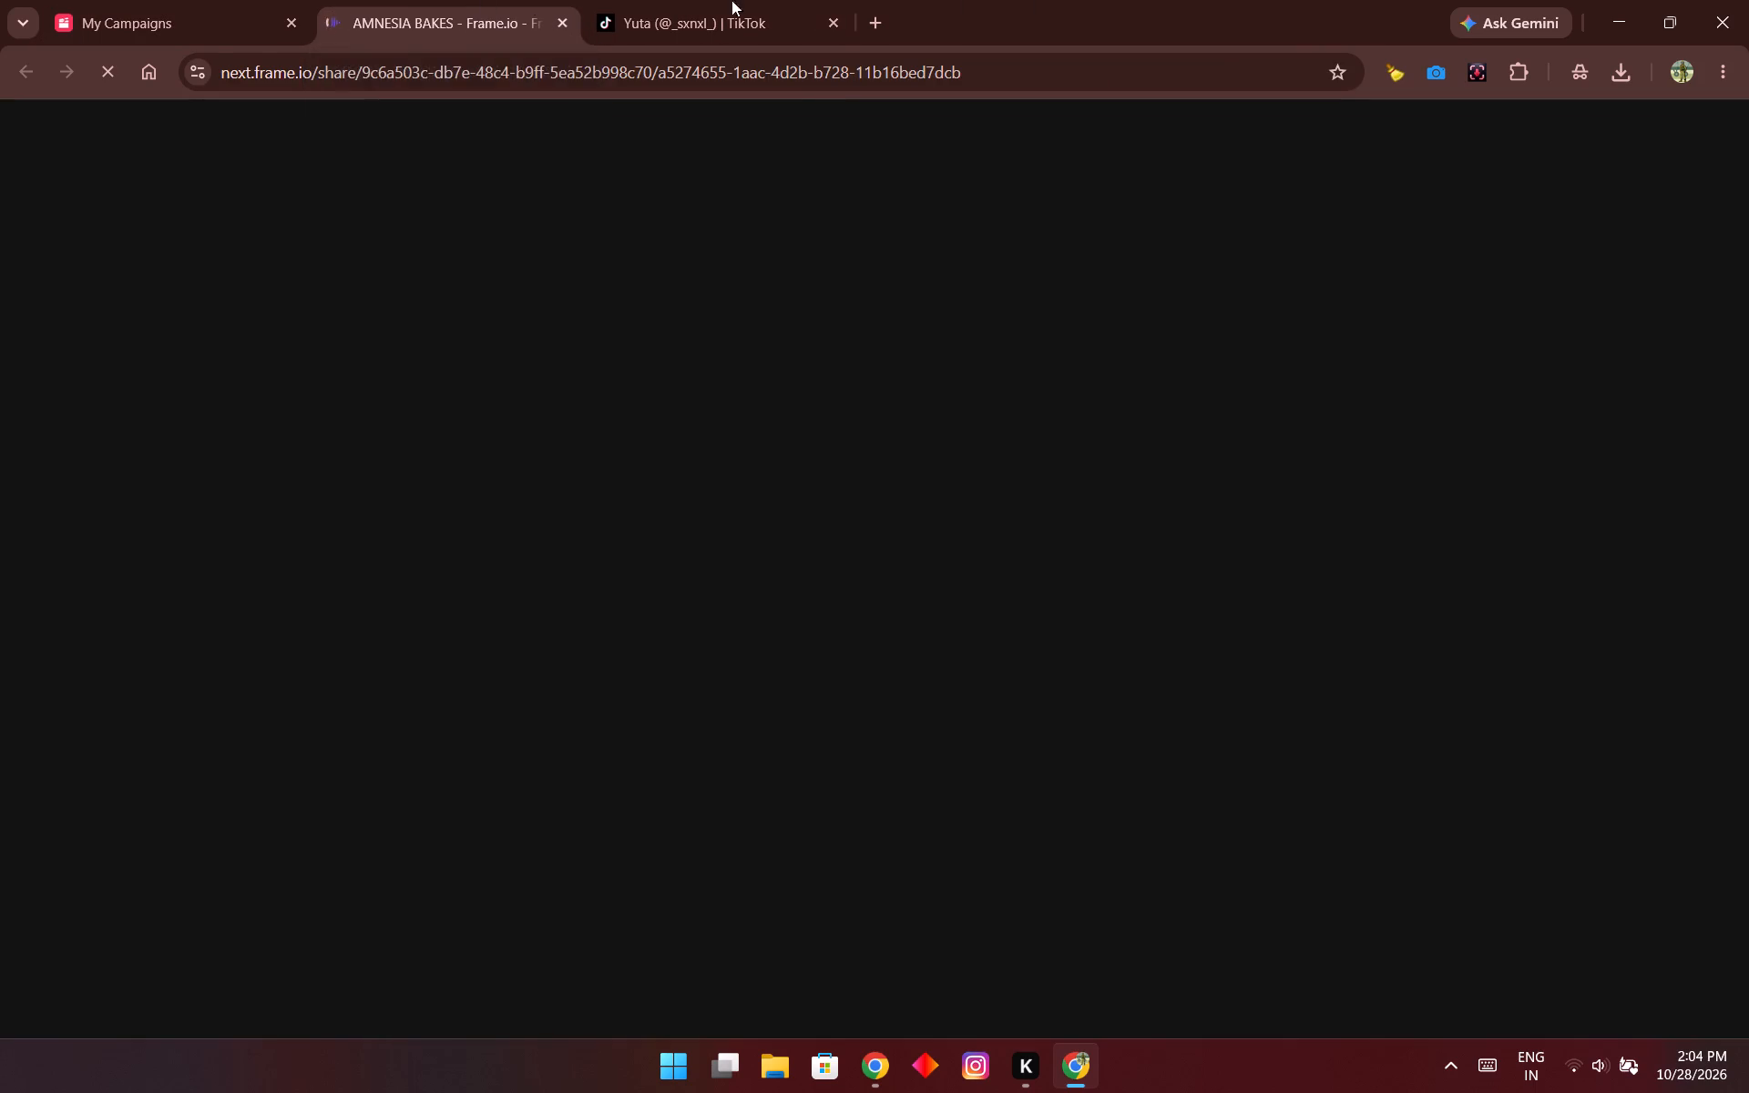
Close the TikTok profile page.
{"action": "left_click", "coordinate": [660, 8]}
{"action": "left_click", "coordinate": [838, 26]}
Turn off the VPN connection in the Free VPN for Chrome extension.
{"action": "left_click", "coordinate": [1526, 74]}
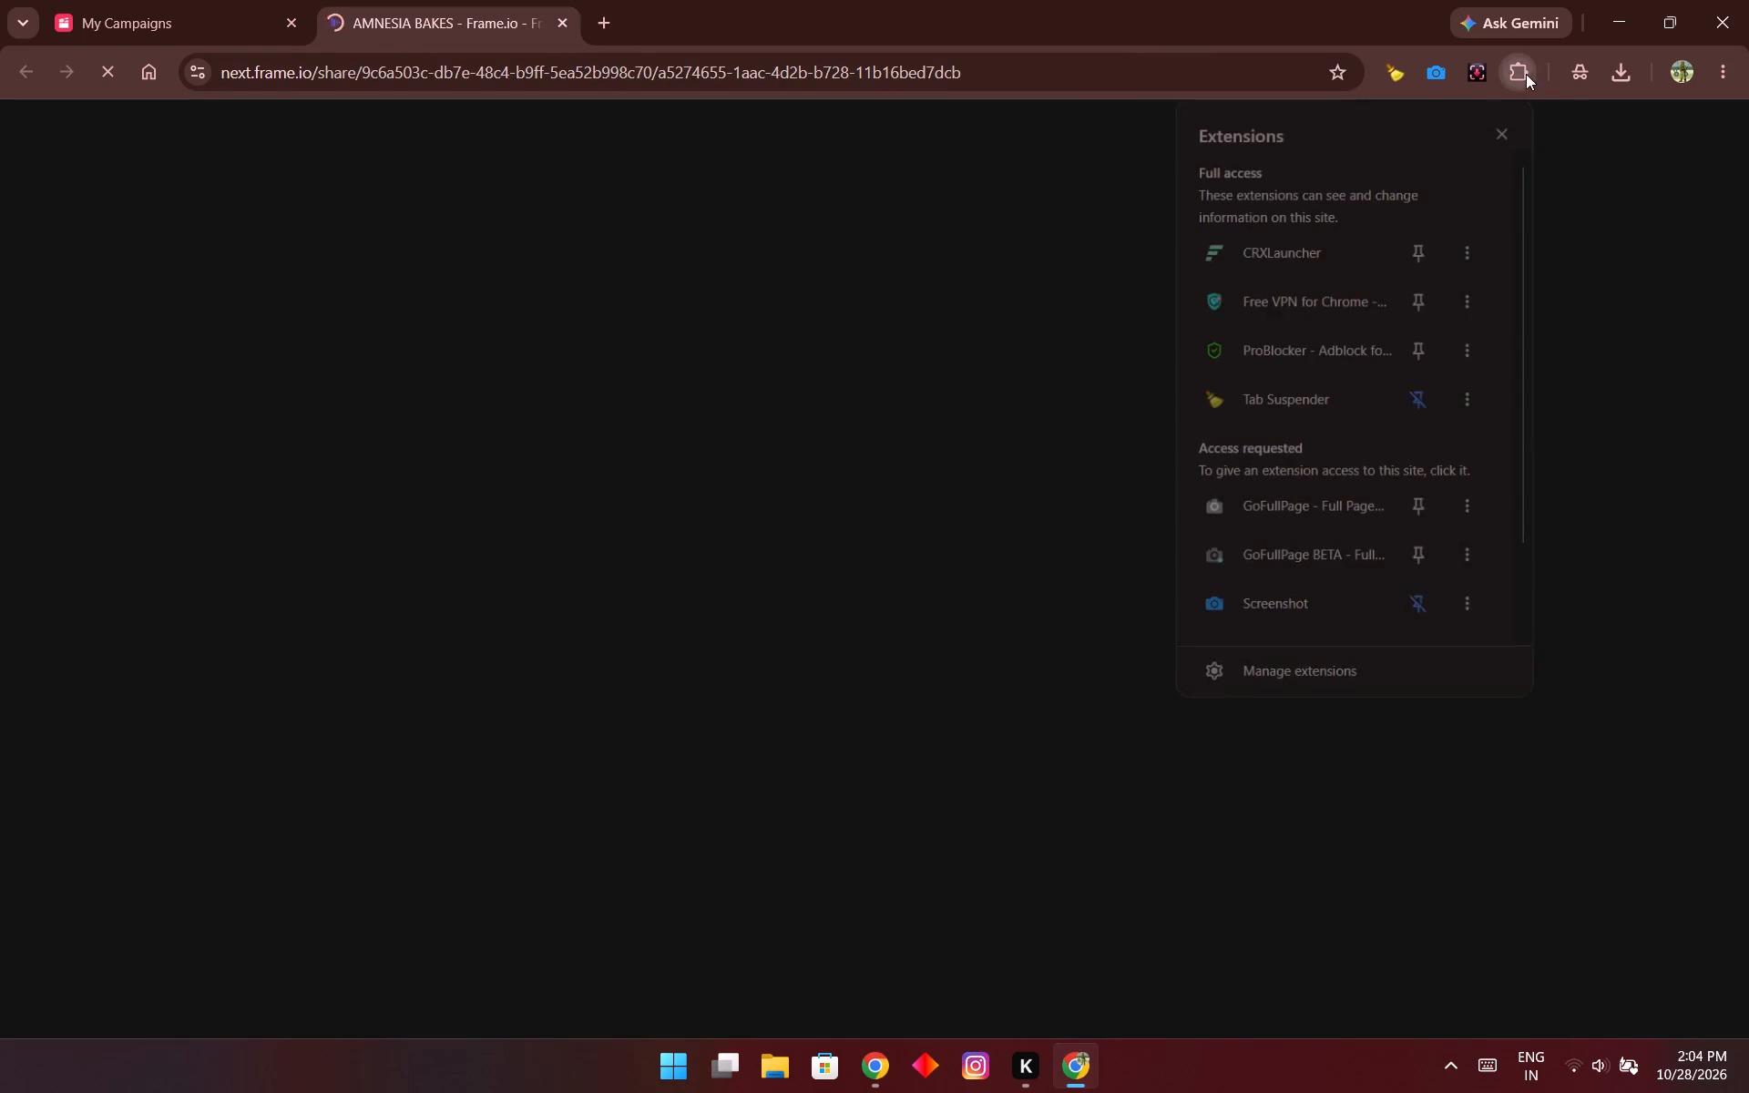
{"action": "double_click", "coordinate": [1318, 274]}
{"action": "left_click", "coordinate": [834, 22]}
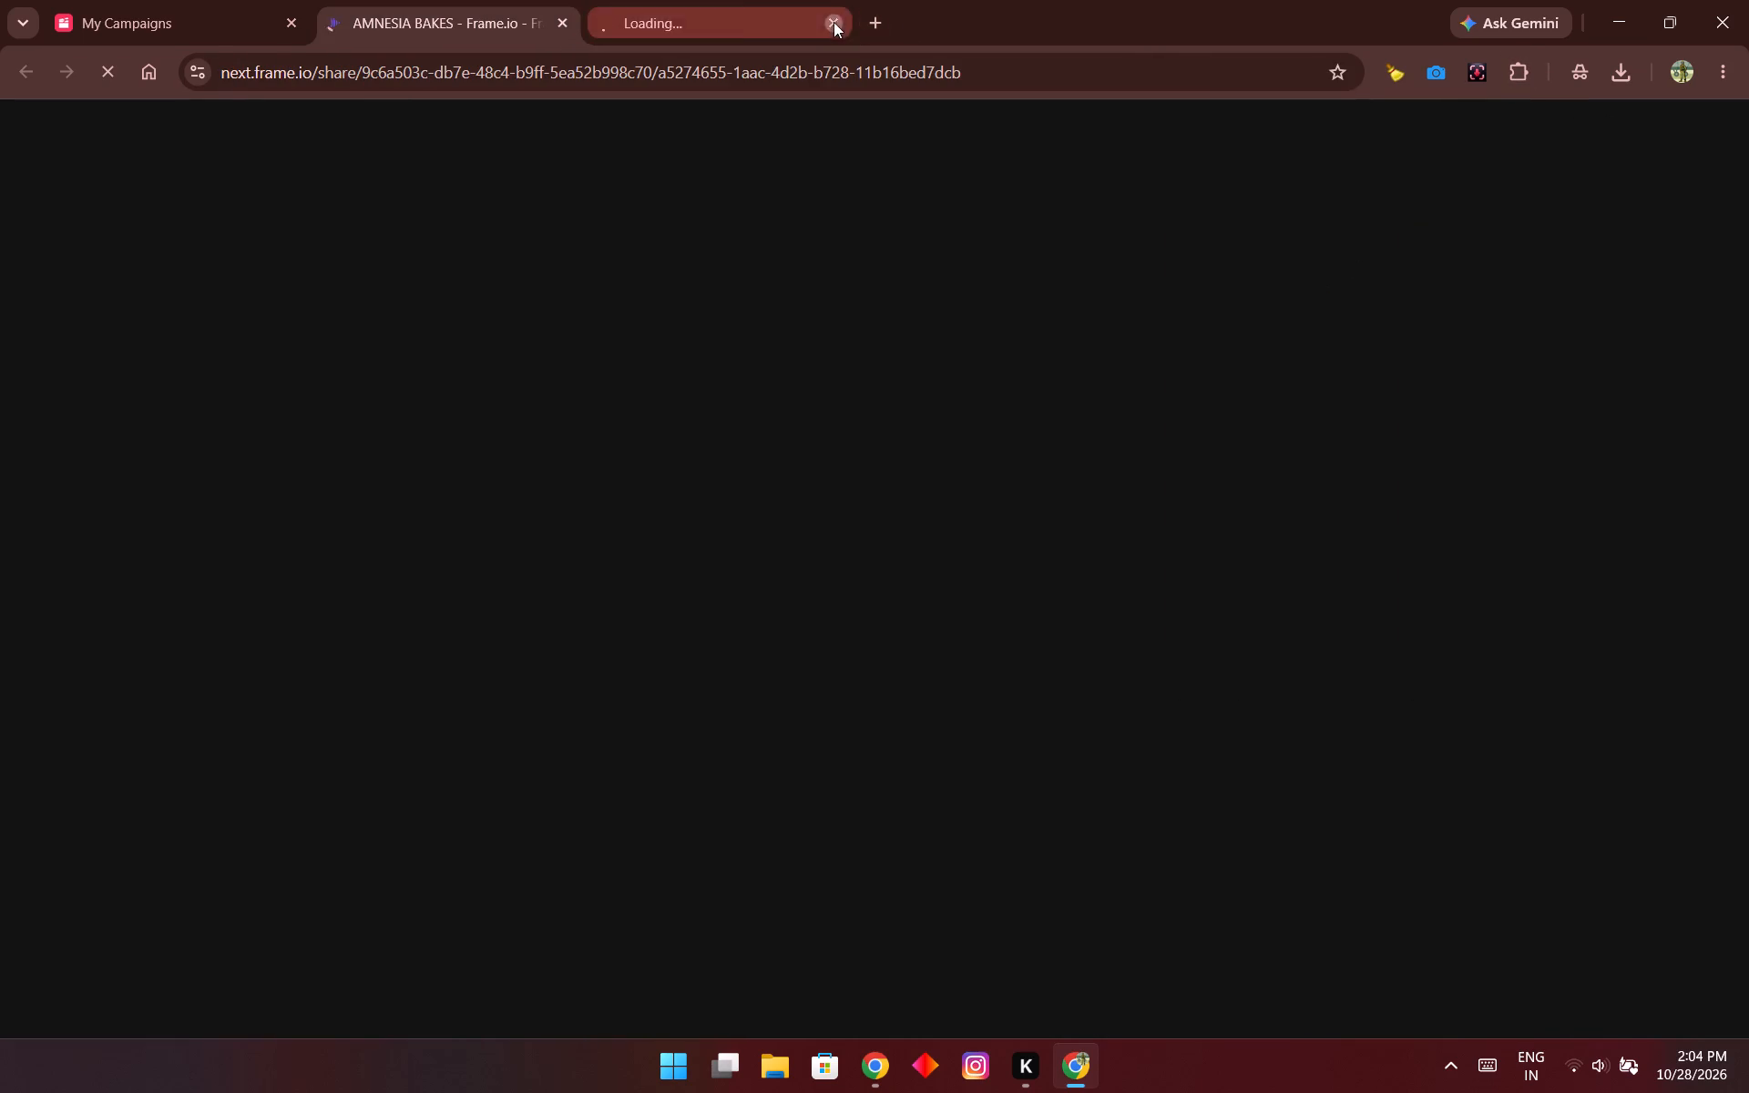
{"action": "left_click", "coordinate": [1517, 80]}
{"action": "left_click", "coordinate": [1276, 292]}
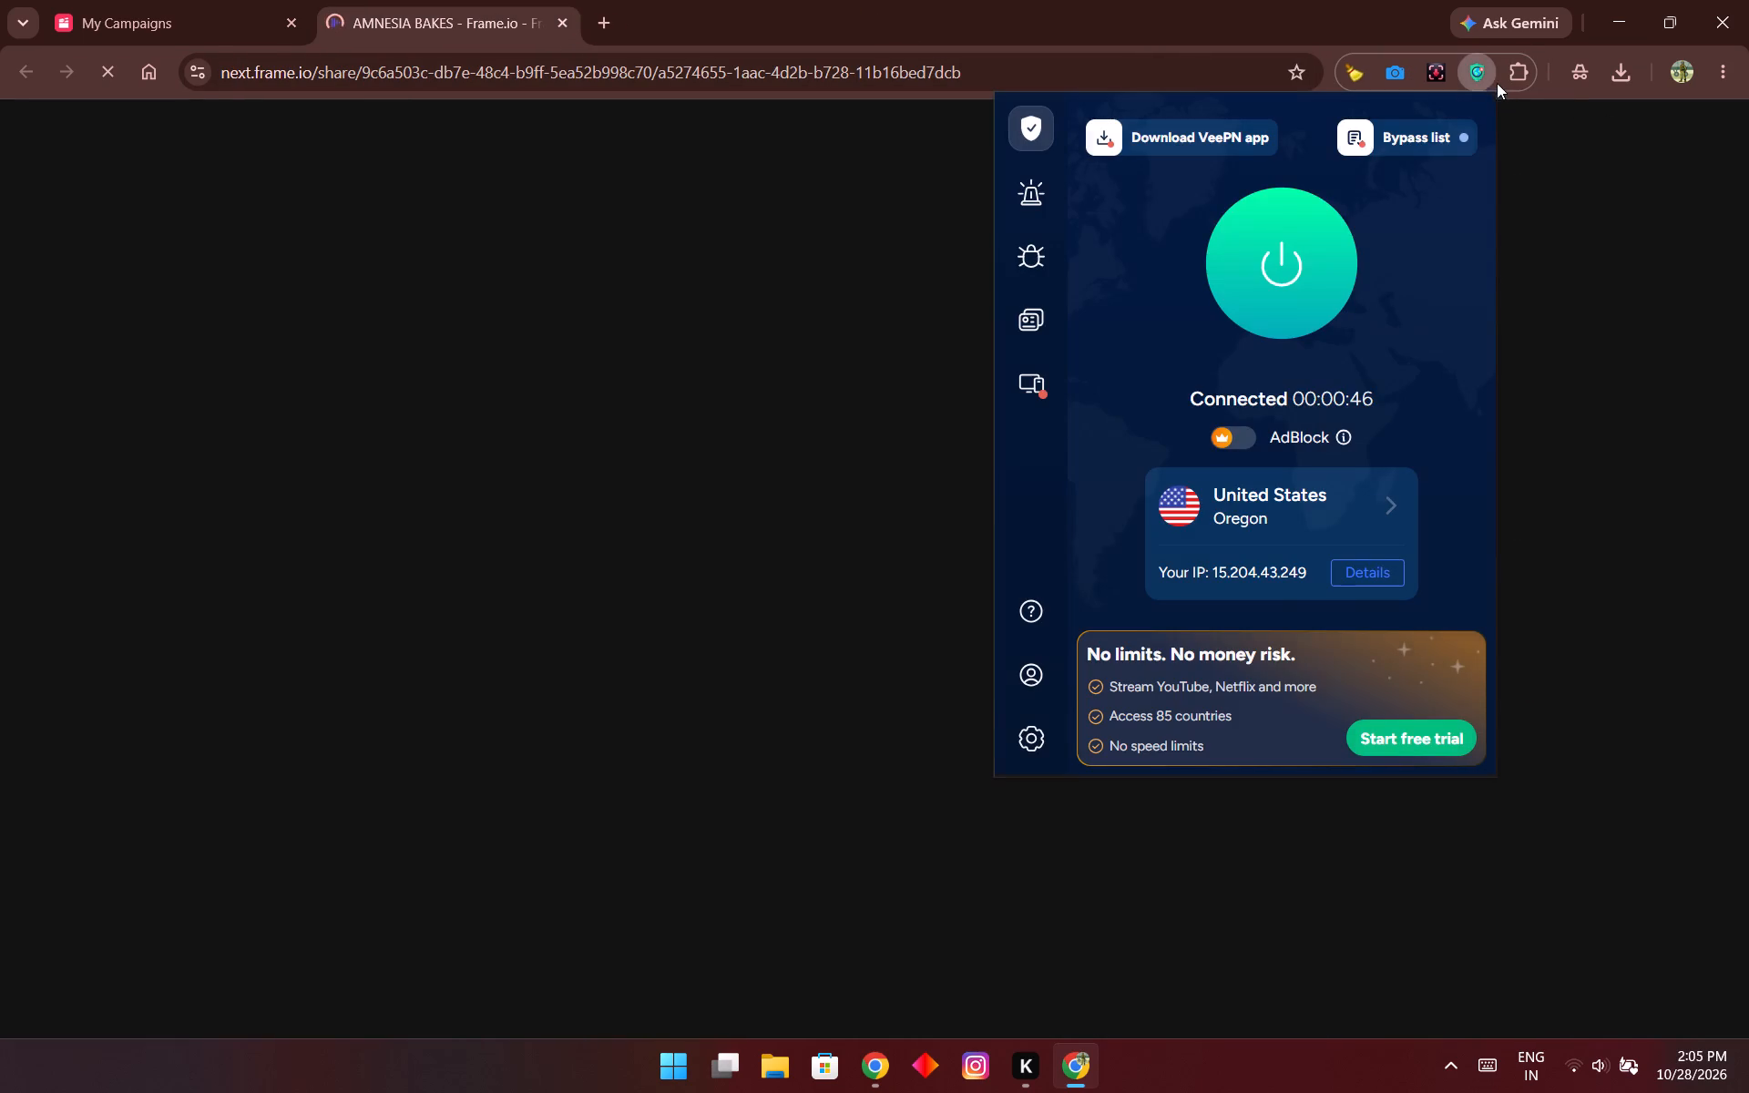
{"action": "left_click", "coordinate": [1269, 261]}
{"action": "left_click", "coordinate": [488, 235]}
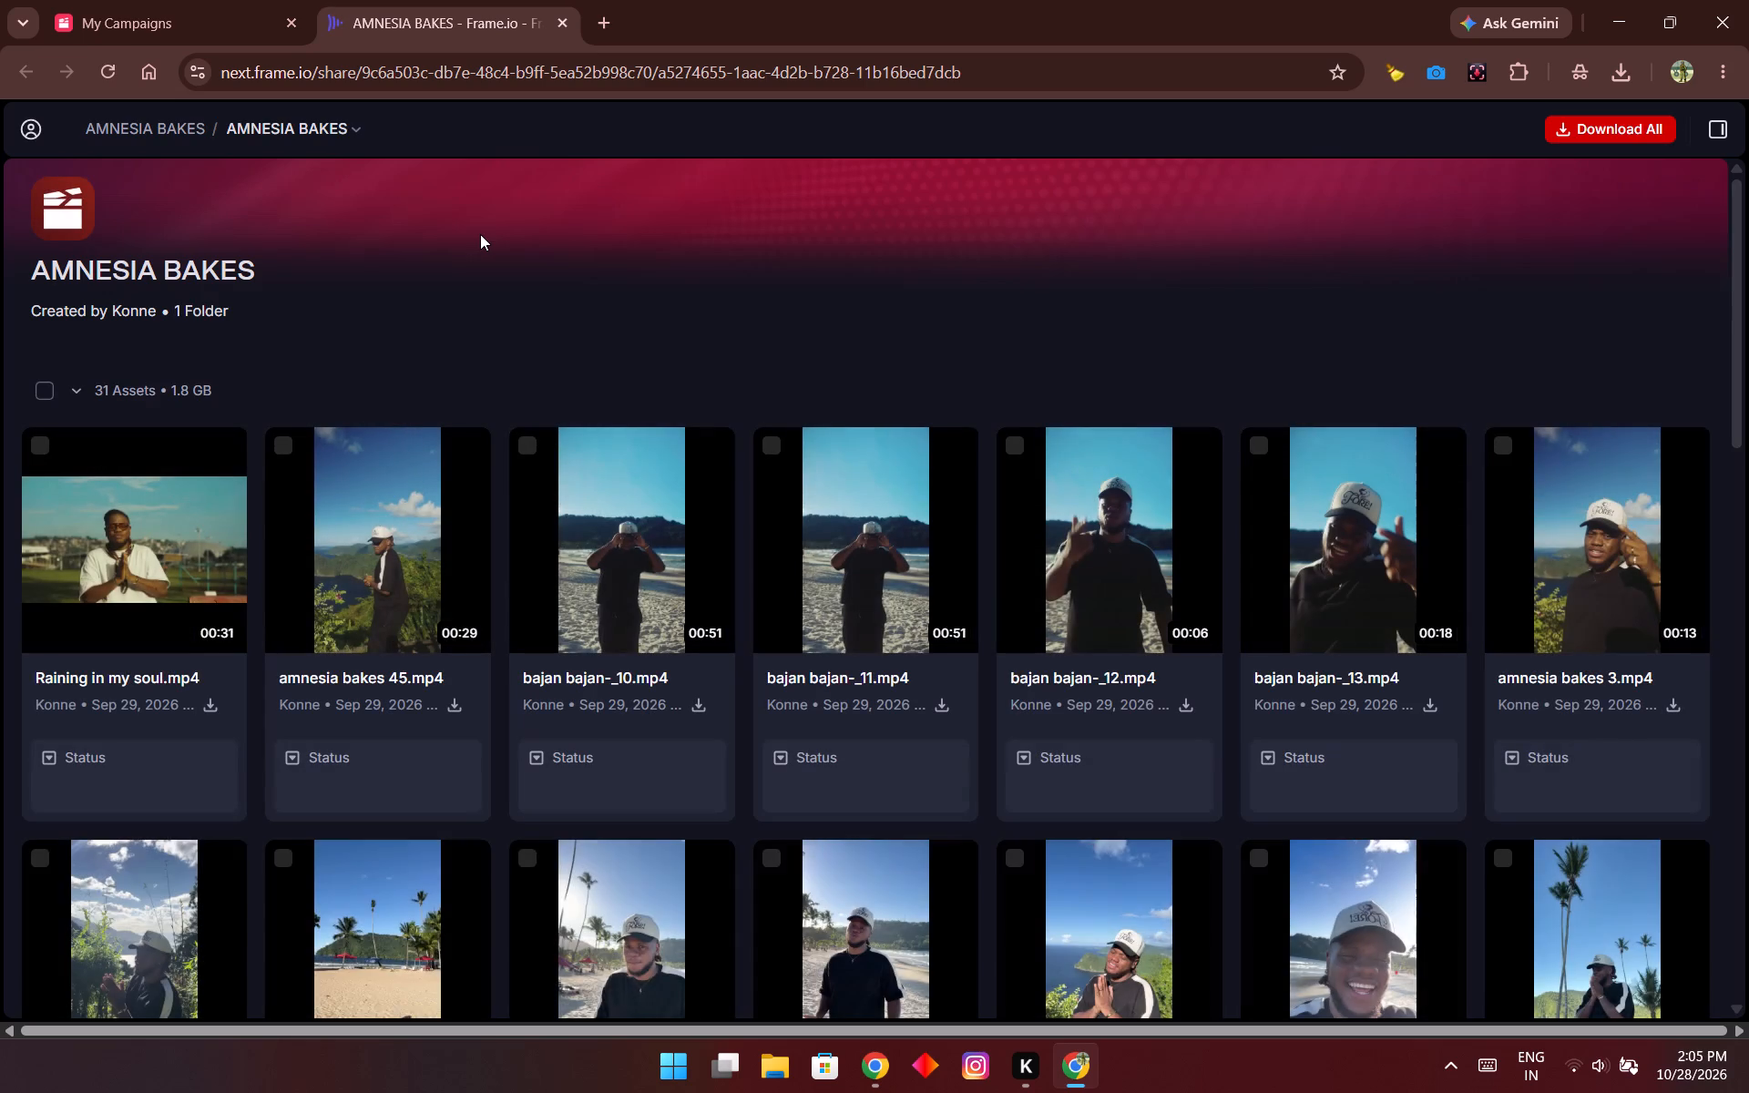
Browse the AMNESIA BAKES assets, download the clip amnesia 344_1.mp4, and close the Frame.io page.
{"action": "scroll", "coordinate": [1176, 665], "scroll_direction": "down", "scroll_amount": 17}
{"action": "scroll", "coordinate": [1256, 687], "scroll_direction": "up", "scroll_amount": 4}
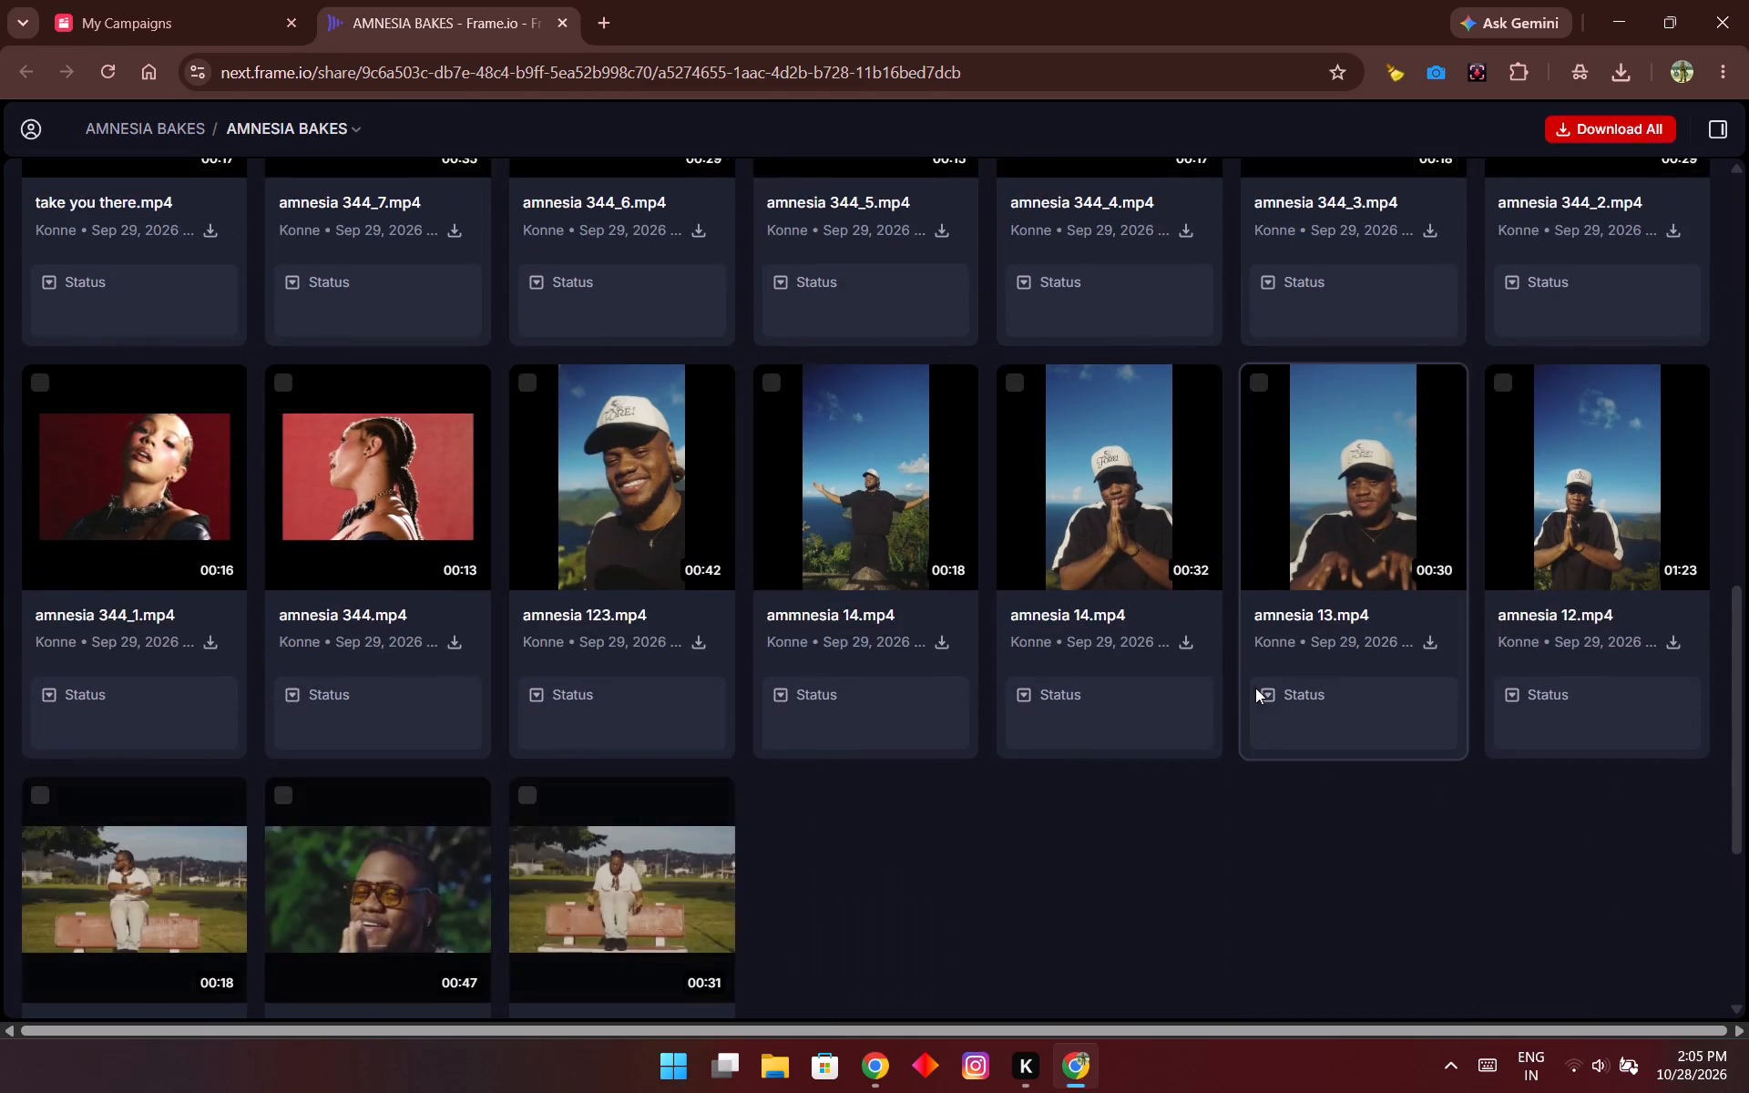
{"action": "scroll", "coordinate": [1204, 701], "scroll_direction": "down", "scroll_amount": 3}
{"action": "scroll", "coordinate": [690, 628], "scroll_direction": "up", "scroll_amount": 3}
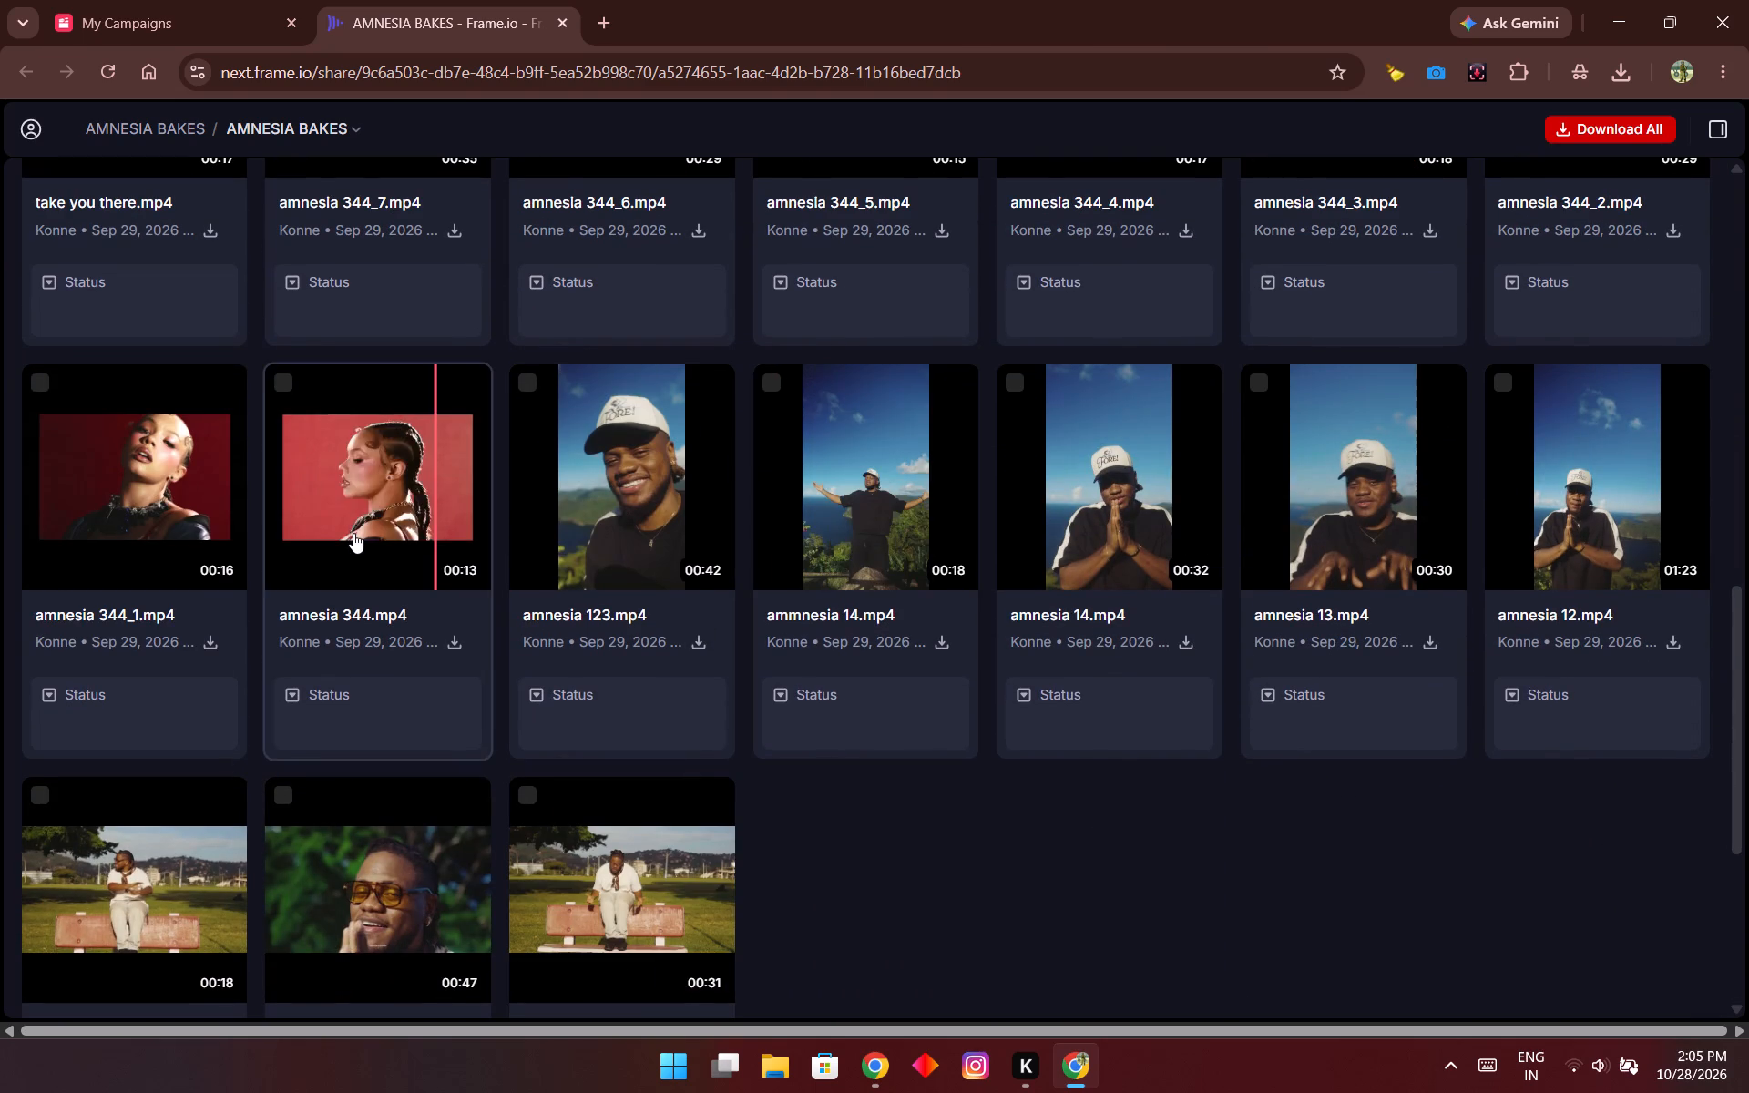
{"action": "scroll", "coordinate": [353, 533], "scroll_direction": "up", "scroll_amount": 2}
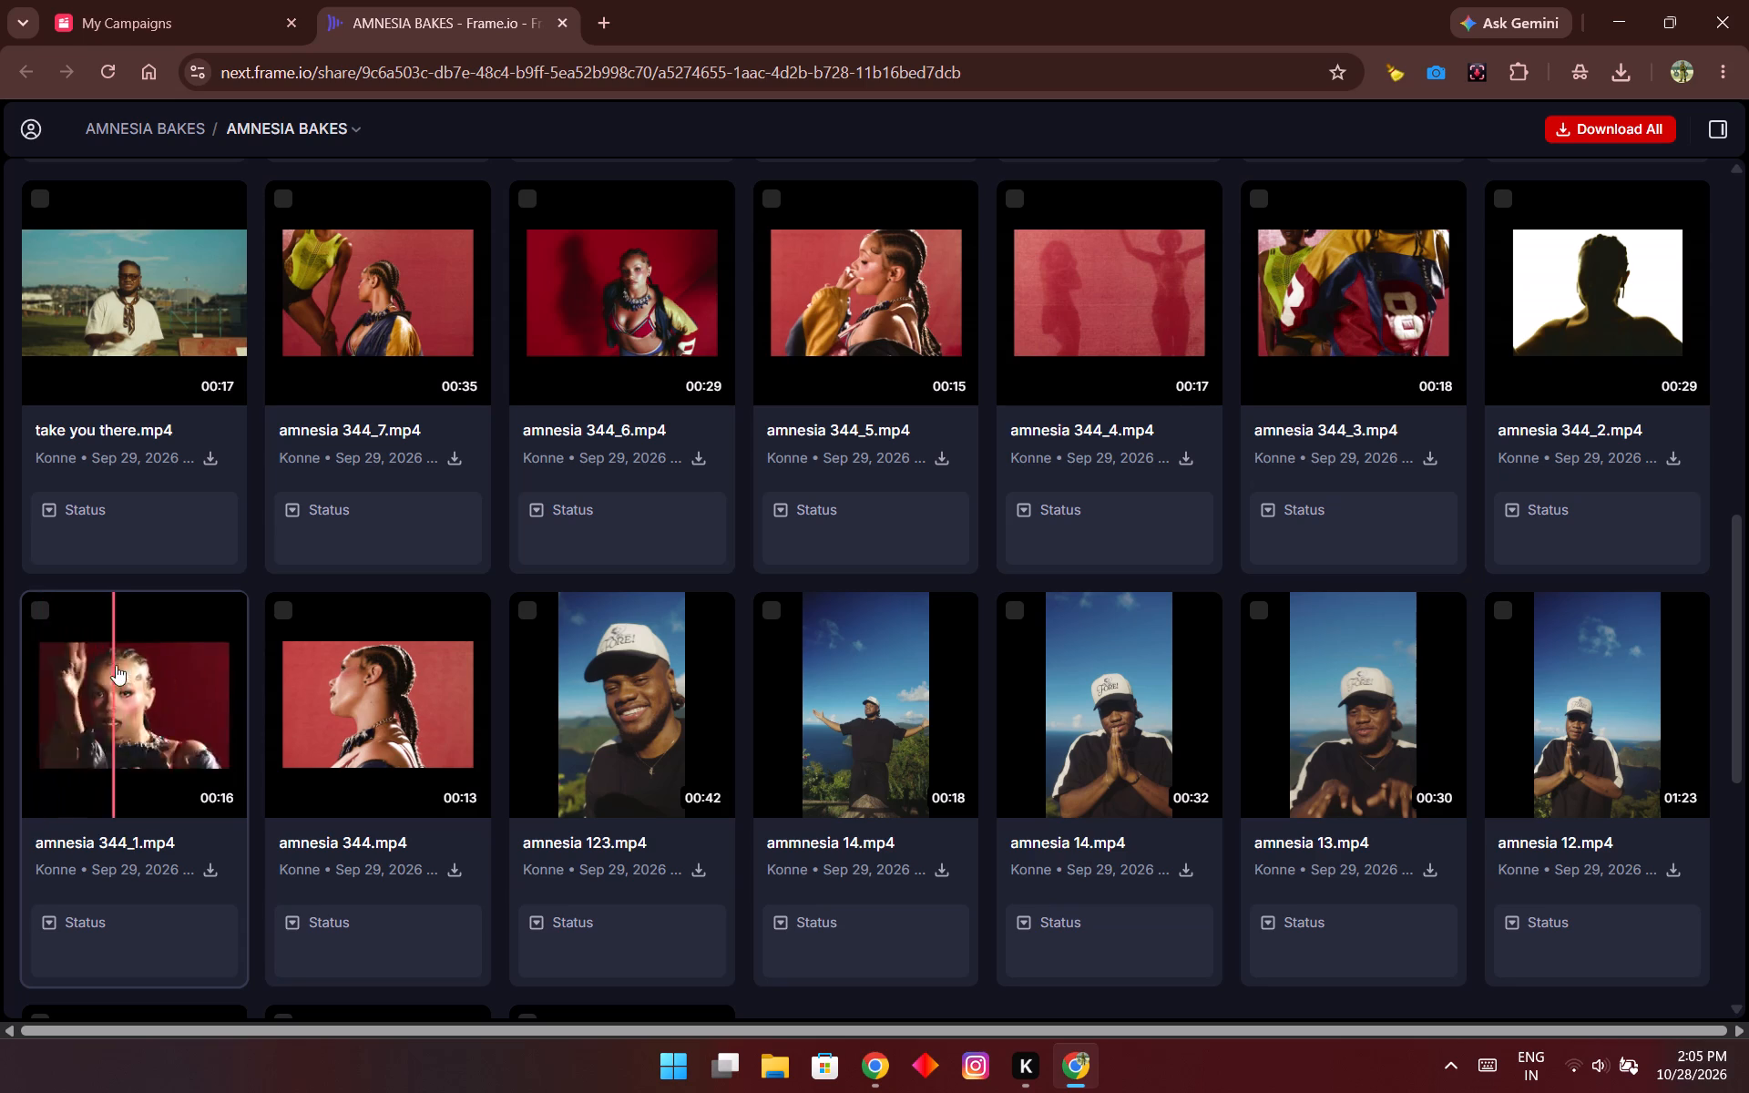
{"action": "left_click", "coordinate": [216, 870]}
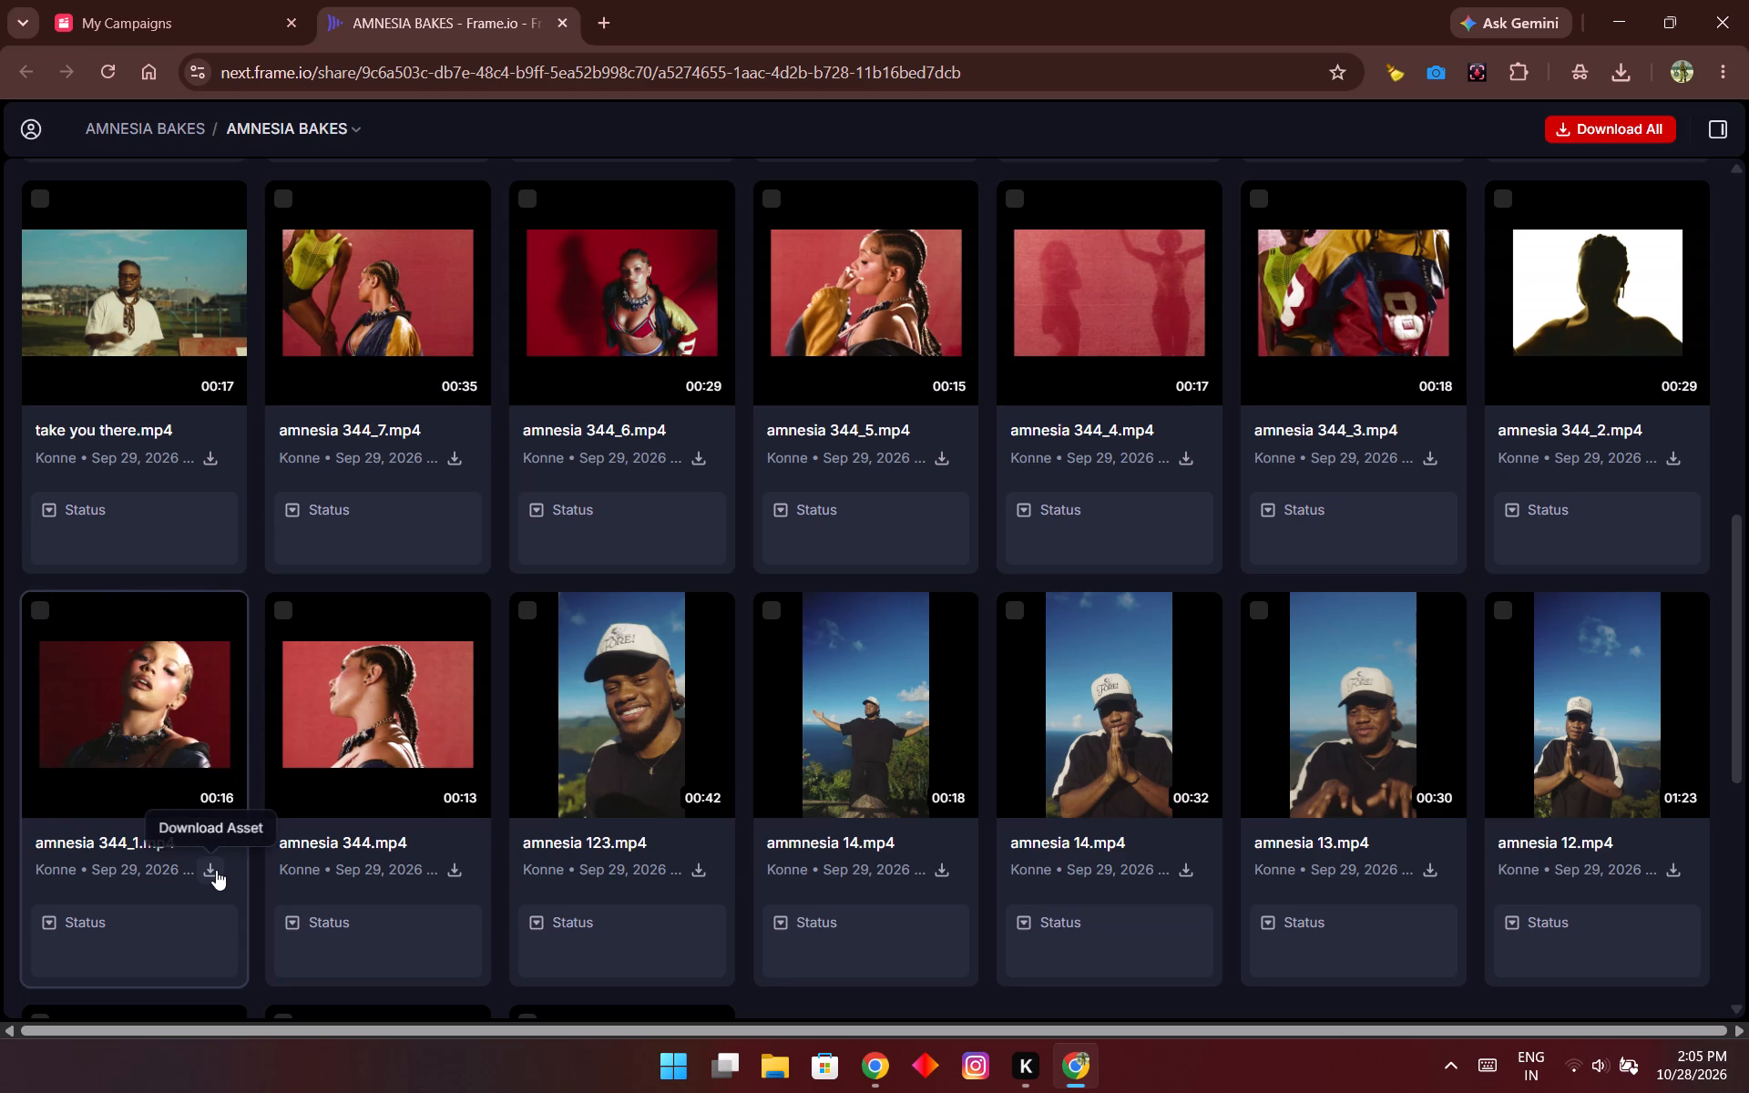
{"action": "left_click", "coordinate": [566, 17]}
Check the download progress of amnesia 344_1.mp4 in the recent download history.
{"action": "left_click", "coordinate": [1623, 70]}
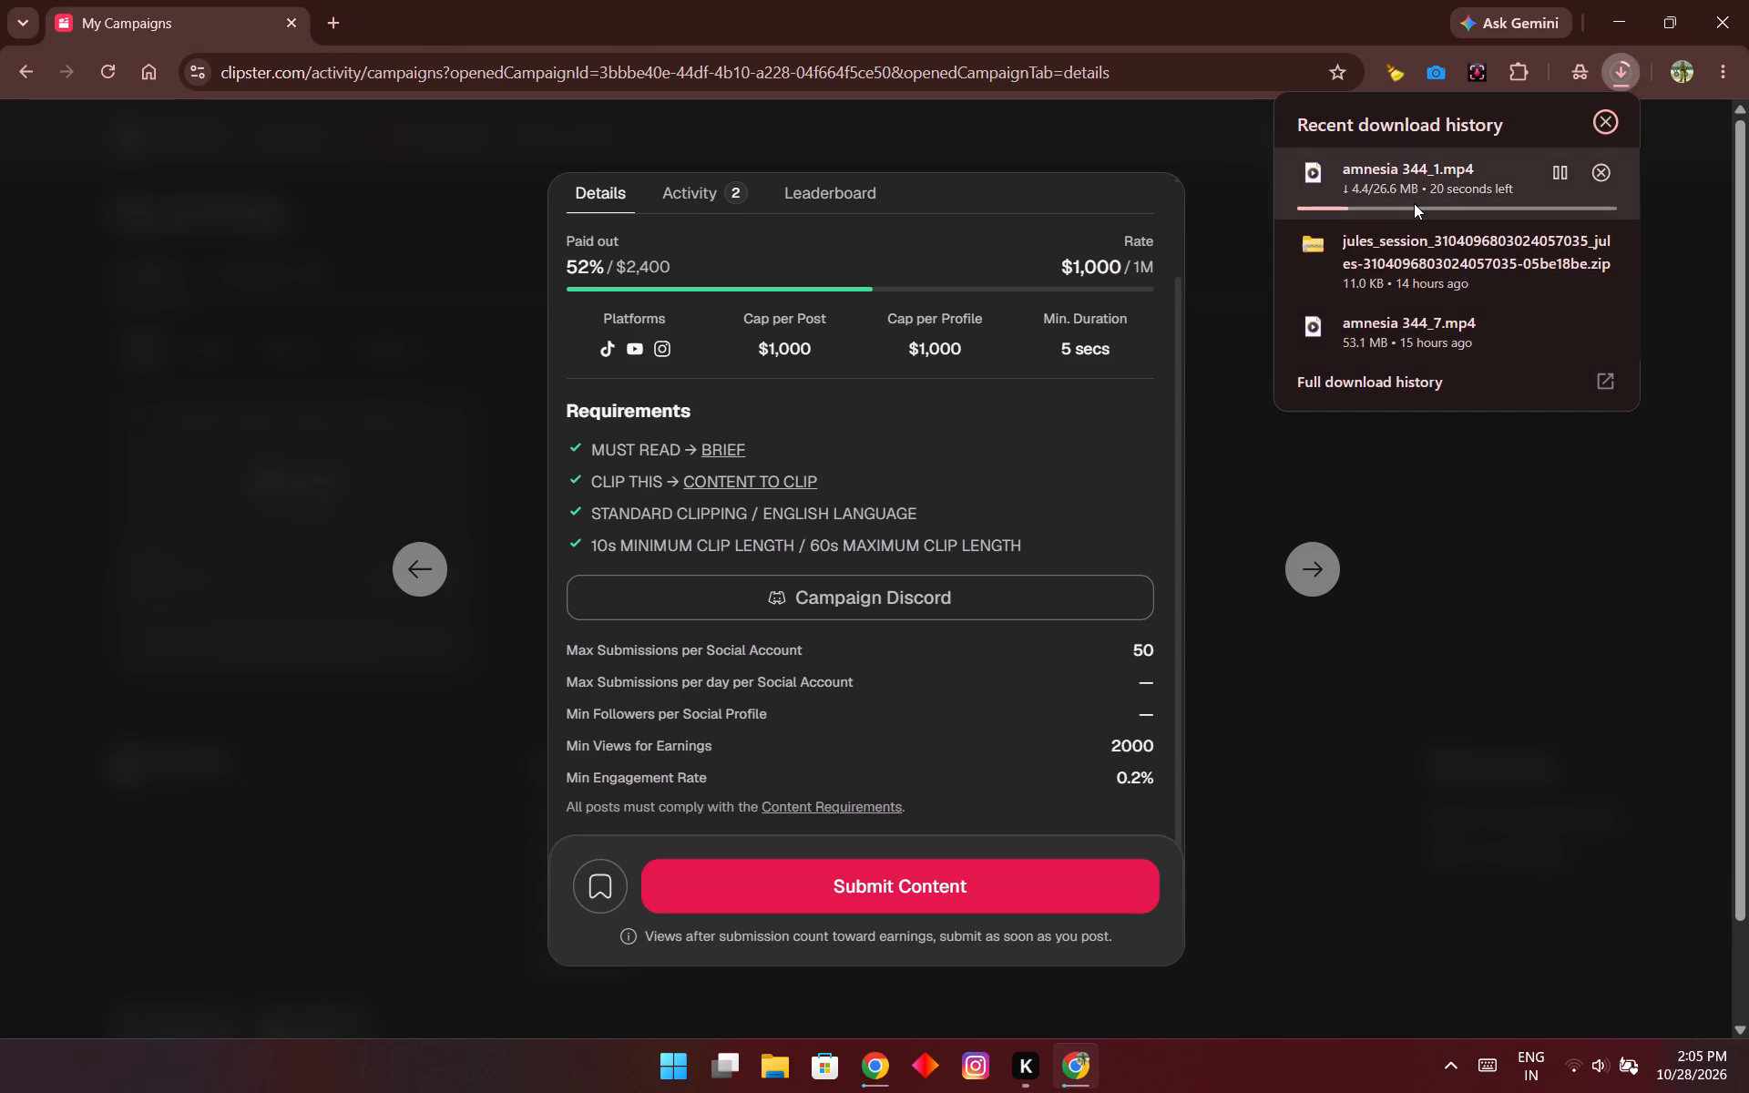
{"action": "left_click", "coordinate": [996, 485]}
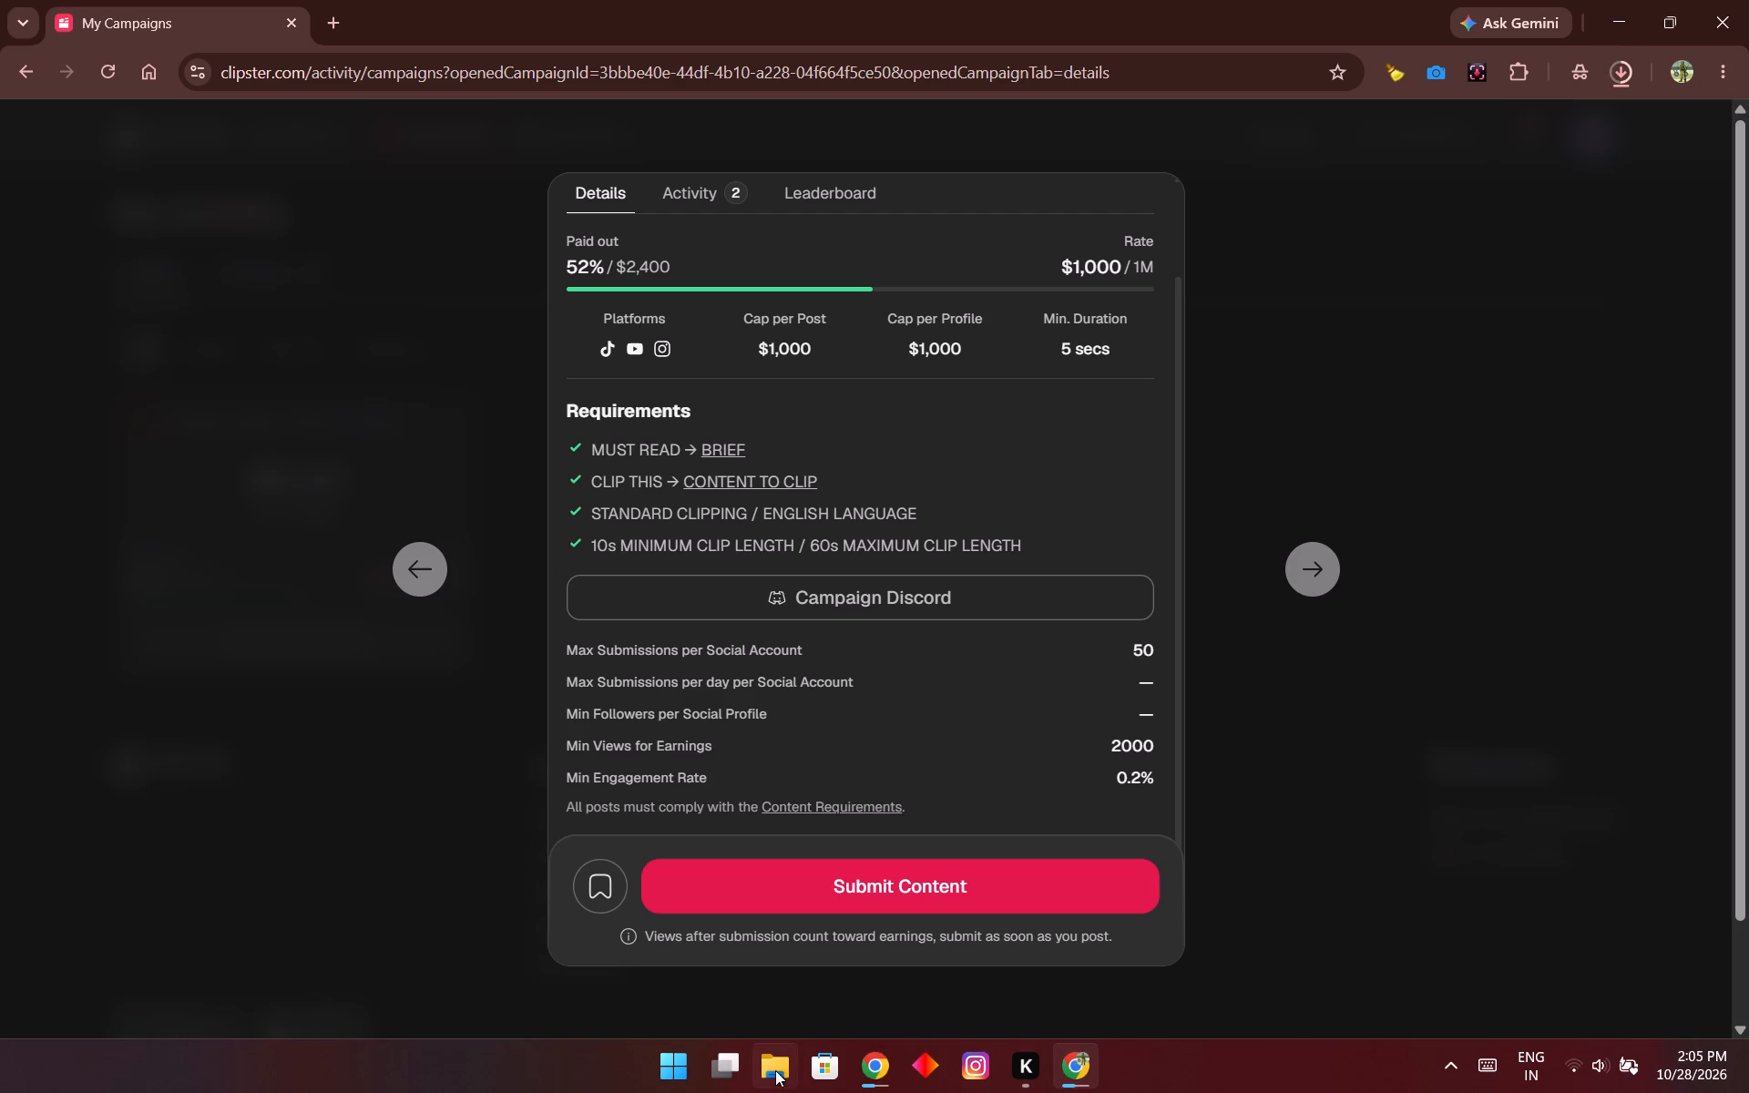
Search the Microsoft Store for vpn, launch Hotspot Shield VPN - Wifi Proxy, and close the store.
{"action": "left_click", "coordinate": [816, 1071]}
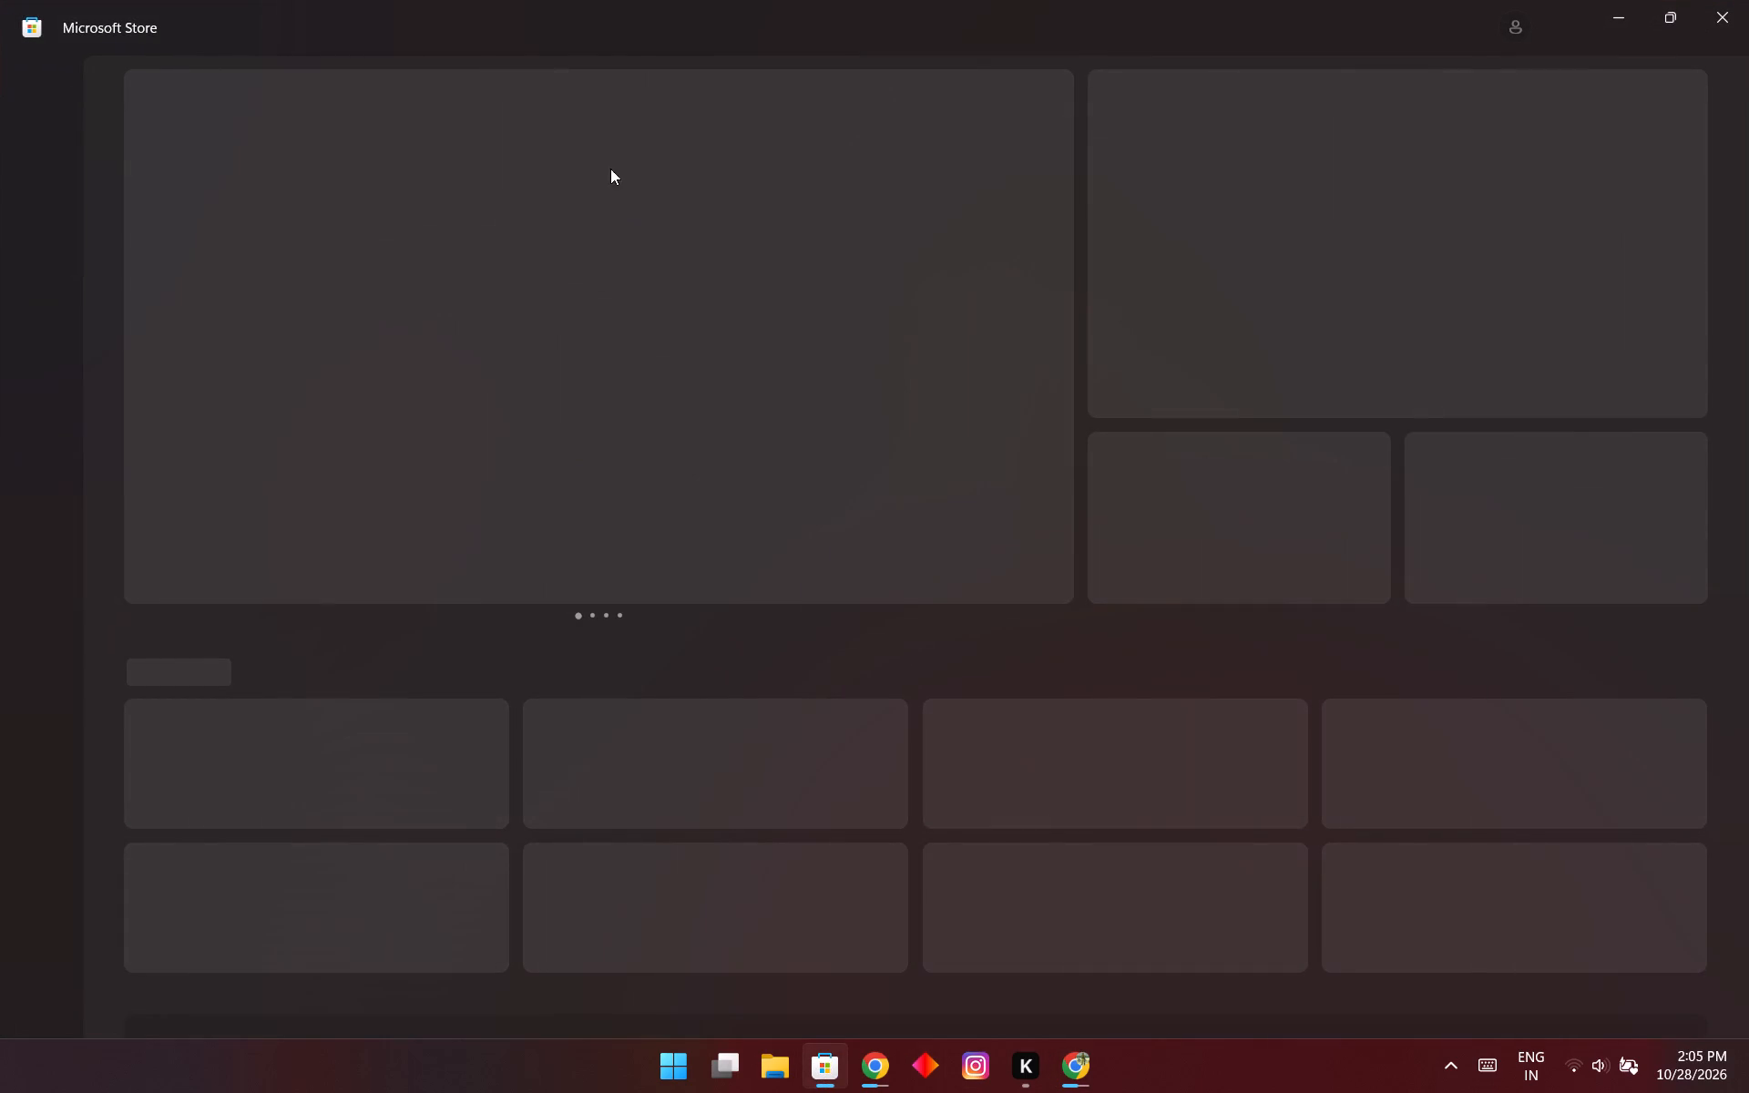
{"action": "left_click", "coordinate": [823, 32]}
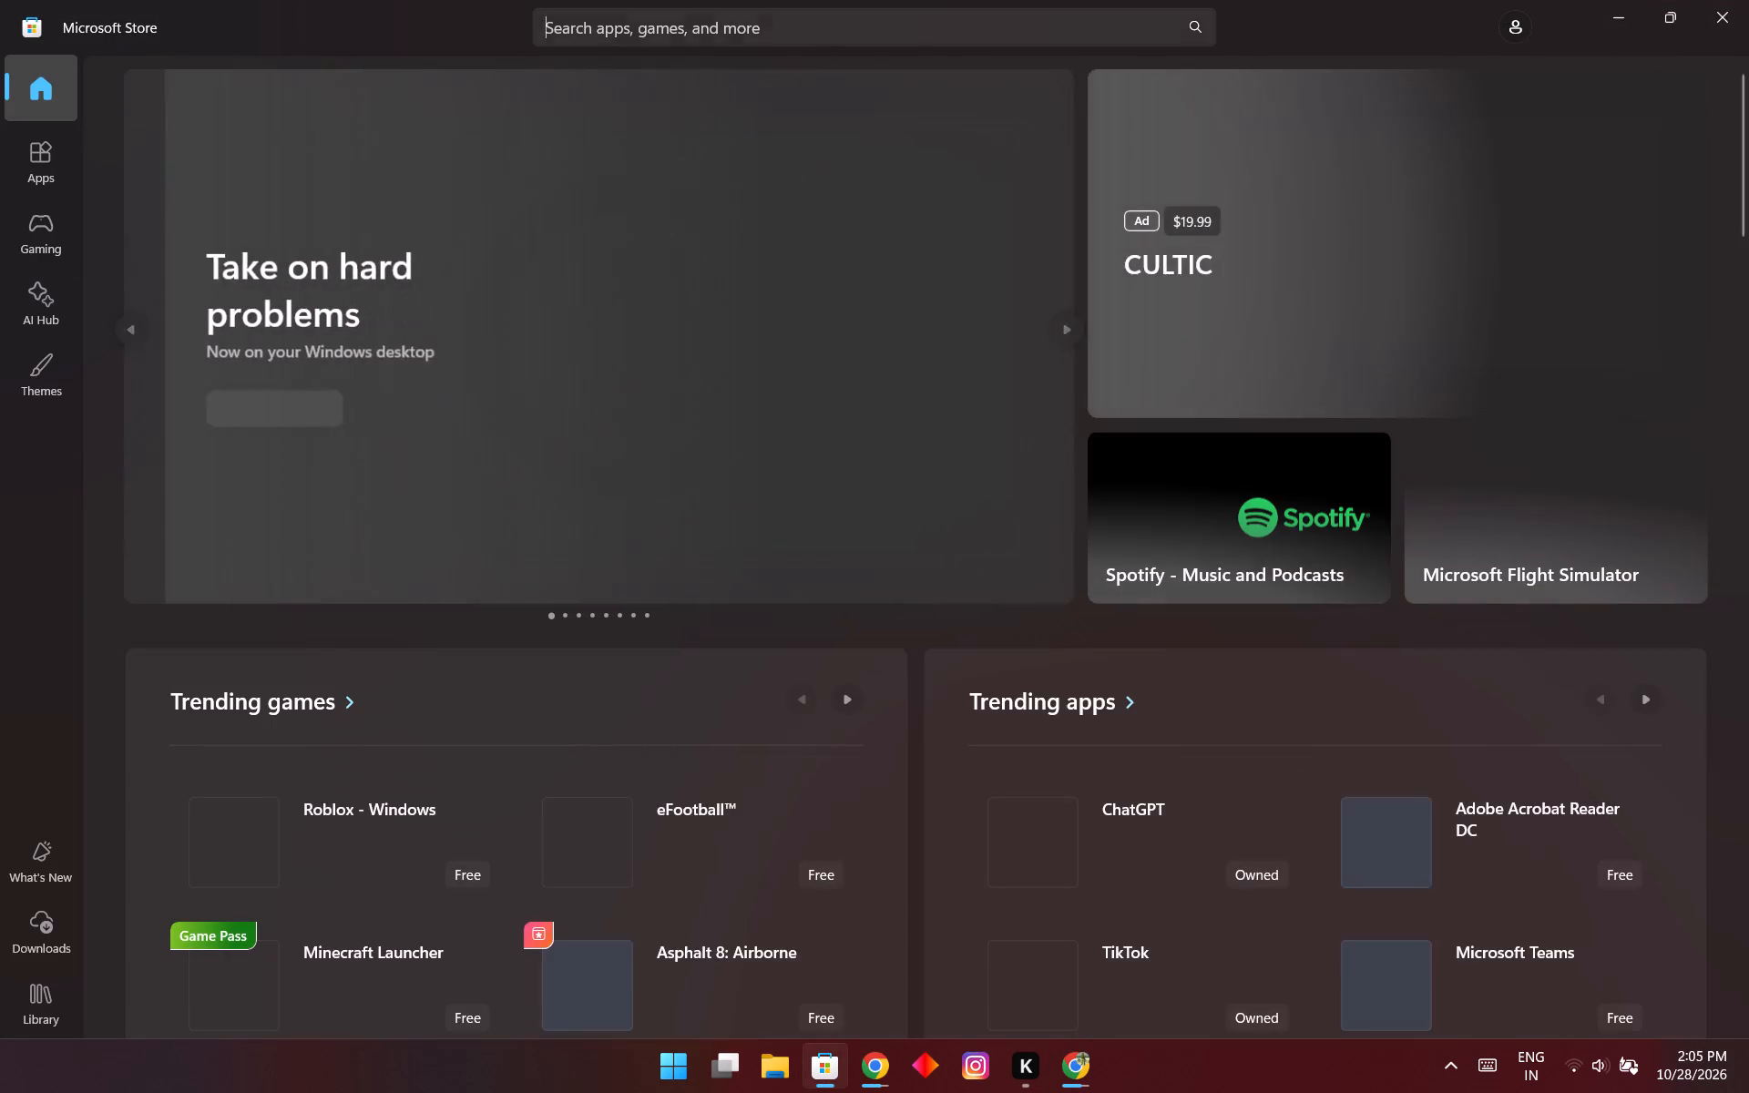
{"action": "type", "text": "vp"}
{"action": "left_click", "coordinate": [641, 79]}
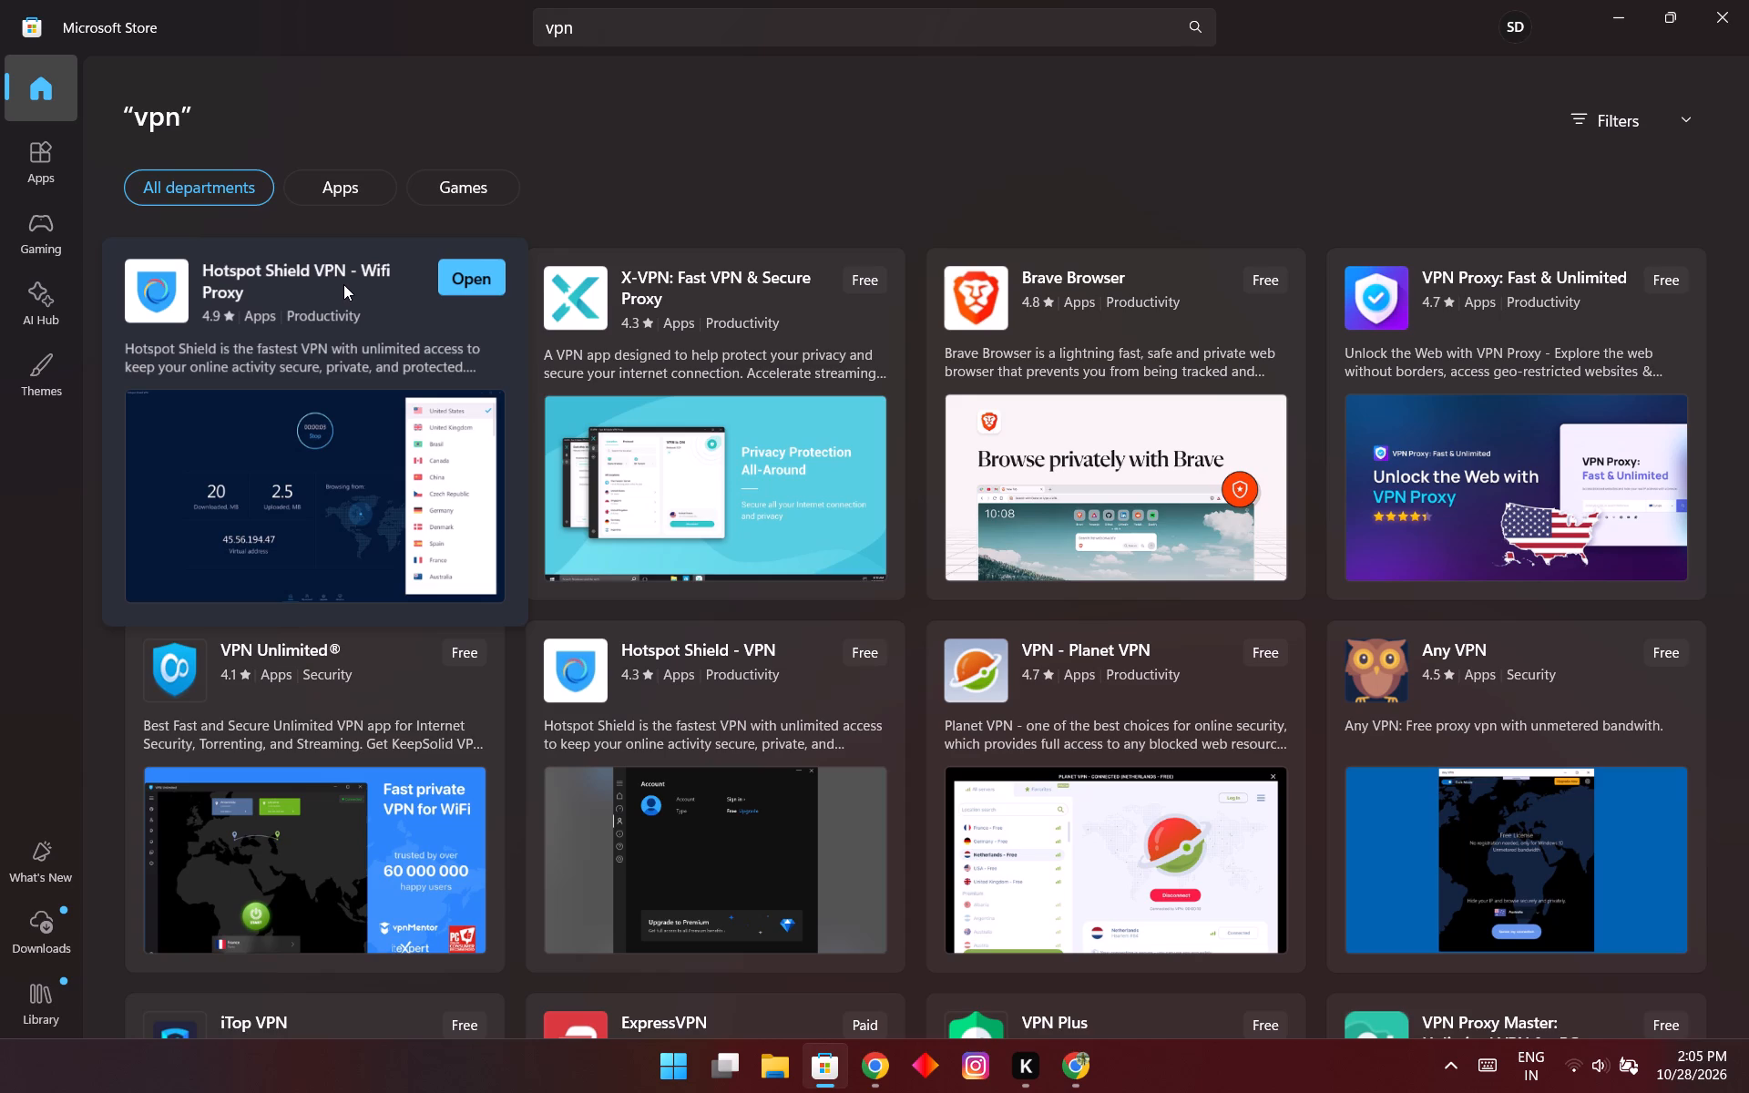
{"action": "left_click", "coordinate": [443, 285]}
{"action": "left_click", "coordinate": [1748, 0]}
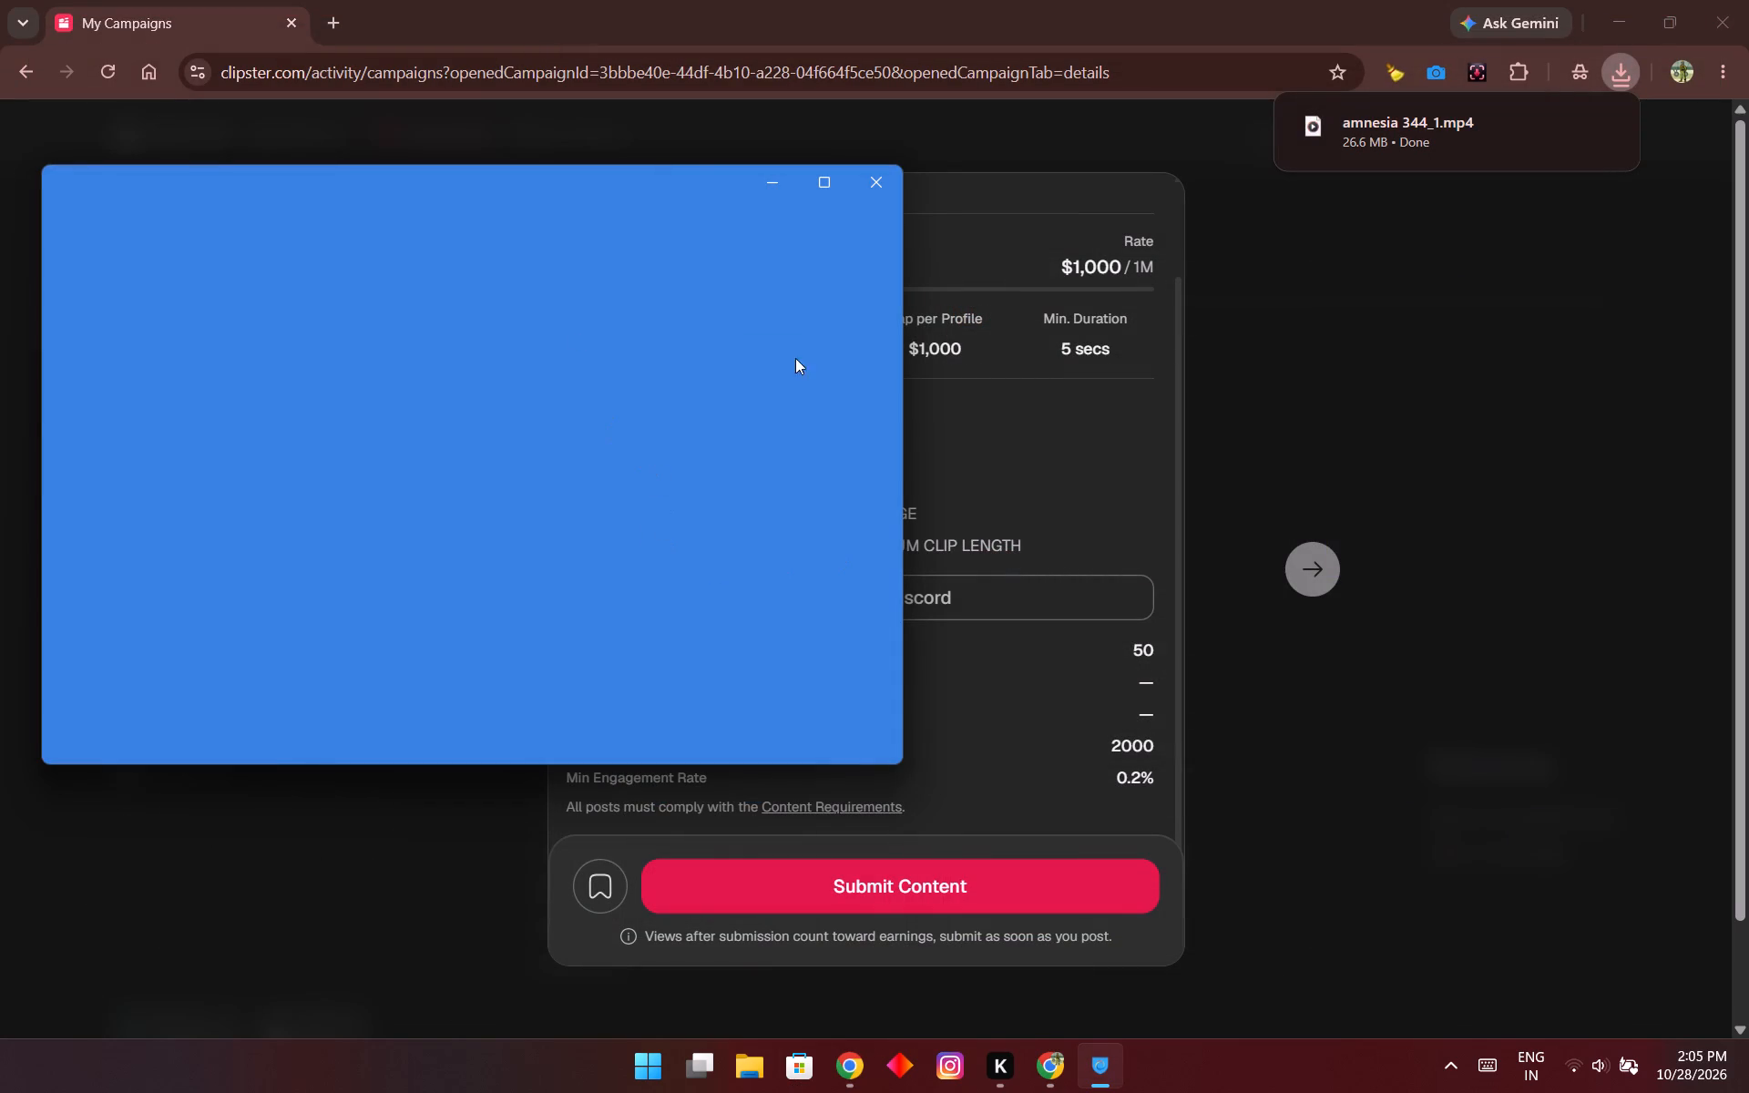
Minimize the Clipster campaign browser window and close the other browser window with the empty new tabs.
{"action": "left_click", "coordinate": [1628, 12]}
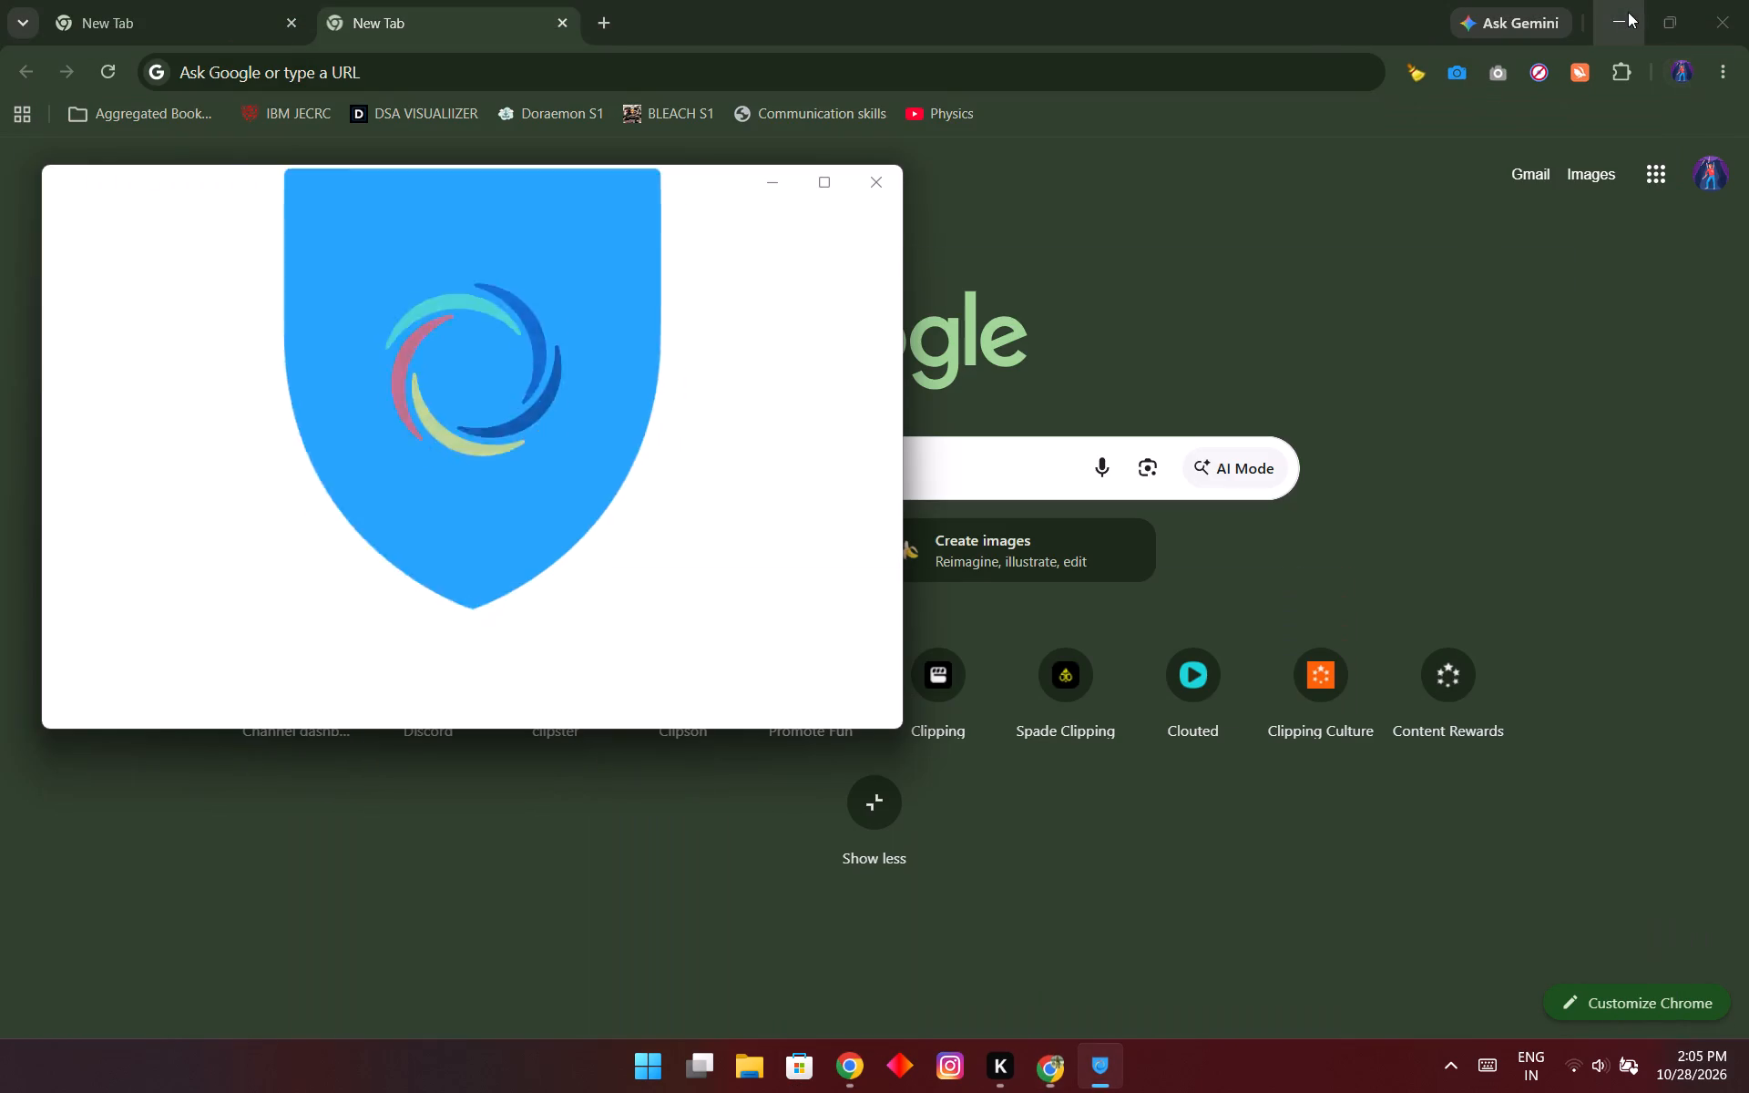
{"action": "left_click", "coordinate": [1744, 15]}
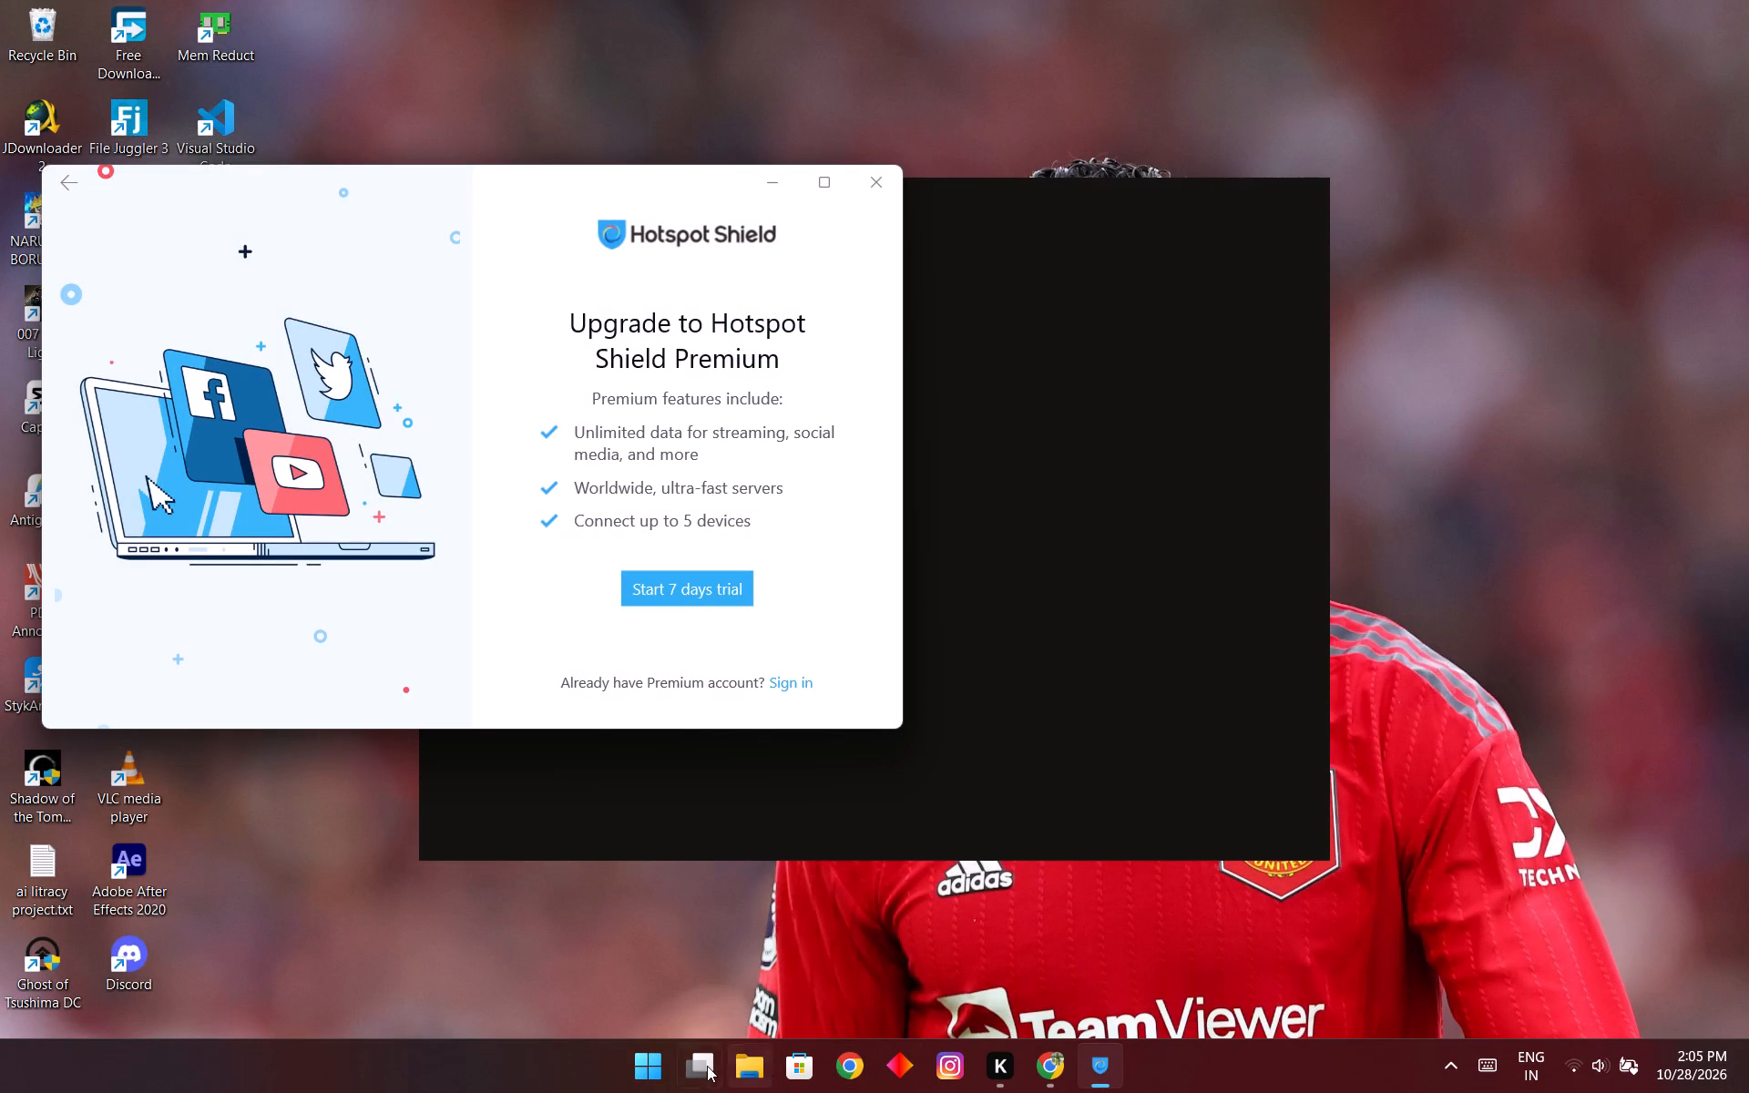
Find CapCut through the Windows search and launch it.
{"action": "left_click", "coordinate": [660, 1067]}
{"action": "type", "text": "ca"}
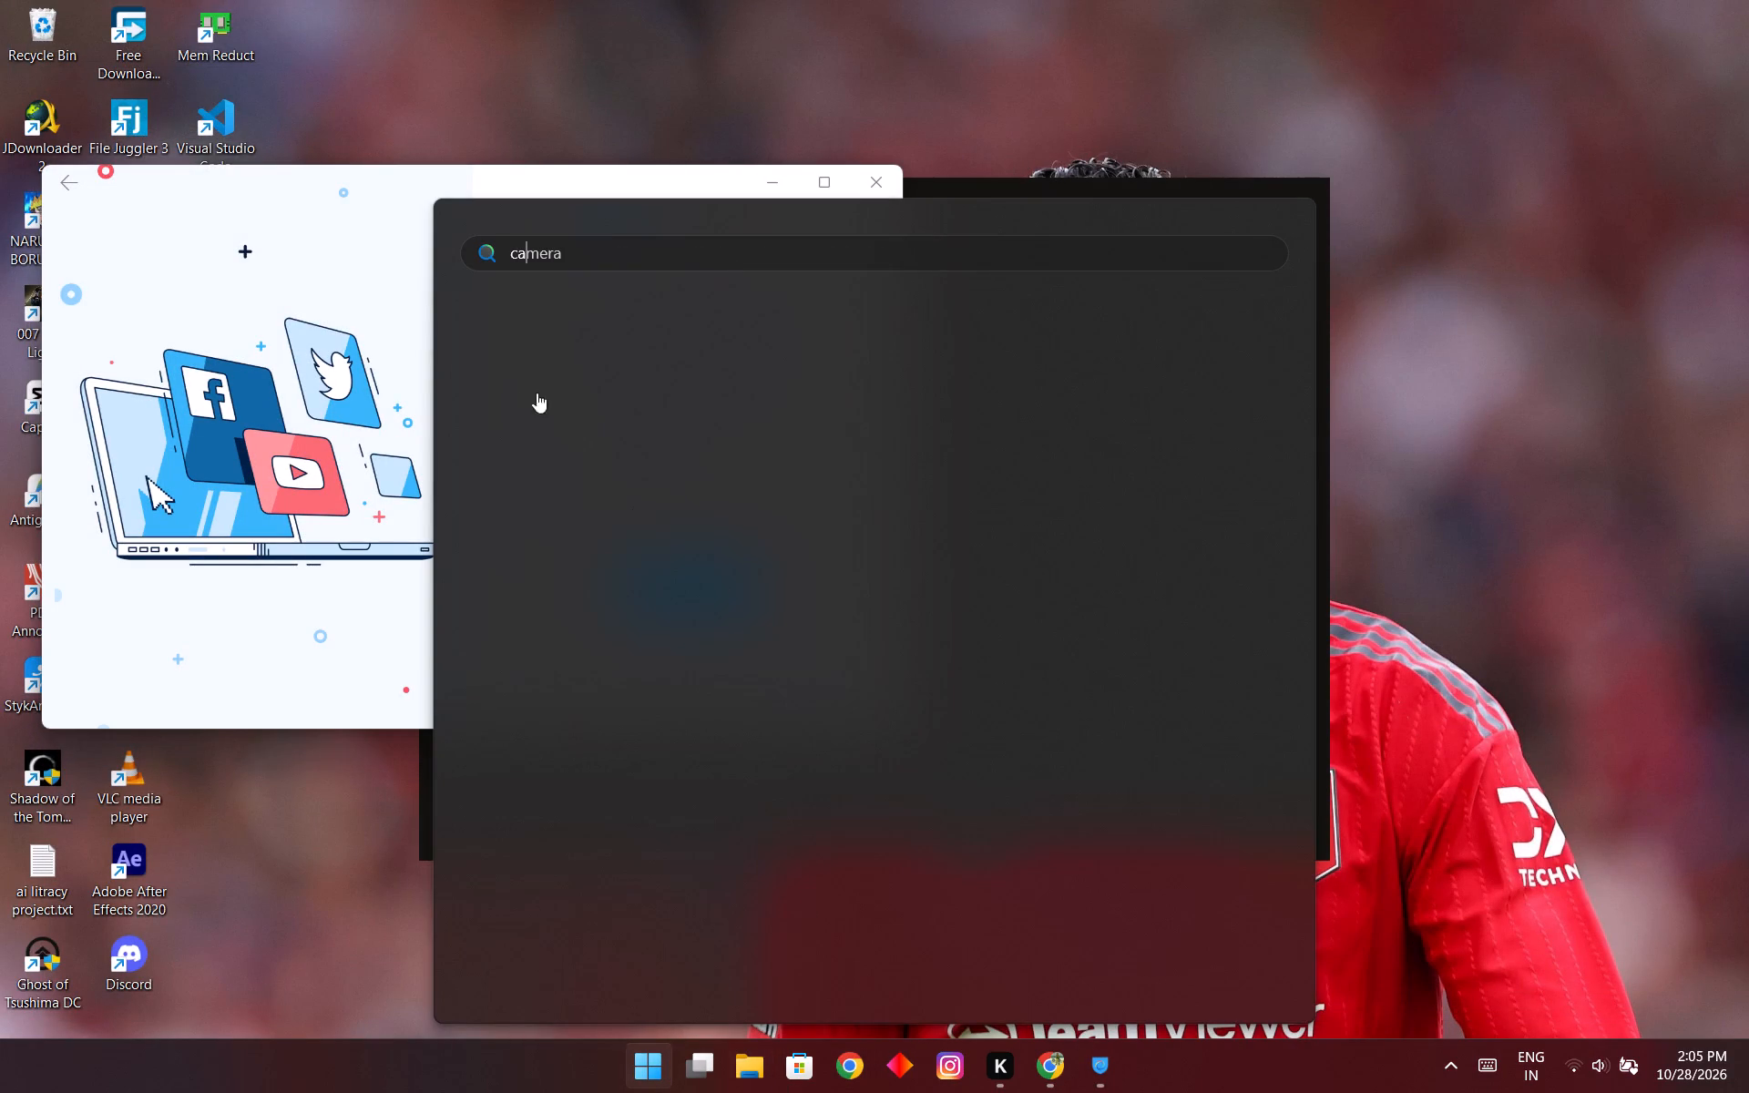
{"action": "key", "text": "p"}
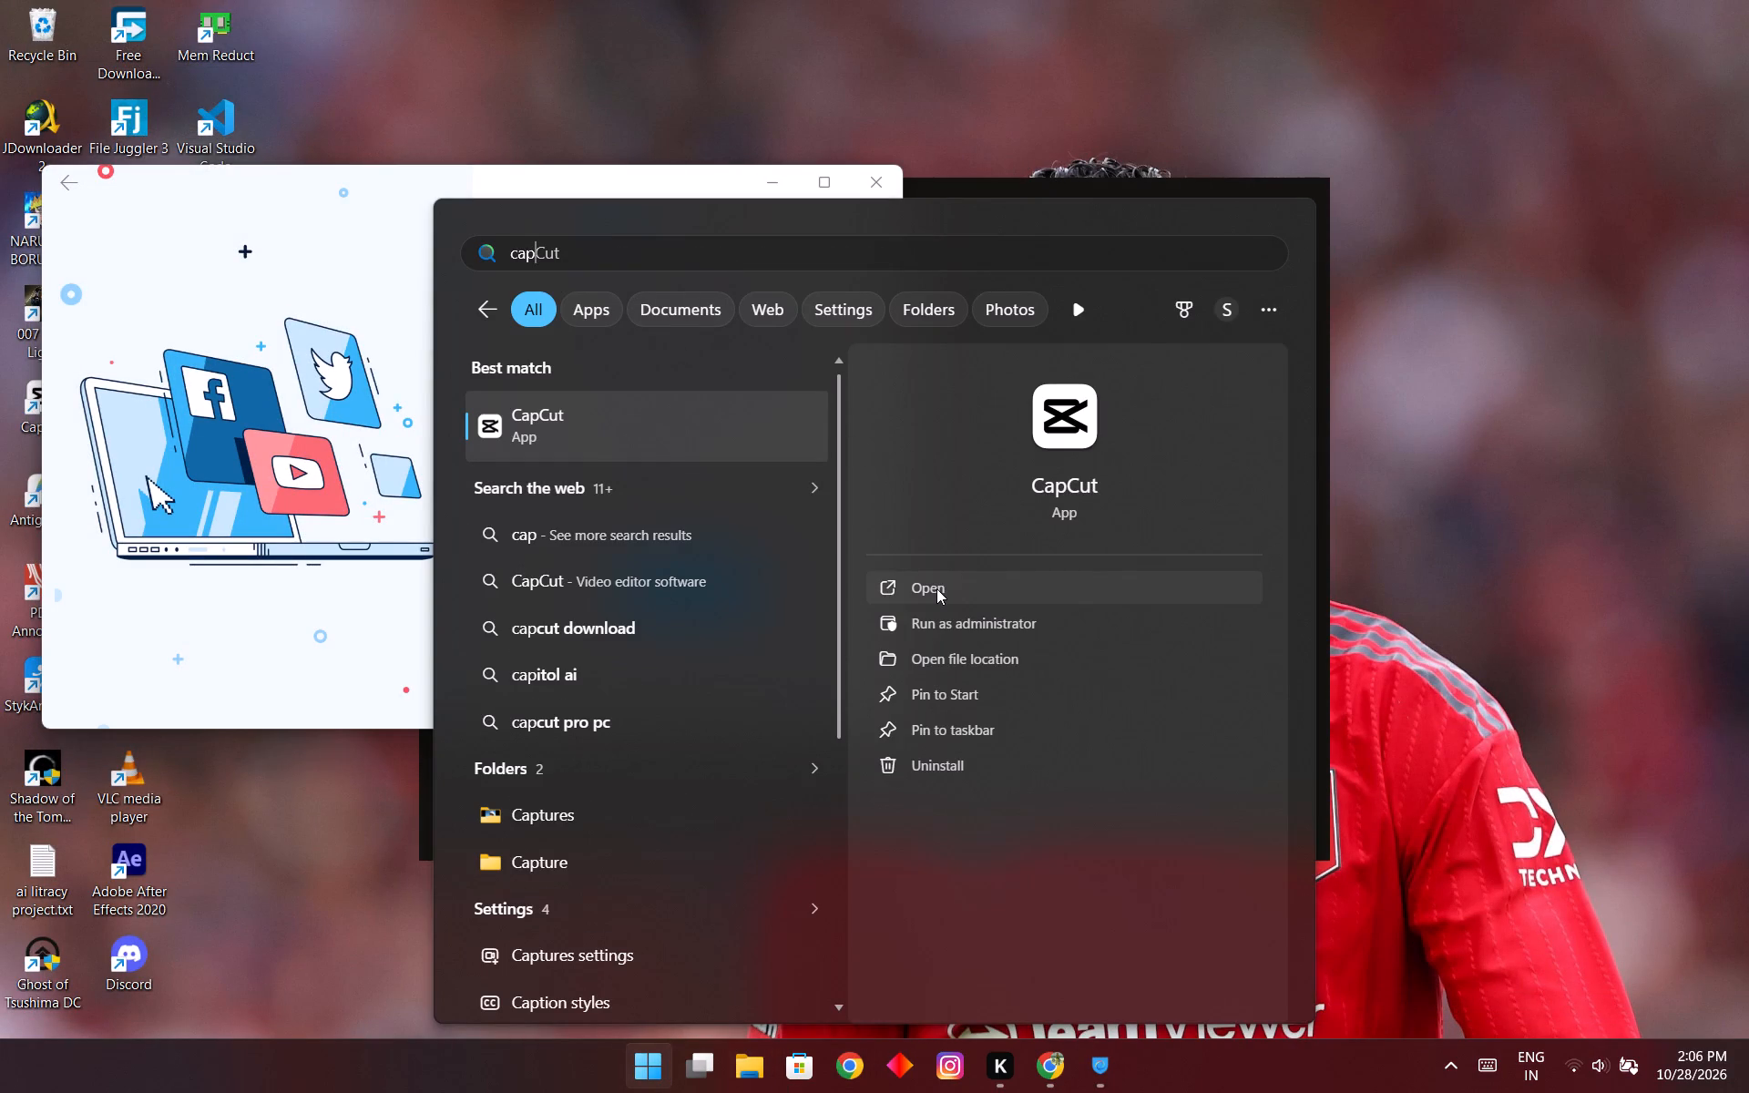
{"action": "left_click", "coordinate": [936, 588]}
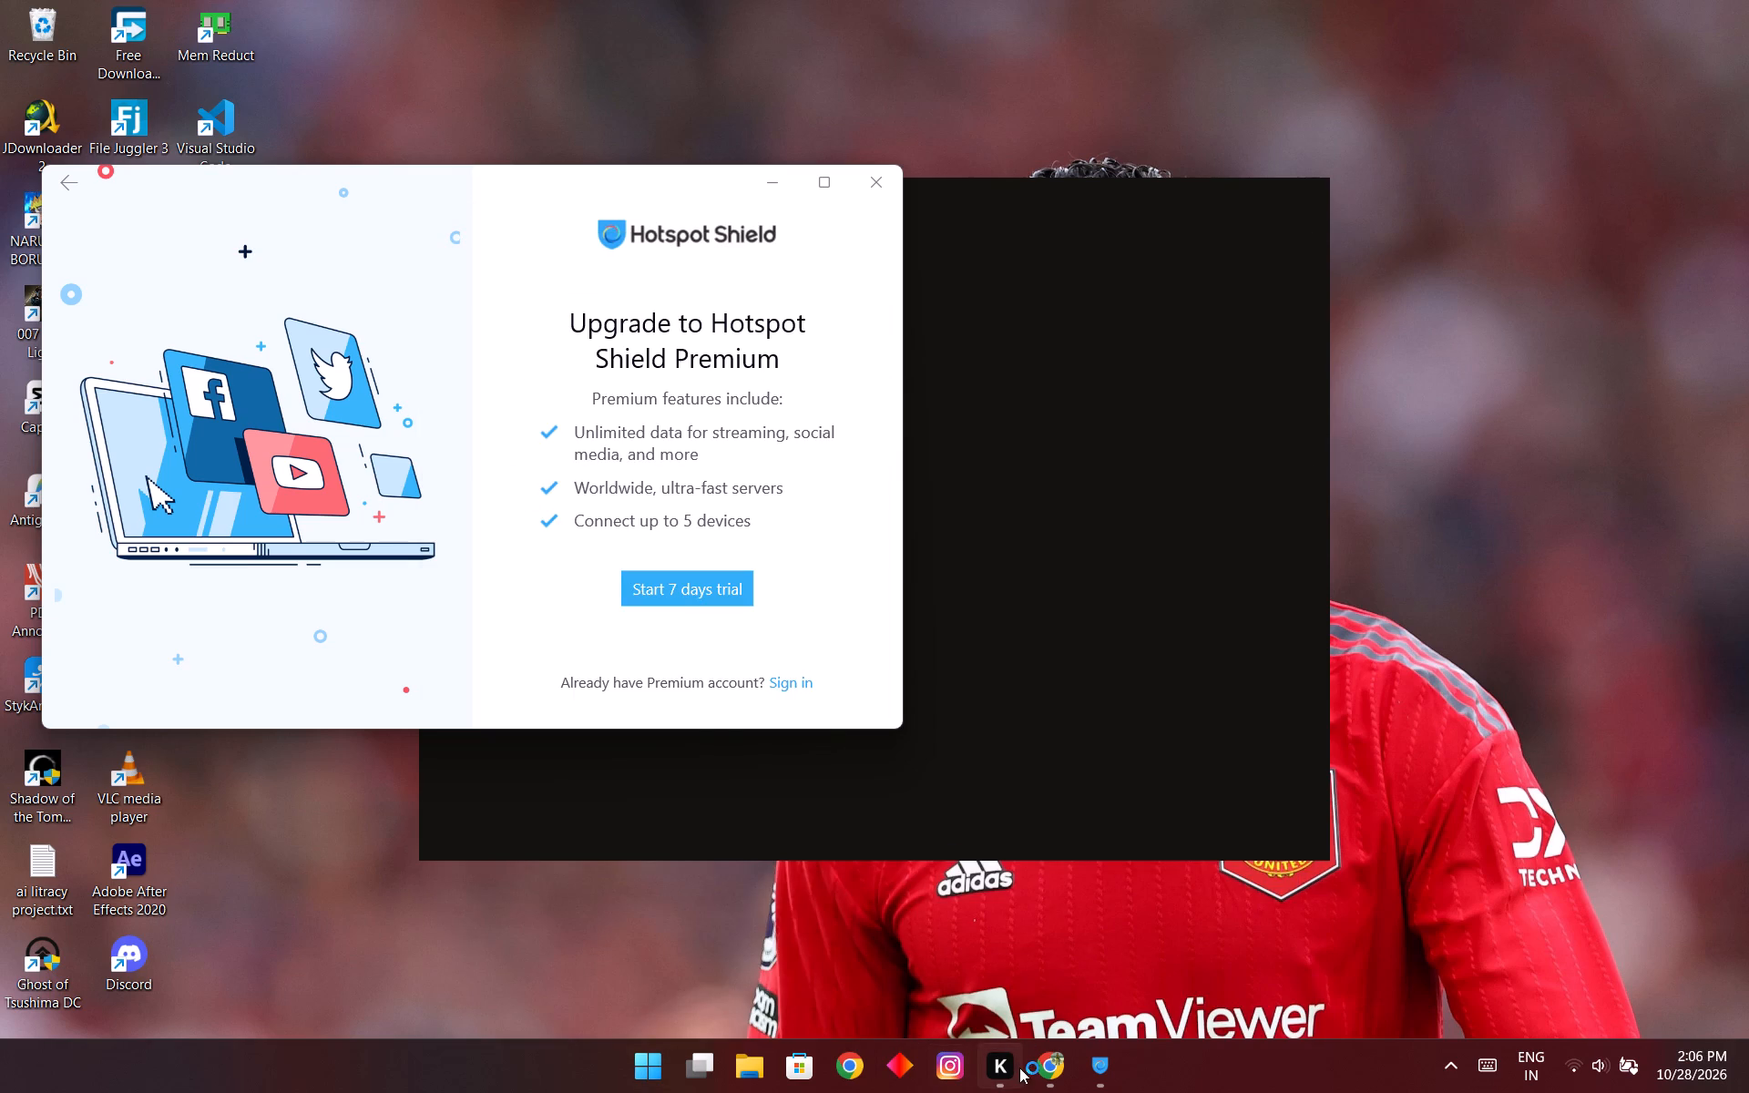
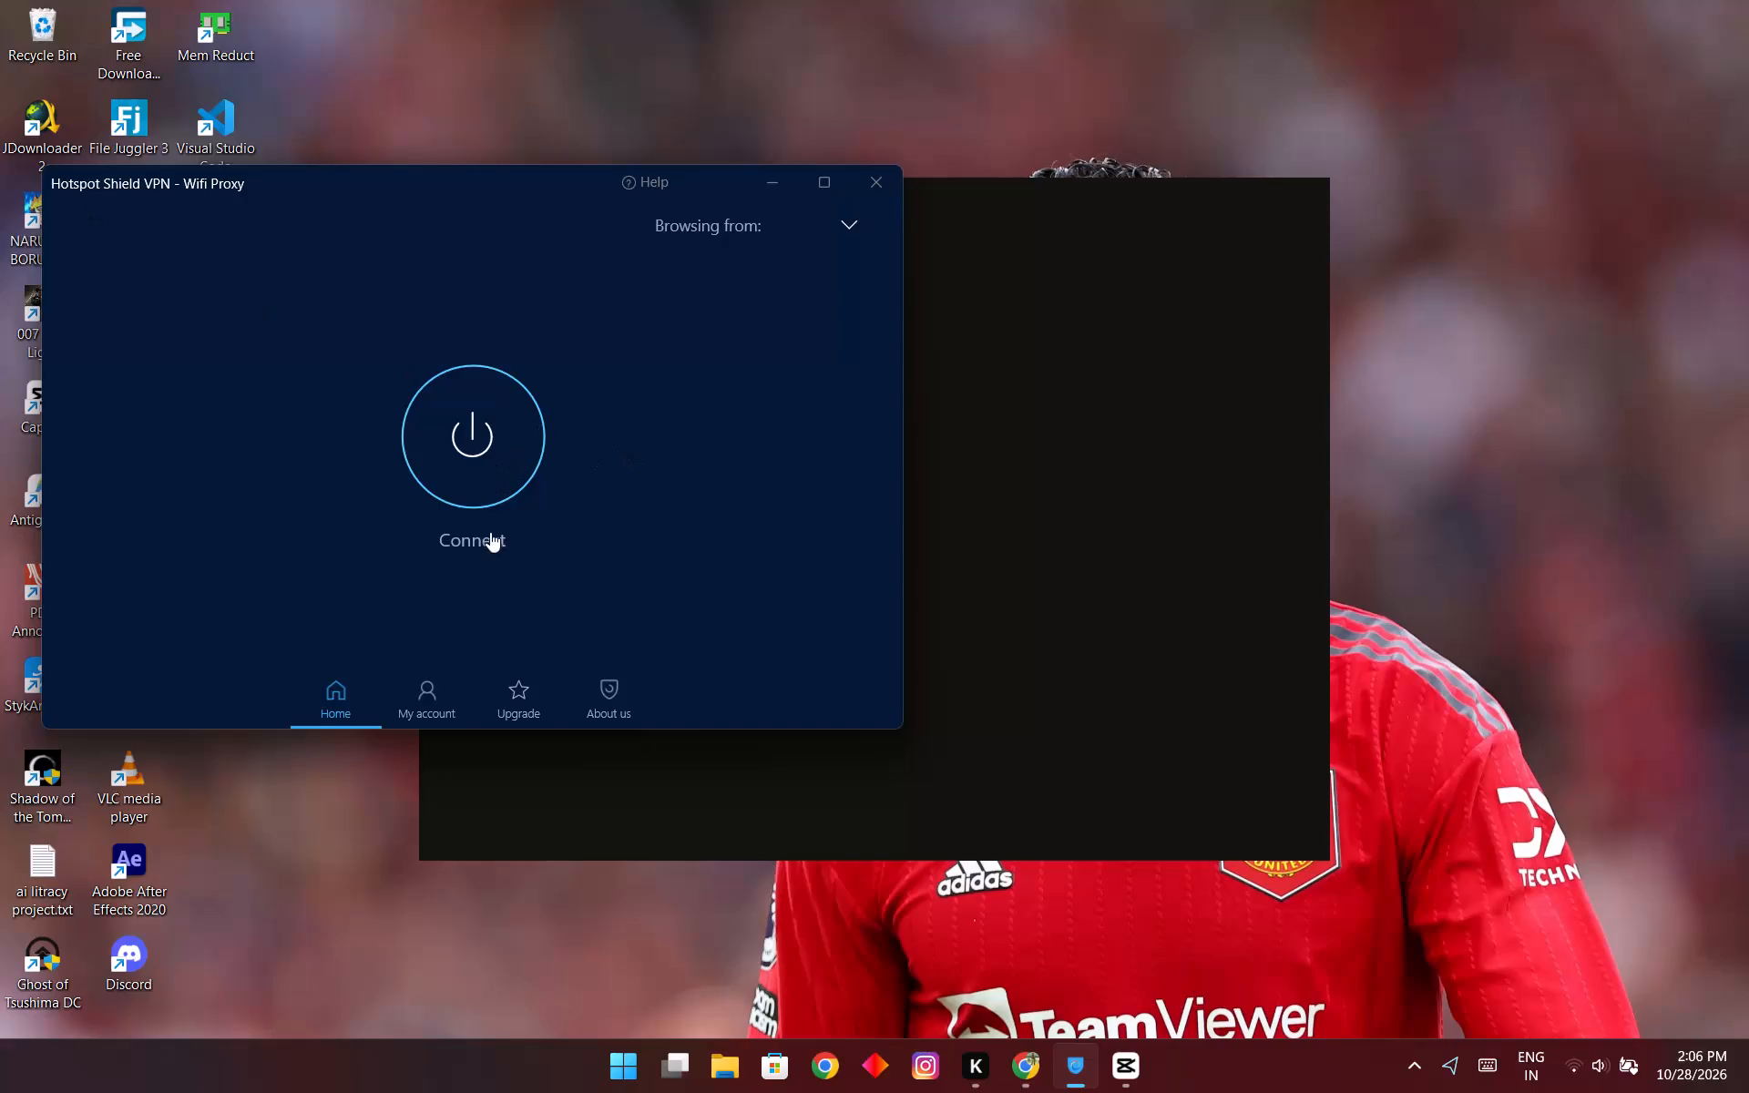
Connect the Hotspot Shield VPN and move its window aside.
{"action": "left_click", "coordinate": [478, 469]}
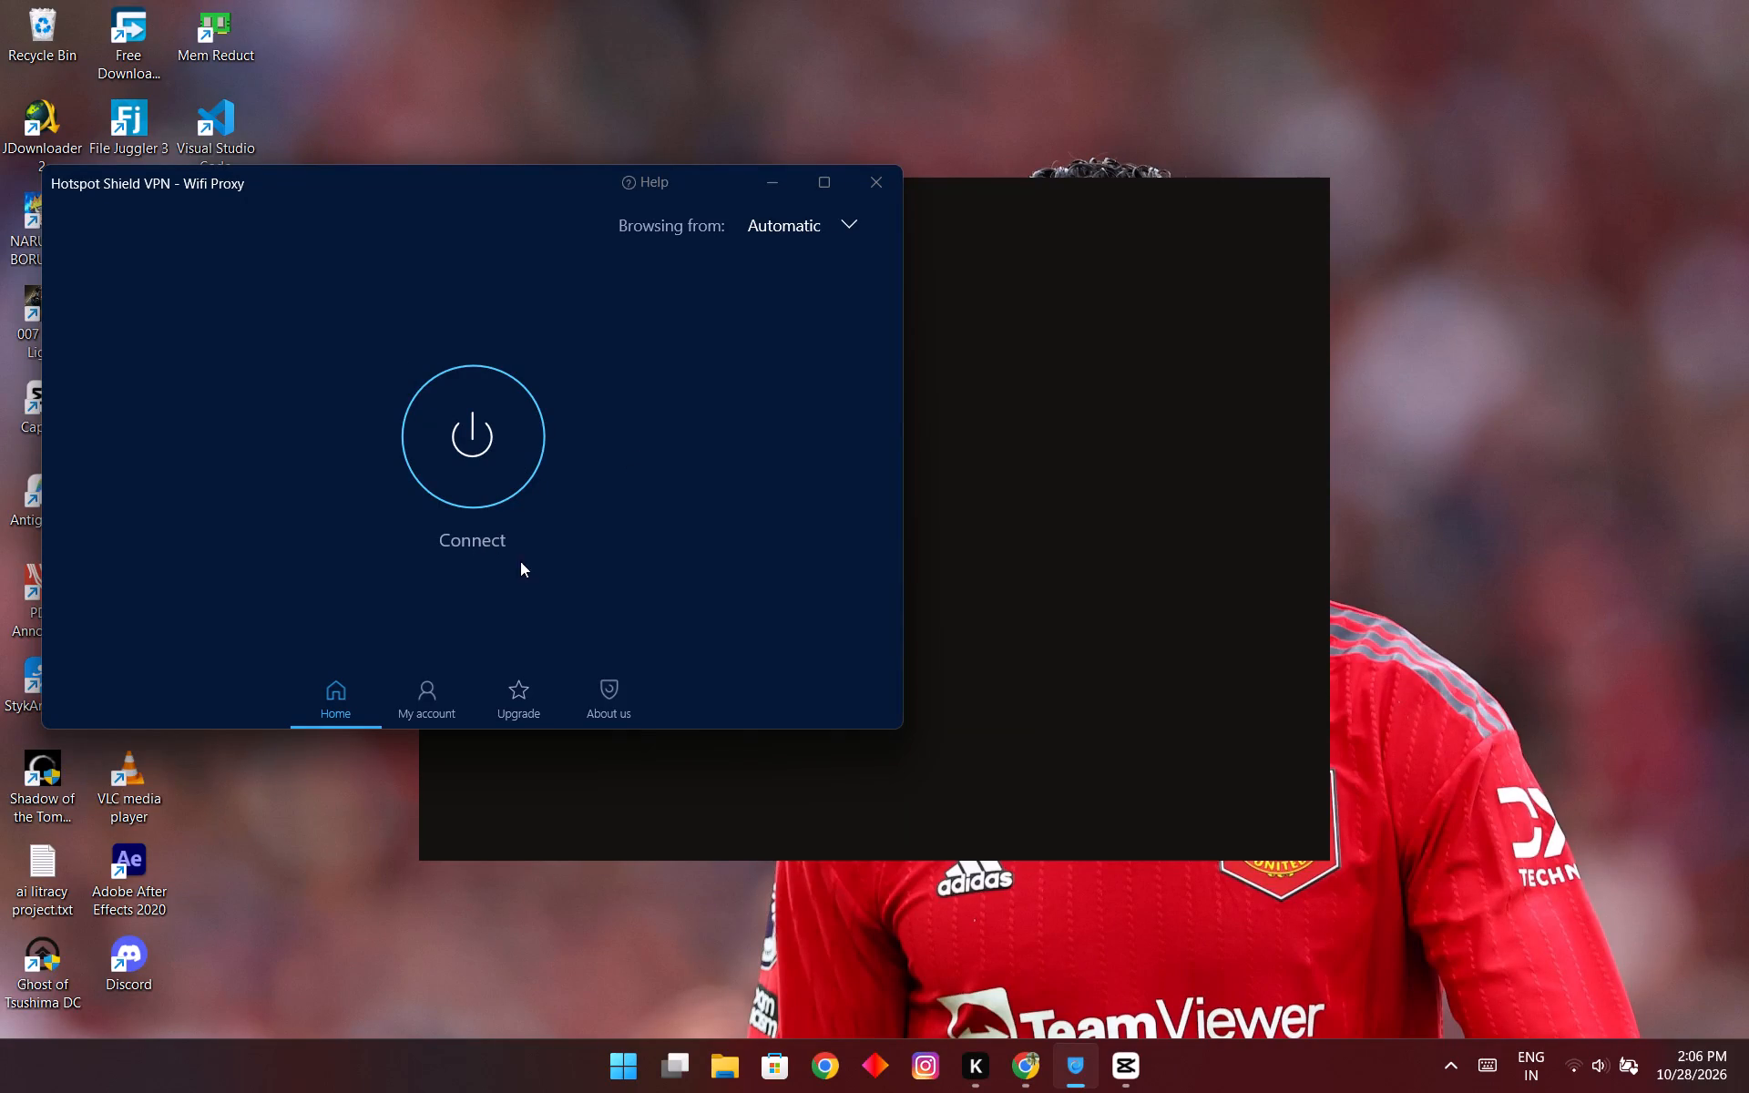
{"action": "left_click", "coordinate": [473, 546]}
{"action": "left_click_drag", "start_coordinate": [451, 189], "coordinate": [1102, 190]}
Switch to CapCut, dismiss the Hotspot Shield review request, and create a new video project.
{"action": "left_click", "coordinate": [1133, 1076]}
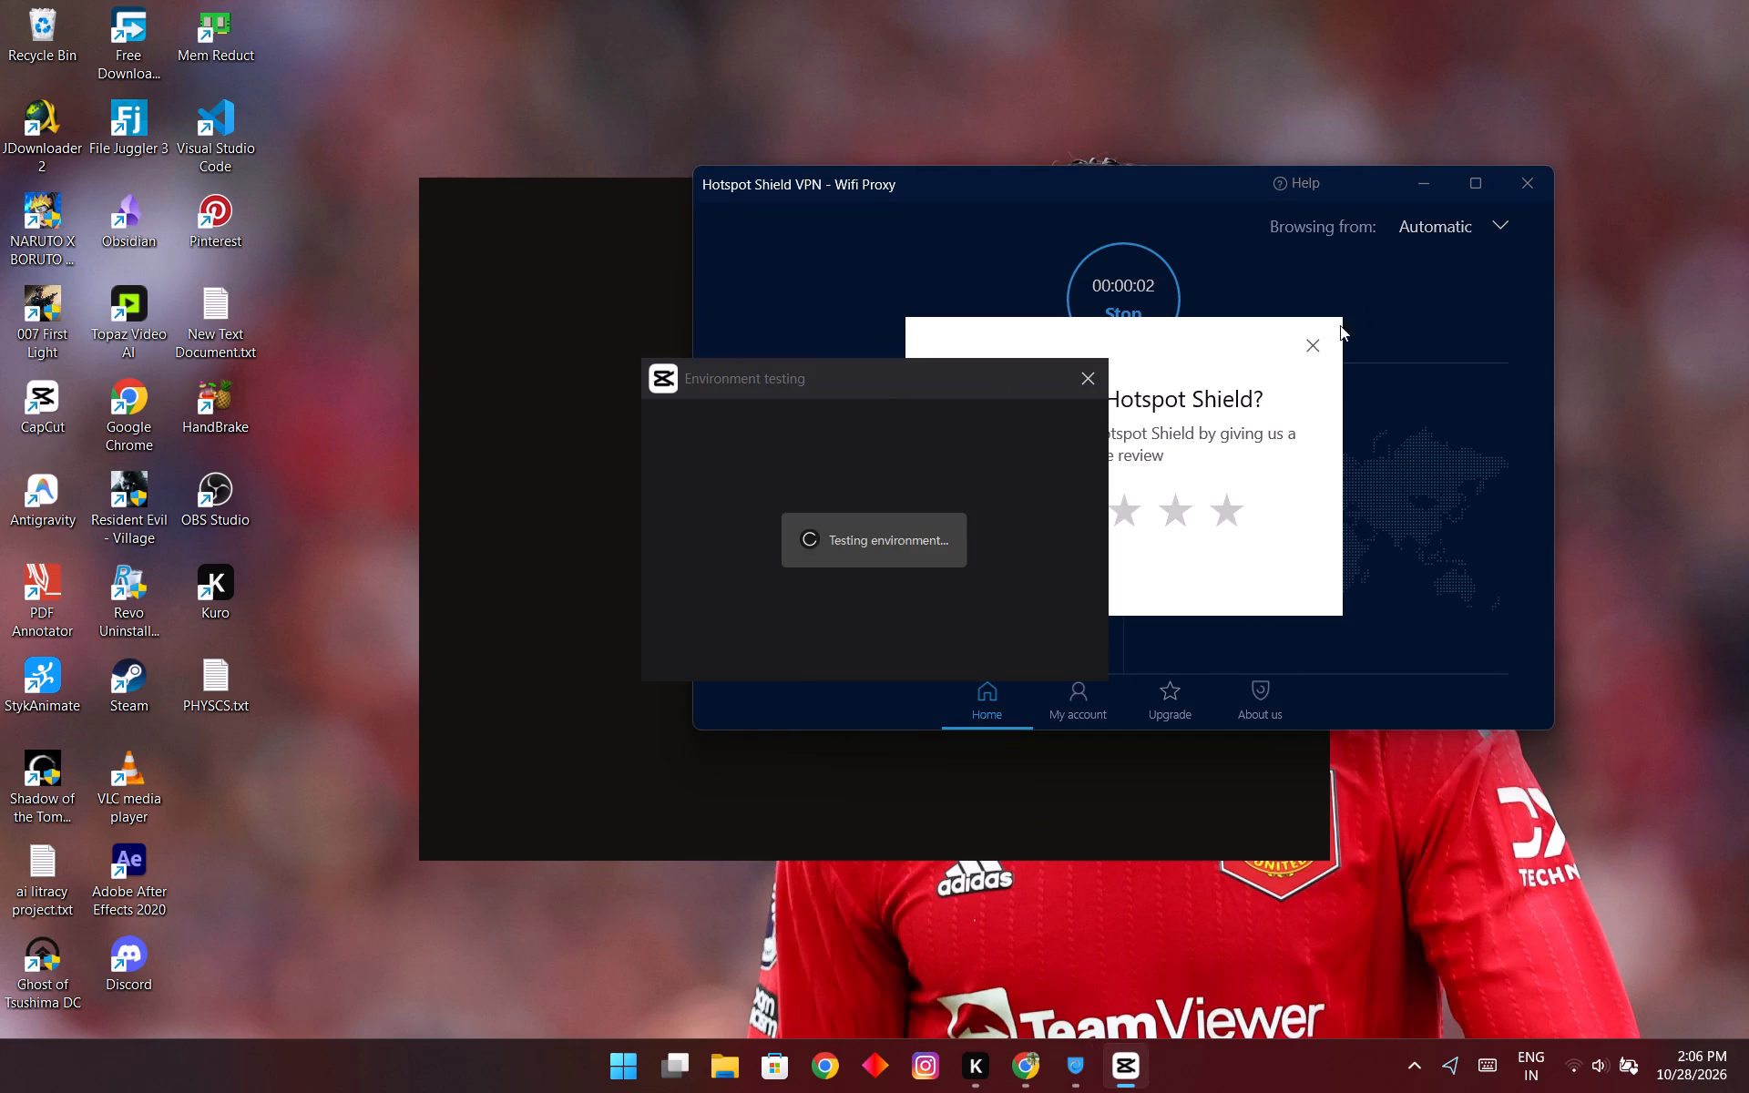
{"action": "left_click", "coordinate": [1321, 333]}
{"action": "left_click", "coordinate": [655, 500]}
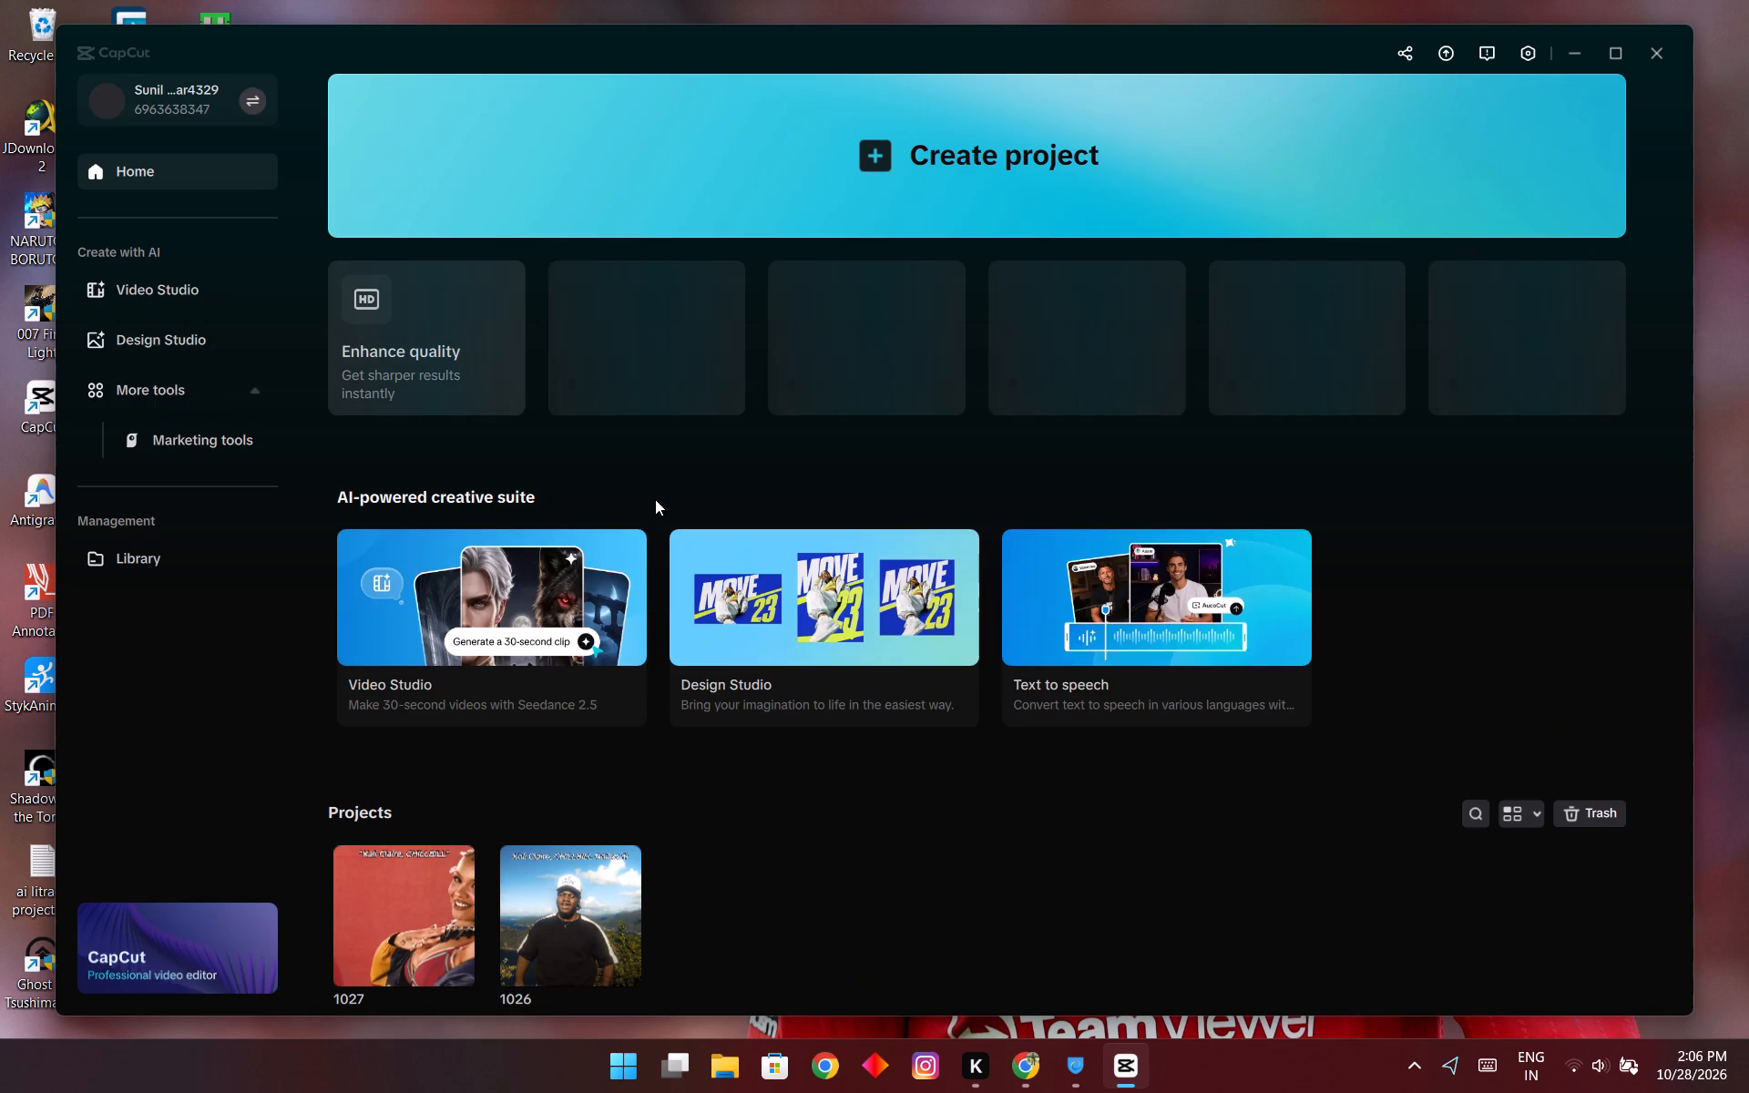
{"action": "left_click", "coordinate": [918, 208]}
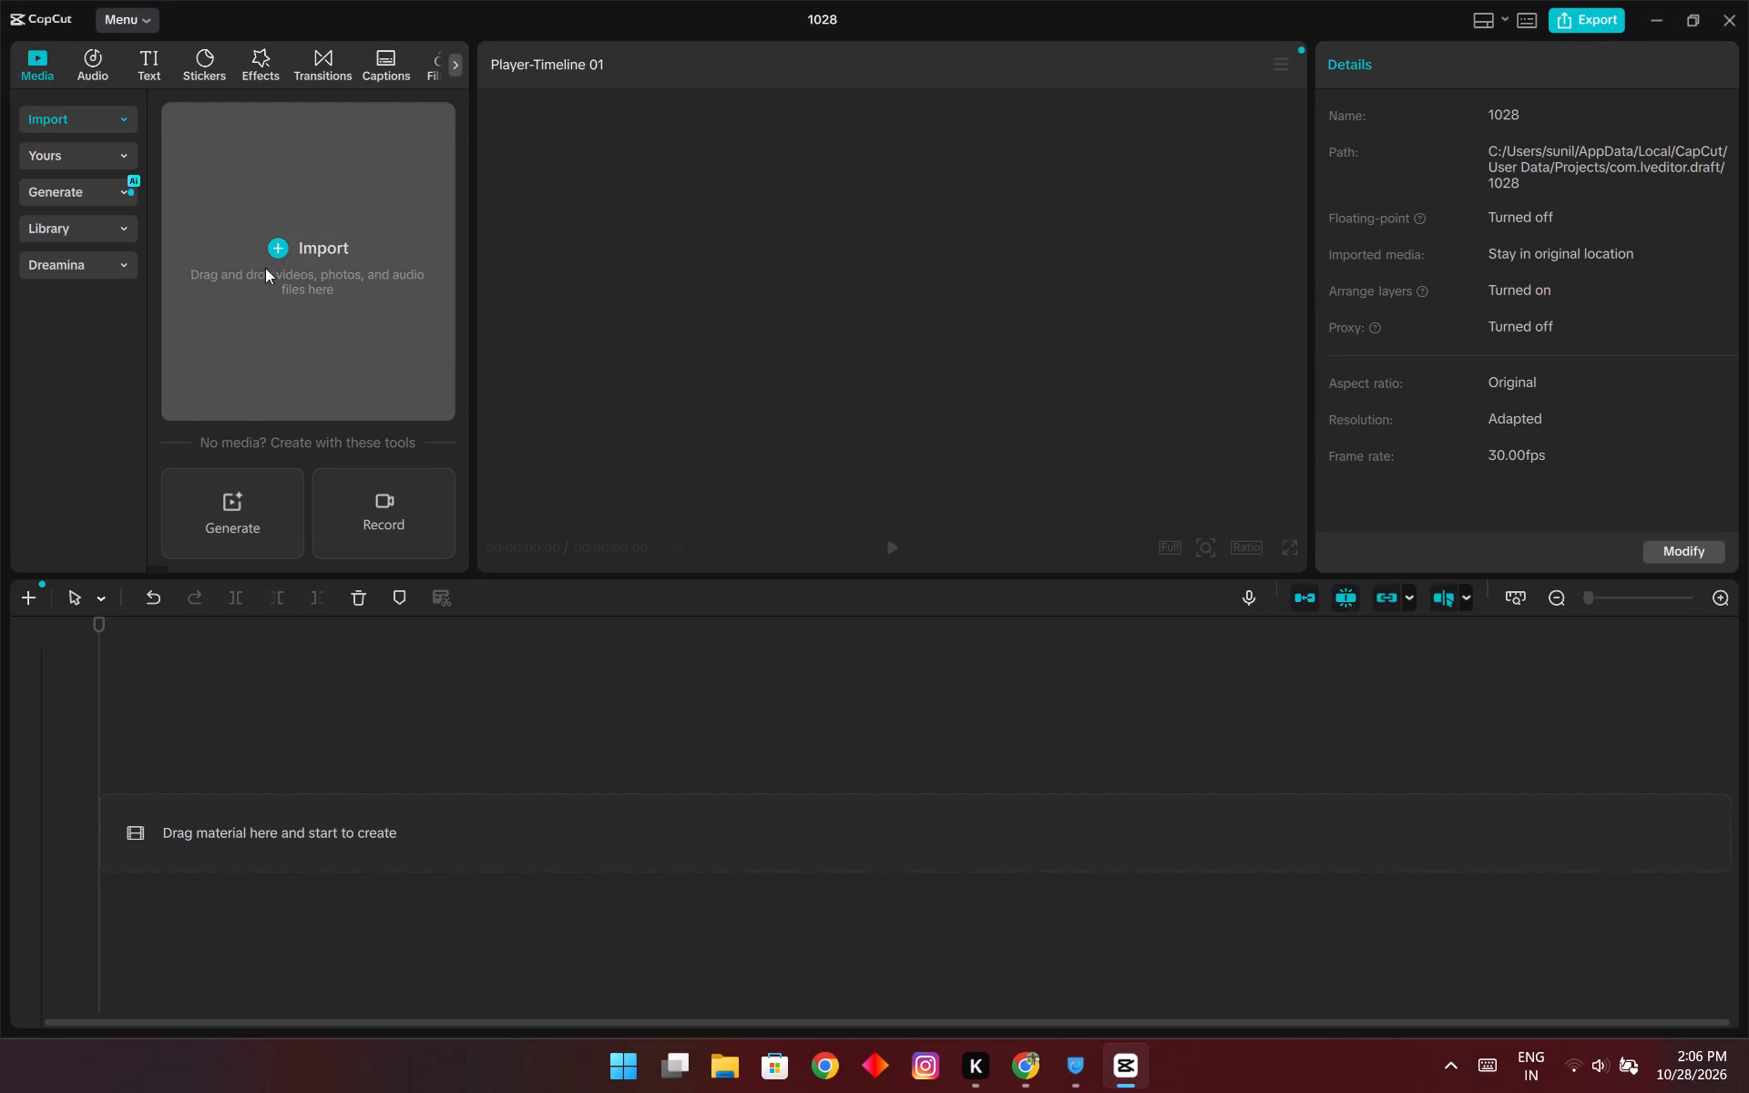
Import the clip amnesia 344_1.mp4 into the project's media.
{"action": "left_click", "coordinate": [303, 255]}
{"action": "left_click", "coordinate": [290, 301]}
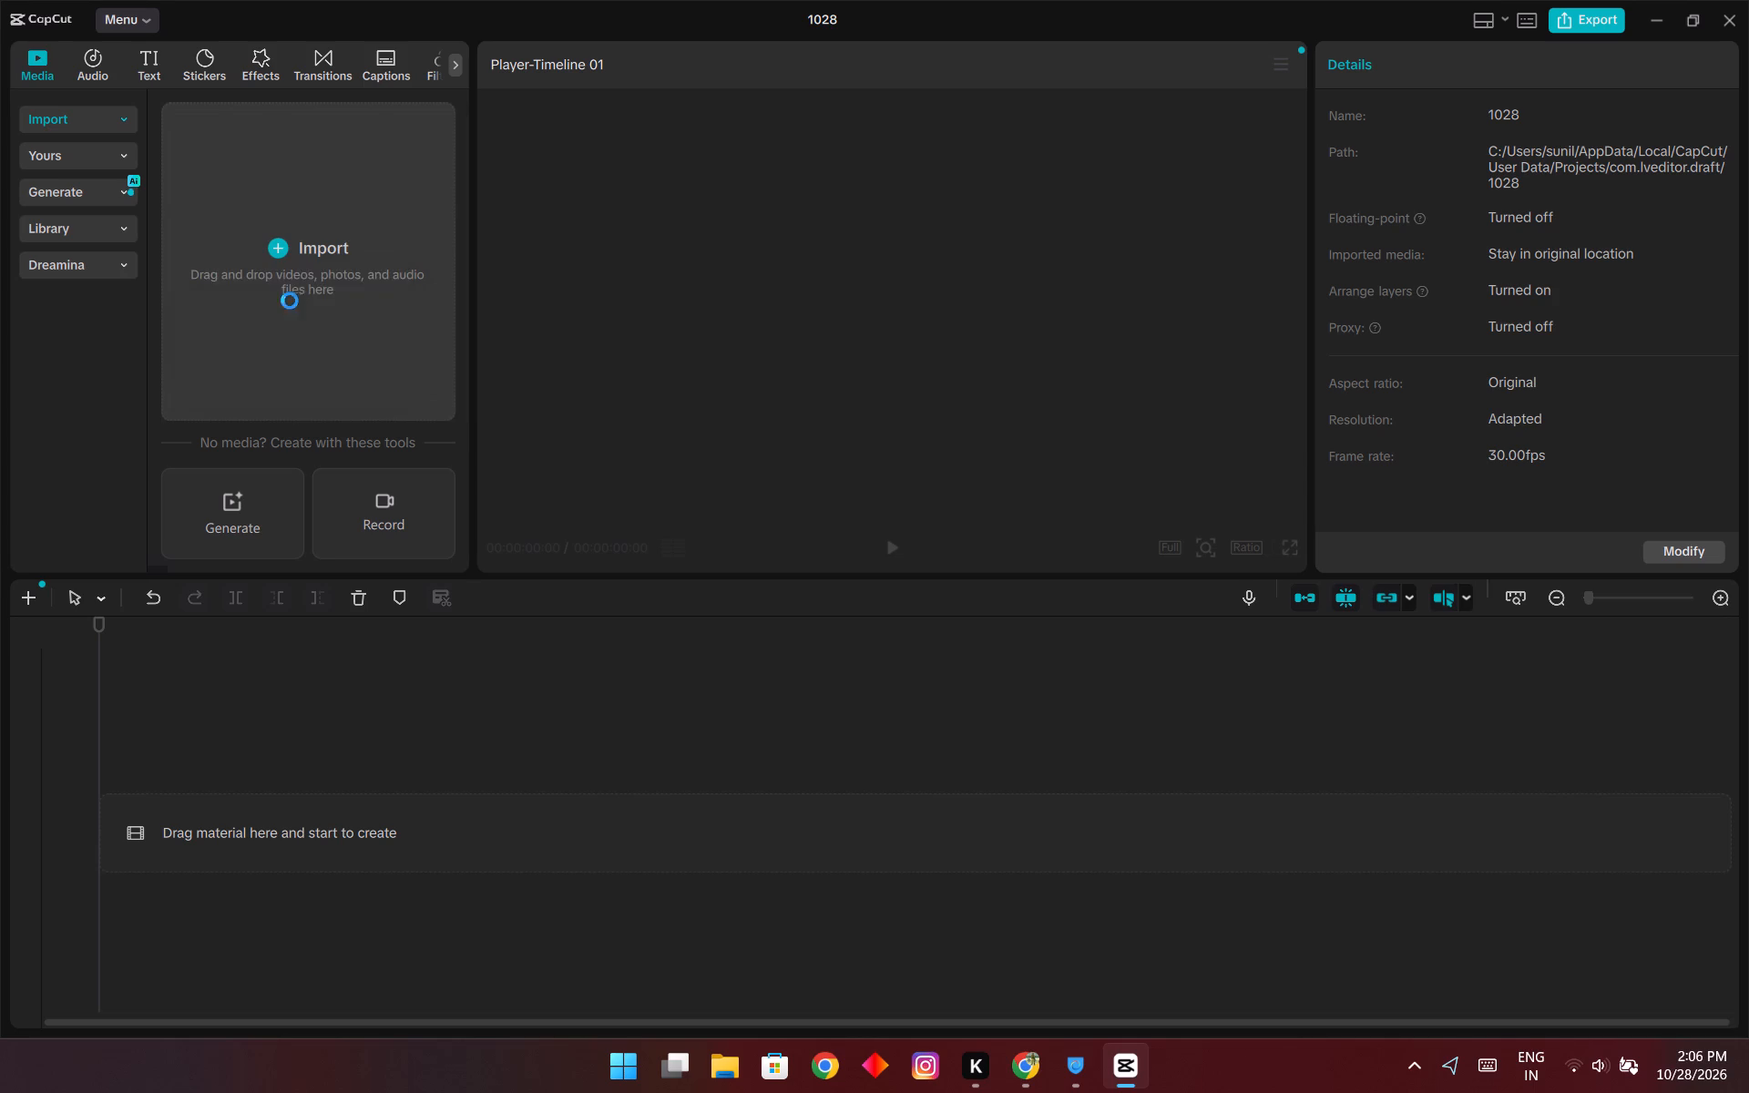
{"action": "left_click", "coordinate": [330, 205]}
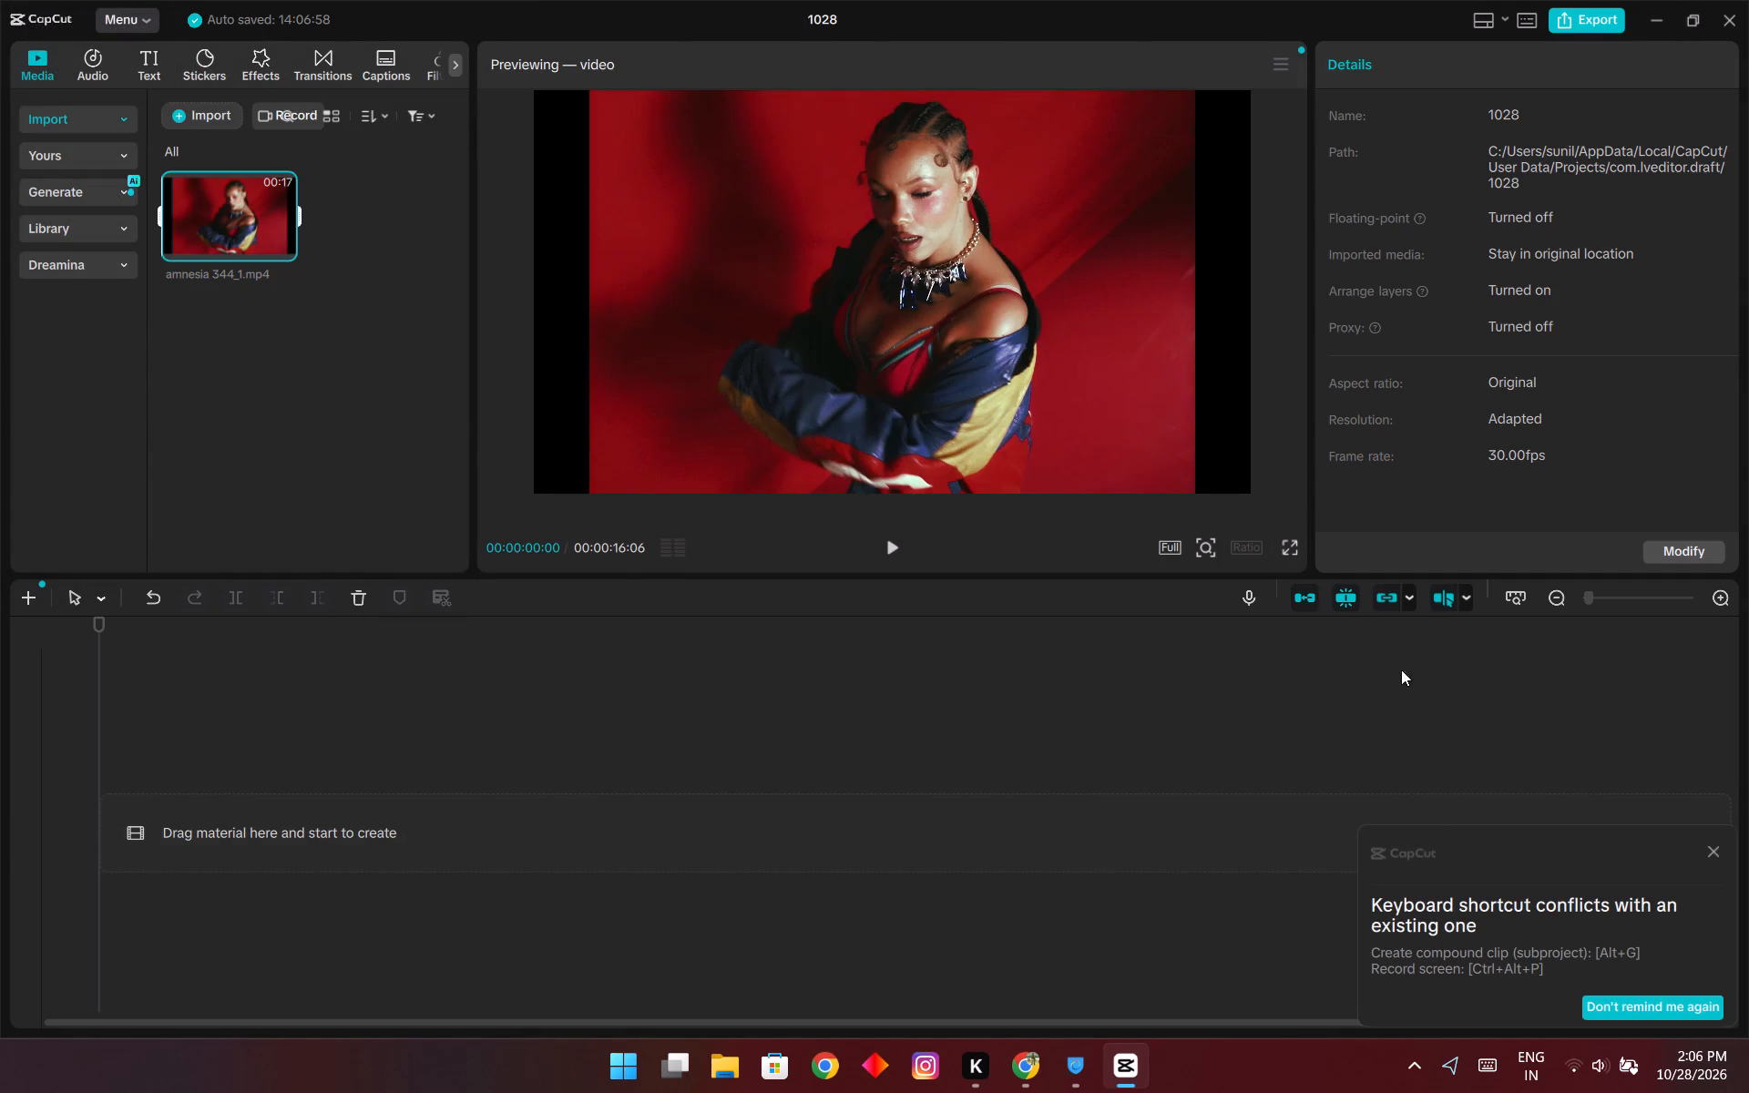
Try to dismiss the notification about the keyboard shortcut conflict.
{"action": "left_click", "coordinate": [1704, 847]}
{"action": "left_click", "coordinate": [1711, 844]}
Add amnesia 344_1.mp4 to the start of the timeline and preview its opening seconds.
{"action": "left_click", "coordinate": [549, 444]}
{"action": "left_click_drag", "start_coordinate": [214, 213], "coordinate": [129, 797]}
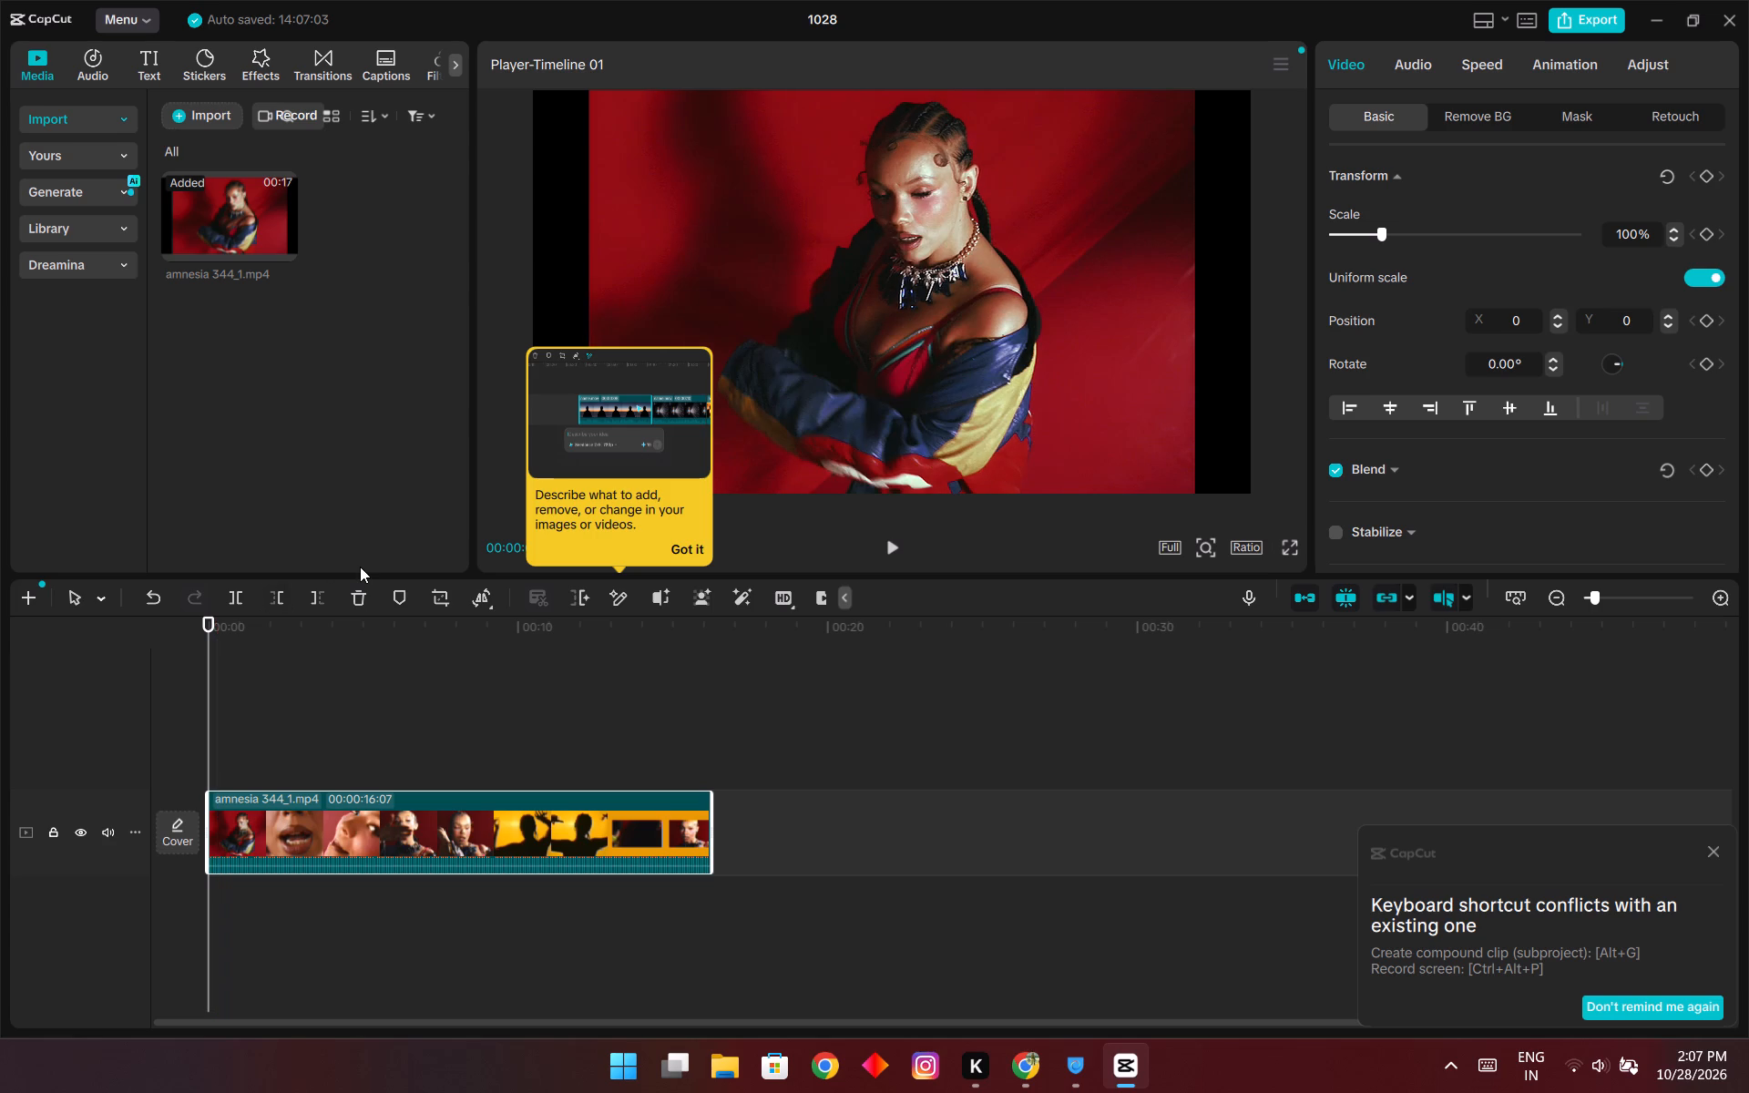
{"action": "left_click_drag", "start_coordinate": [208, 626], "coordinate": [288, 629]}
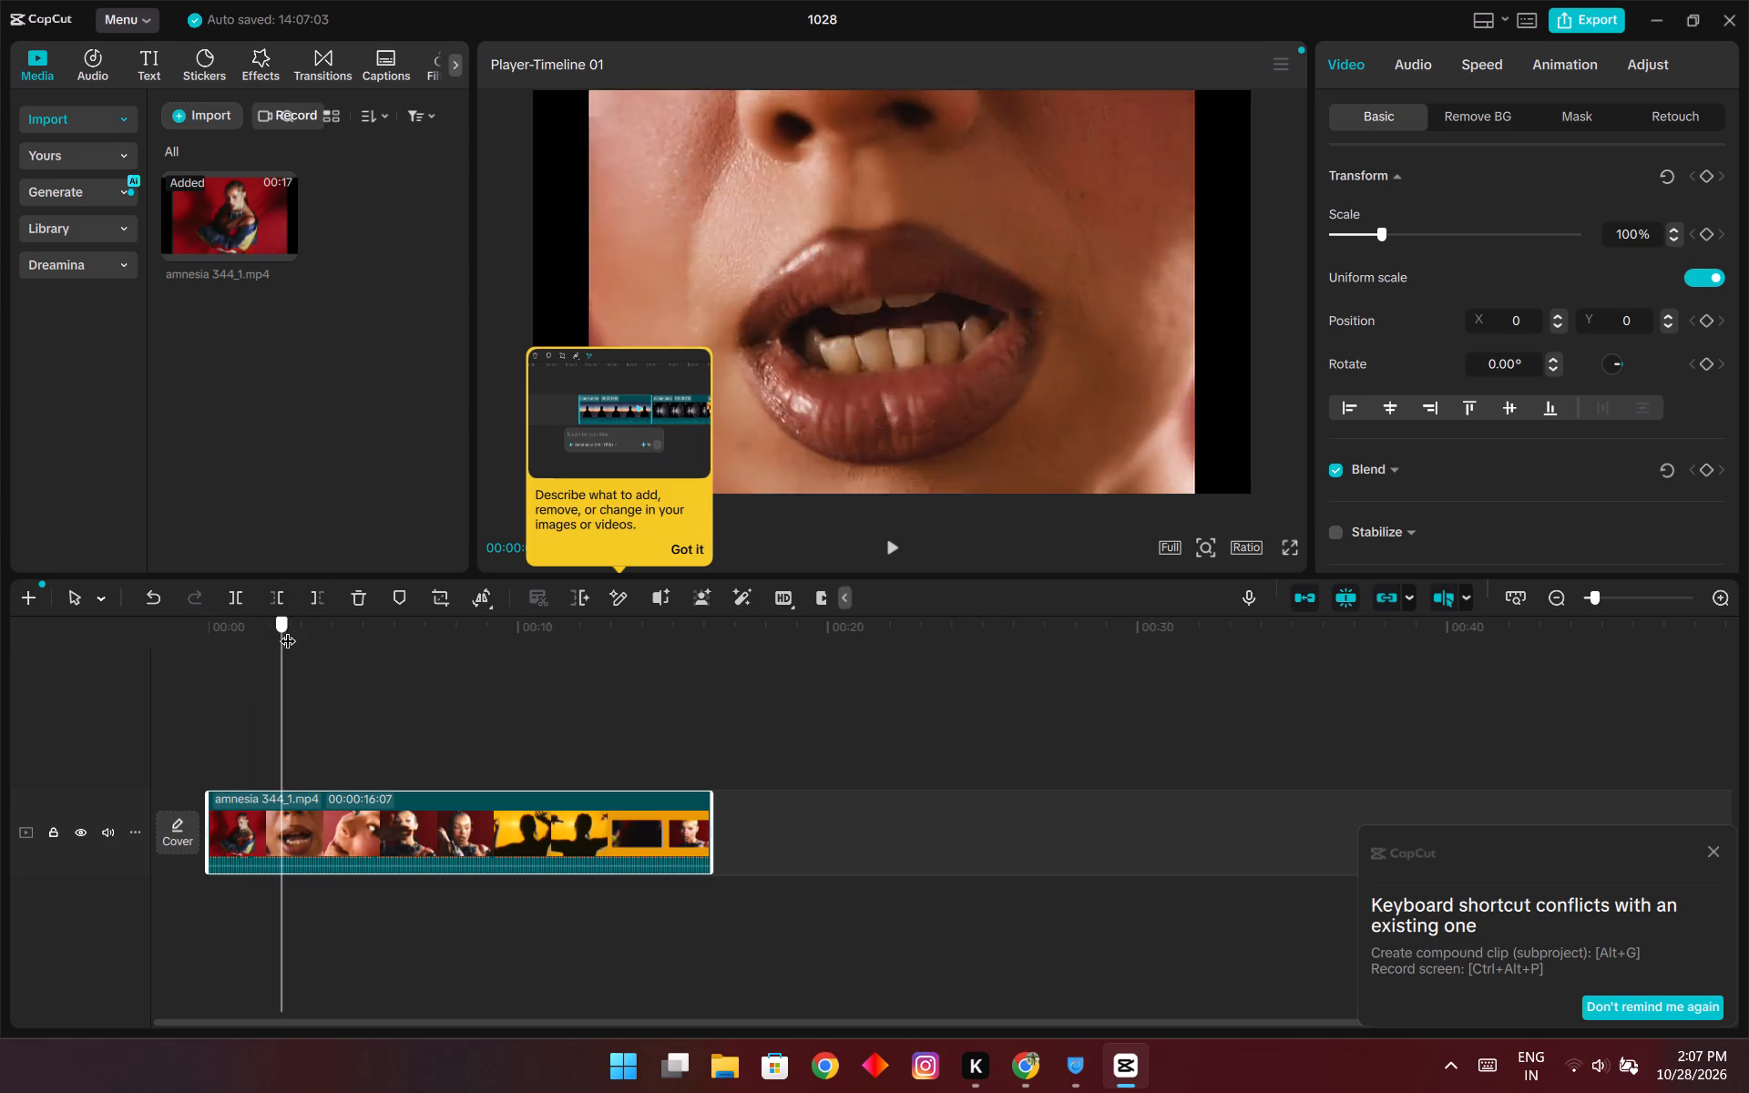
{"action": "left_click_drag", "start_coordinate": [288, 629], "coordinate": [365, 645]}
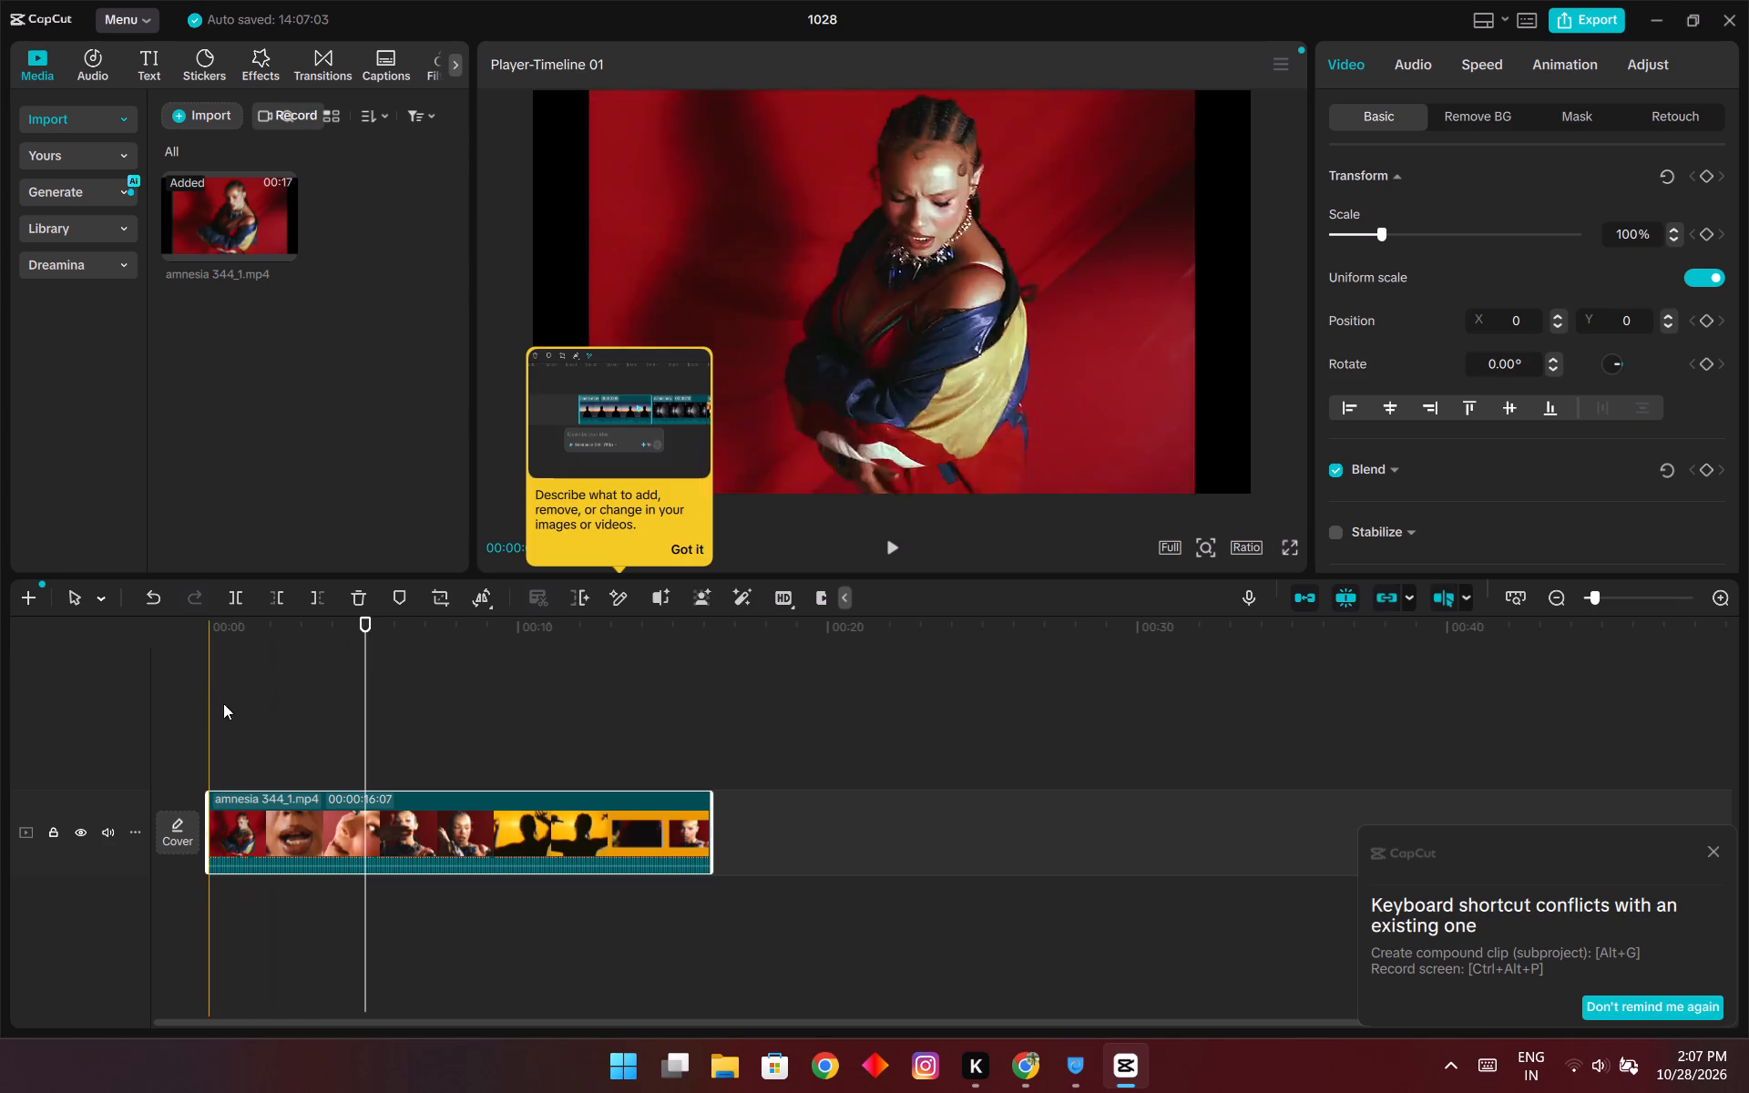
{"action": "left_click", "coordinate": [693, 552]}
{"action": "left_click_drag", "start_coordinate": [369, 619], "coordinate": [199, 622]}
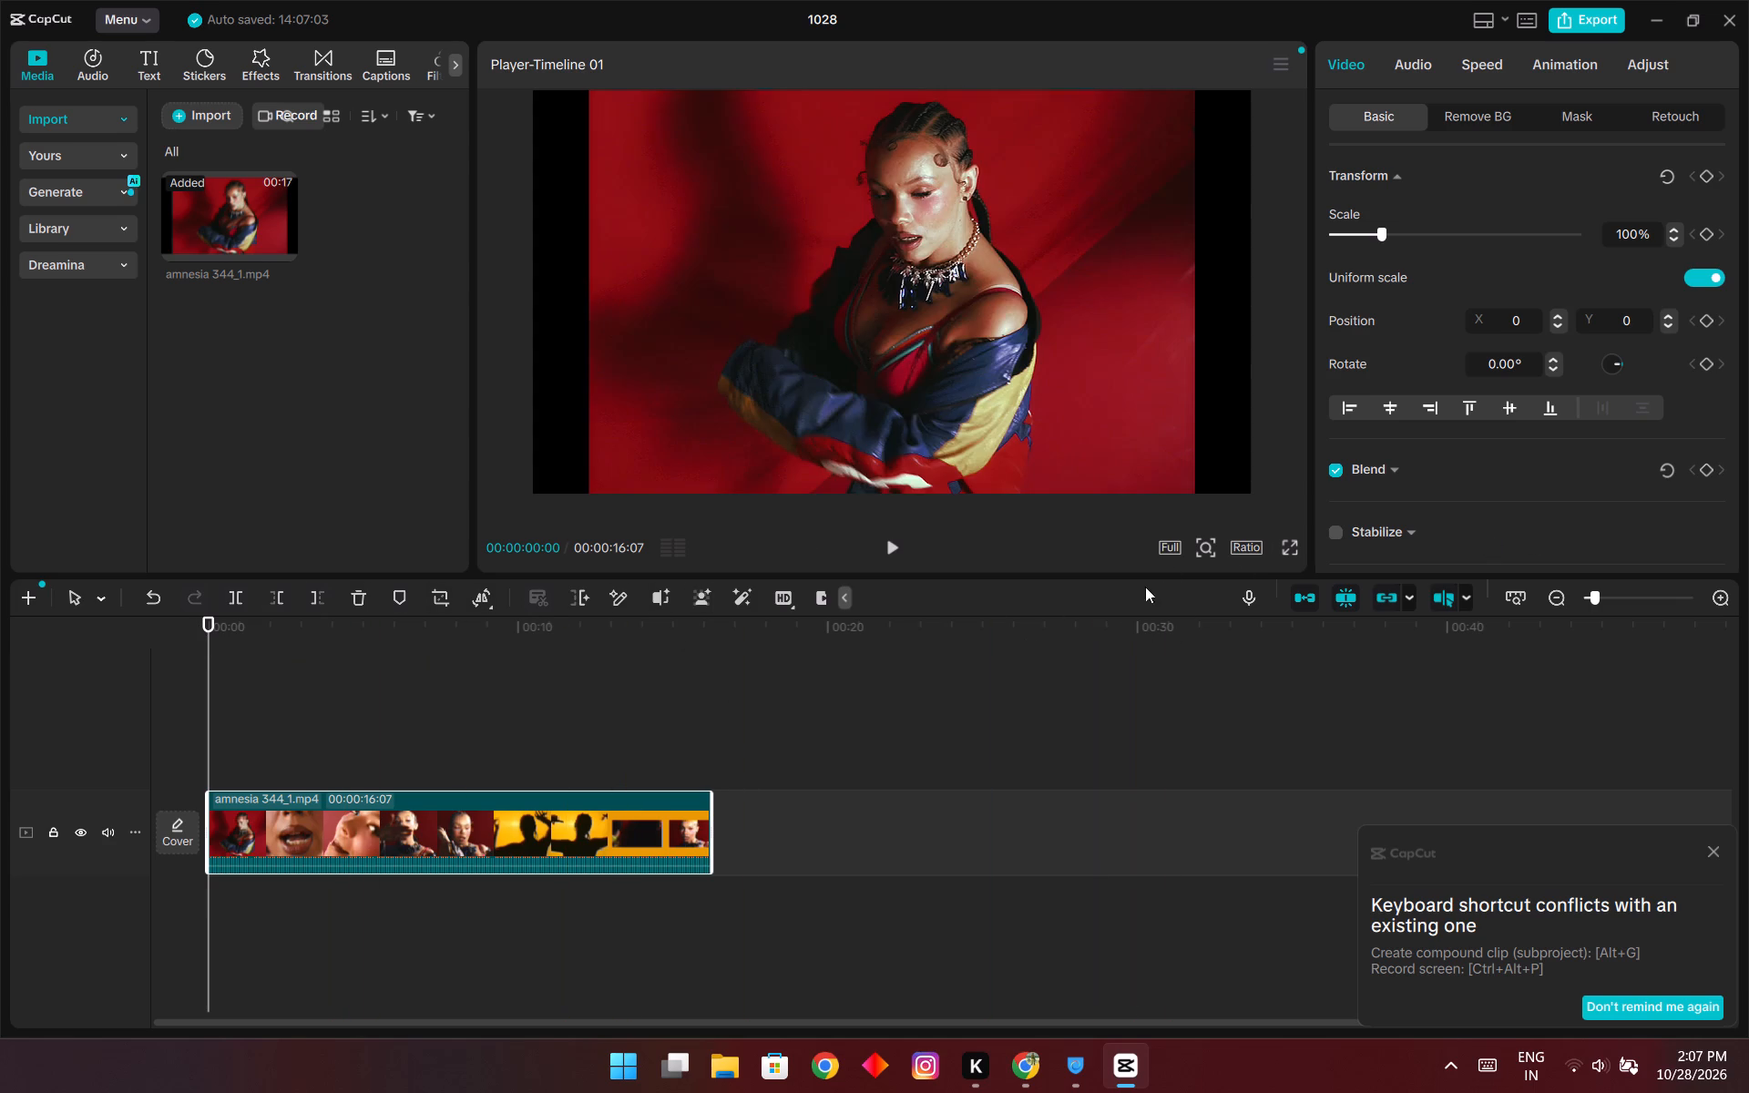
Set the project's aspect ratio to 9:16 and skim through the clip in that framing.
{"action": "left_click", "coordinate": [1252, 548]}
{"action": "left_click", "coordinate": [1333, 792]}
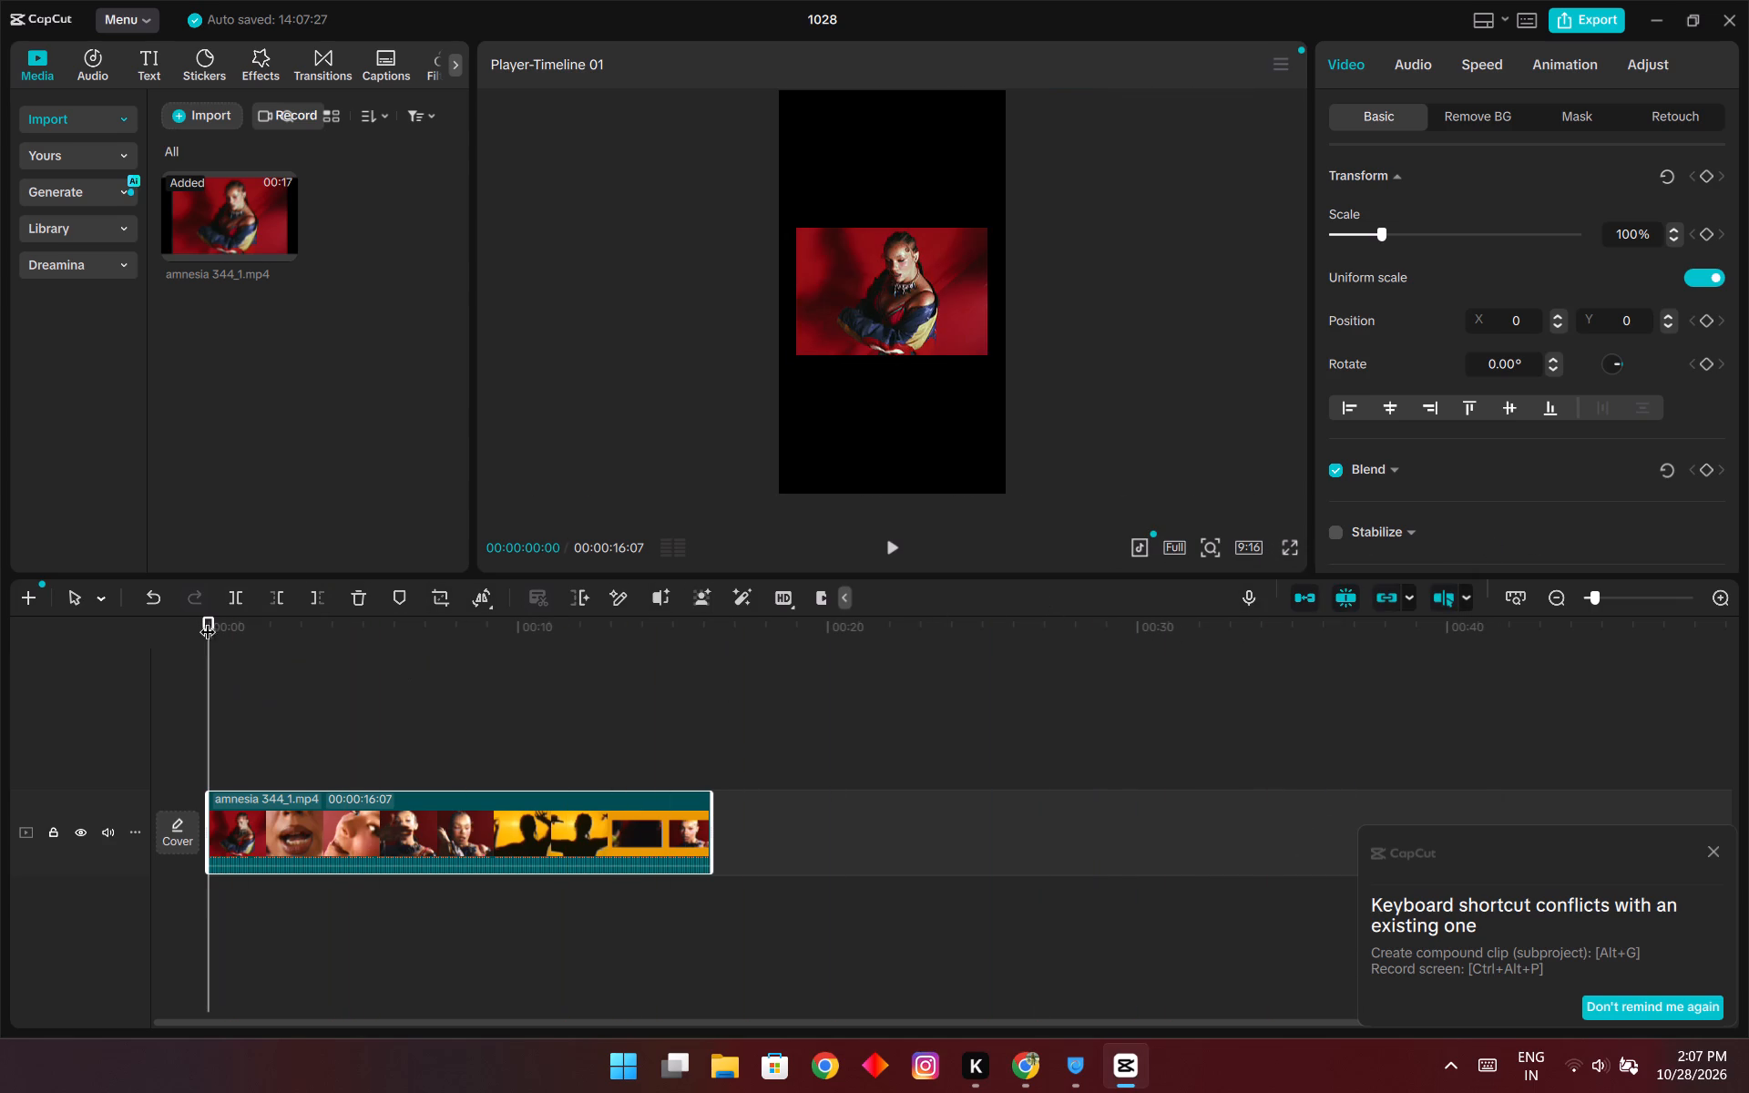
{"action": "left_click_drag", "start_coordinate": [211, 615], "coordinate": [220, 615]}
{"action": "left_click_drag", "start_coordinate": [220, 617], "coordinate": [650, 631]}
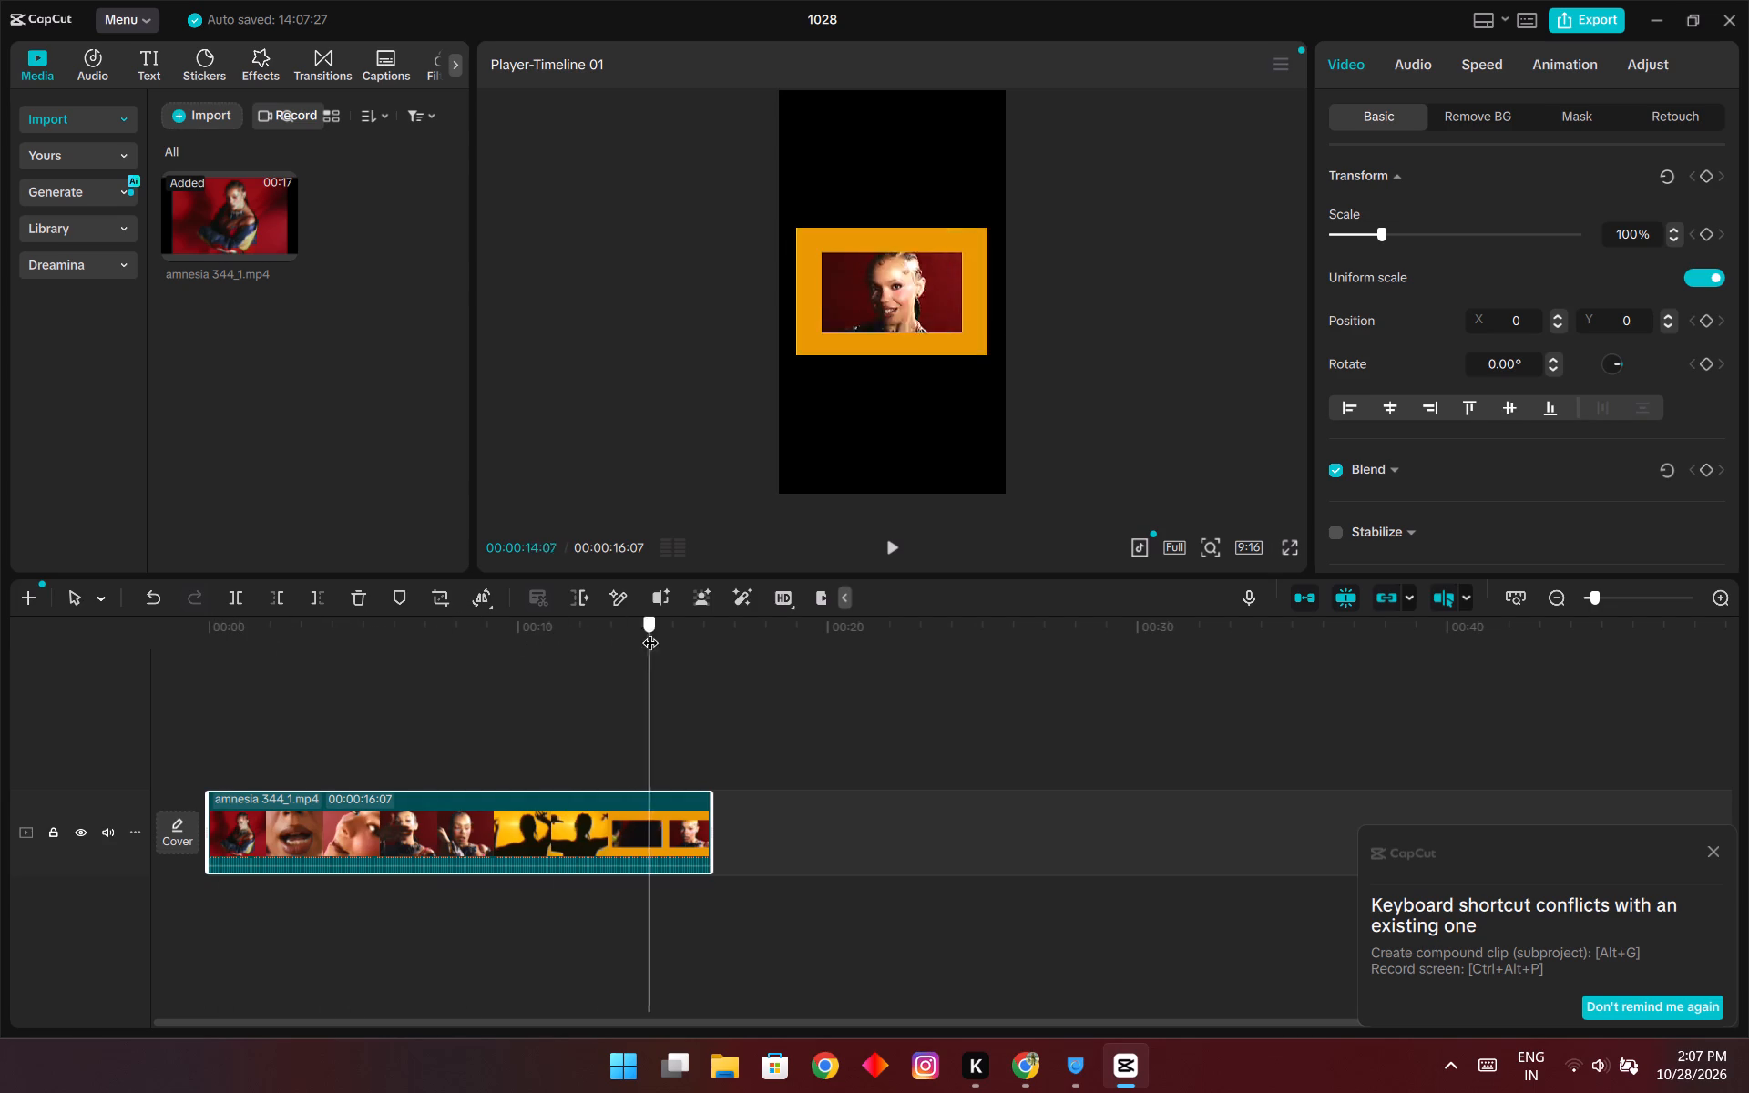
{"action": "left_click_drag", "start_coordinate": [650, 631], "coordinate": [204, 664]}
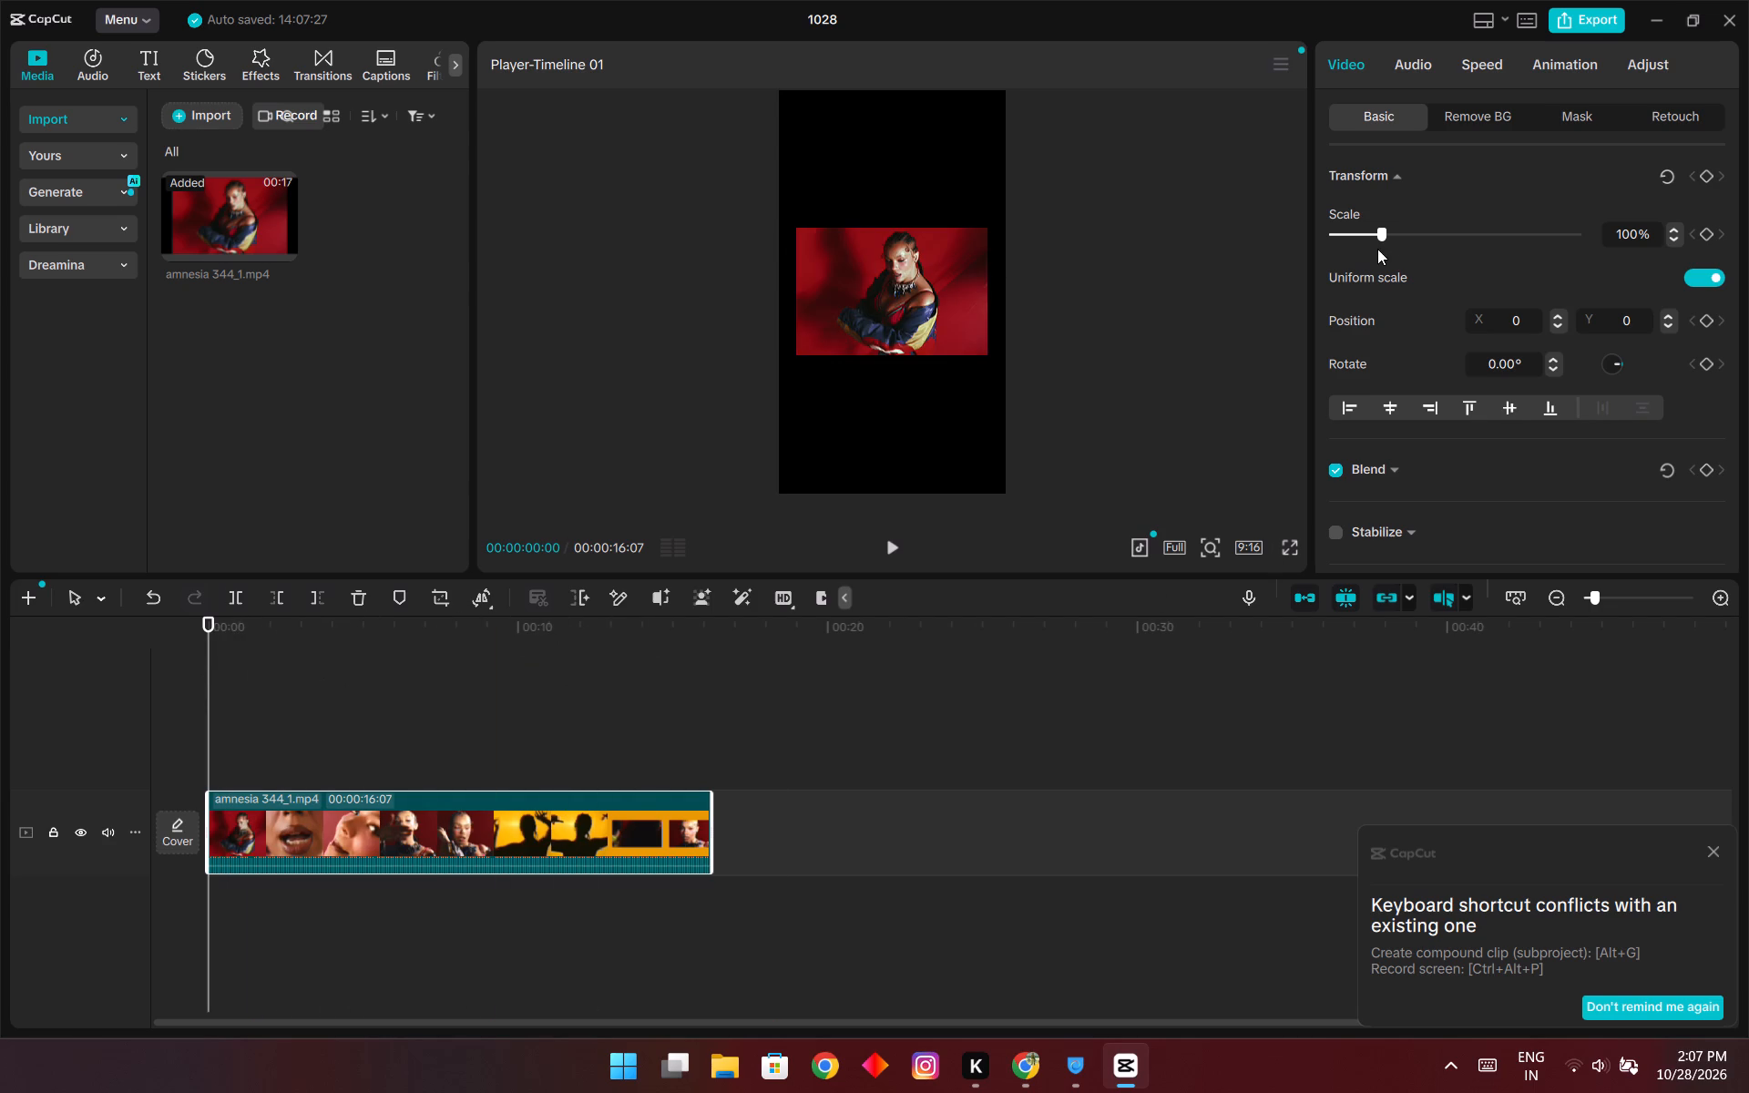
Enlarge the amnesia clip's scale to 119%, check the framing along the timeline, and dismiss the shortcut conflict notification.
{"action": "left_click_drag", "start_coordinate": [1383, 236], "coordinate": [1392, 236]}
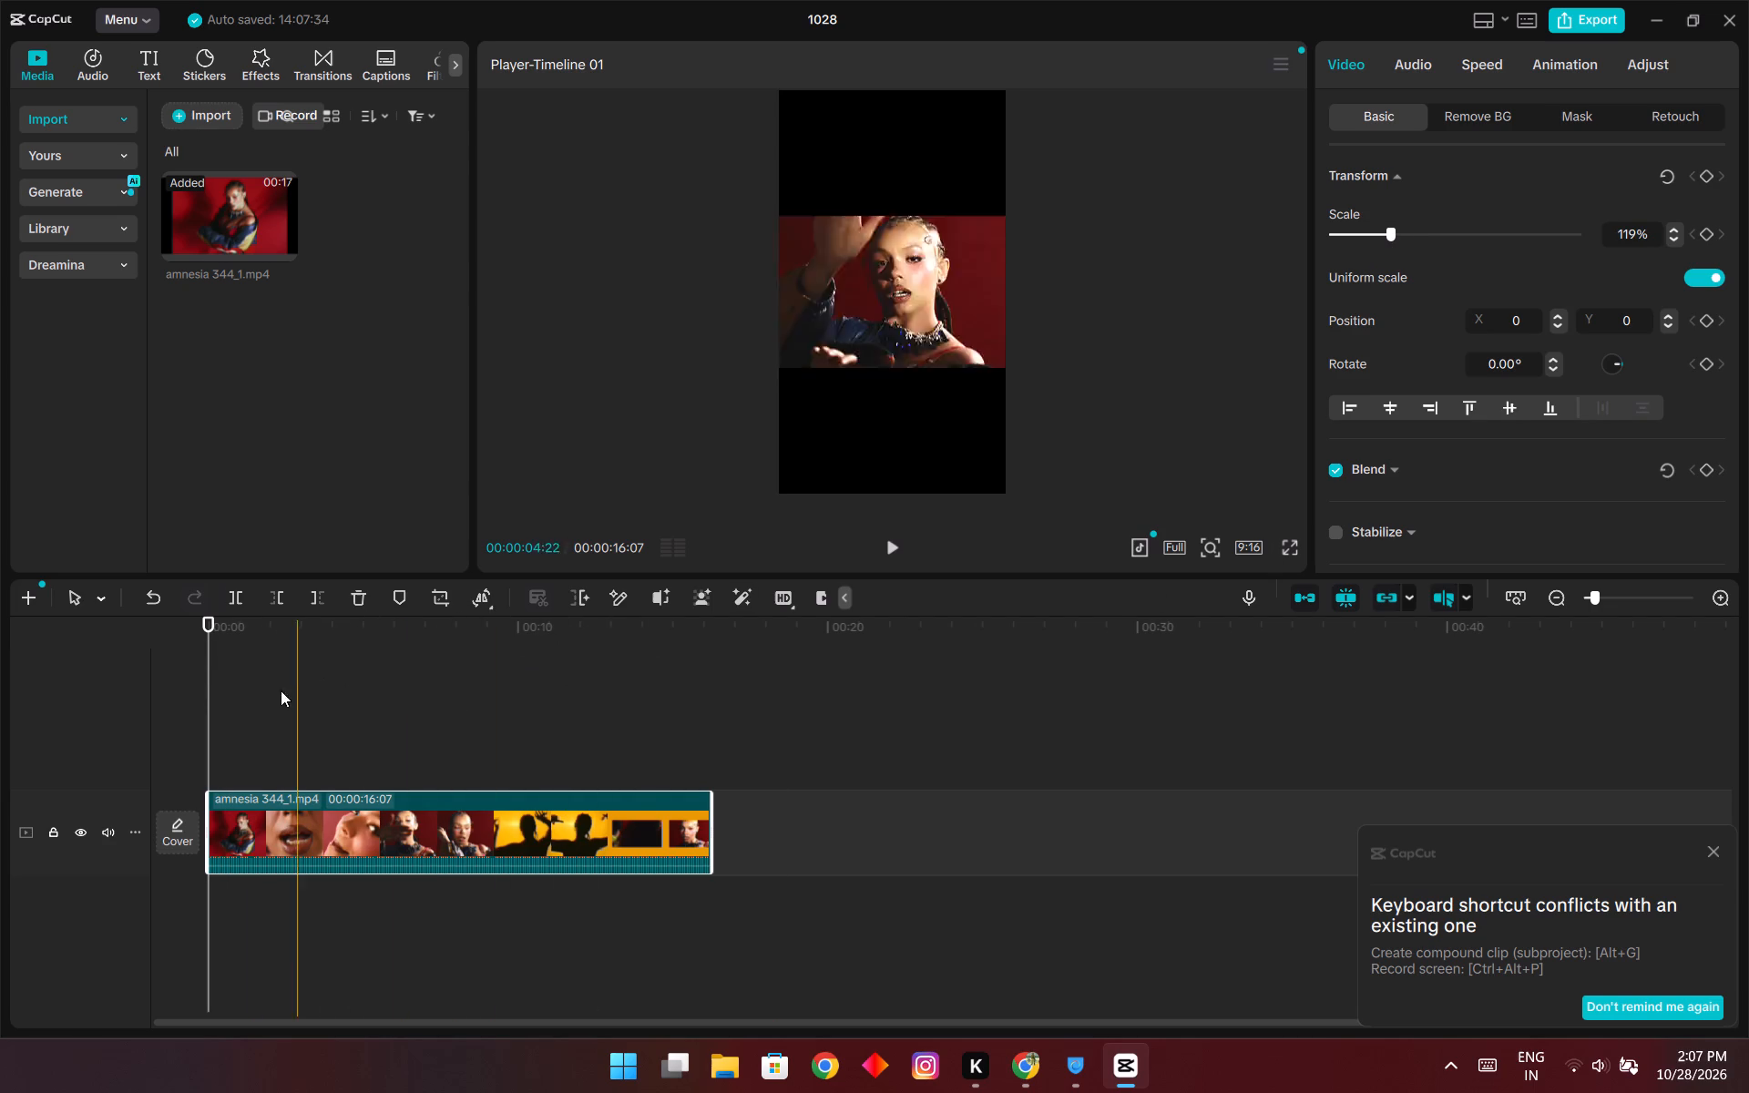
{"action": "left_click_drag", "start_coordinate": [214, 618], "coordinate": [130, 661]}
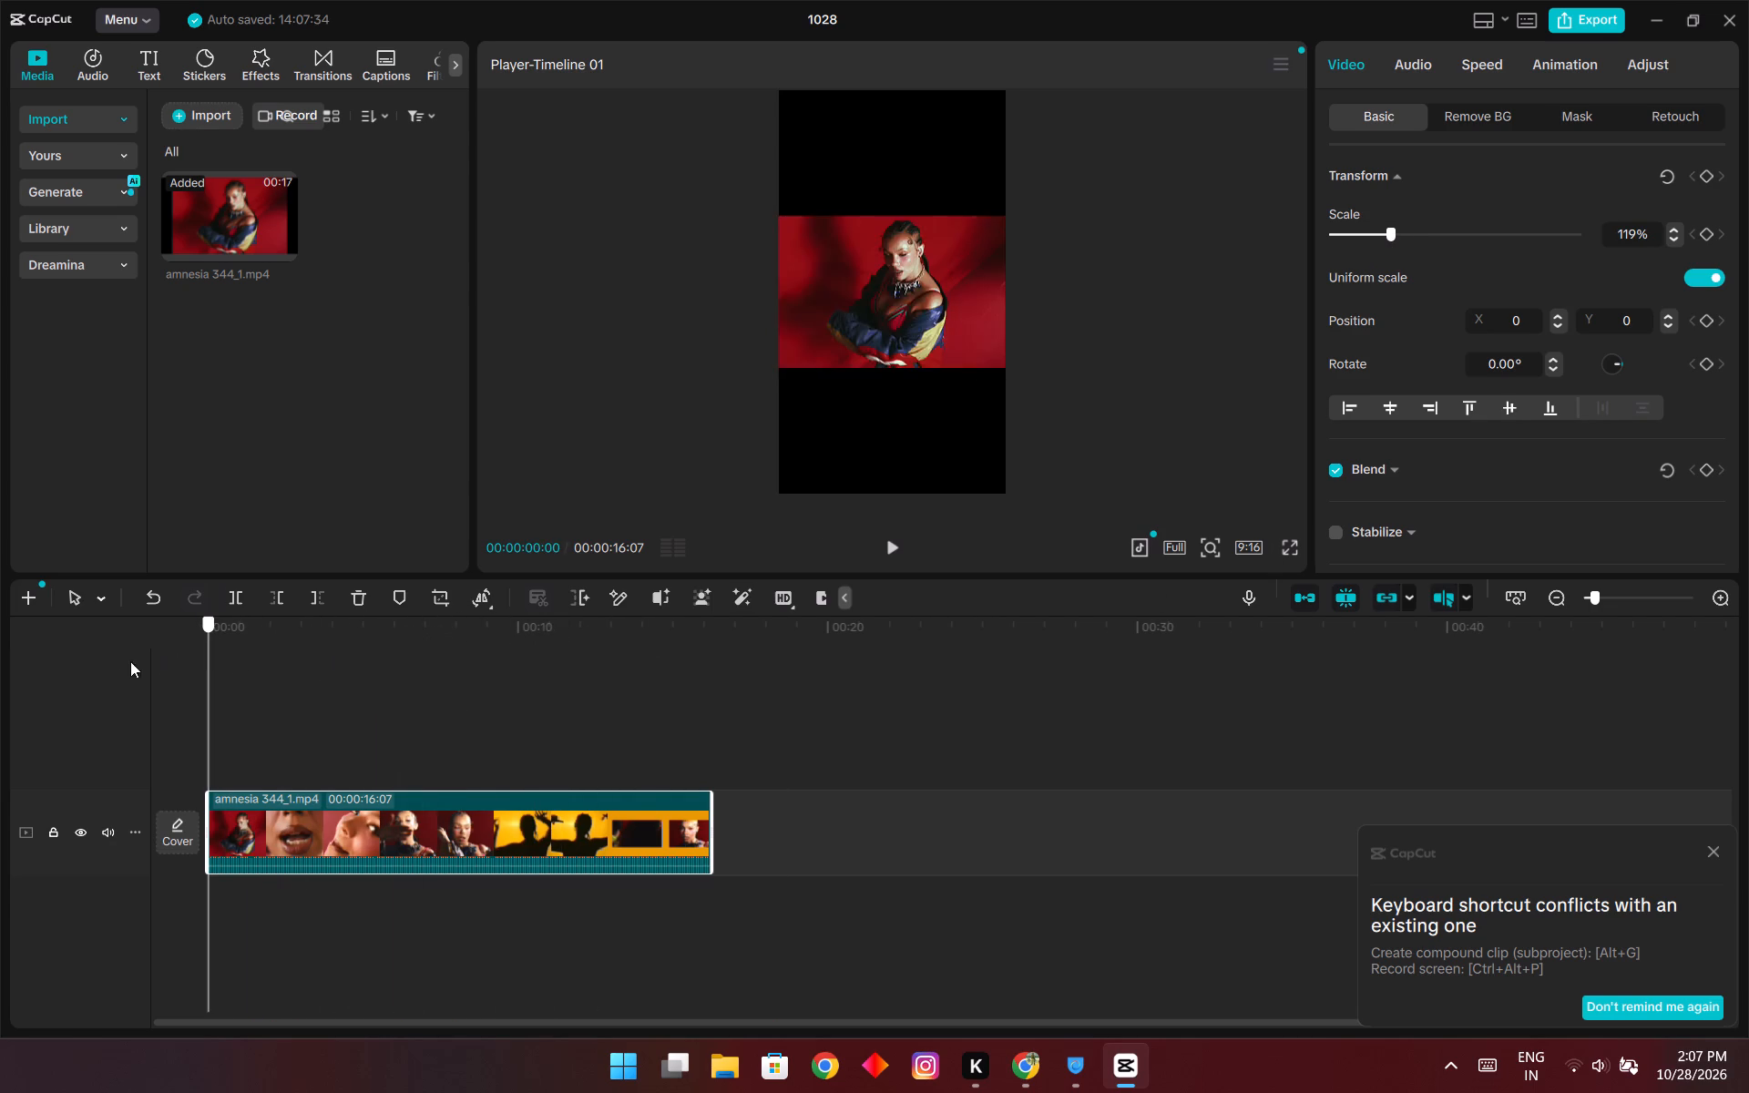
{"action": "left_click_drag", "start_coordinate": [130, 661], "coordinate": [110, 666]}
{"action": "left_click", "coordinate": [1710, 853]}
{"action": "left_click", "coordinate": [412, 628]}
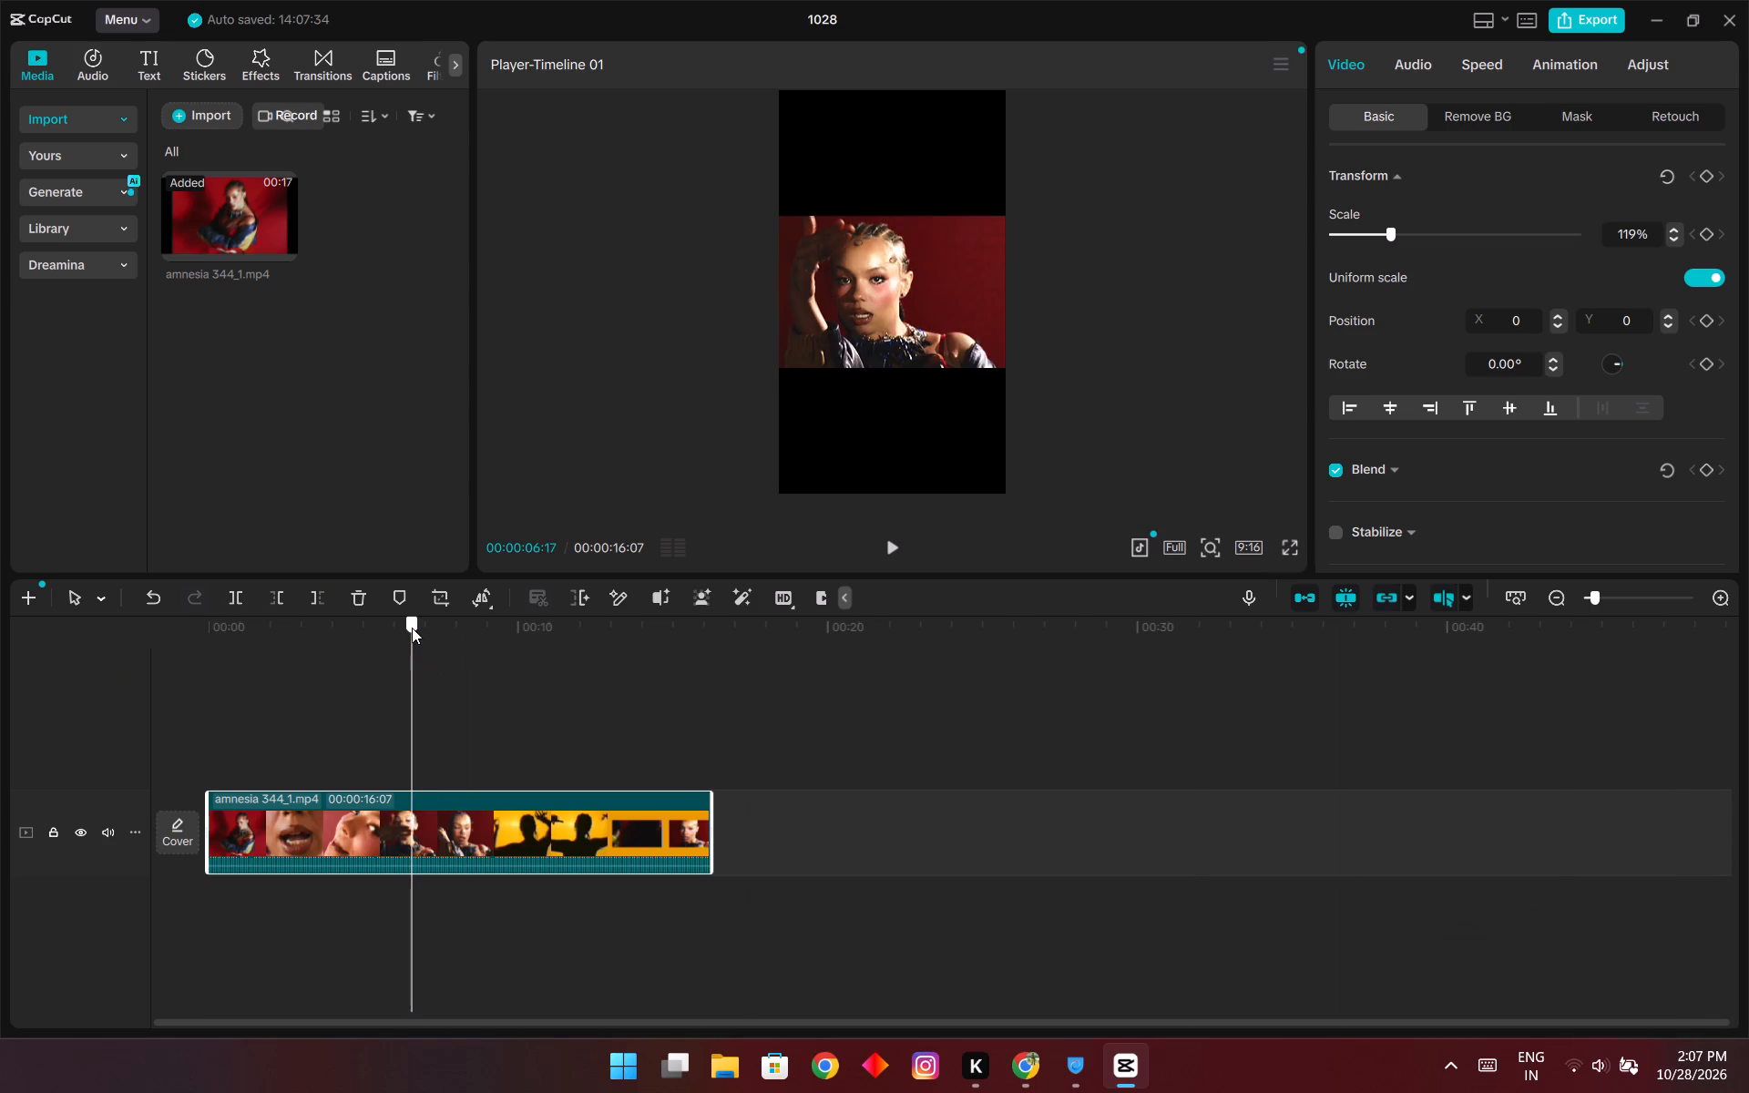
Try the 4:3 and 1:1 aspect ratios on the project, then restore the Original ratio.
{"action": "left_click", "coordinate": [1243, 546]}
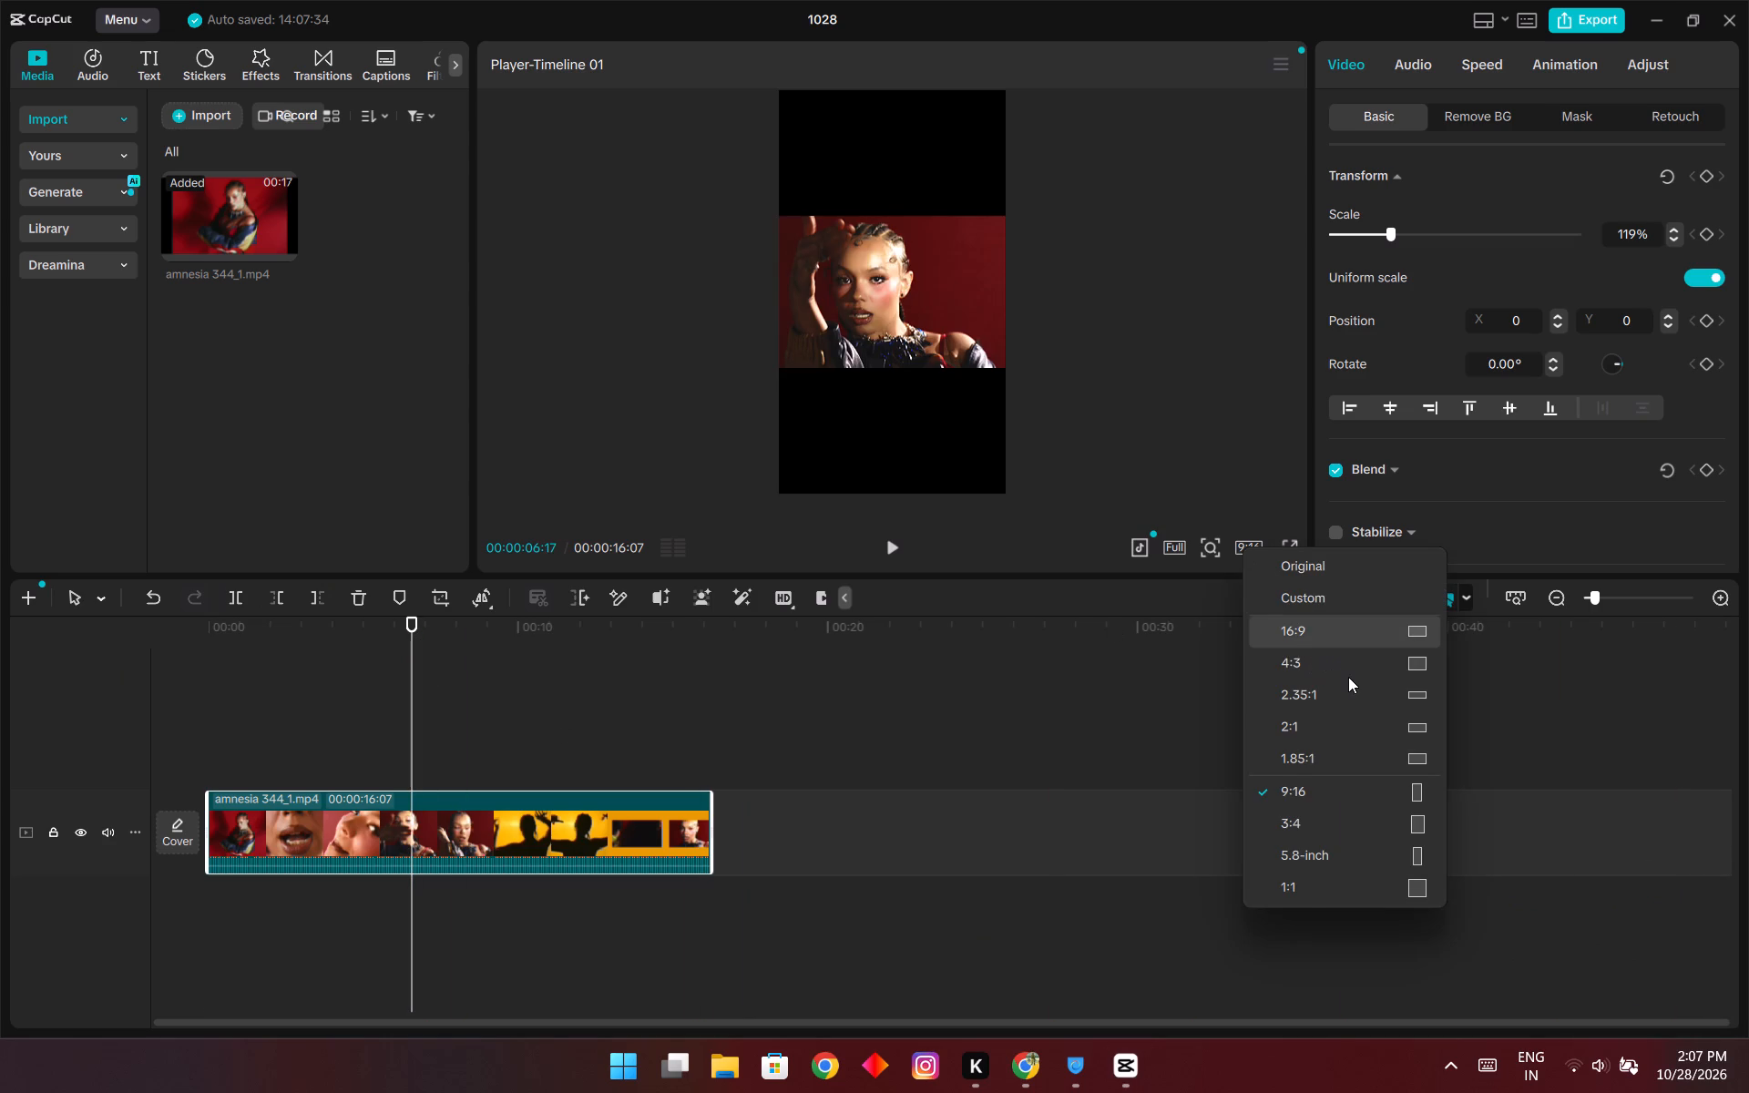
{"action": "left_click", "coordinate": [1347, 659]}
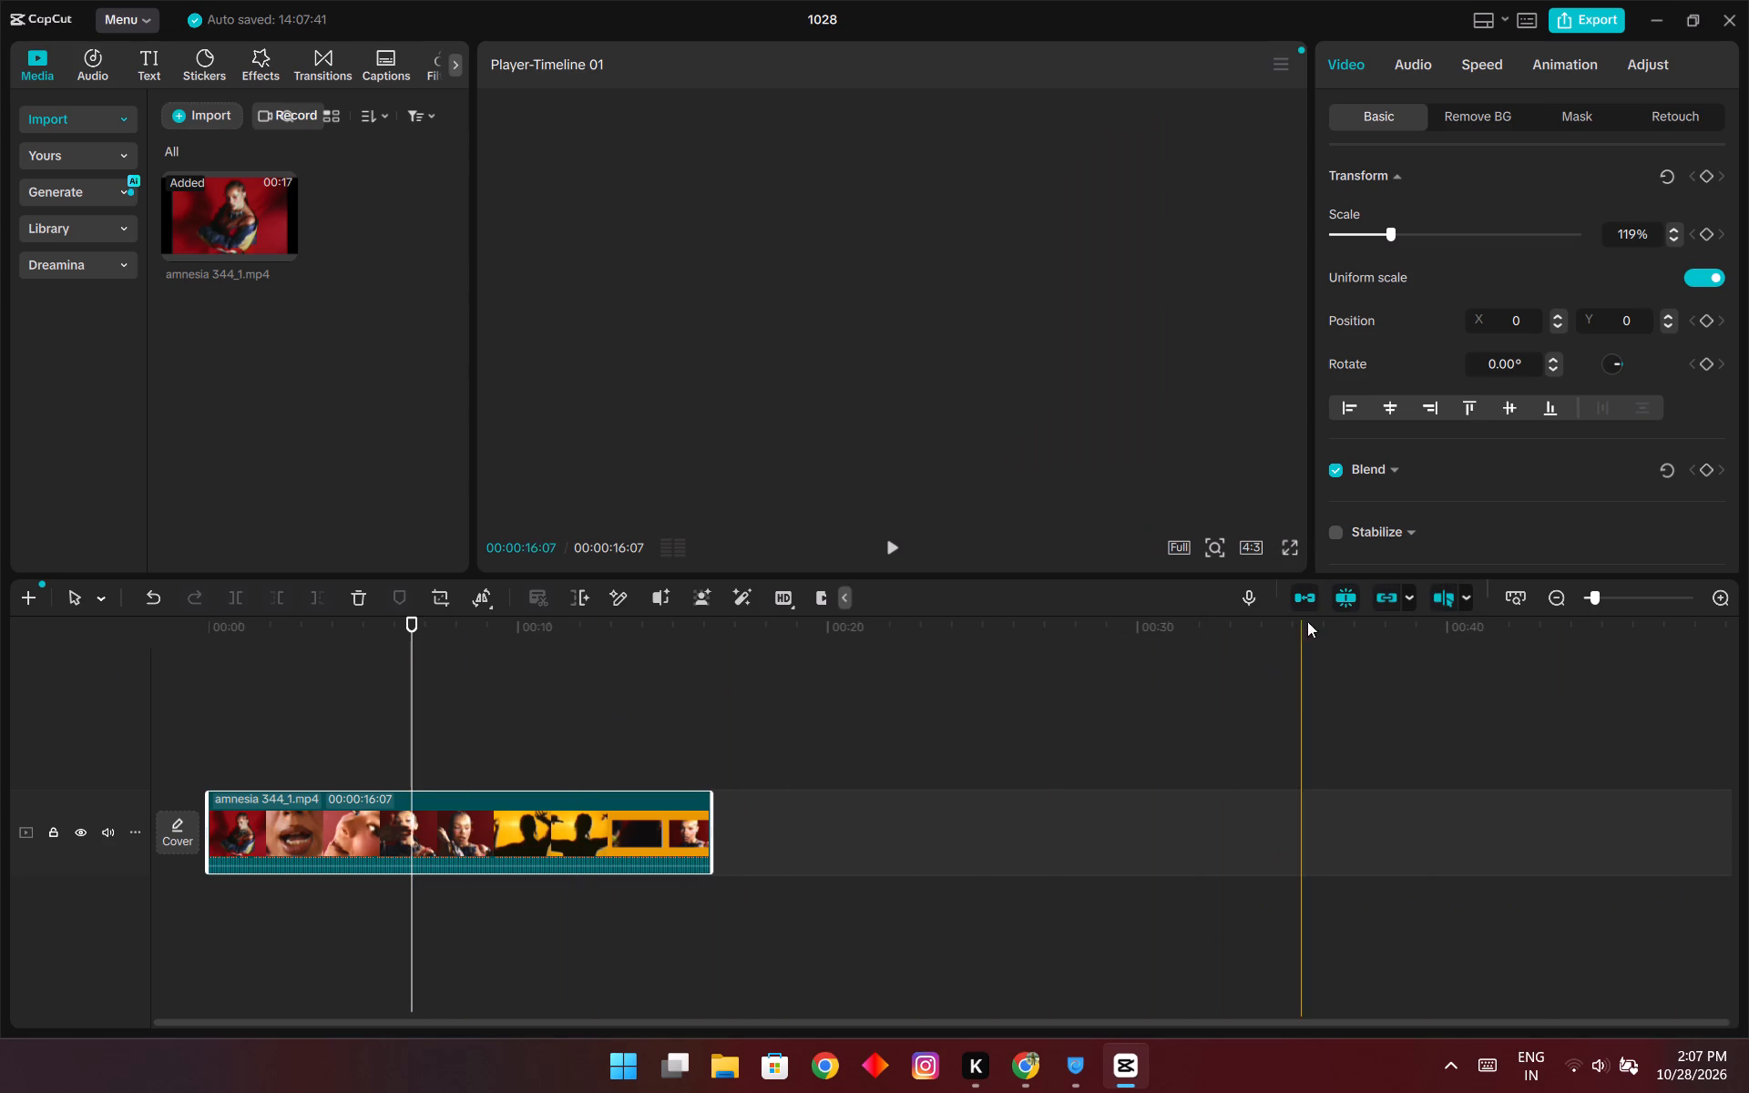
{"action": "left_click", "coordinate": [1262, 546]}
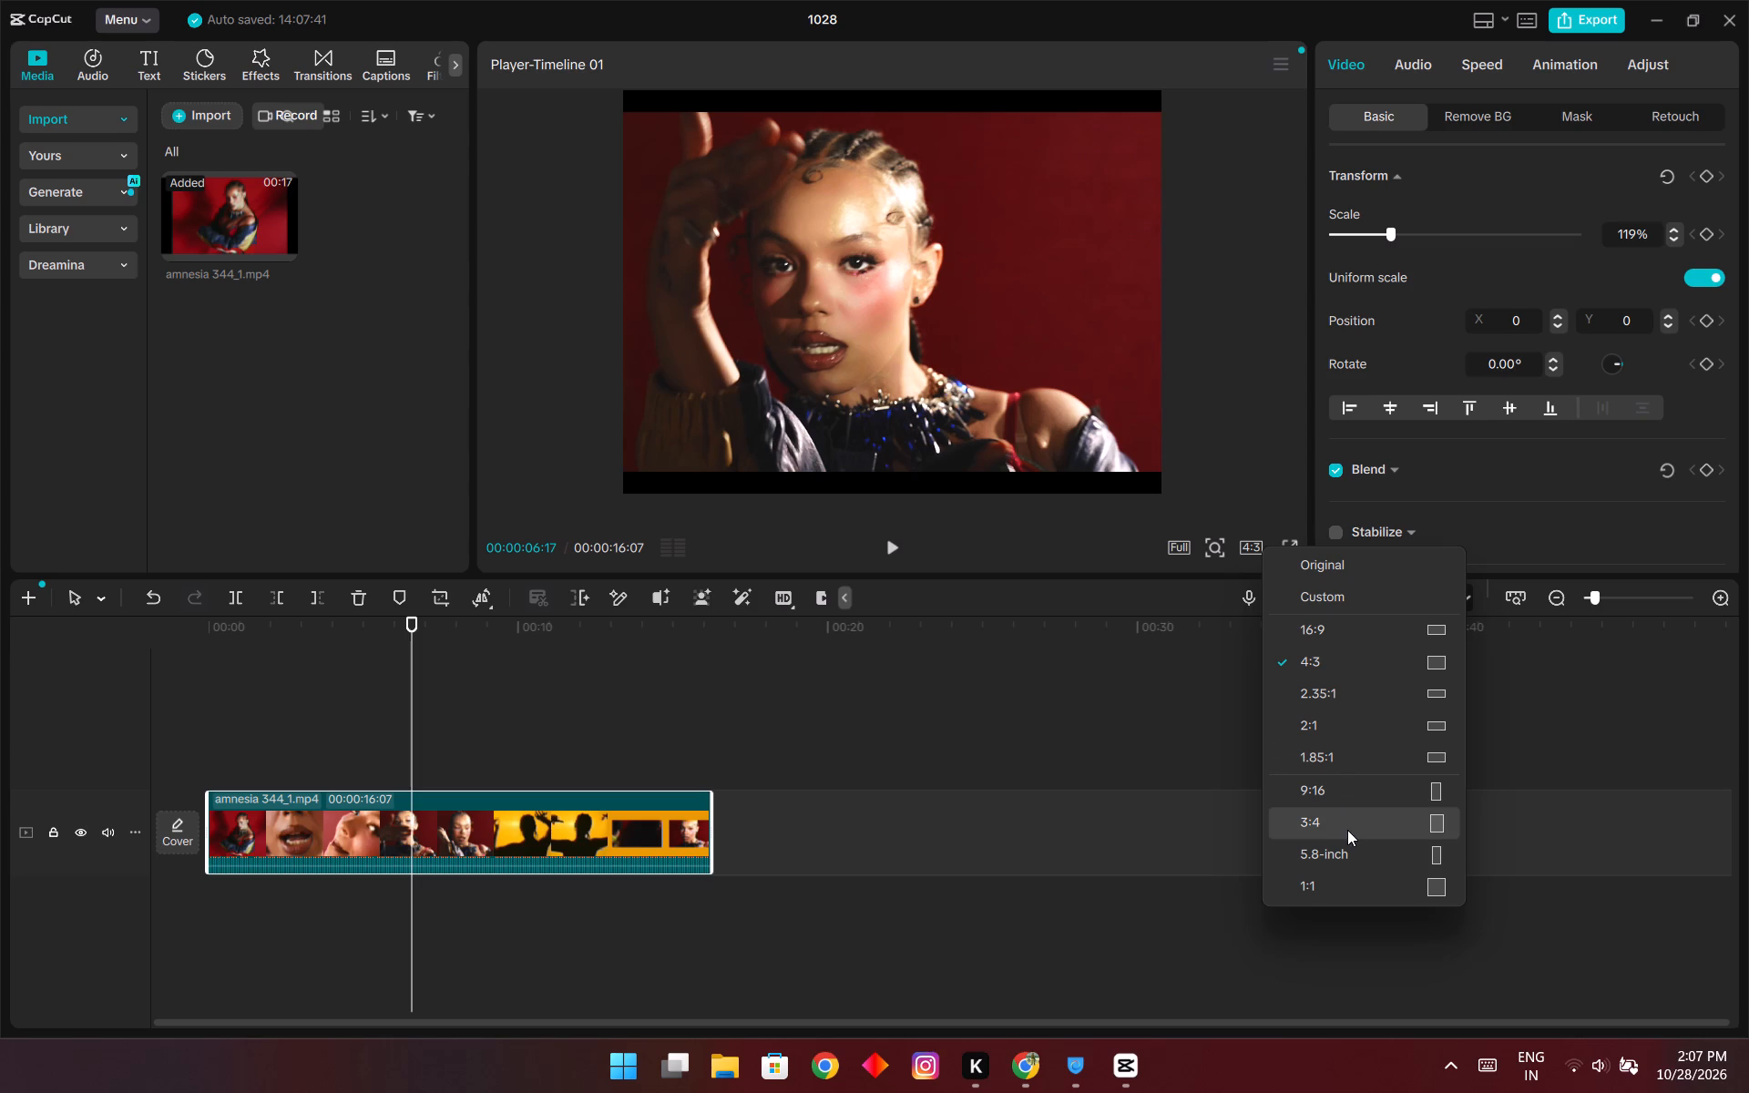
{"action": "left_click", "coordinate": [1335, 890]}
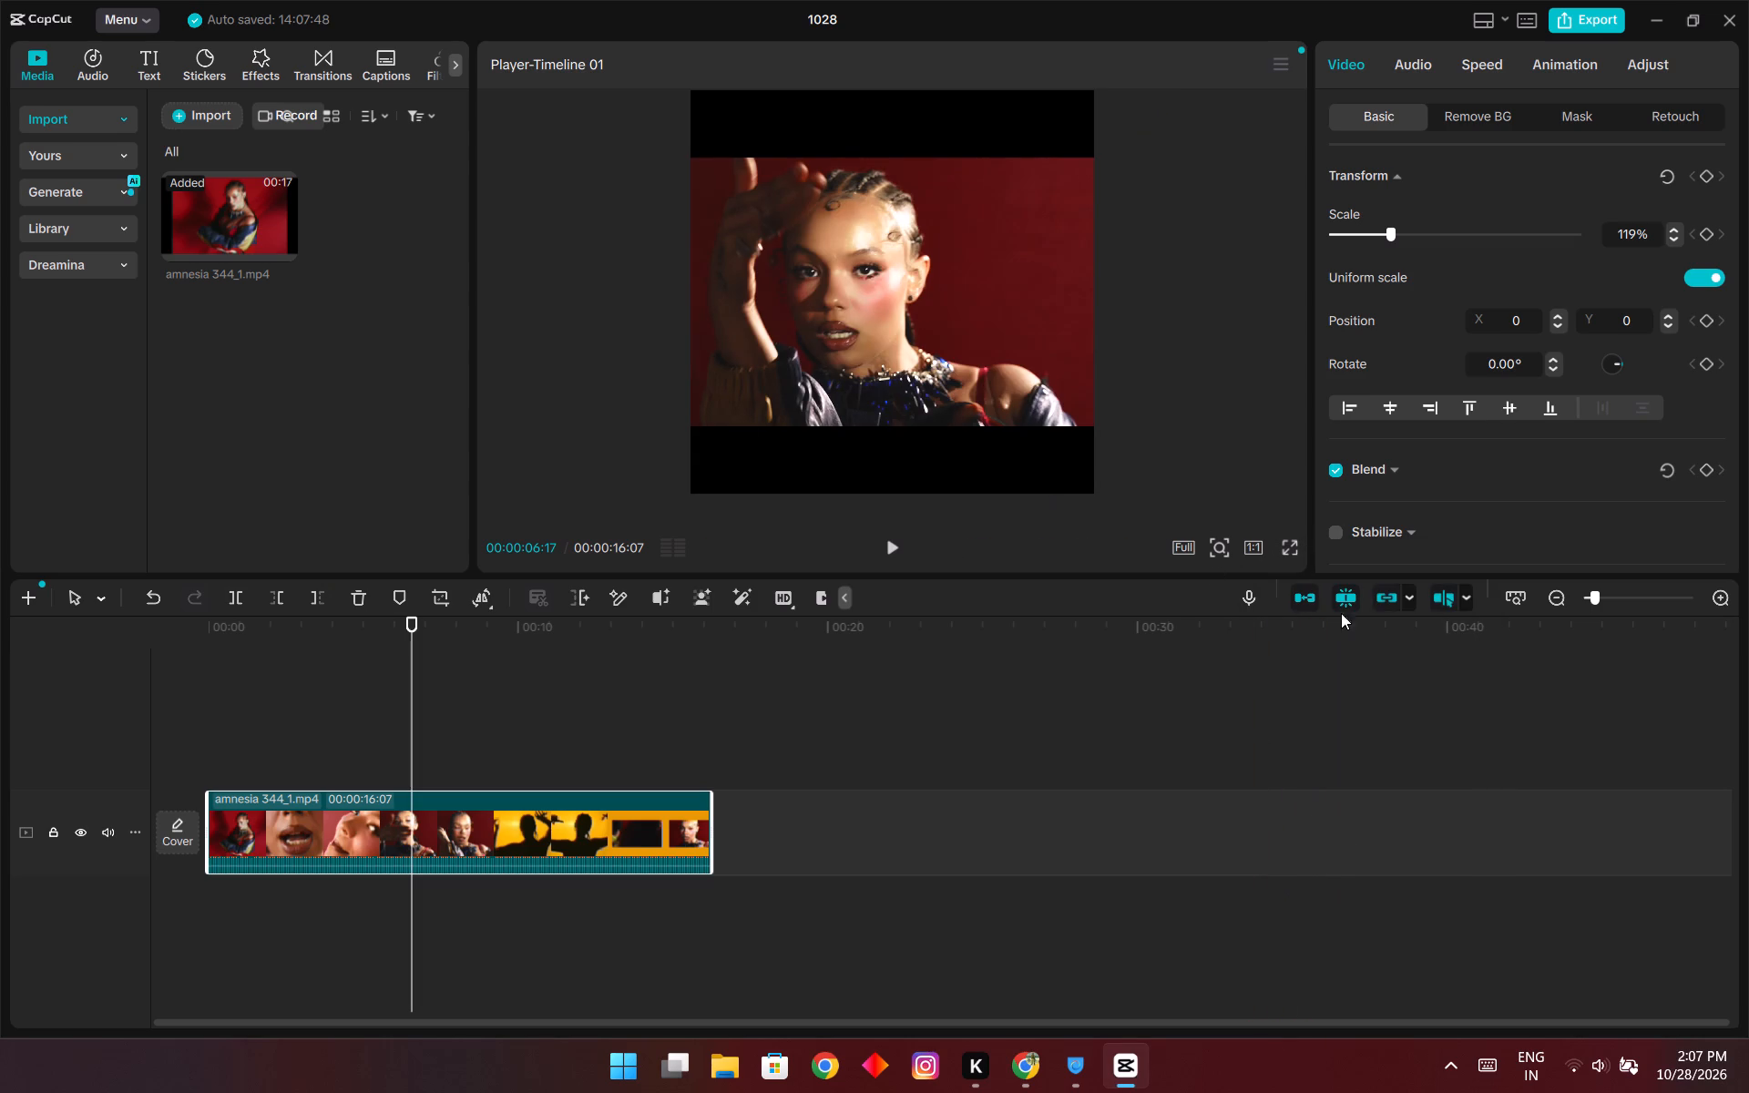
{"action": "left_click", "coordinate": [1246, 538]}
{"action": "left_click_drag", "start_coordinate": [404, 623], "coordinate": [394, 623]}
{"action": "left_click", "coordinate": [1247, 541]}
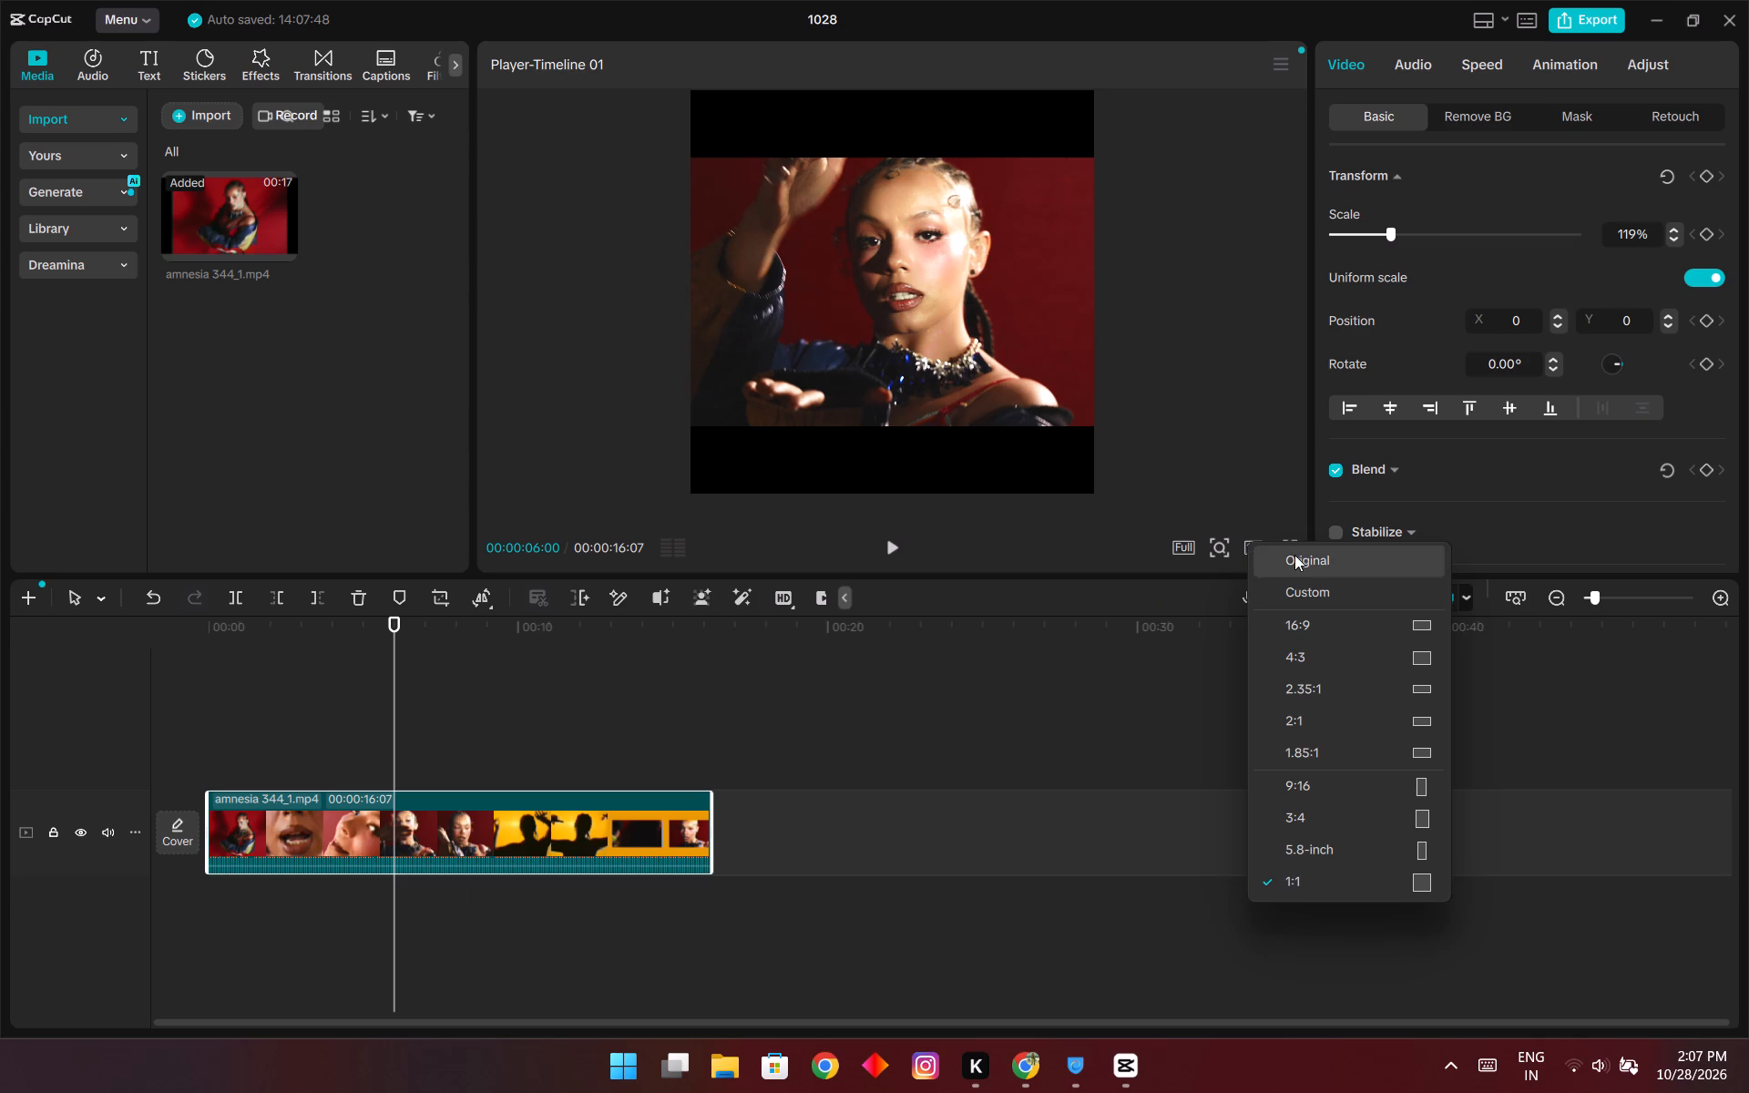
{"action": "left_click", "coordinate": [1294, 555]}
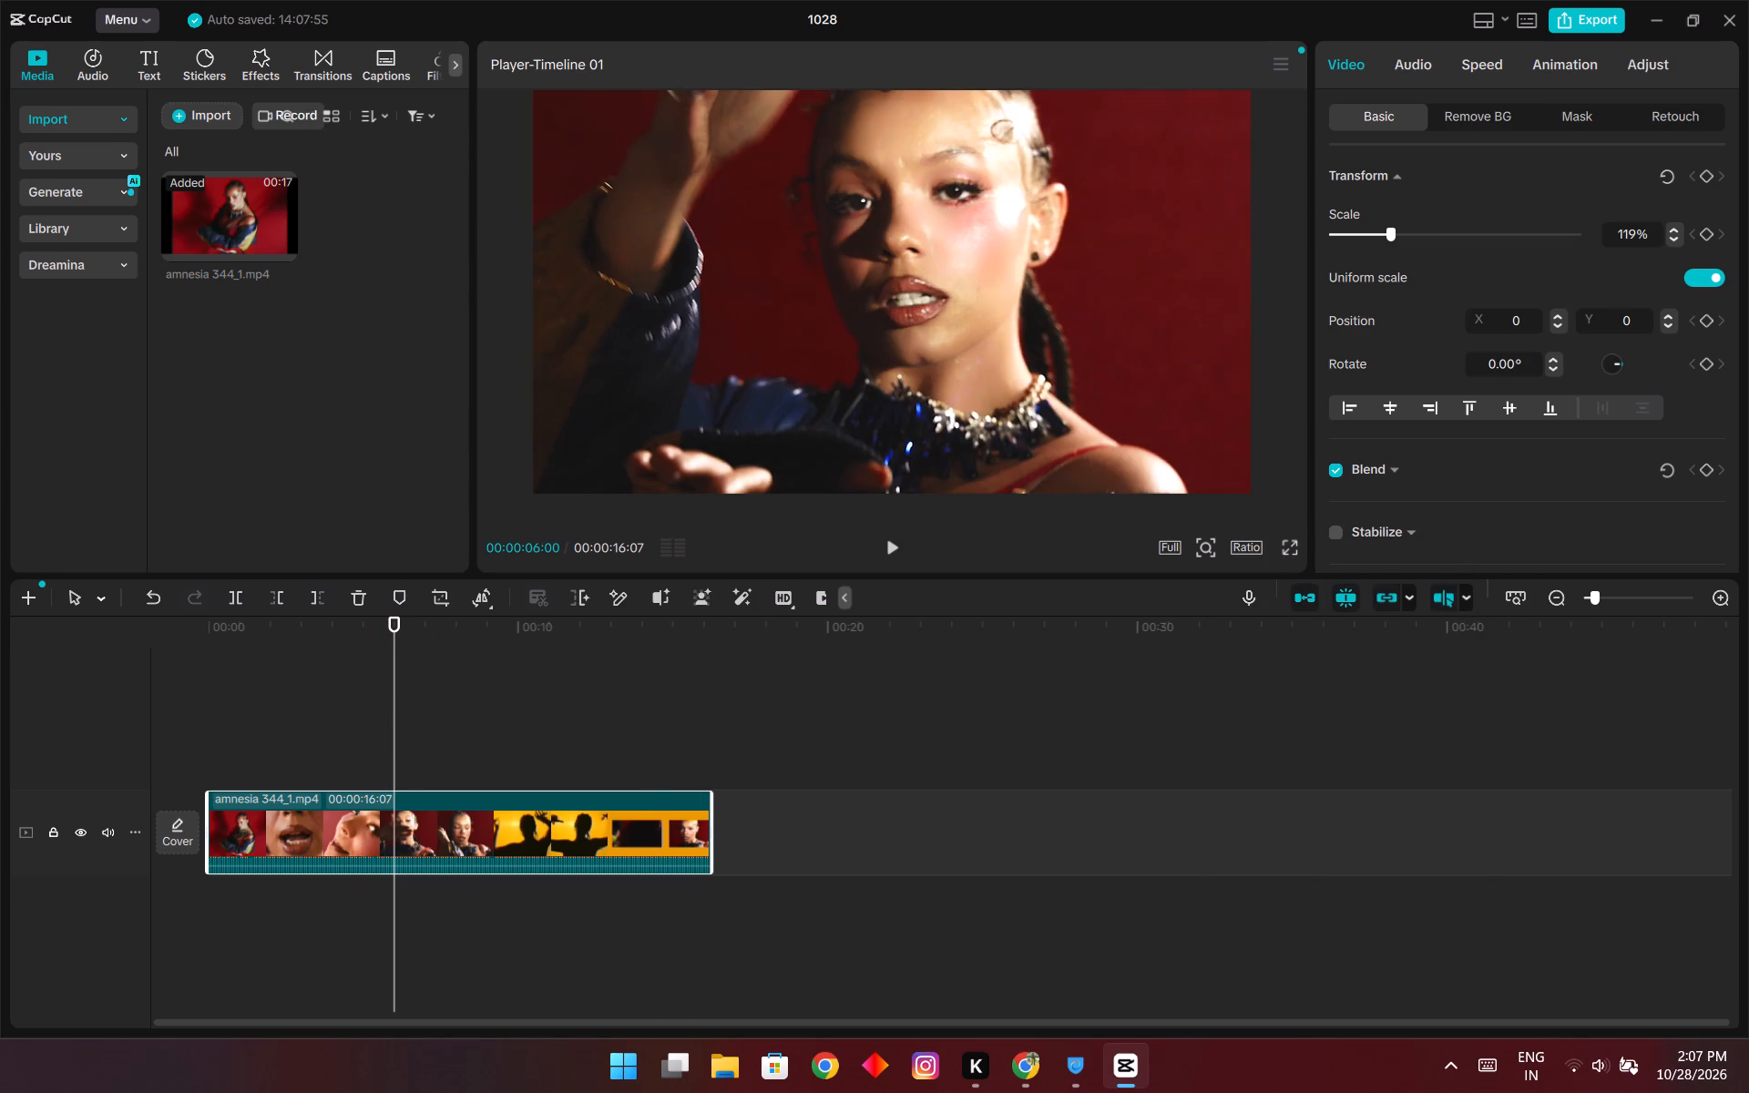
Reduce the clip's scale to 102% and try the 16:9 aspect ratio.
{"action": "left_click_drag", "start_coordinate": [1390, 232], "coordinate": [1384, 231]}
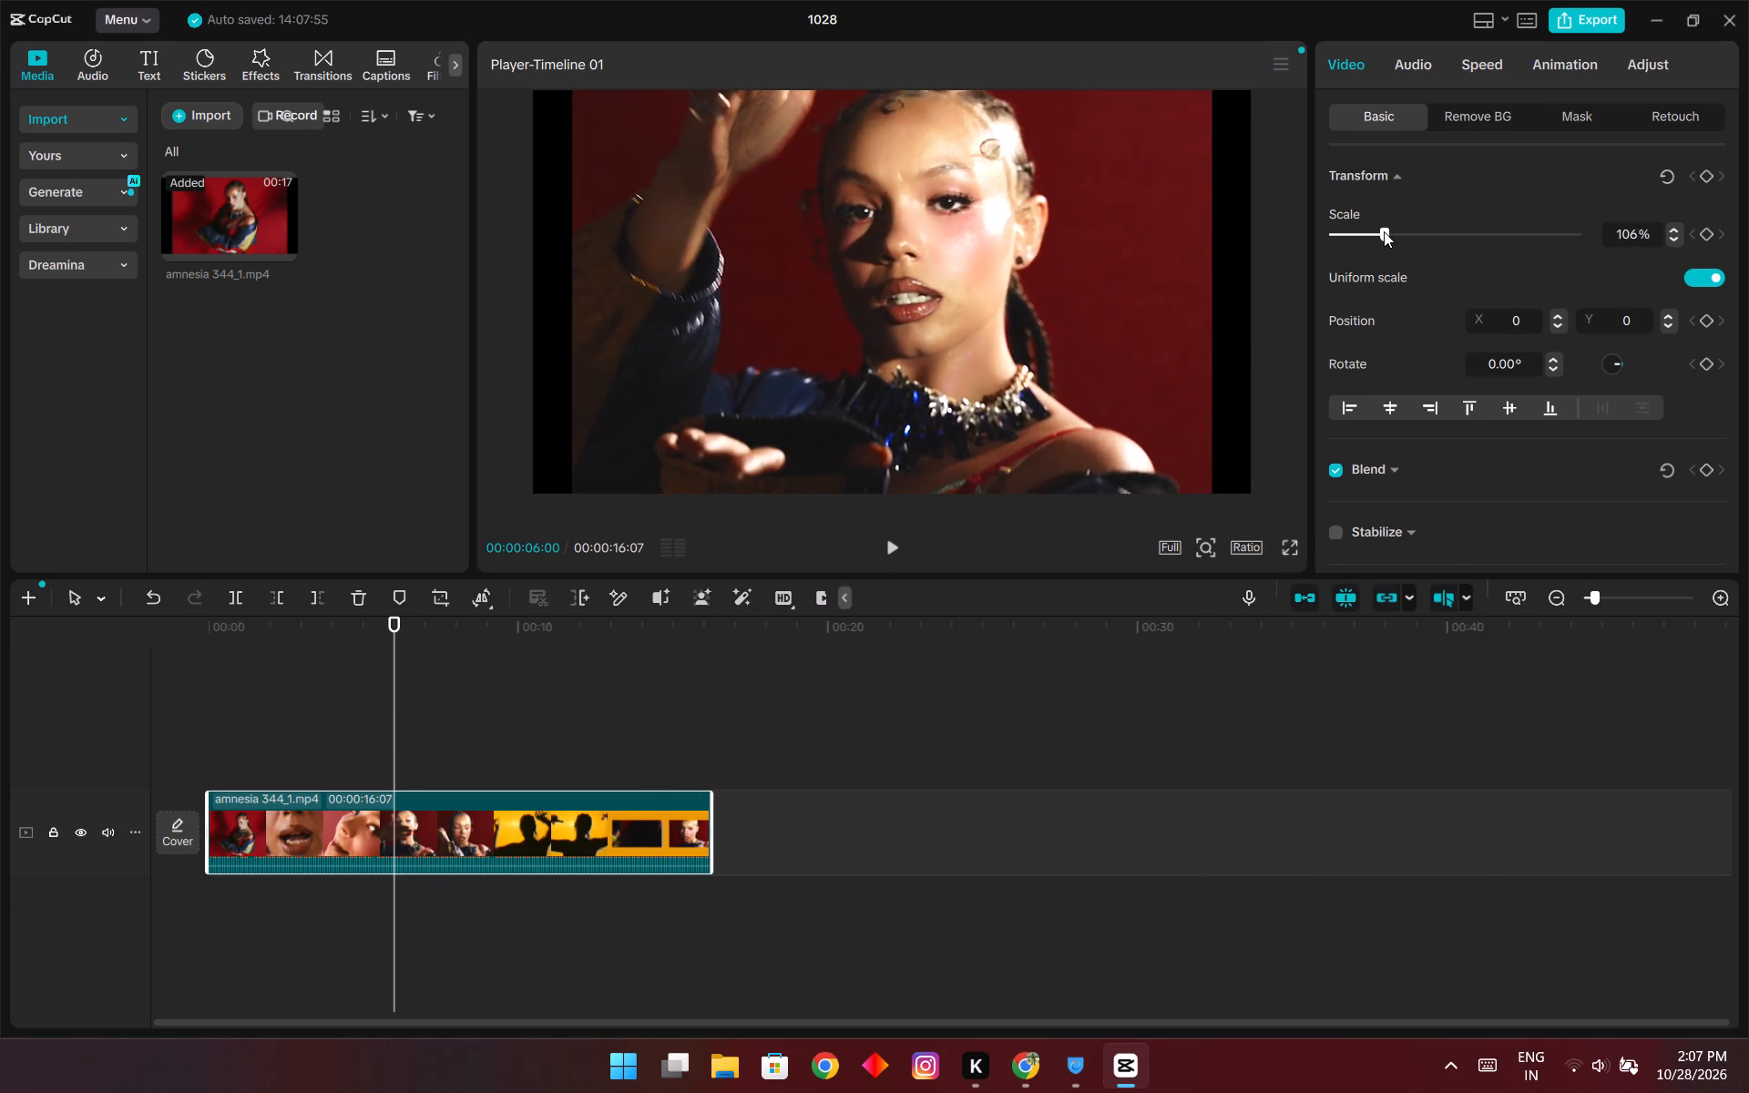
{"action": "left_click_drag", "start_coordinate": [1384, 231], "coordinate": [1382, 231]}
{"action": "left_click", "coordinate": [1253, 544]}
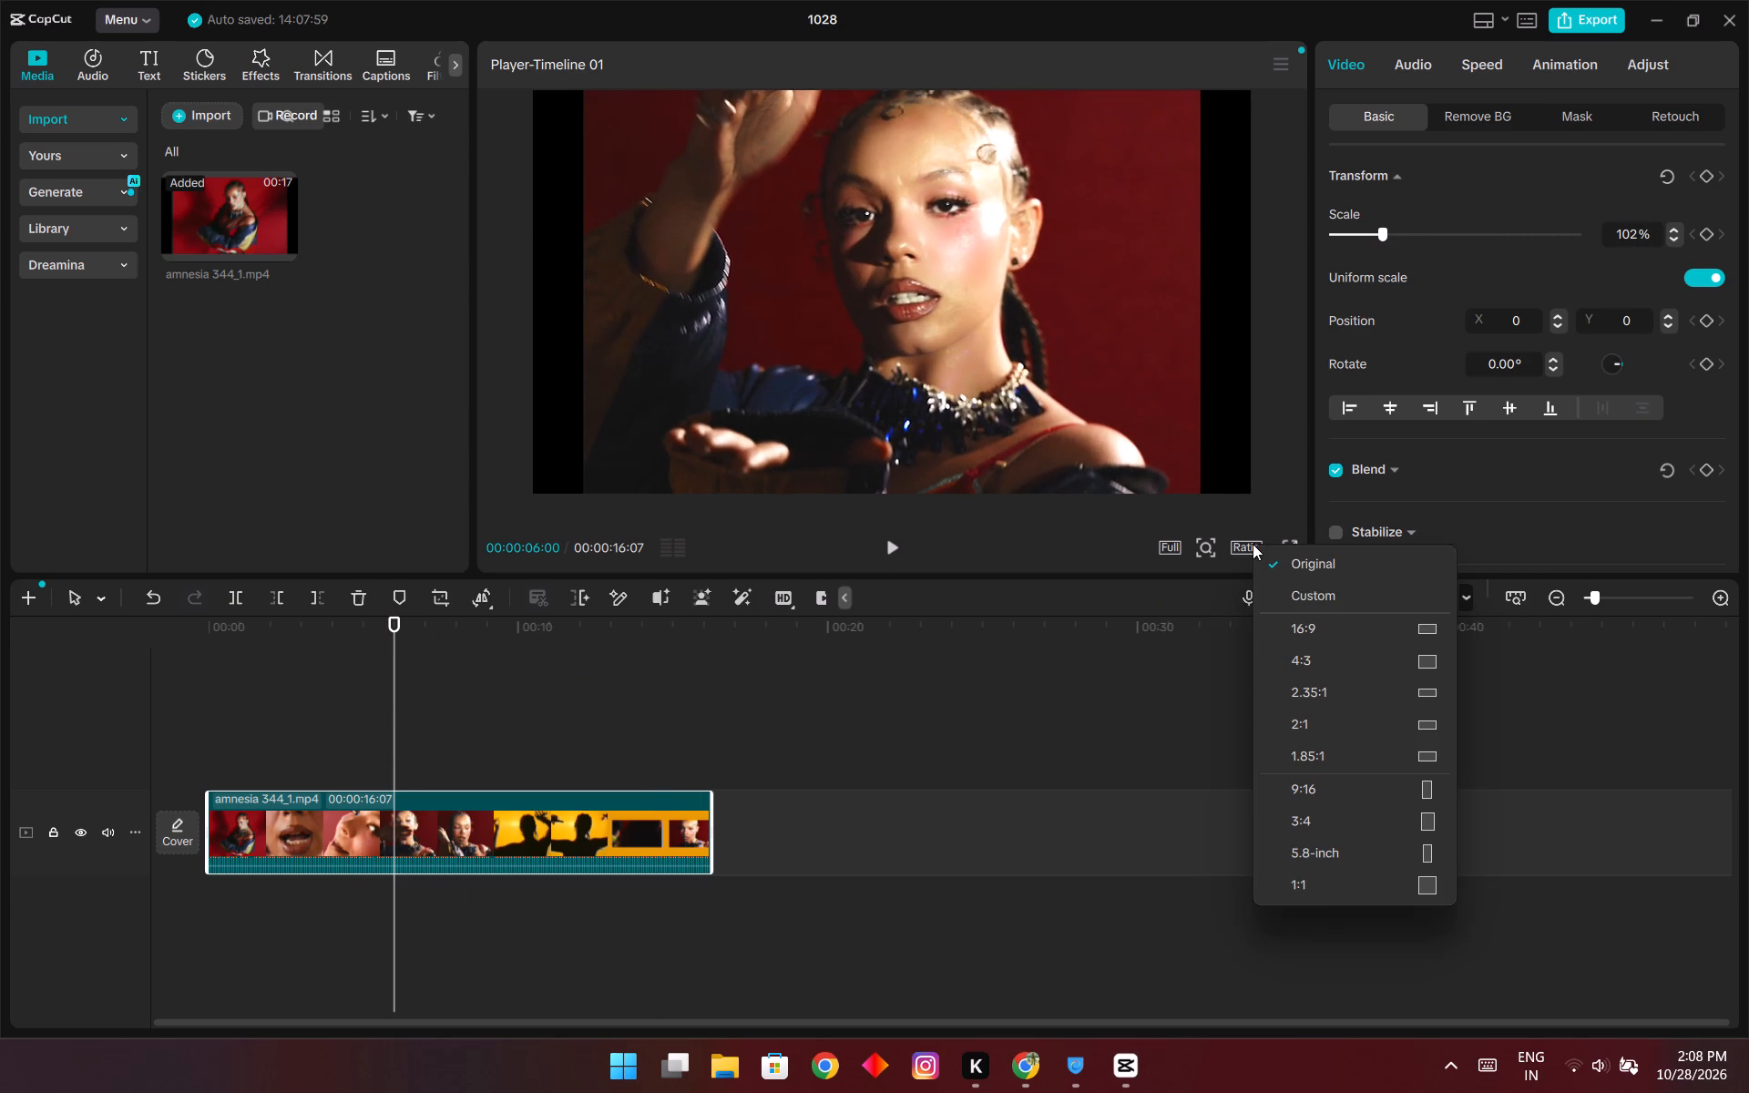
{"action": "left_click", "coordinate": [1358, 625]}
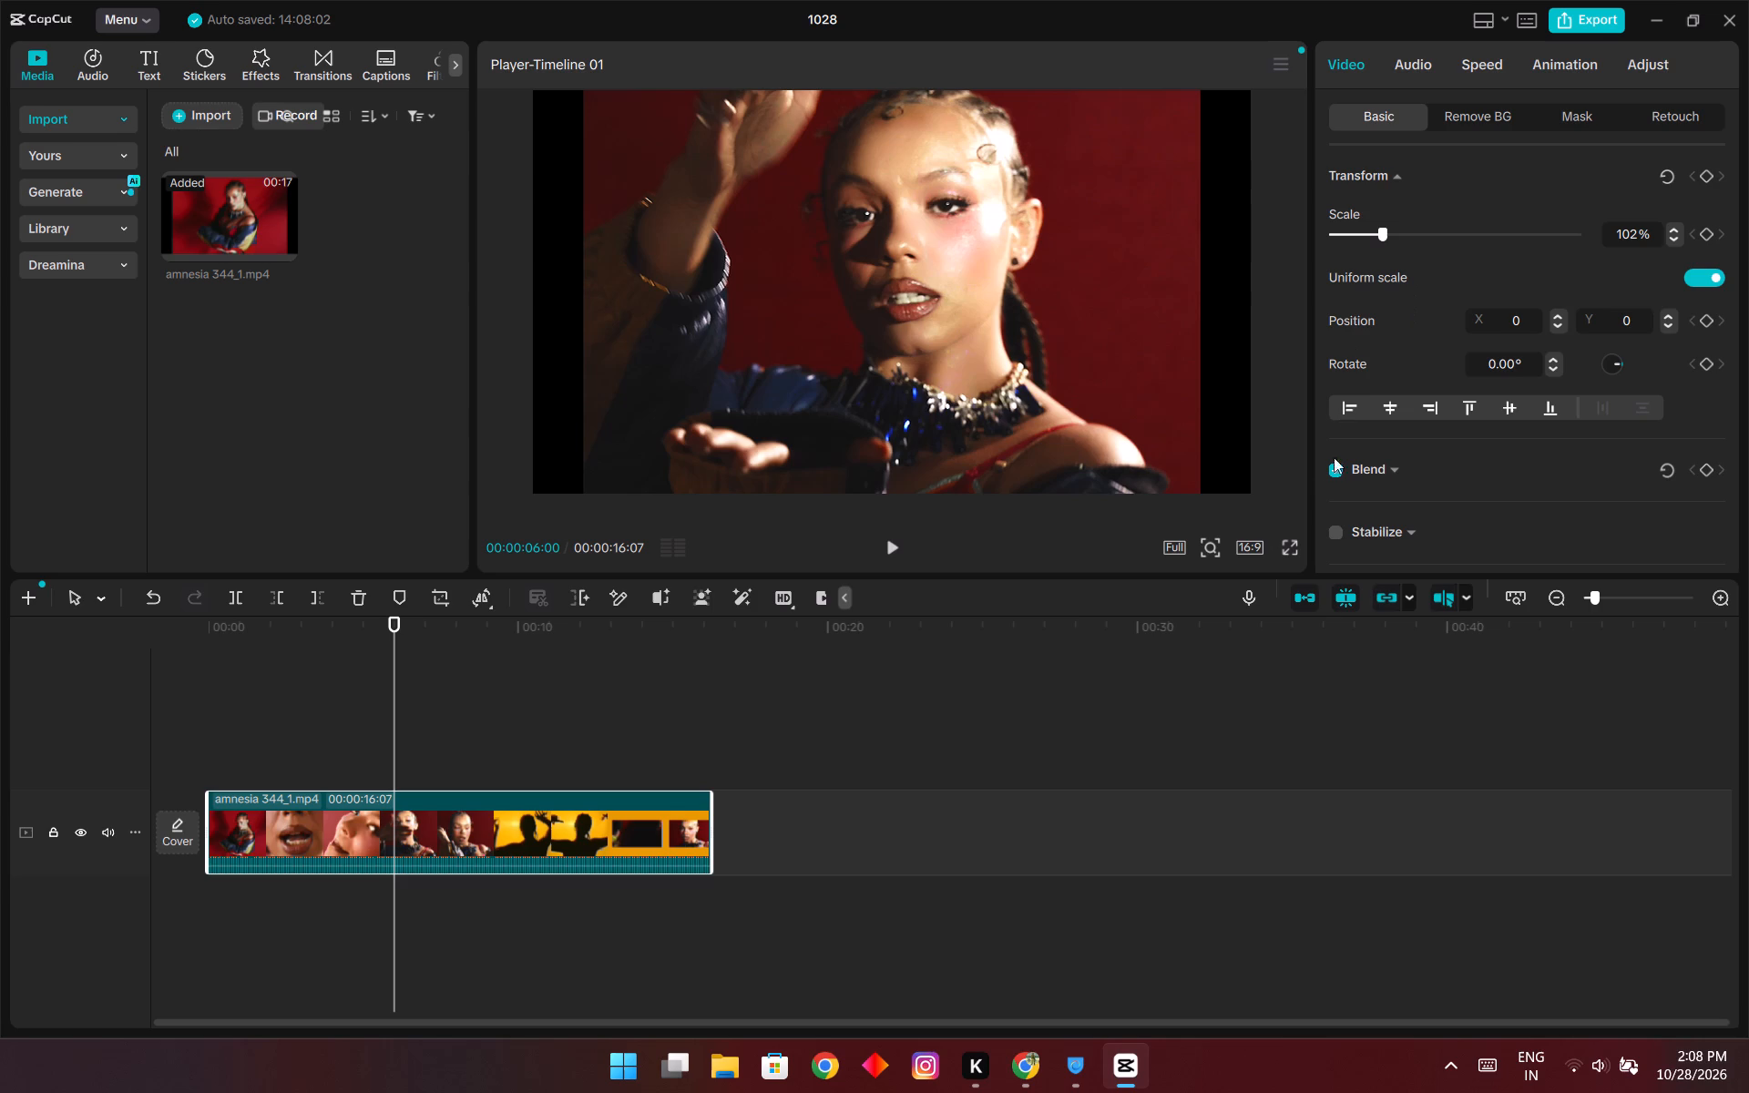
Set the project's aspect ratio to 4:3 and enlarge the clip's scale to 137% so it fills the frame.
{"action": "left_click", "coordinate": [1251, 541]}
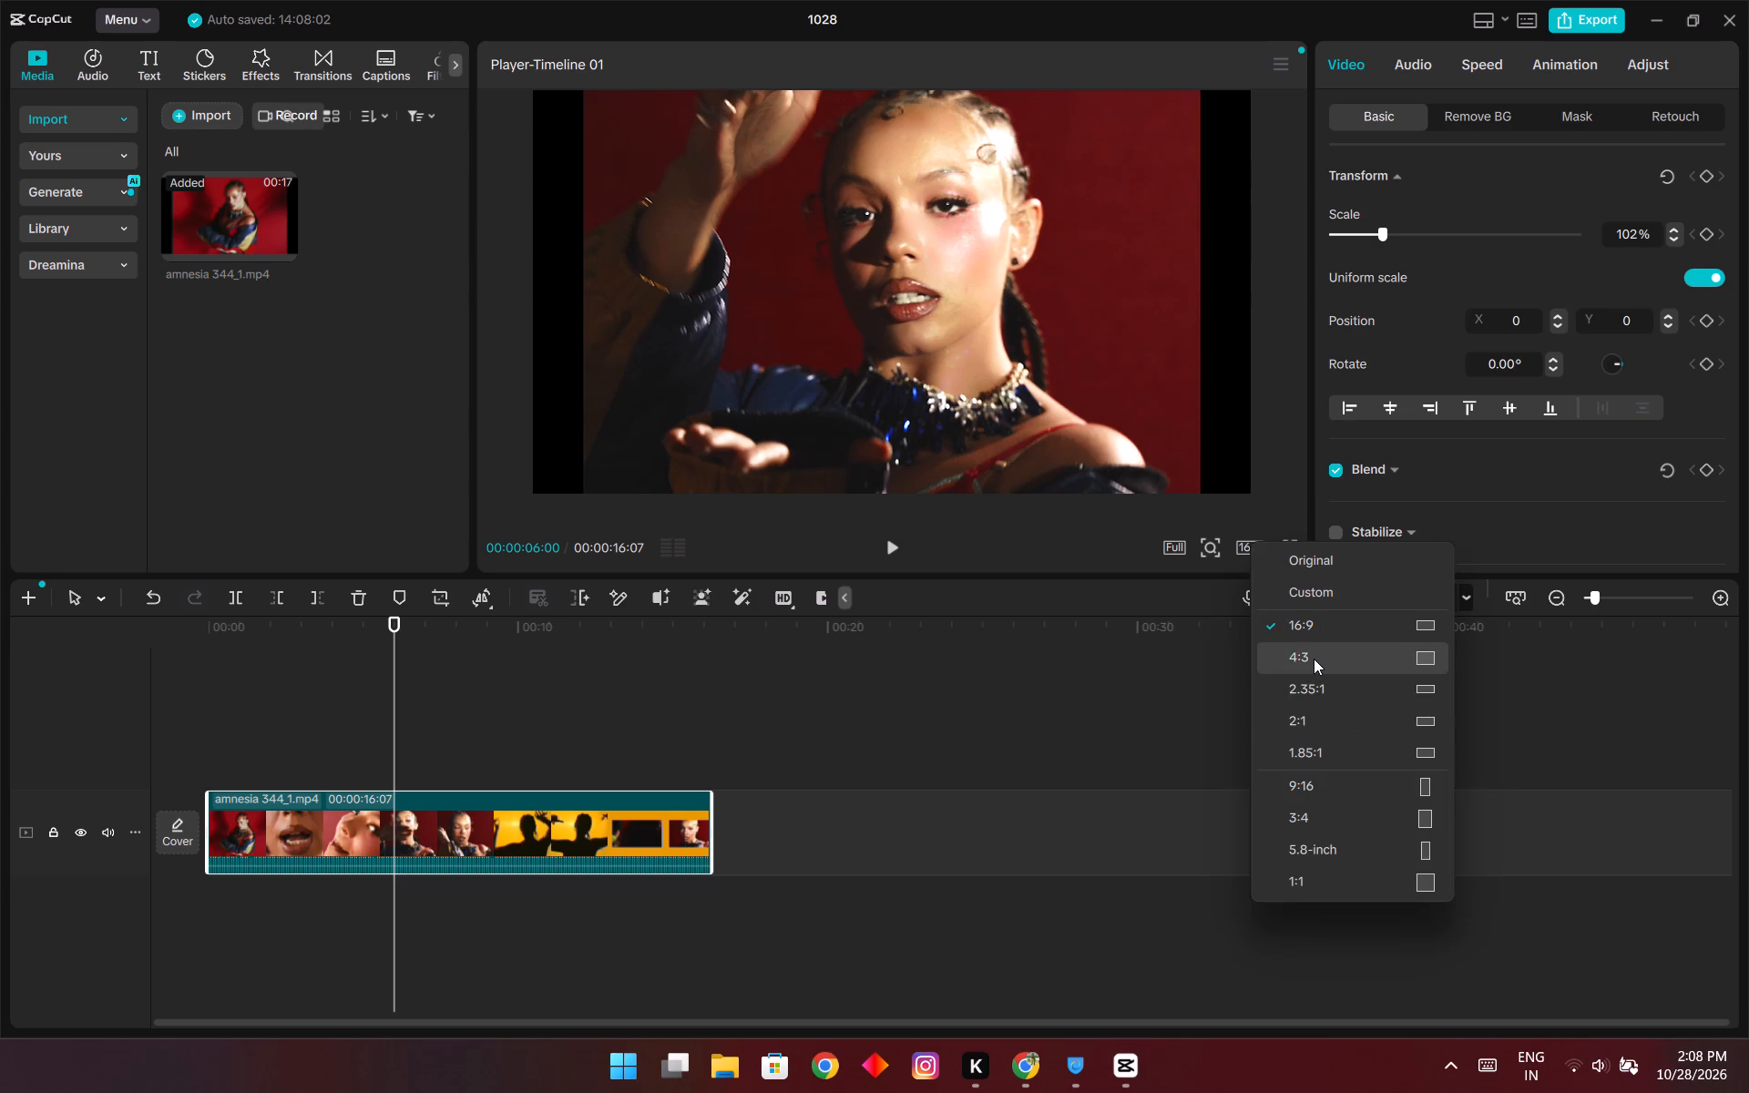
{"action": "left_click", "coordinate": [1314, 659]}
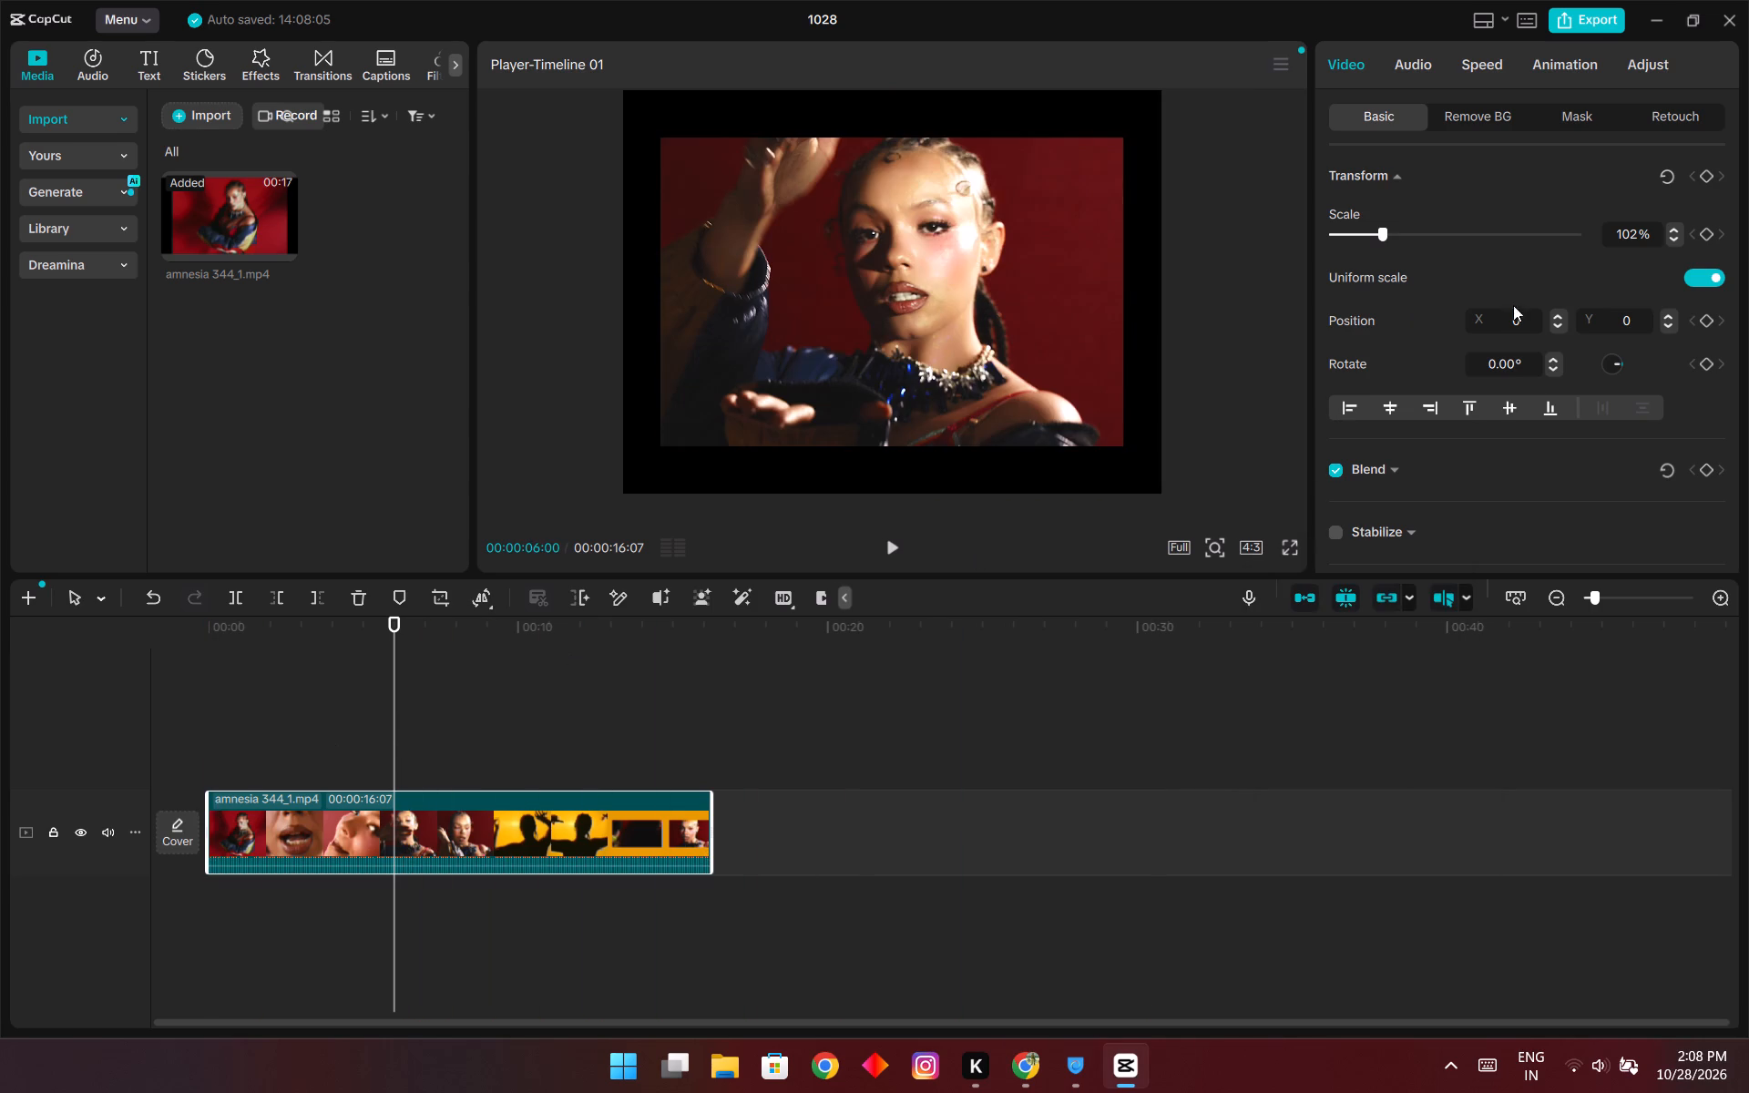
{"action": "left_click_drag", "start_coordinate": [1383, 235], "coordinate": [1392, 239]}
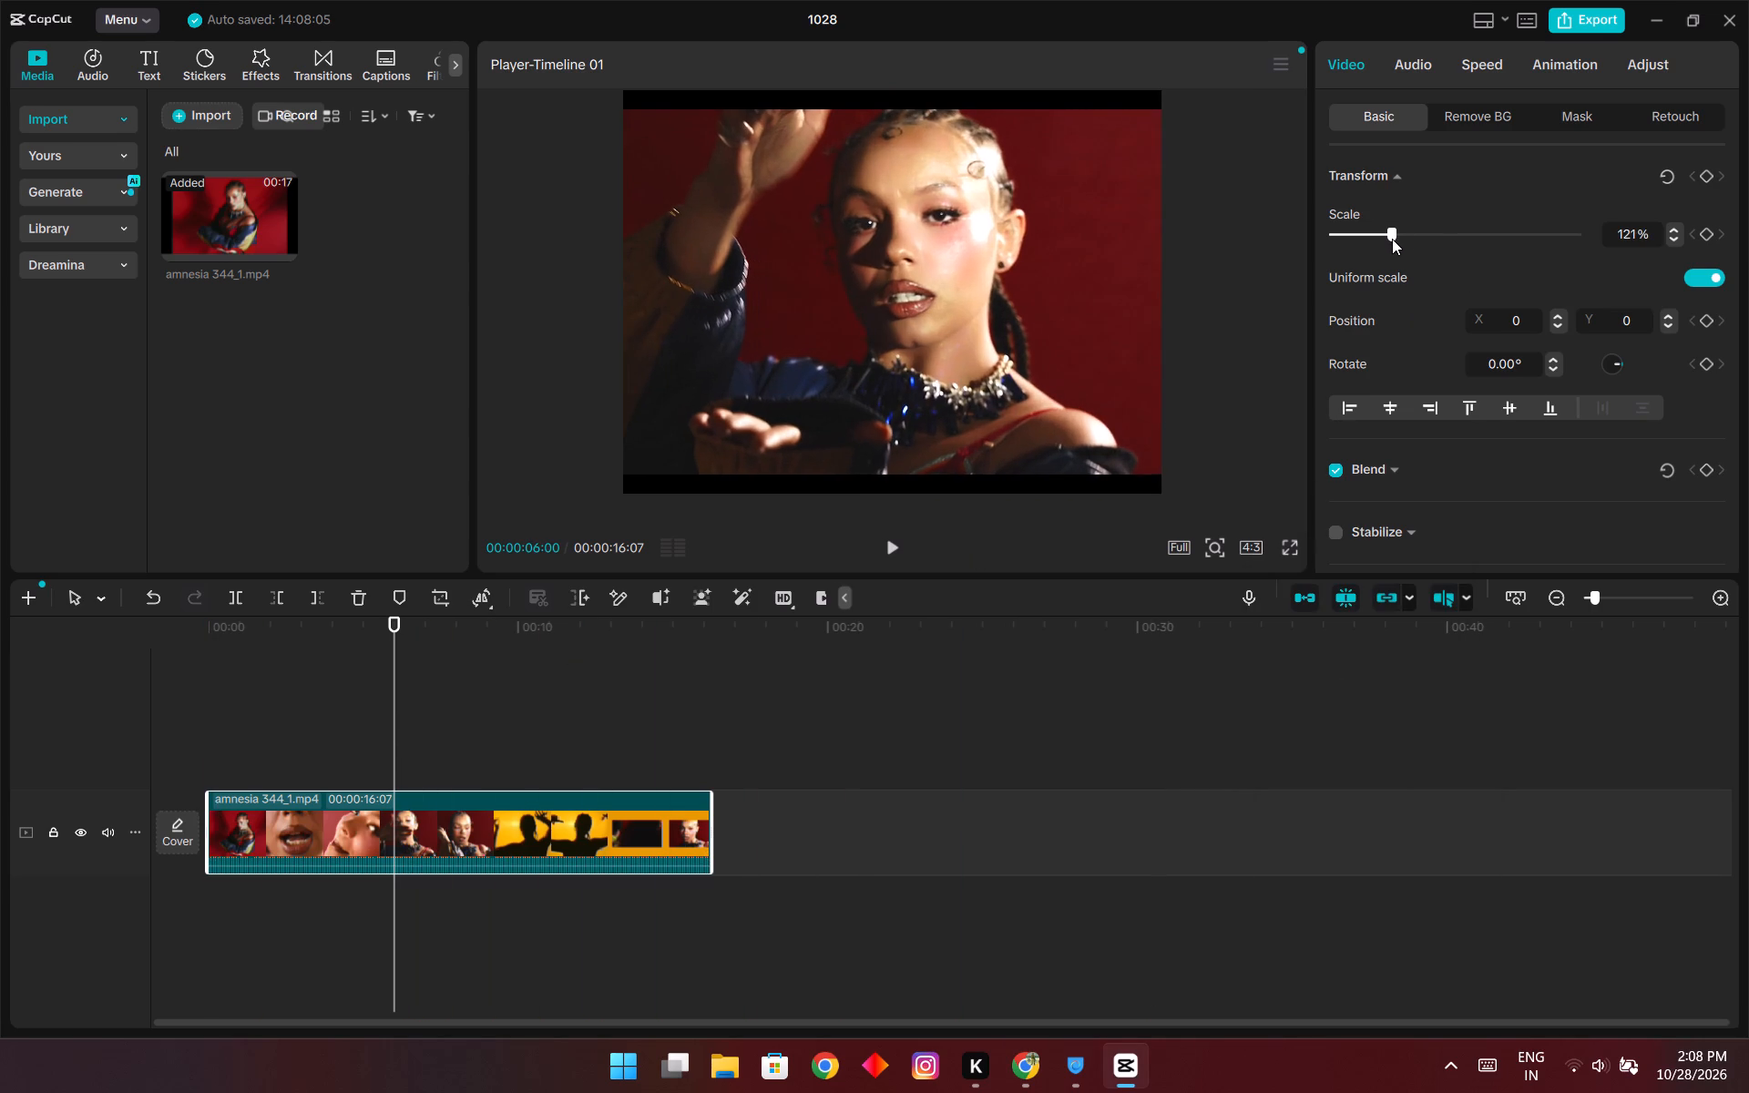
{"action": "left_click_drag", "start_coordinate": [1392, 239], "coordinate": [1400, 239]}
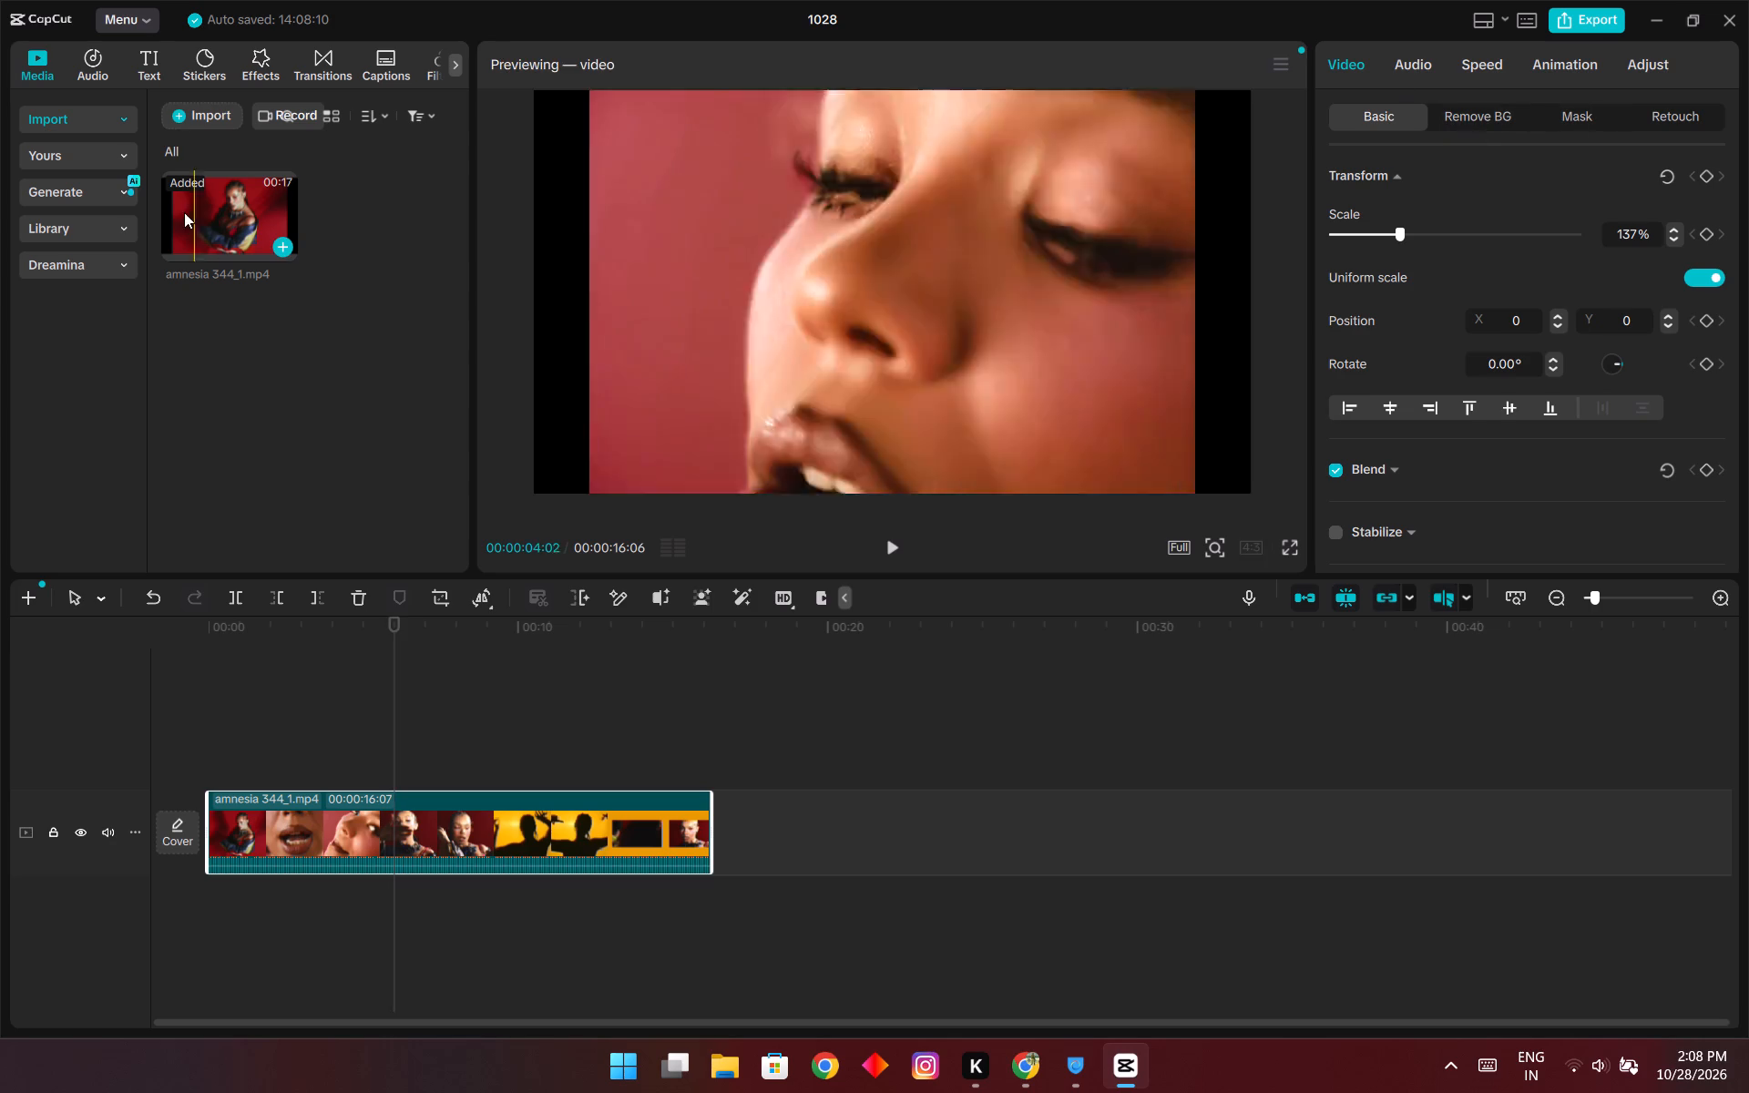
Return the playhead to the clip's start and download the blurred green caption template from the Trending templates.
{"action": "left_click", "coordinate": [391, 69]}
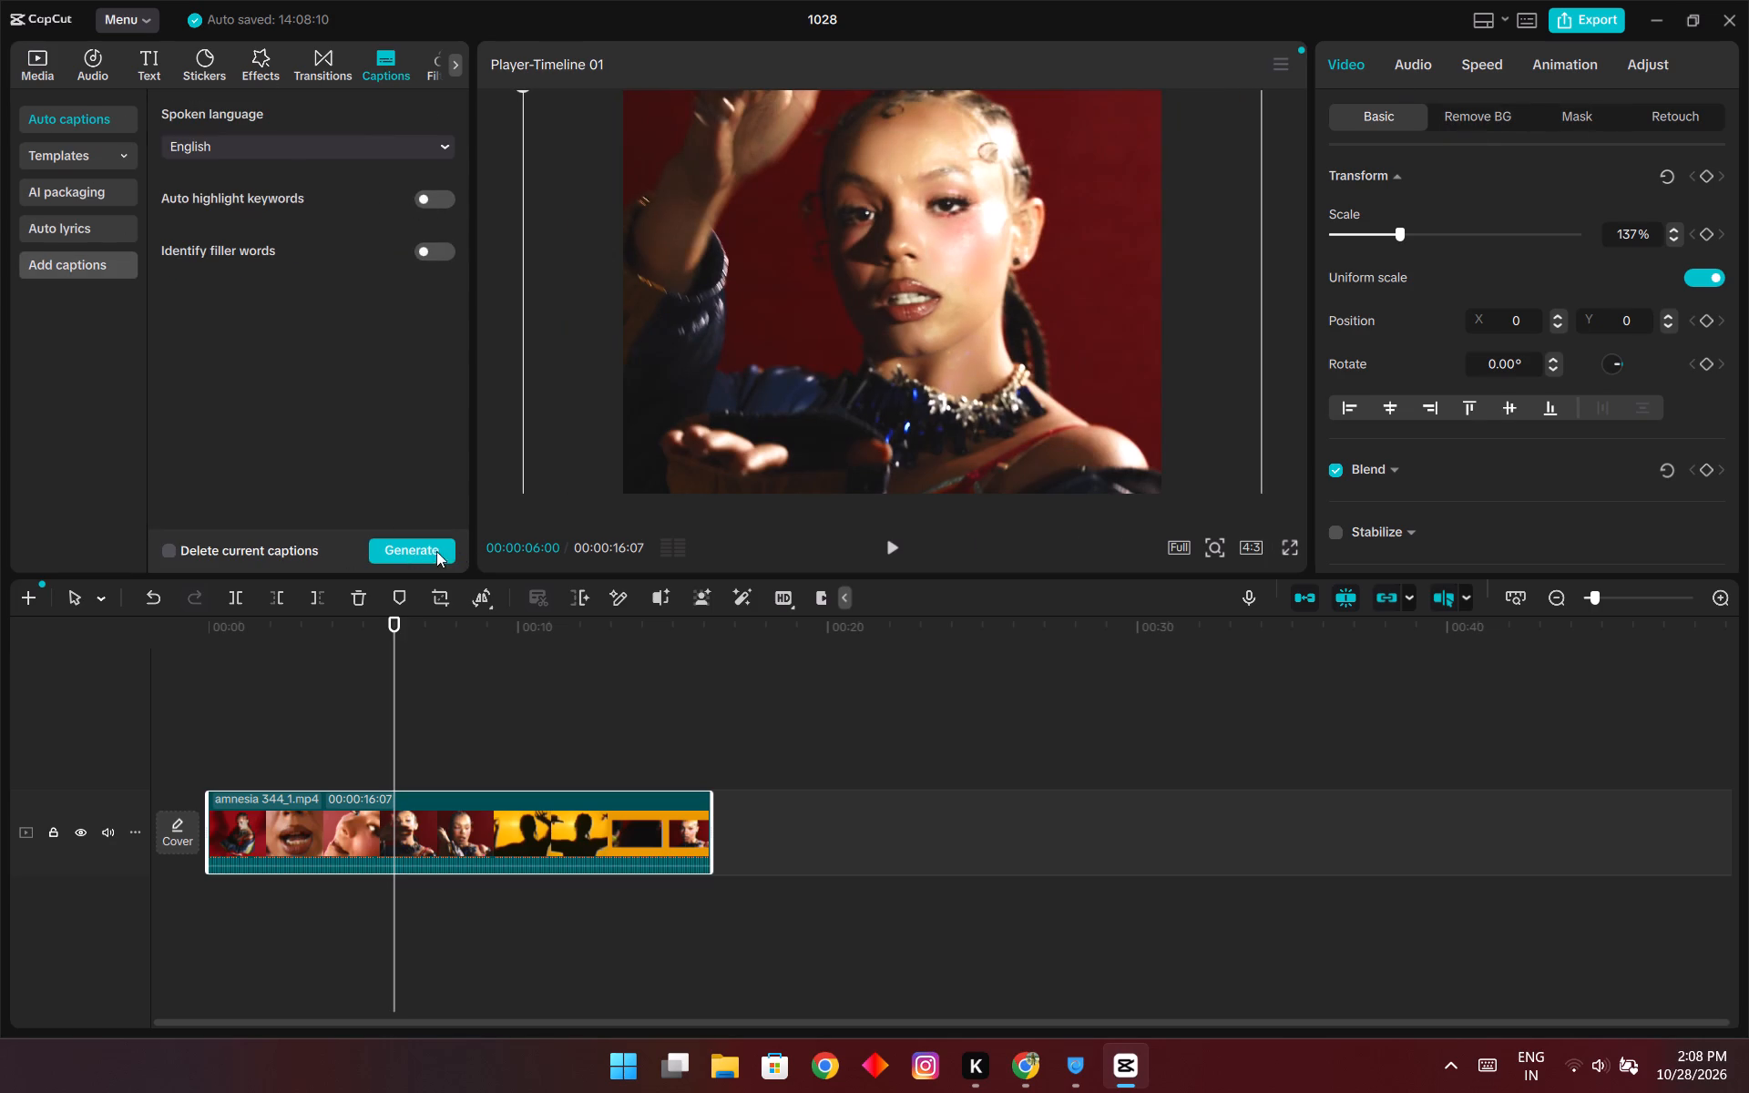
{"action": "left_click_drag", "start_coordinate": [397, 617], "coordinate": [190, 595]}
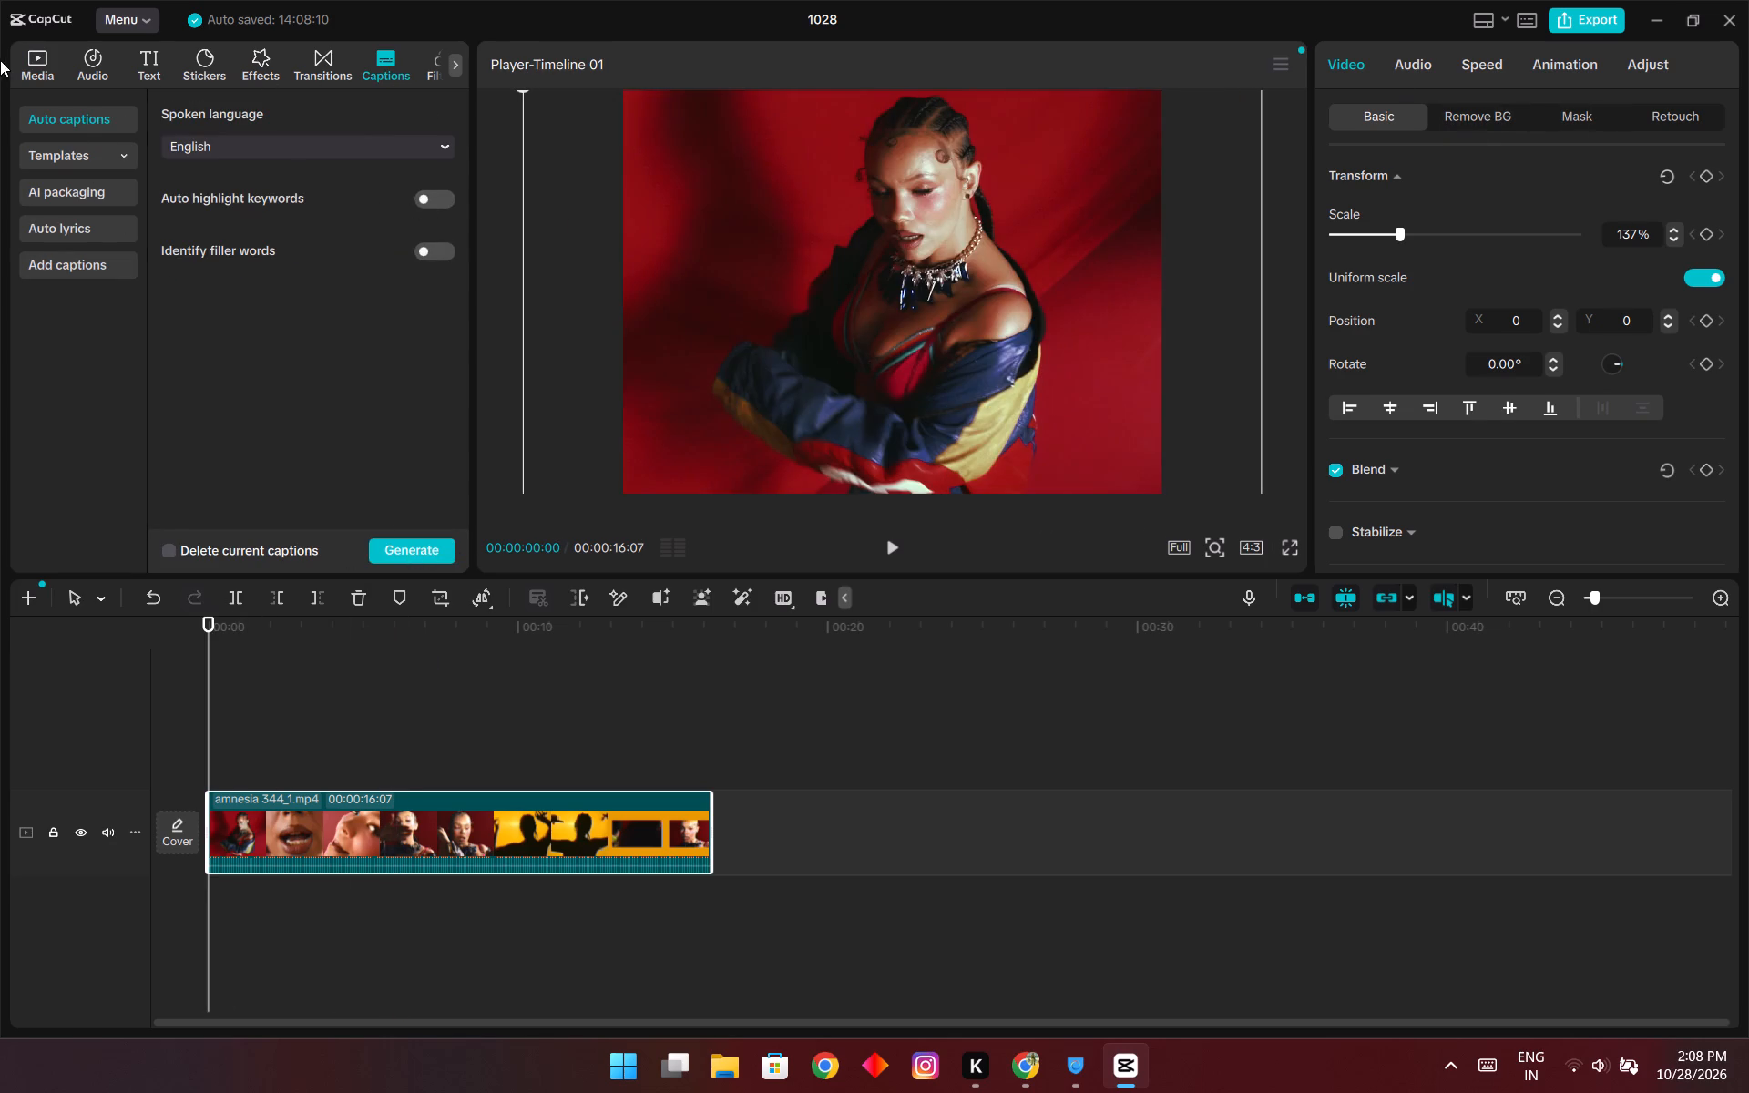
{"action": "left_click", "coordinate": [79, 156]}
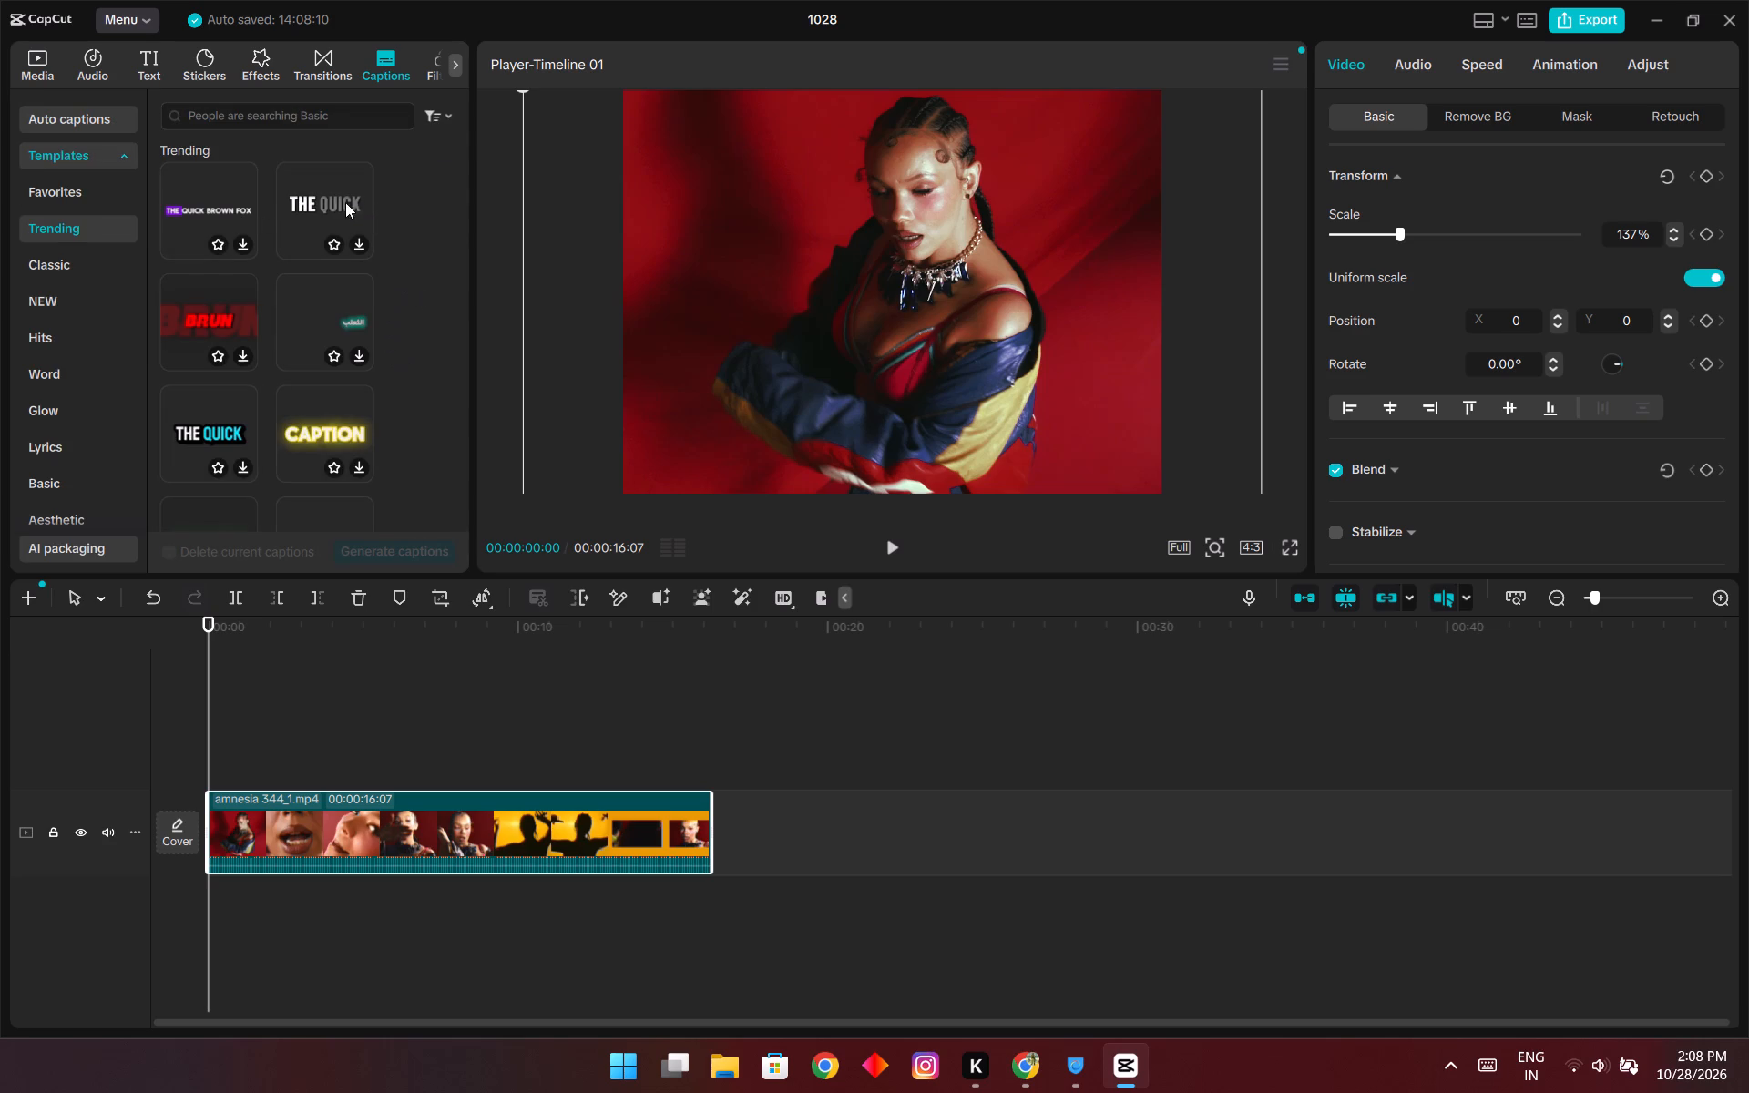
{"action": "scroll", "coordinate": [387, 287], "scroll_direction": "down", "scroll_amount": 2}
{"action": "scroll", "coordinate": [229, 352], "scroll_direction": "down", "scroll_amount": 1}
{"action": "left_click", "coordinate": [243, 385]}
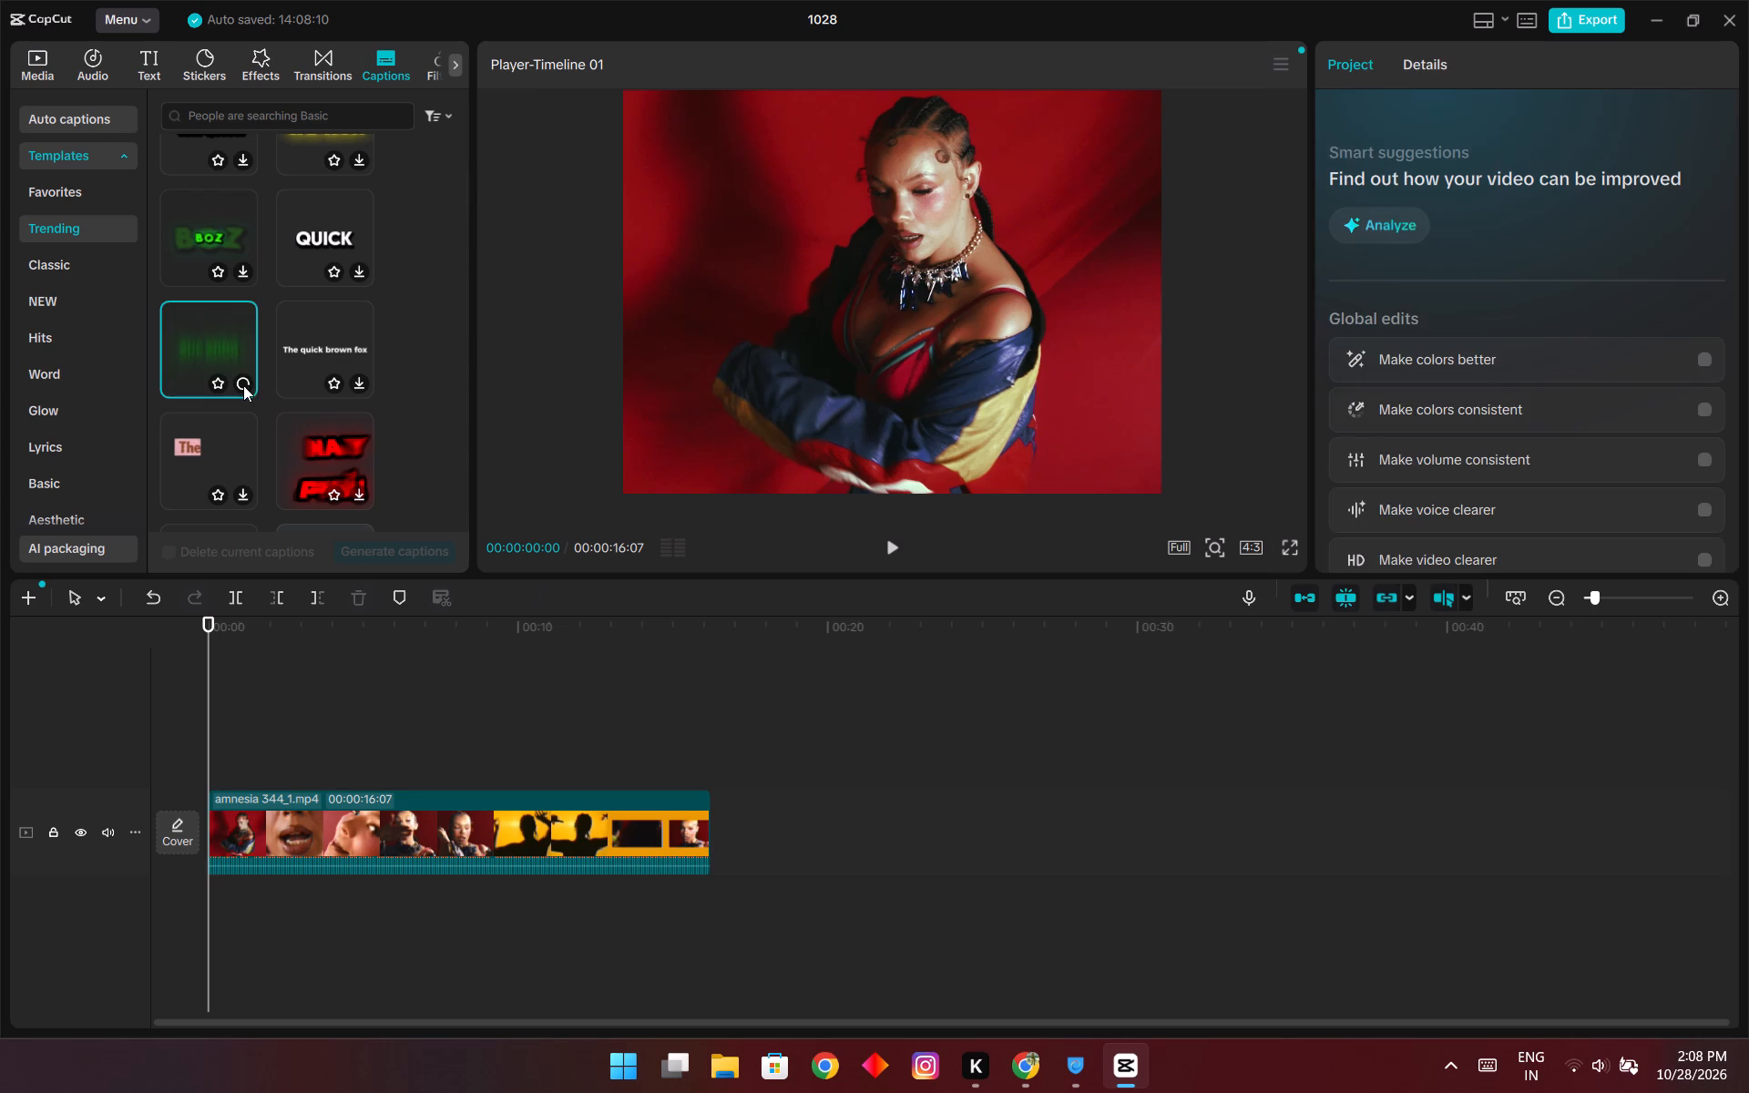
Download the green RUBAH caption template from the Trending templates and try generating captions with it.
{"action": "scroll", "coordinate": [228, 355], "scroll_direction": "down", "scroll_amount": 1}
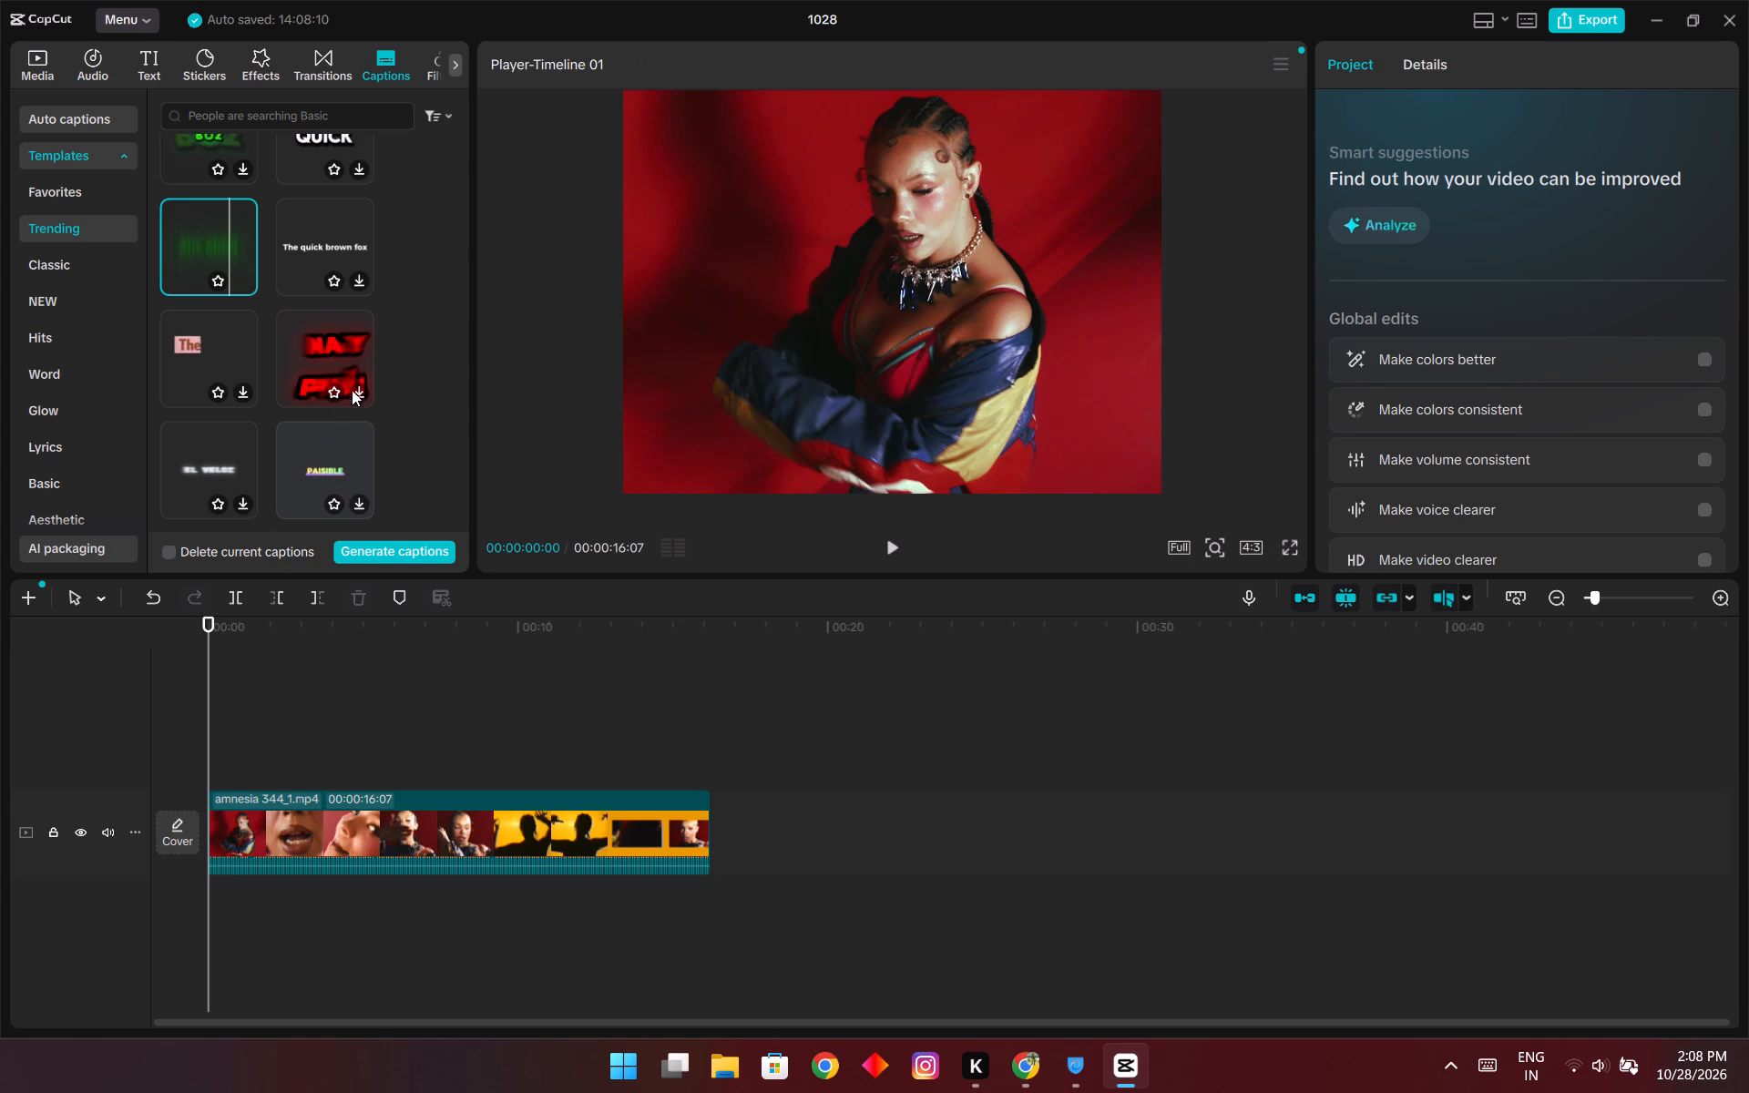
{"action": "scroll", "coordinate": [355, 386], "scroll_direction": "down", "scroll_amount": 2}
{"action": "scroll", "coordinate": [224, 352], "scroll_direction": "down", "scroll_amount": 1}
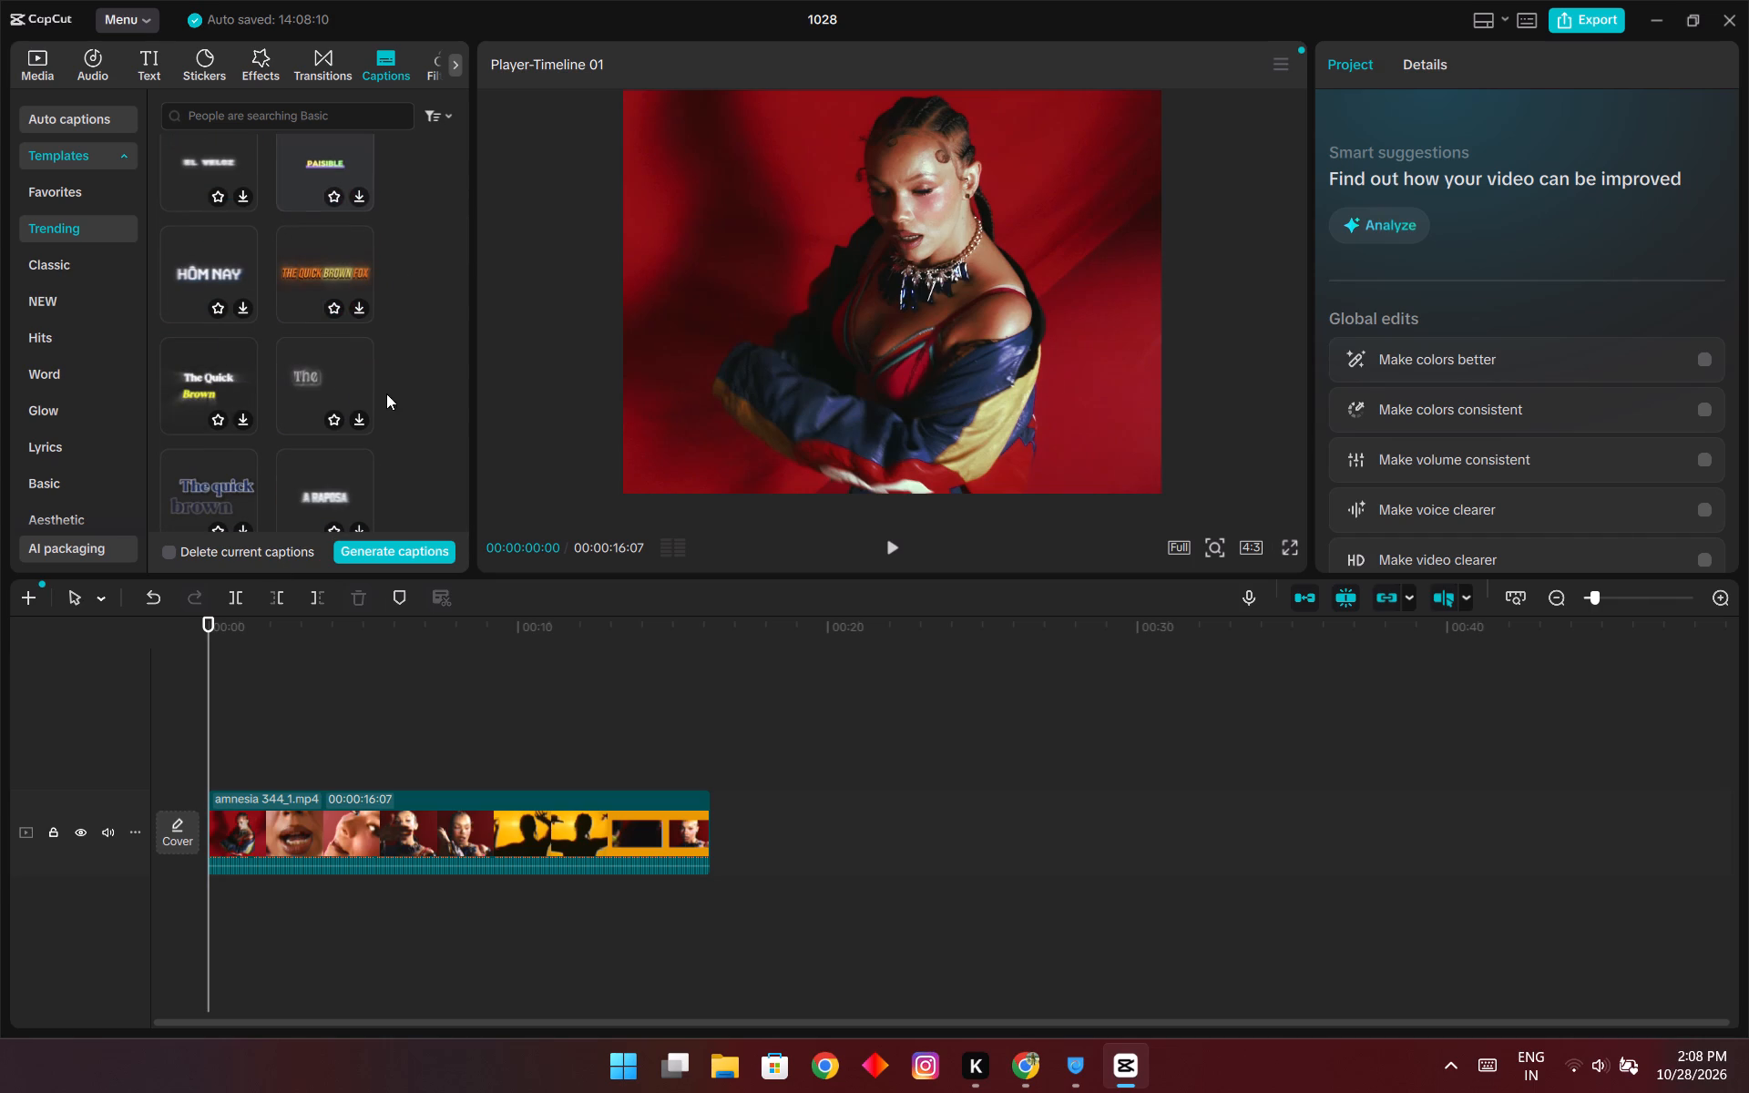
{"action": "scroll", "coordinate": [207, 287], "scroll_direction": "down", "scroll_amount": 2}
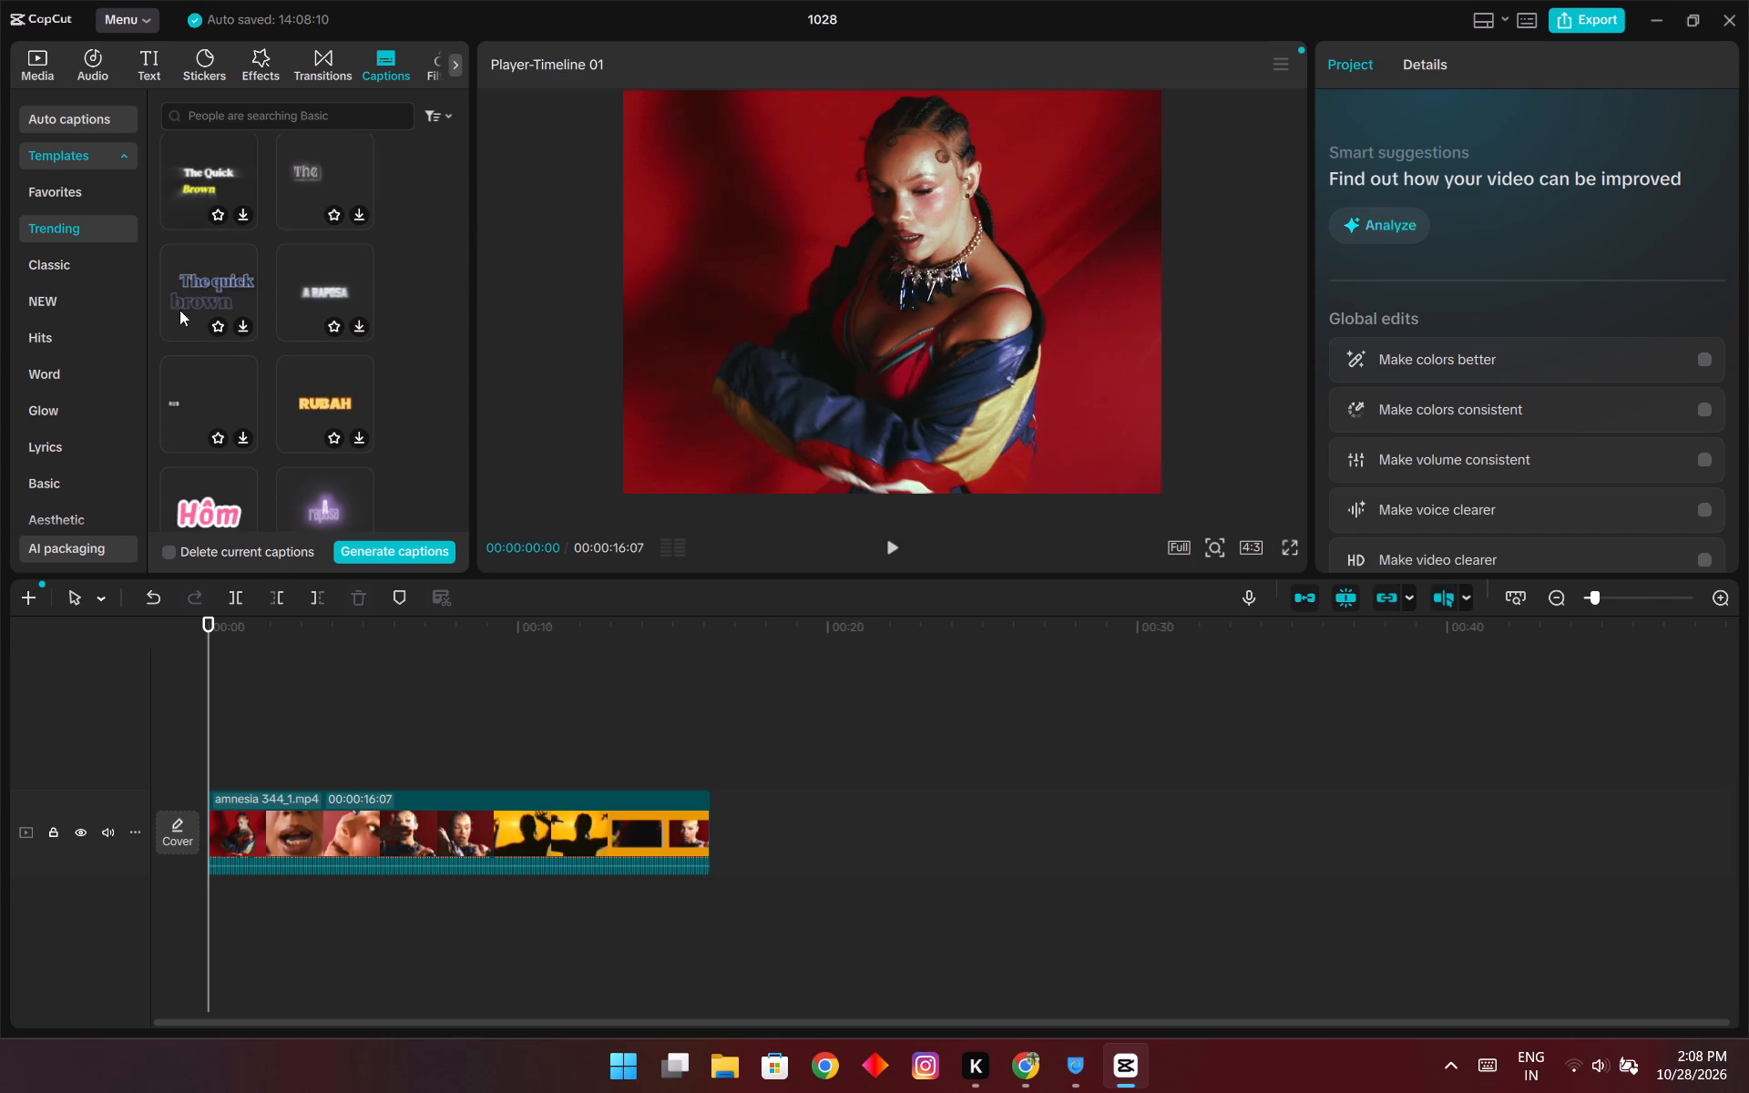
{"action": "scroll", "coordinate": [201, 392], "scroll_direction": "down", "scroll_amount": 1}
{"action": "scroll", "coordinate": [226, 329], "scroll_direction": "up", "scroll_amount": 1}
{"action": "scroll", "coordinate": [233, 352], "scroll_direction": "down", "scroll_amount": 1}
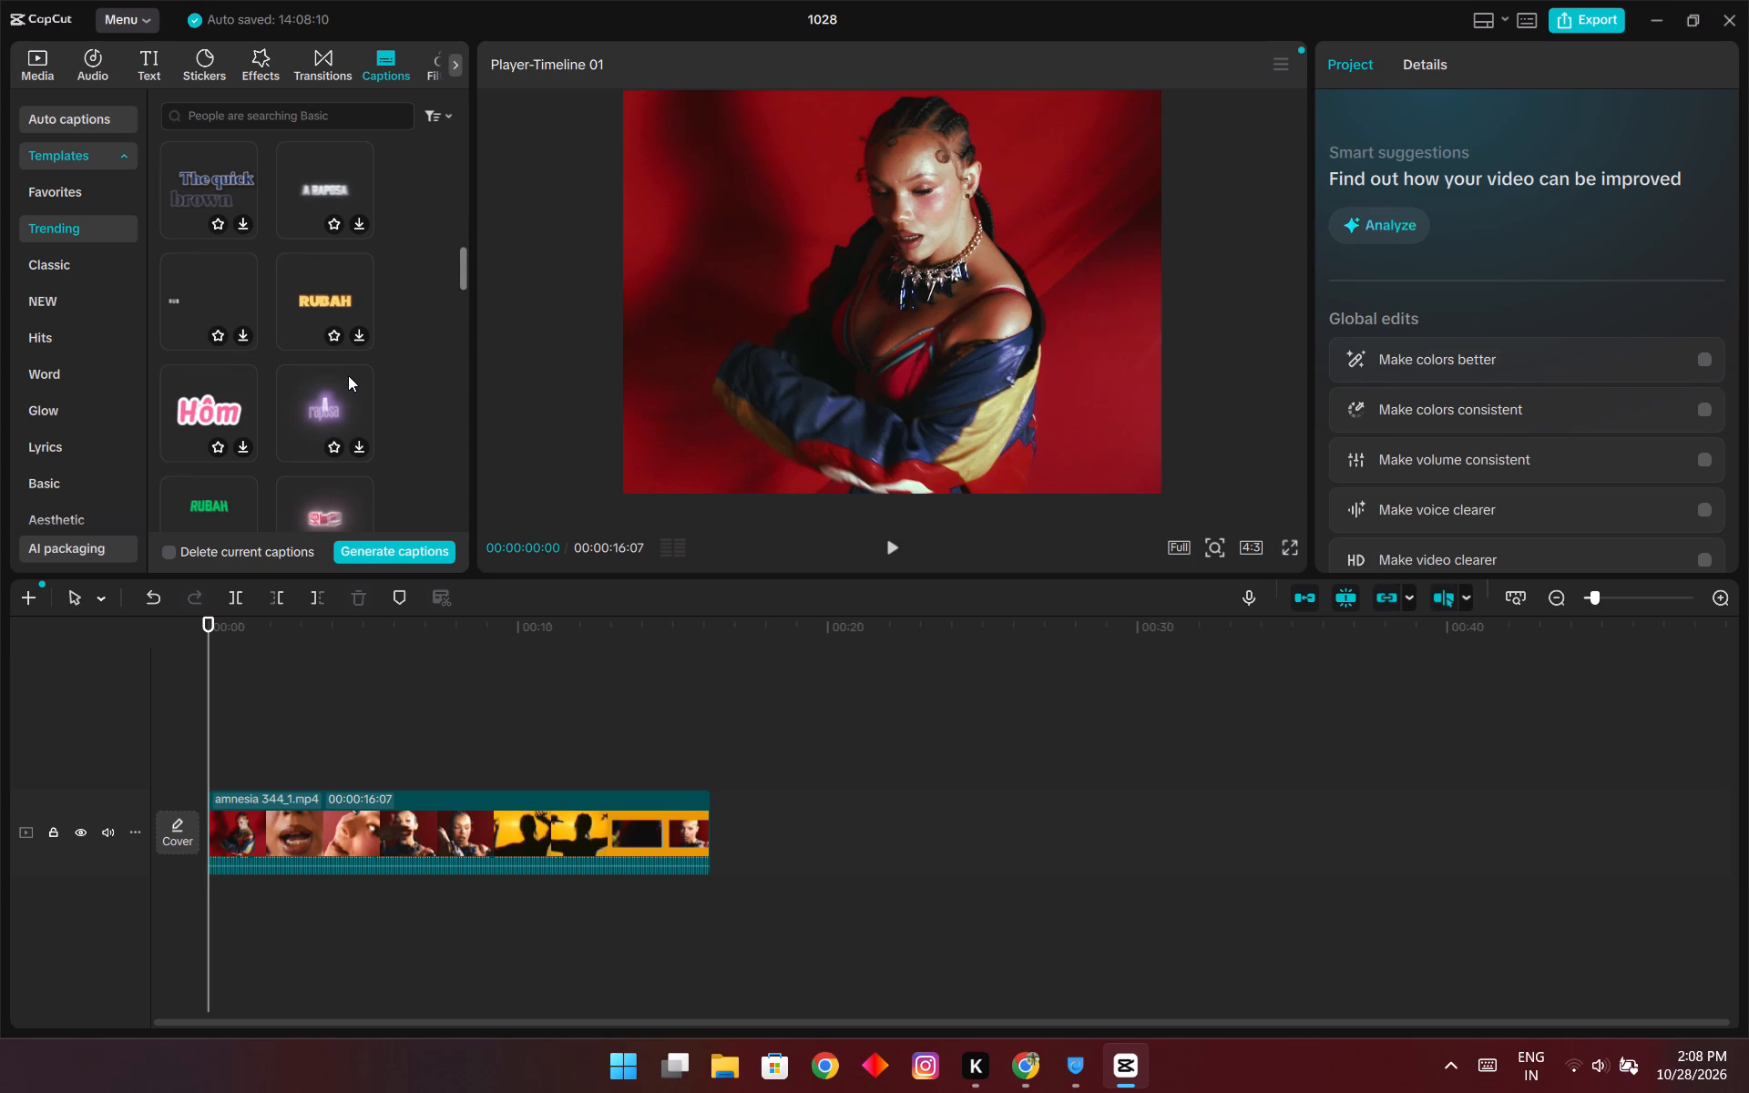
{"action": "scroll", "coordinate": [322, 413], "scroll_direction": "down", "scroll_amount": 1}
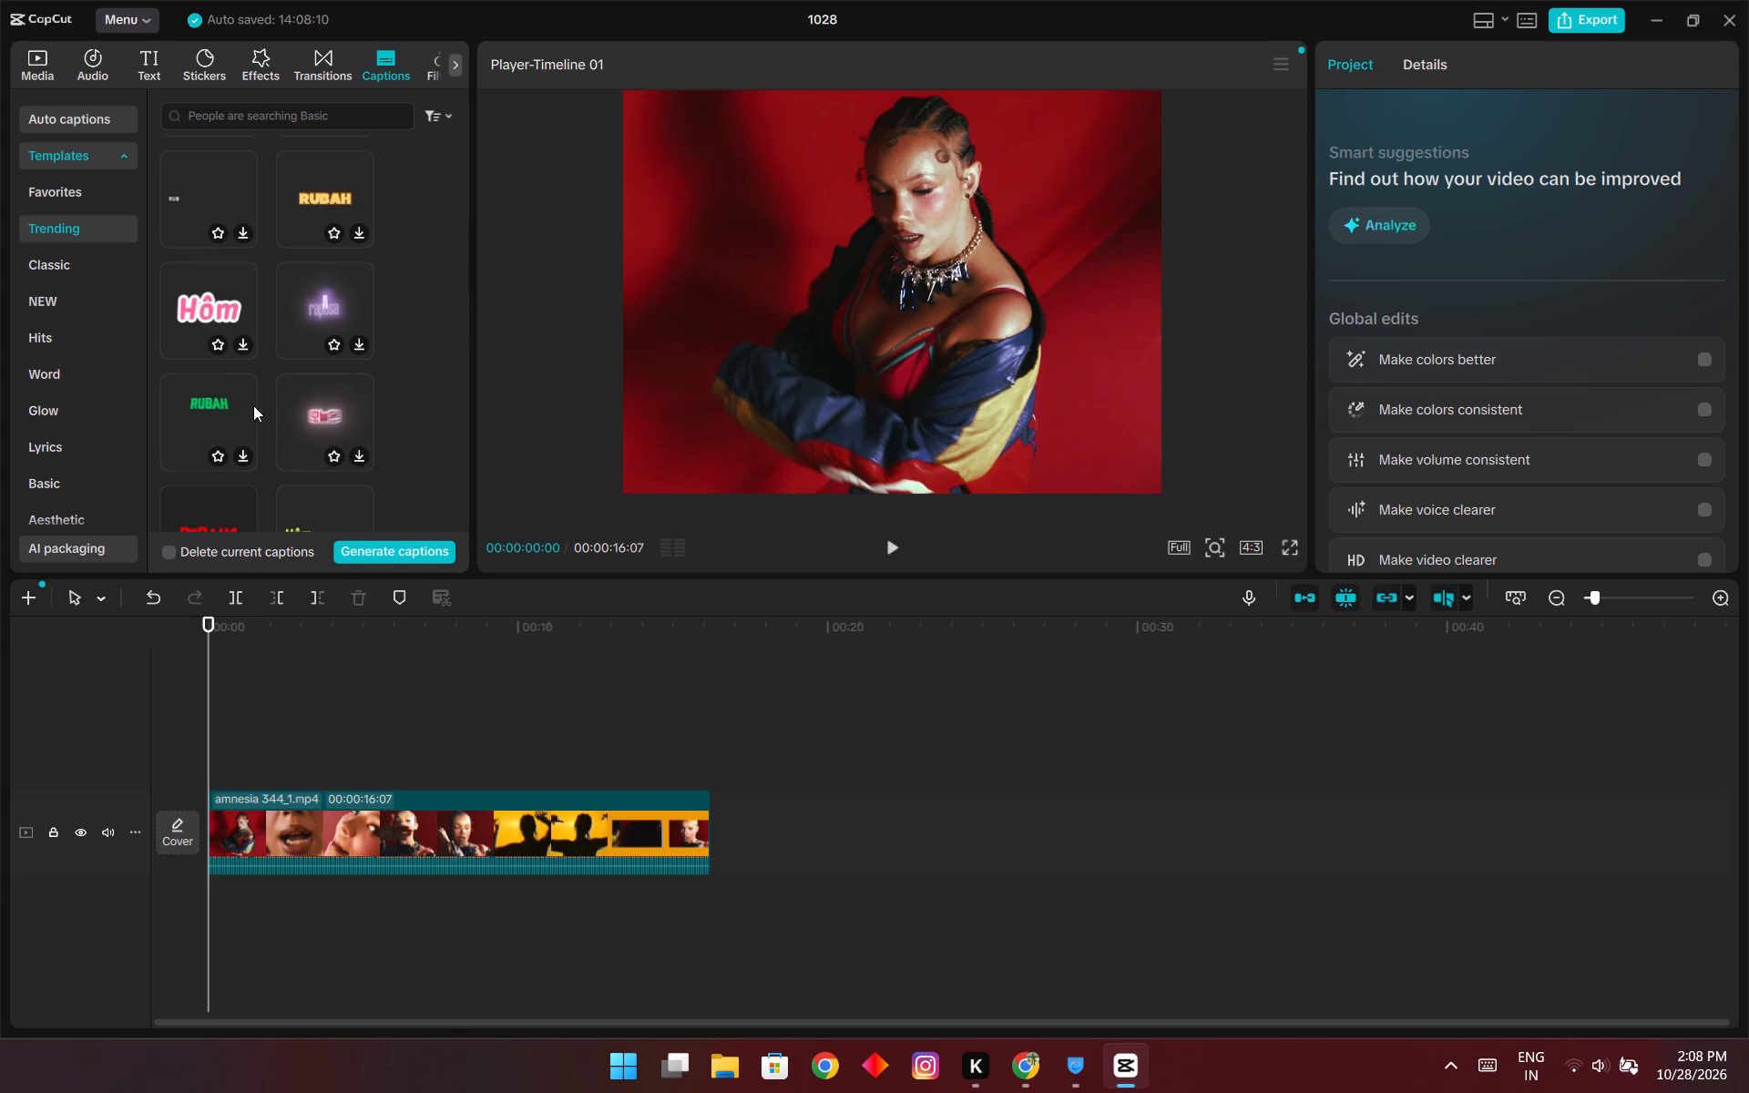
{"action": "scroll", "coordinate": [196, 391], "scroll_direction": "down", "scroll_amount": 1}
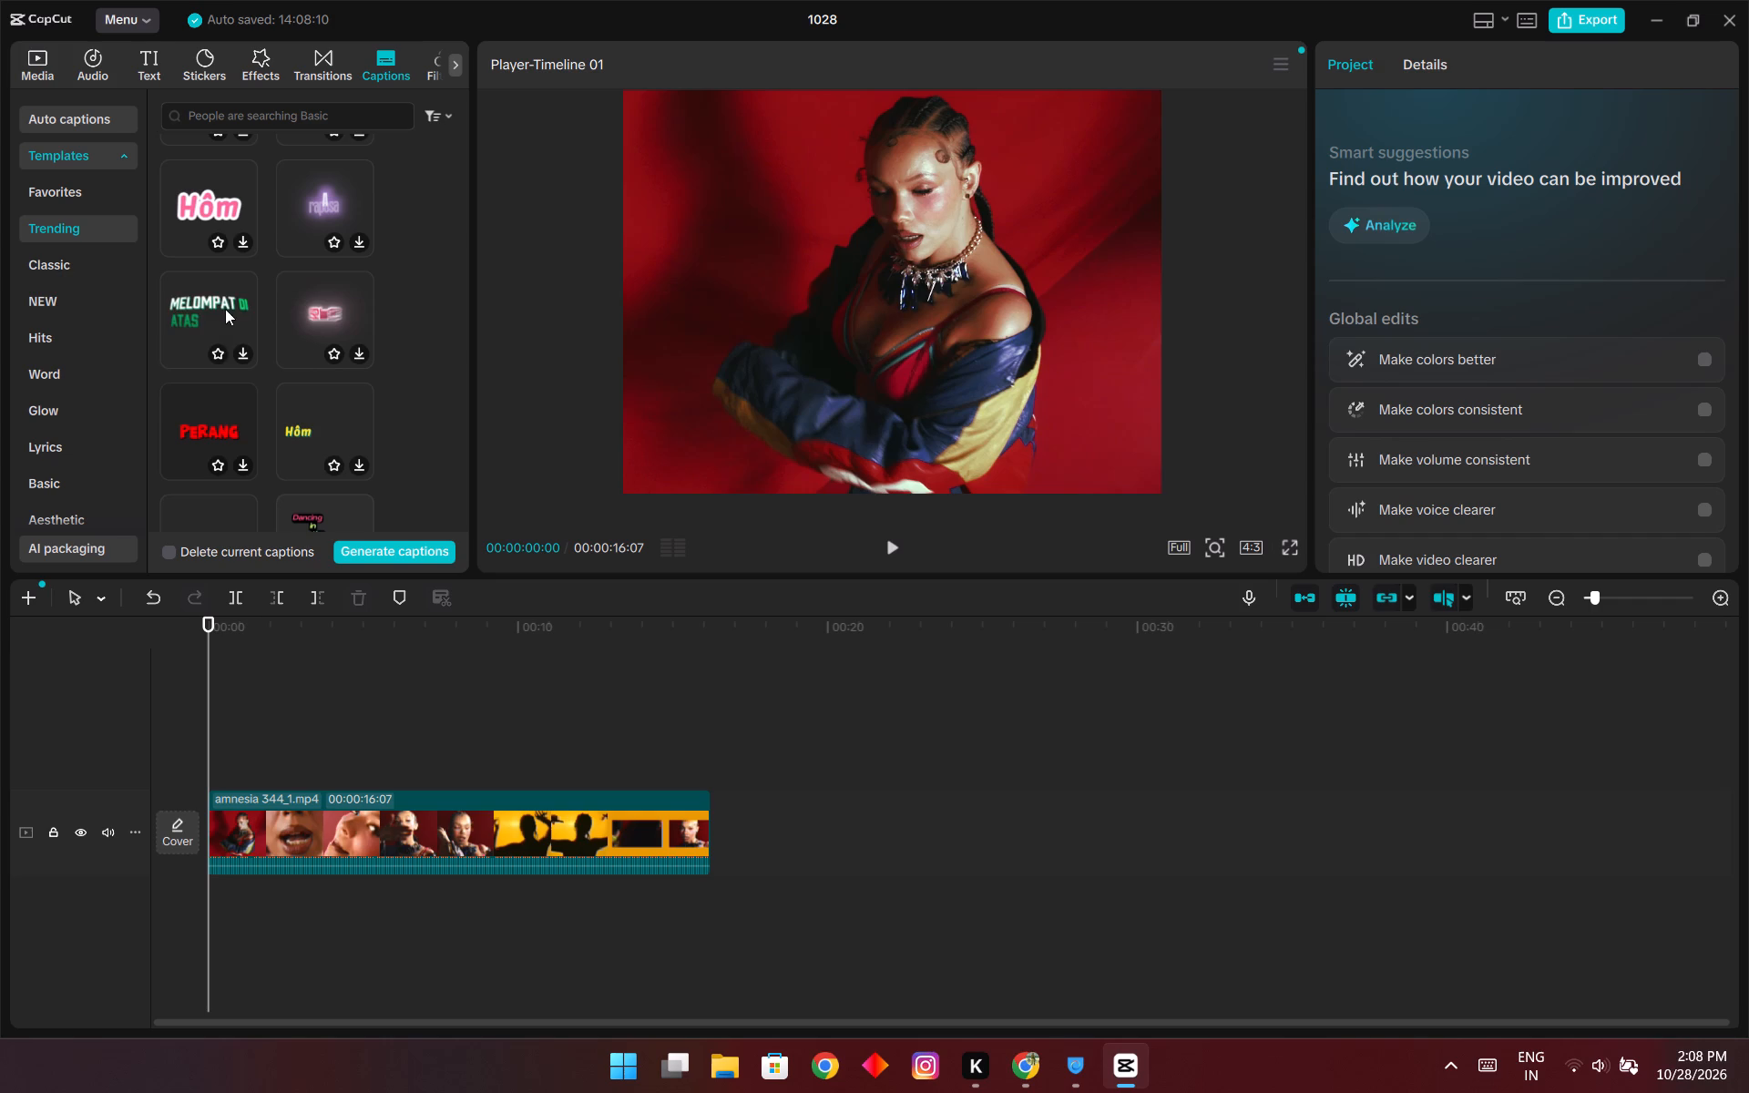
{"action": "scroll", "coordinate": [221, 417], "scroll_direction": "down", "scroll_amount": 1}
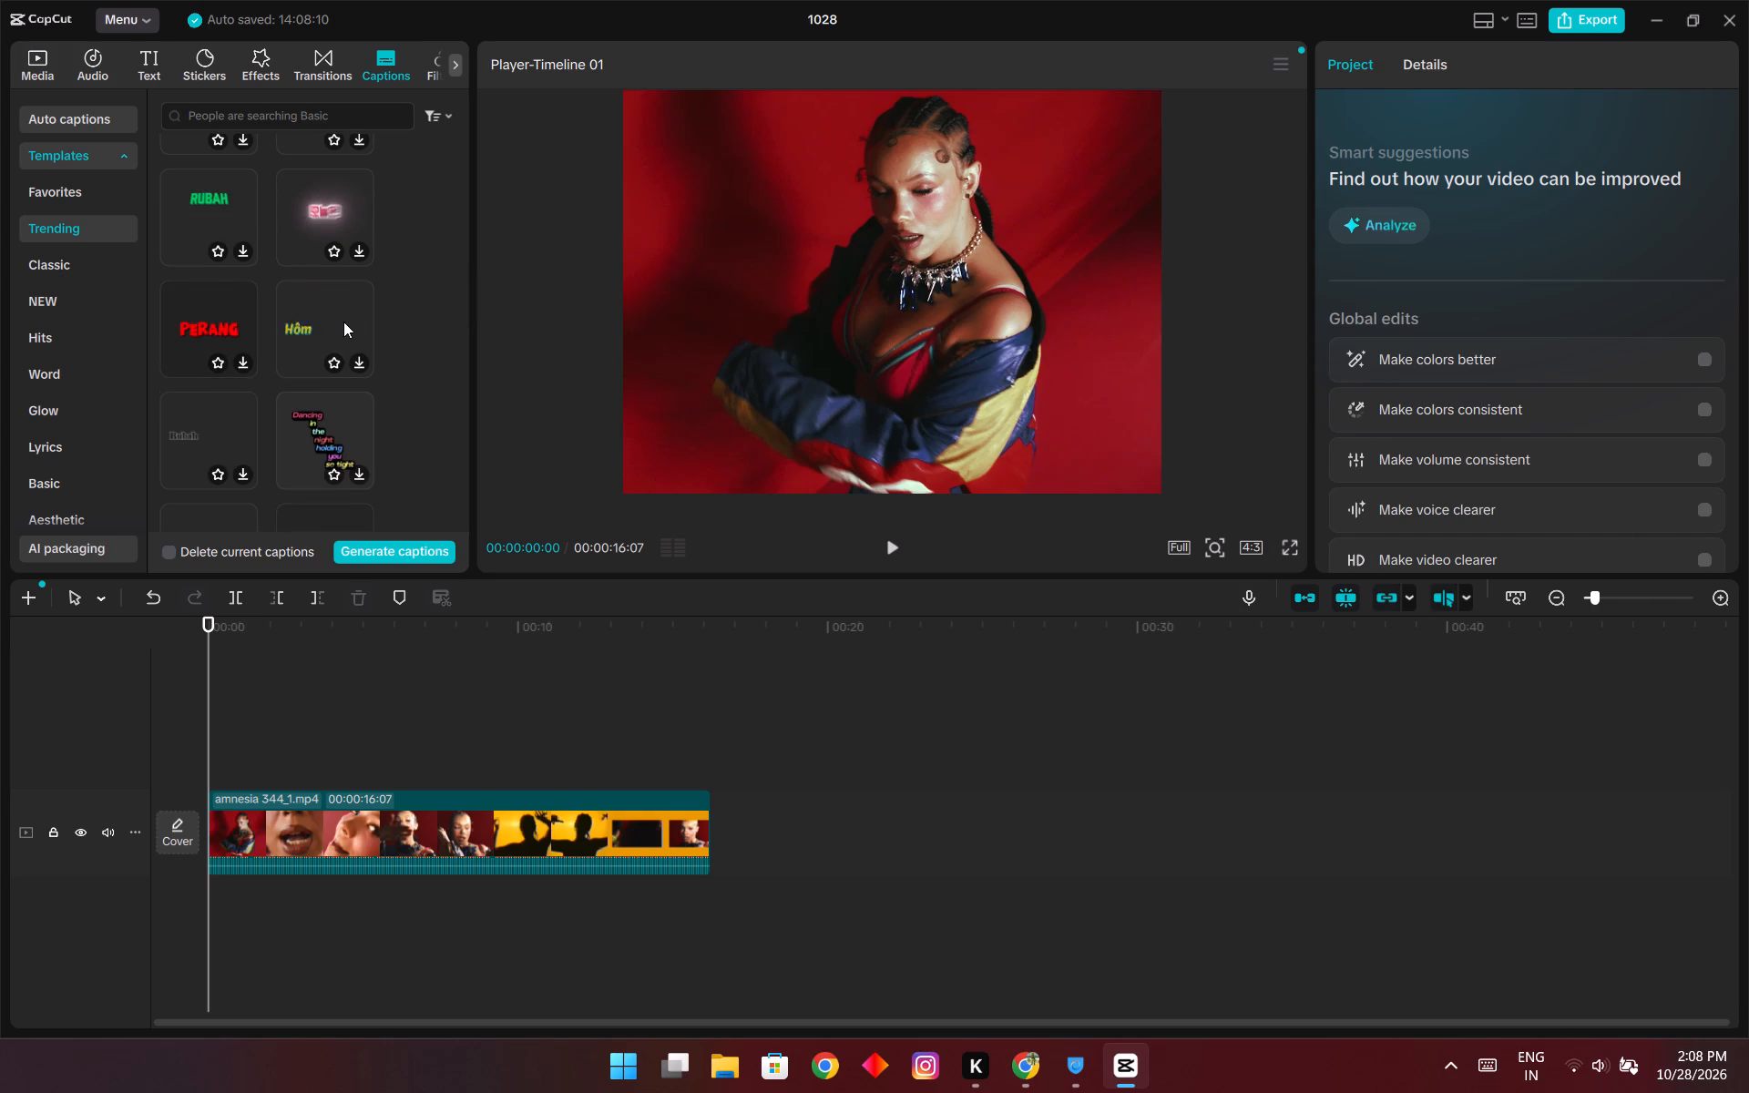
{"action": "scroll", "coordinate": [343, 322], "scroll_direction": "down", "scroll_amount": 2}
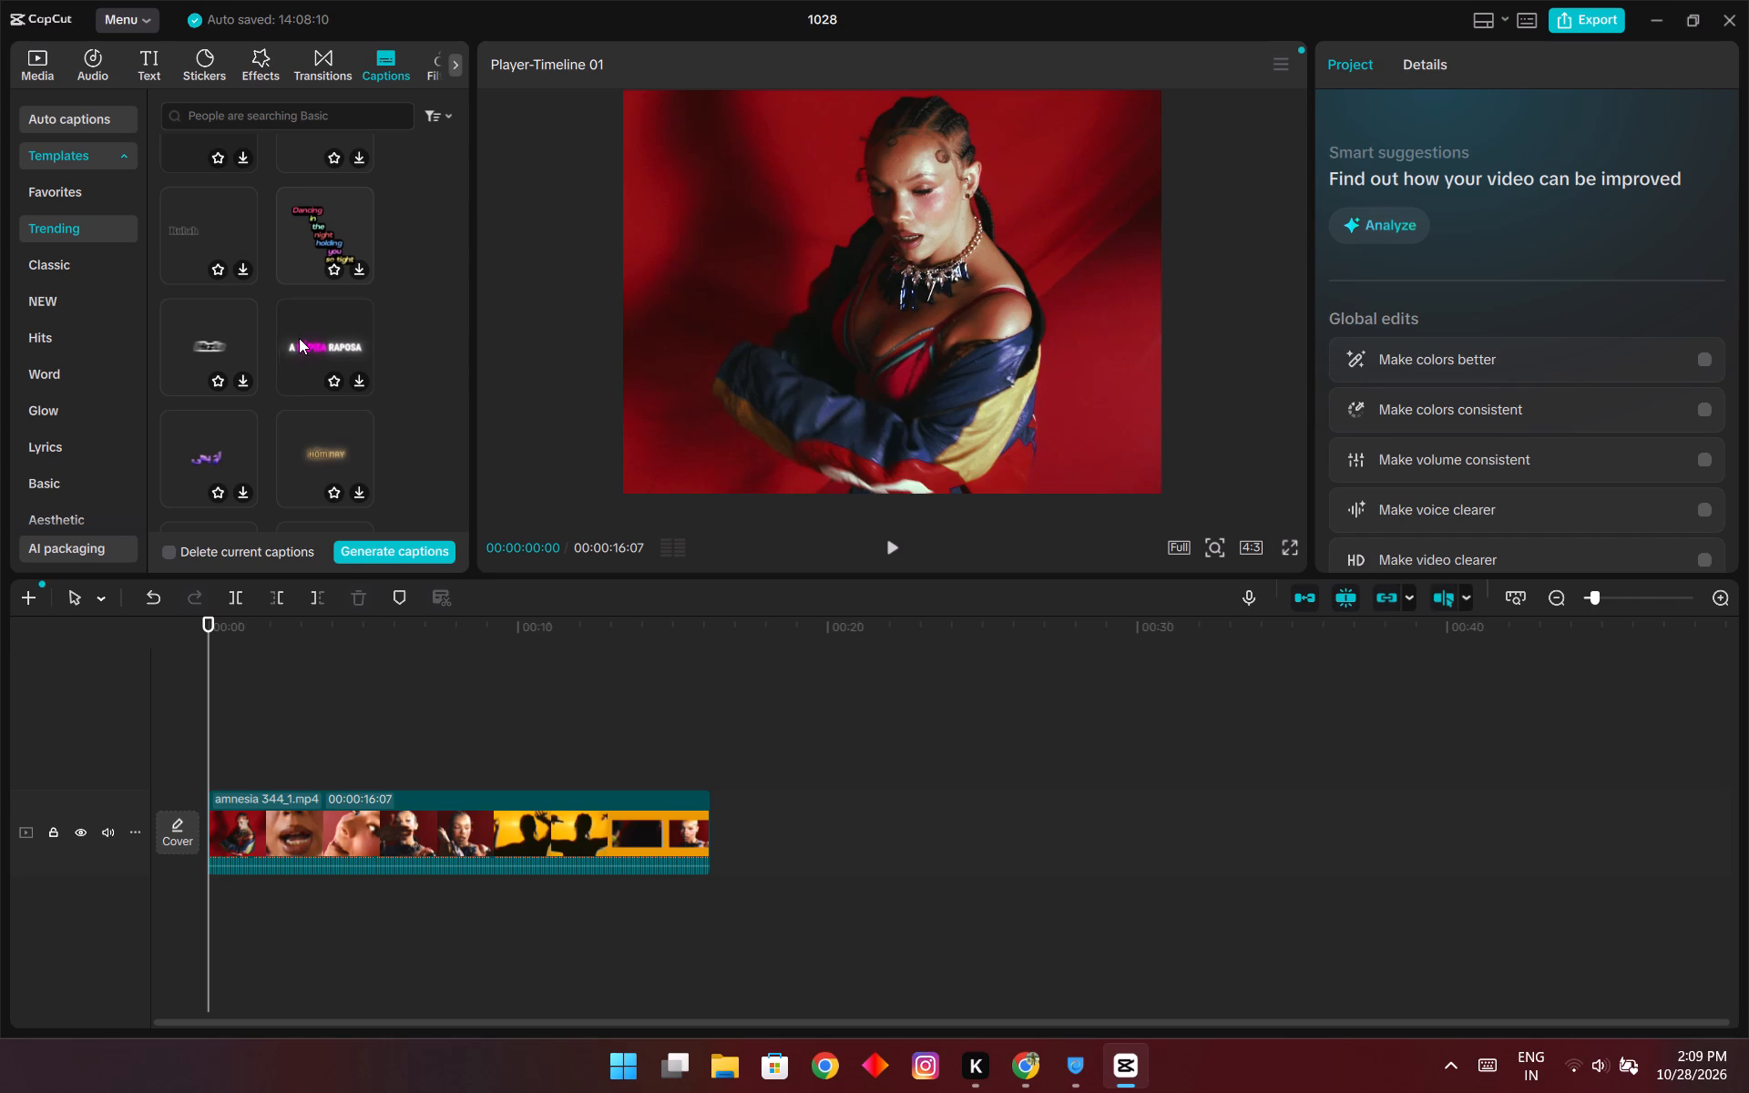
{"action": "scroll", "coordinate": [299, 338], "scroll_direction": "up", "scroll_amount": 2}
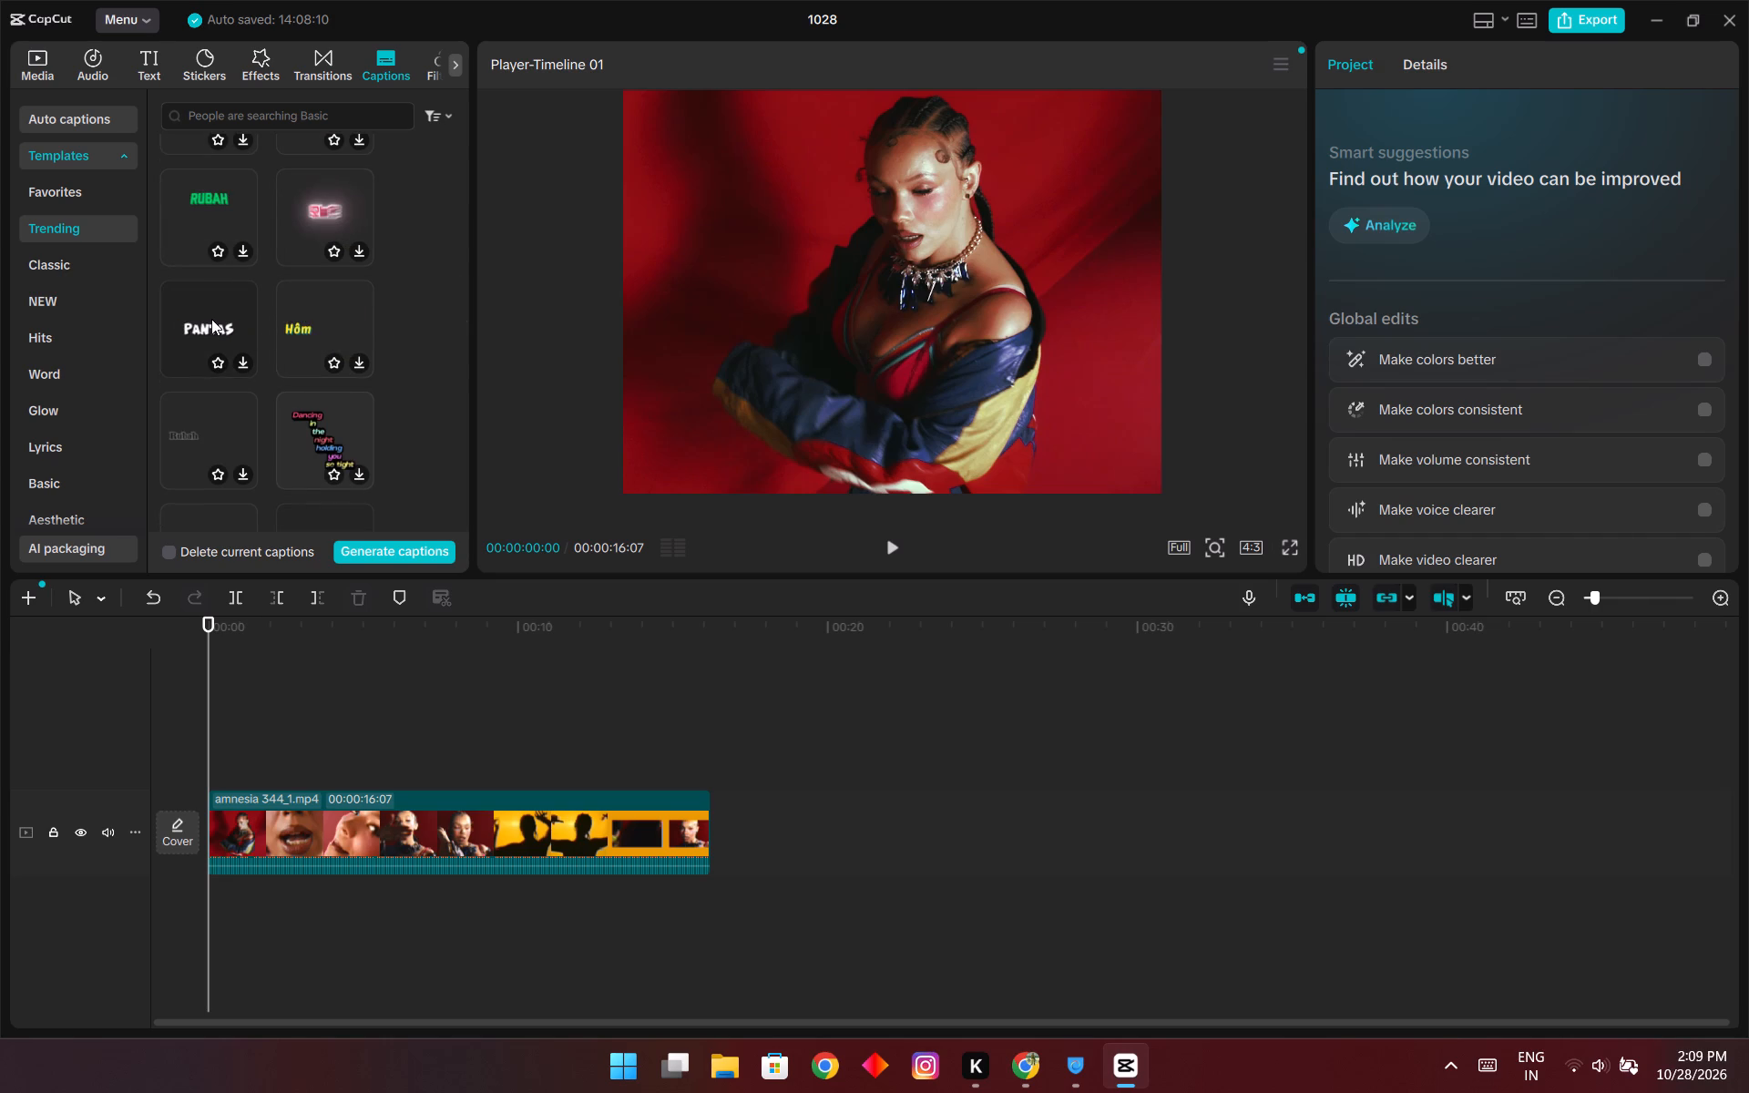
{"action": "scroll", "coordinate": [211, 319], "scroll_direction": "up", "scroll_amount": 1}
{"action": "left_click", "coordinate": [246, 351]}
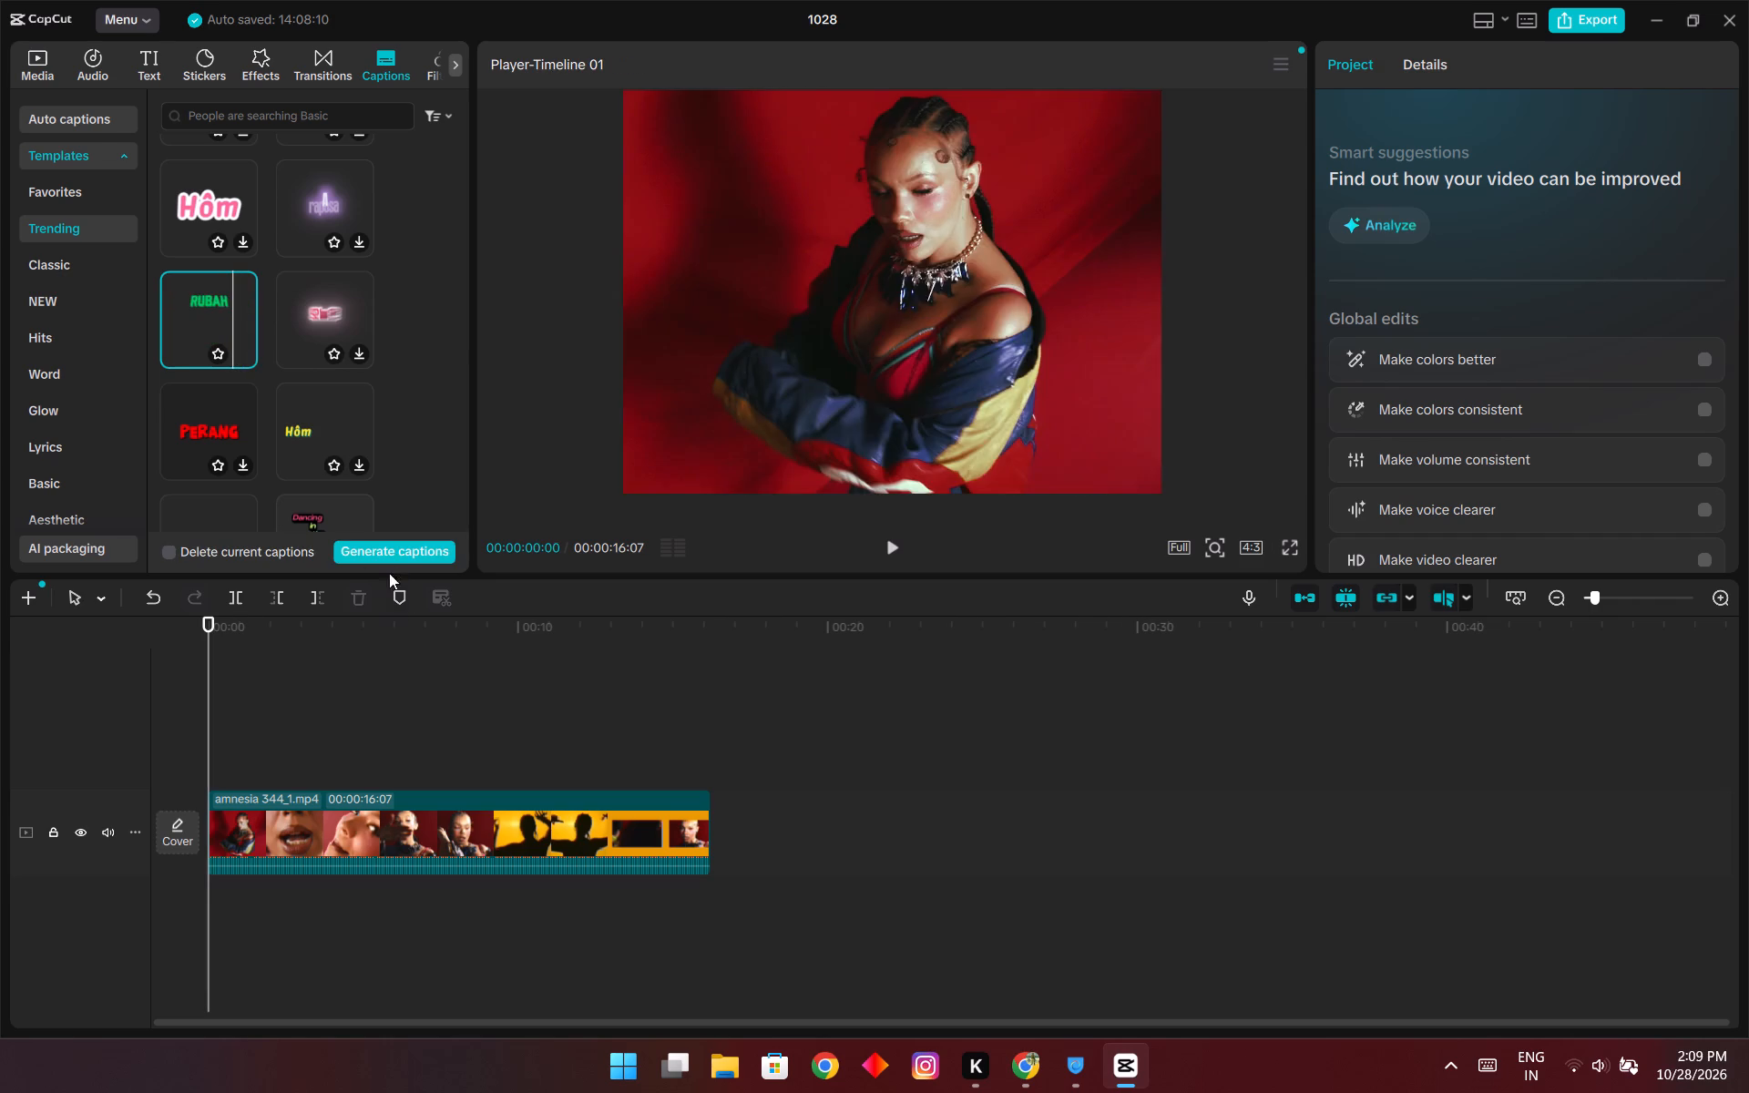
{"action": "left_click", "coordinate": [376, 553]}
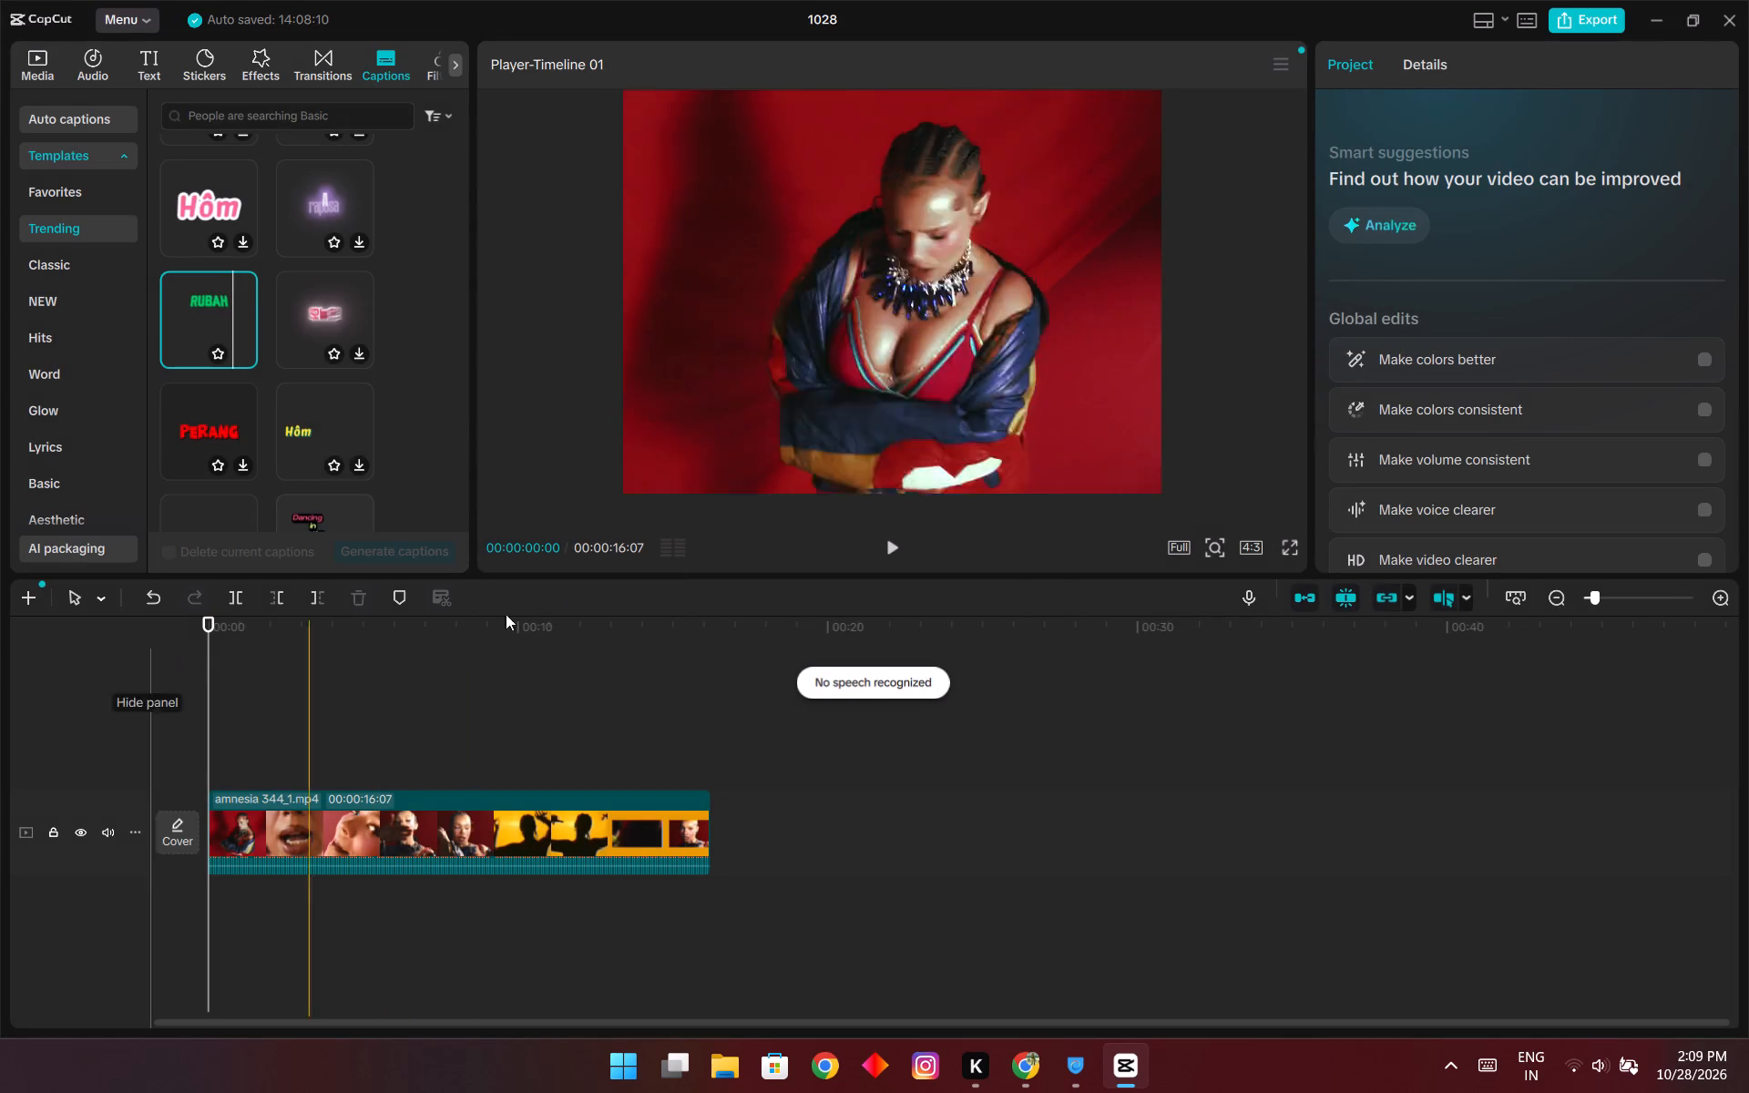
Play the opening of the clip to check its audio, and return the playhead to the start.
{"action": "left_click", "coordinate": [892, 546]}
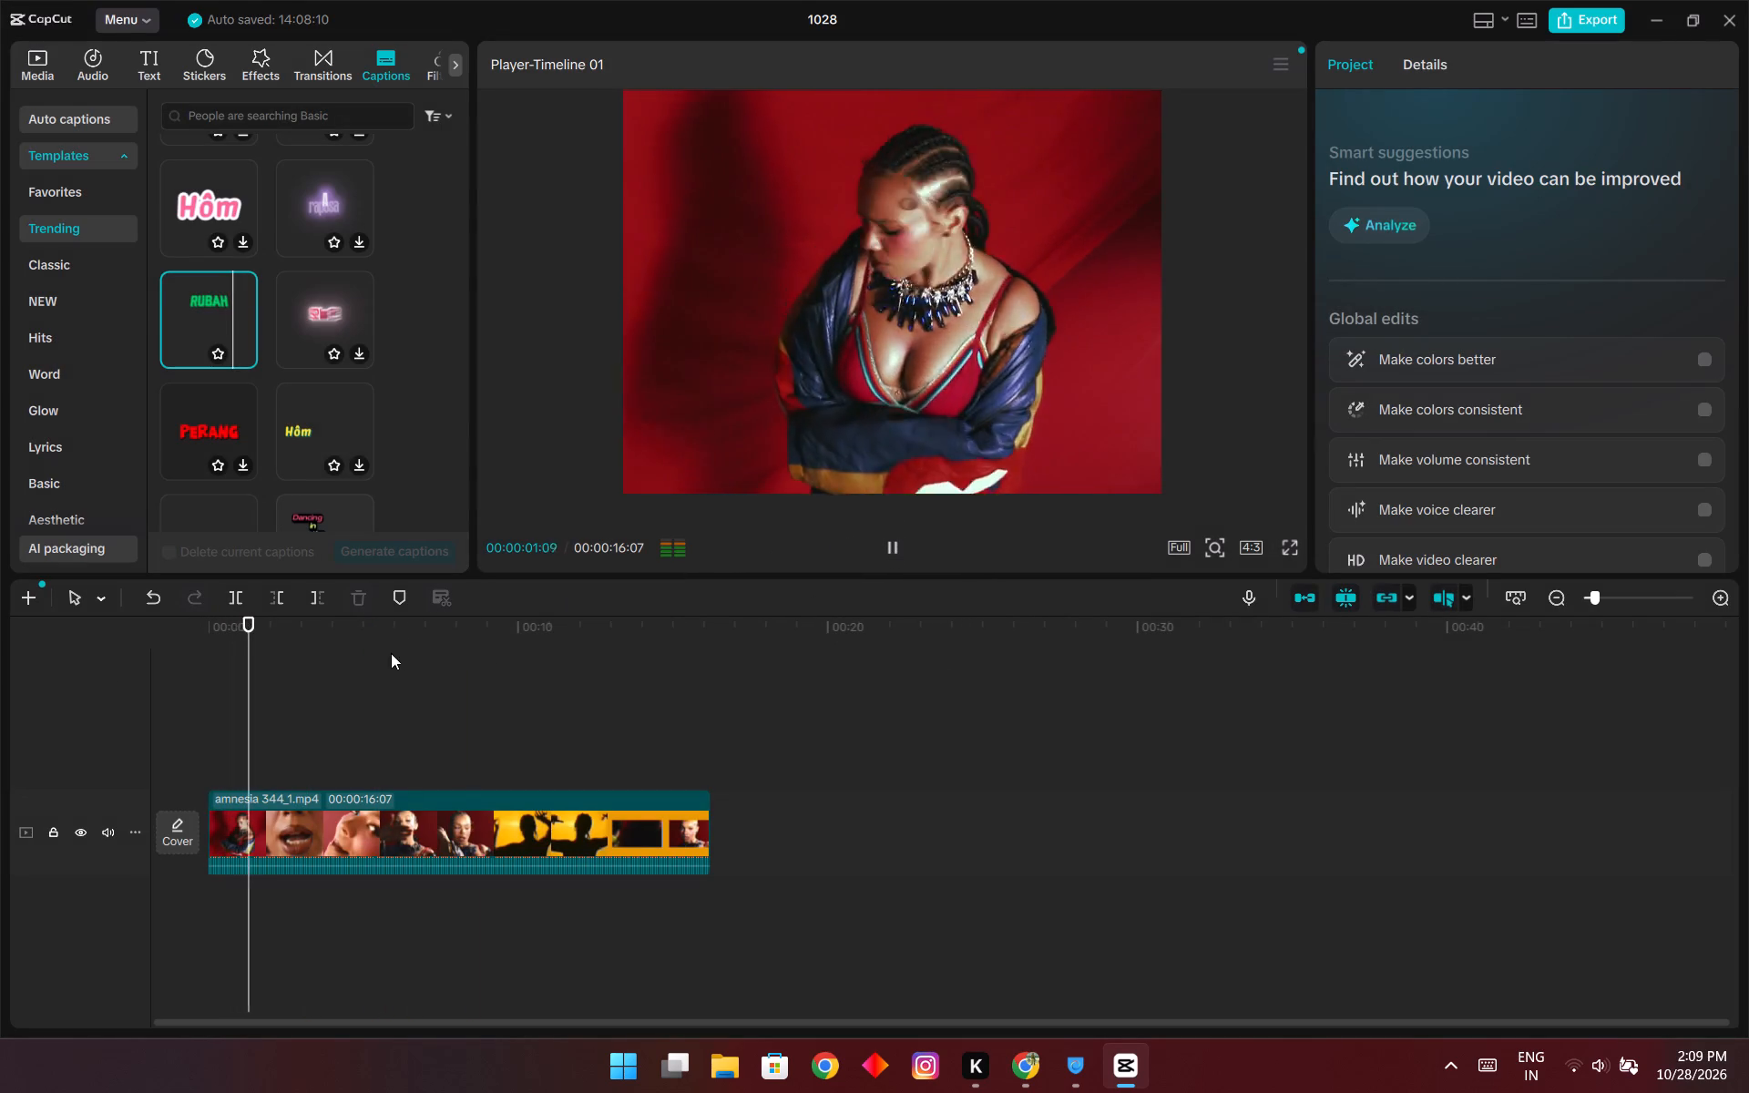
{"action": "left_click_drag", "start_coordinate": [271, 624], "coordinate": [226, 626]}
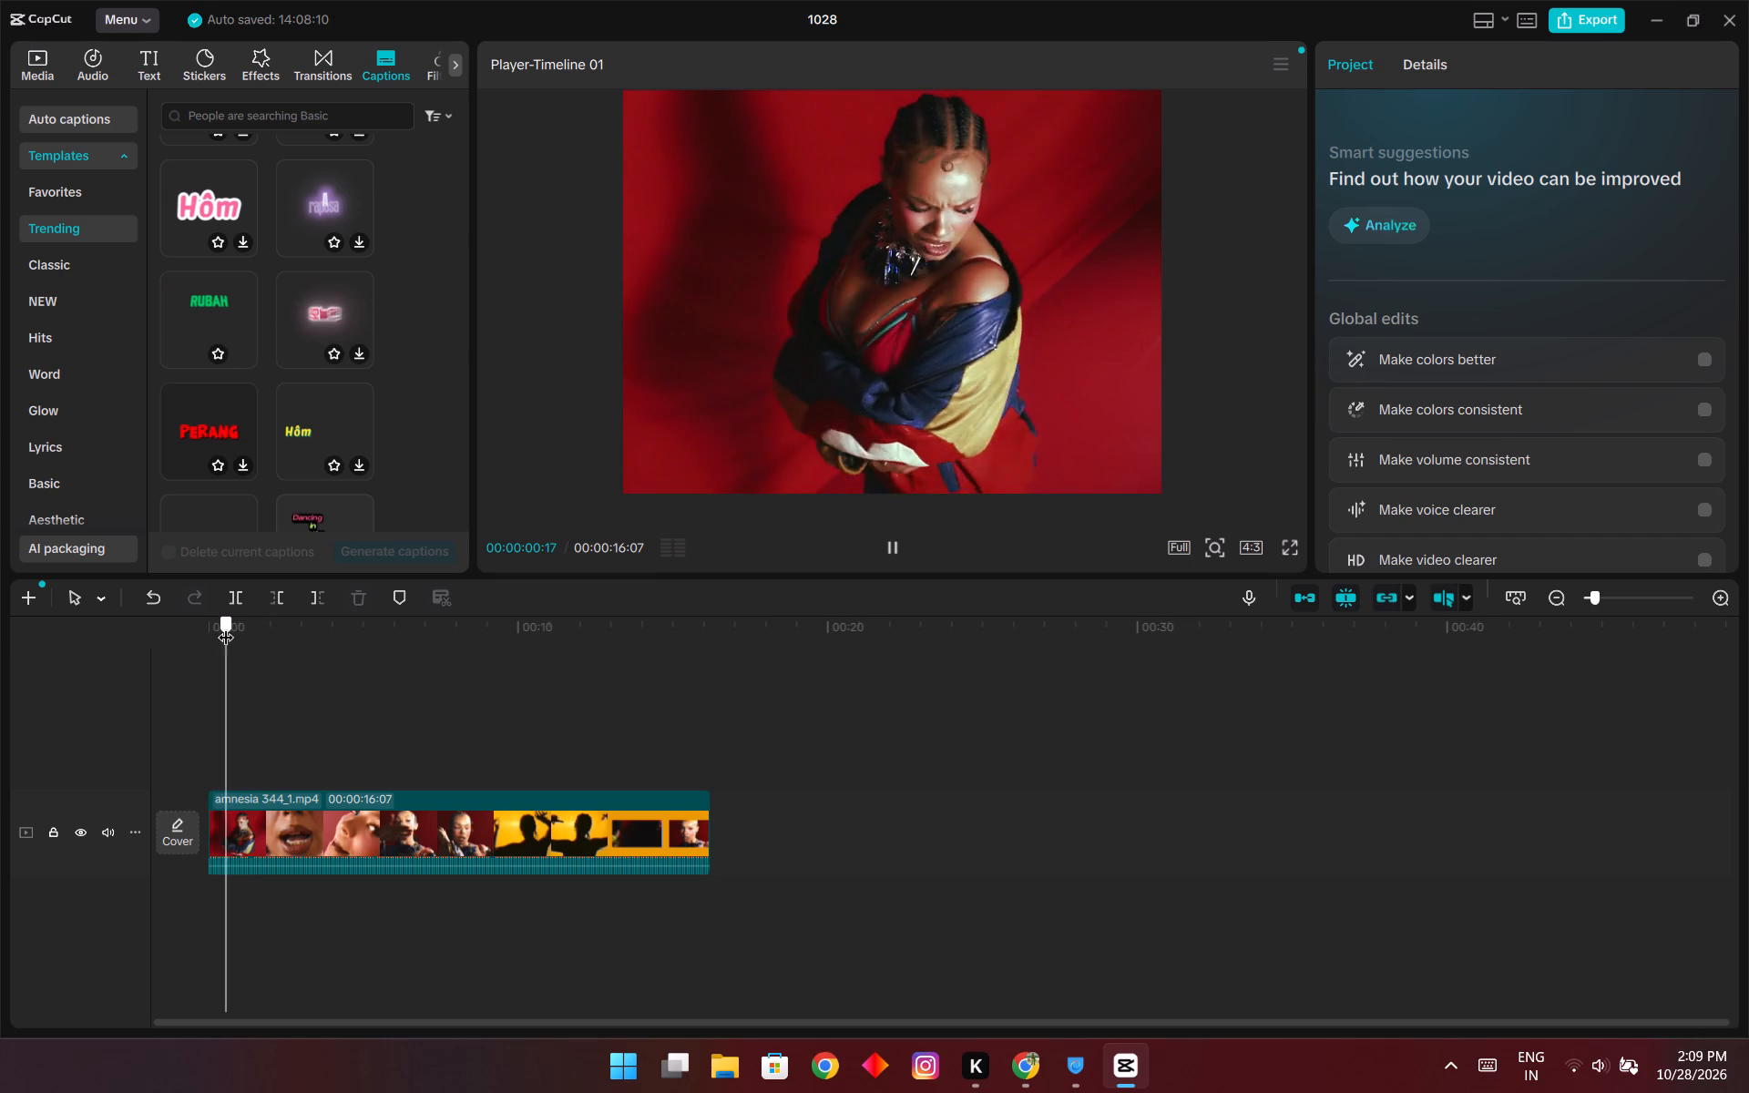
{"action": "left_click_drag", "start_coordinate": [226, 626], "coordinate": [200, 626]}
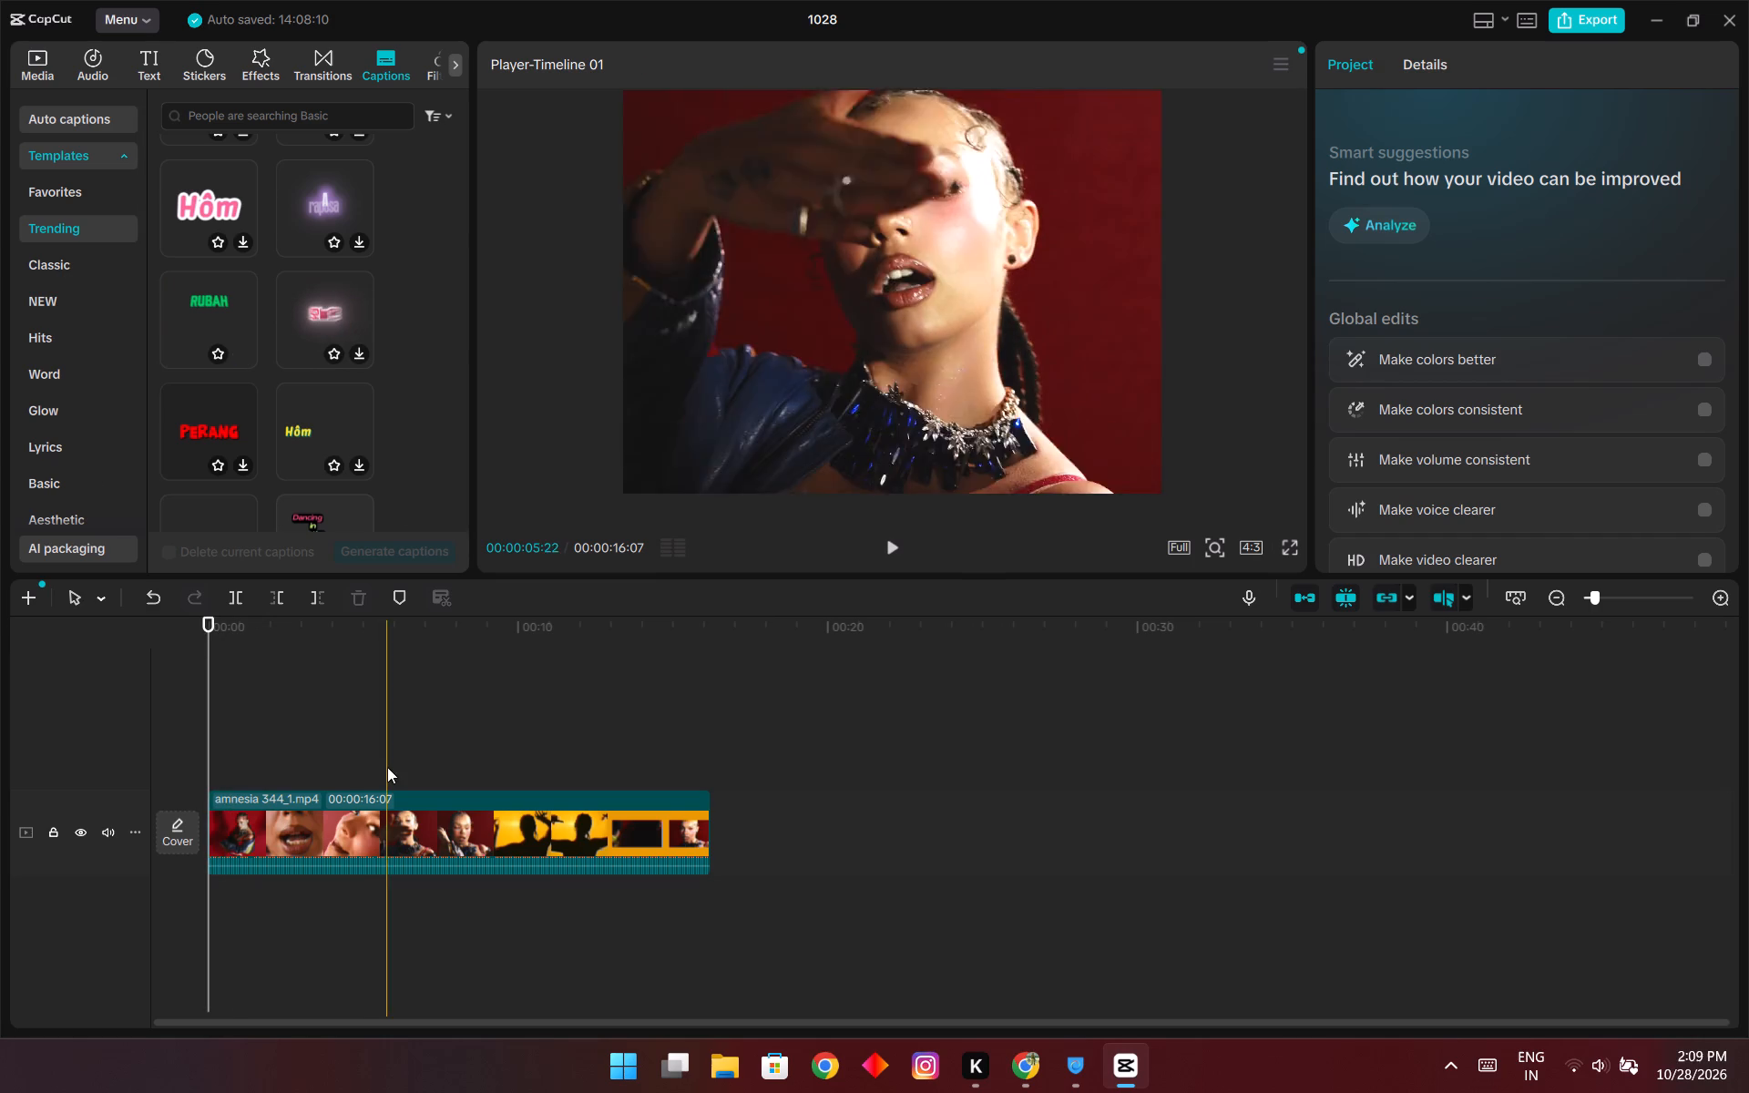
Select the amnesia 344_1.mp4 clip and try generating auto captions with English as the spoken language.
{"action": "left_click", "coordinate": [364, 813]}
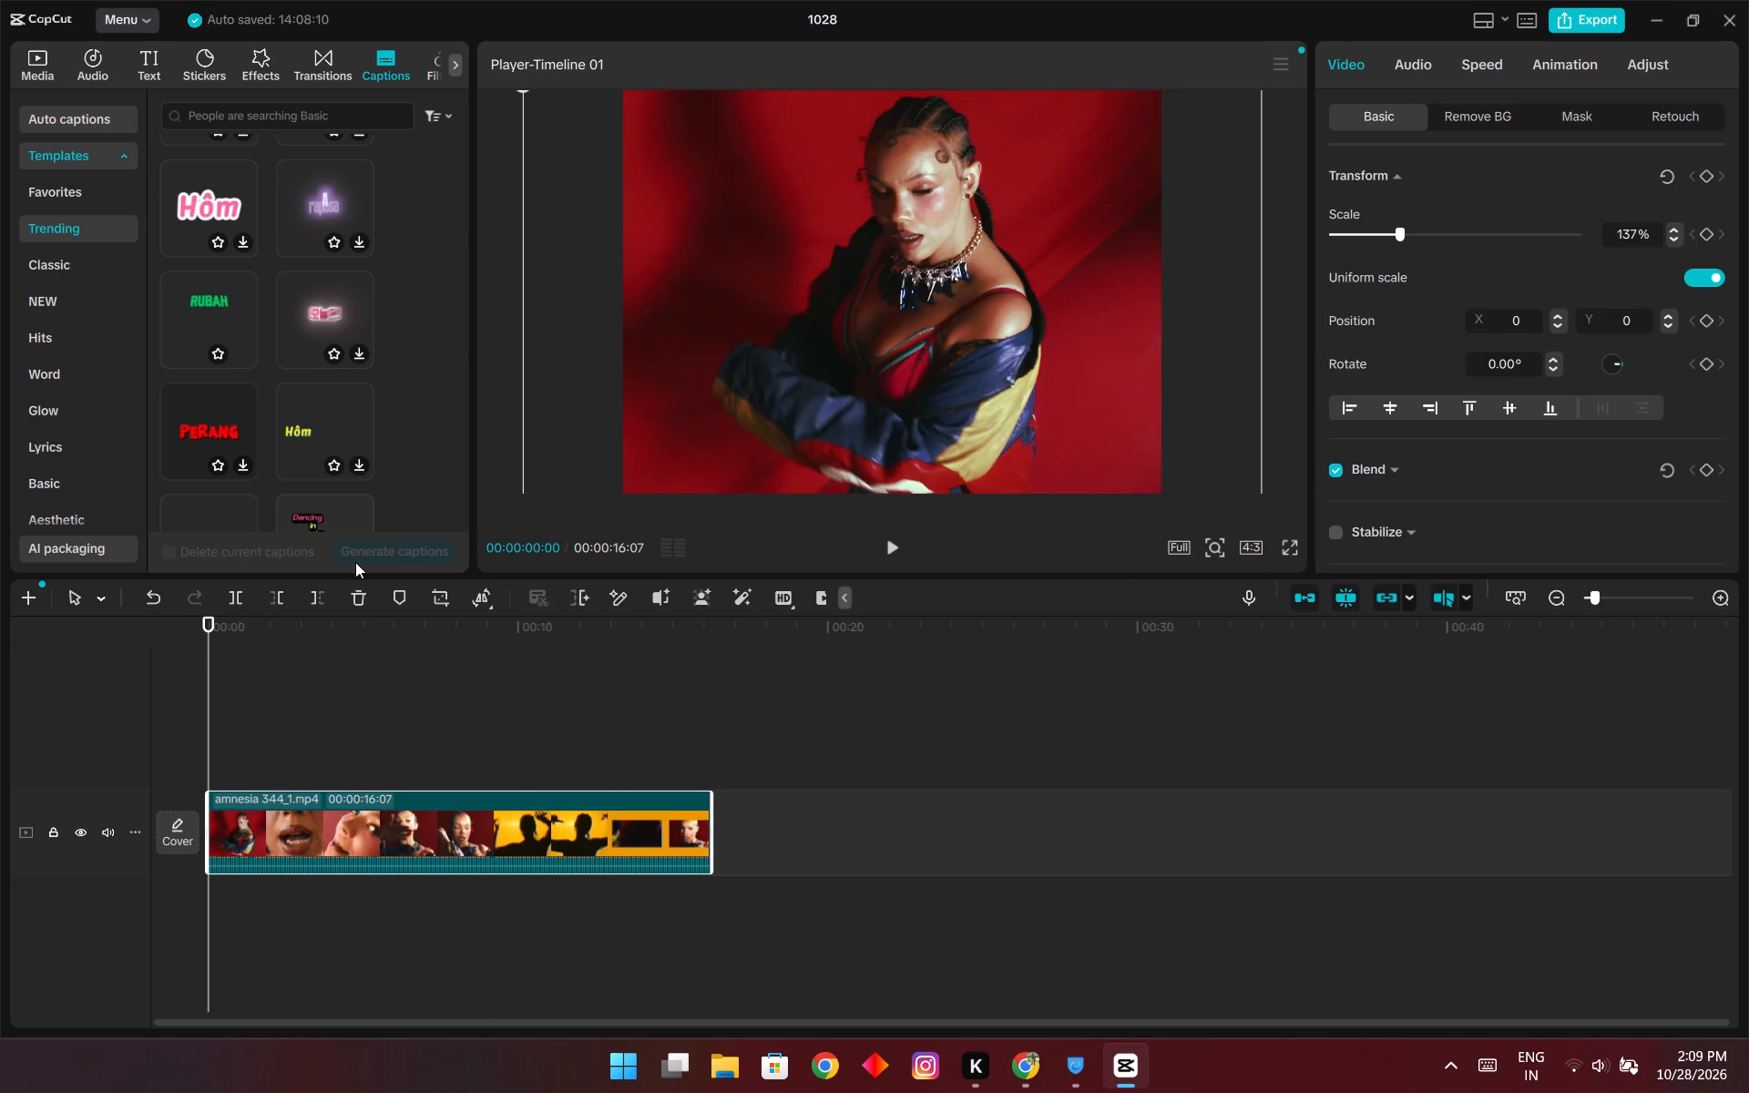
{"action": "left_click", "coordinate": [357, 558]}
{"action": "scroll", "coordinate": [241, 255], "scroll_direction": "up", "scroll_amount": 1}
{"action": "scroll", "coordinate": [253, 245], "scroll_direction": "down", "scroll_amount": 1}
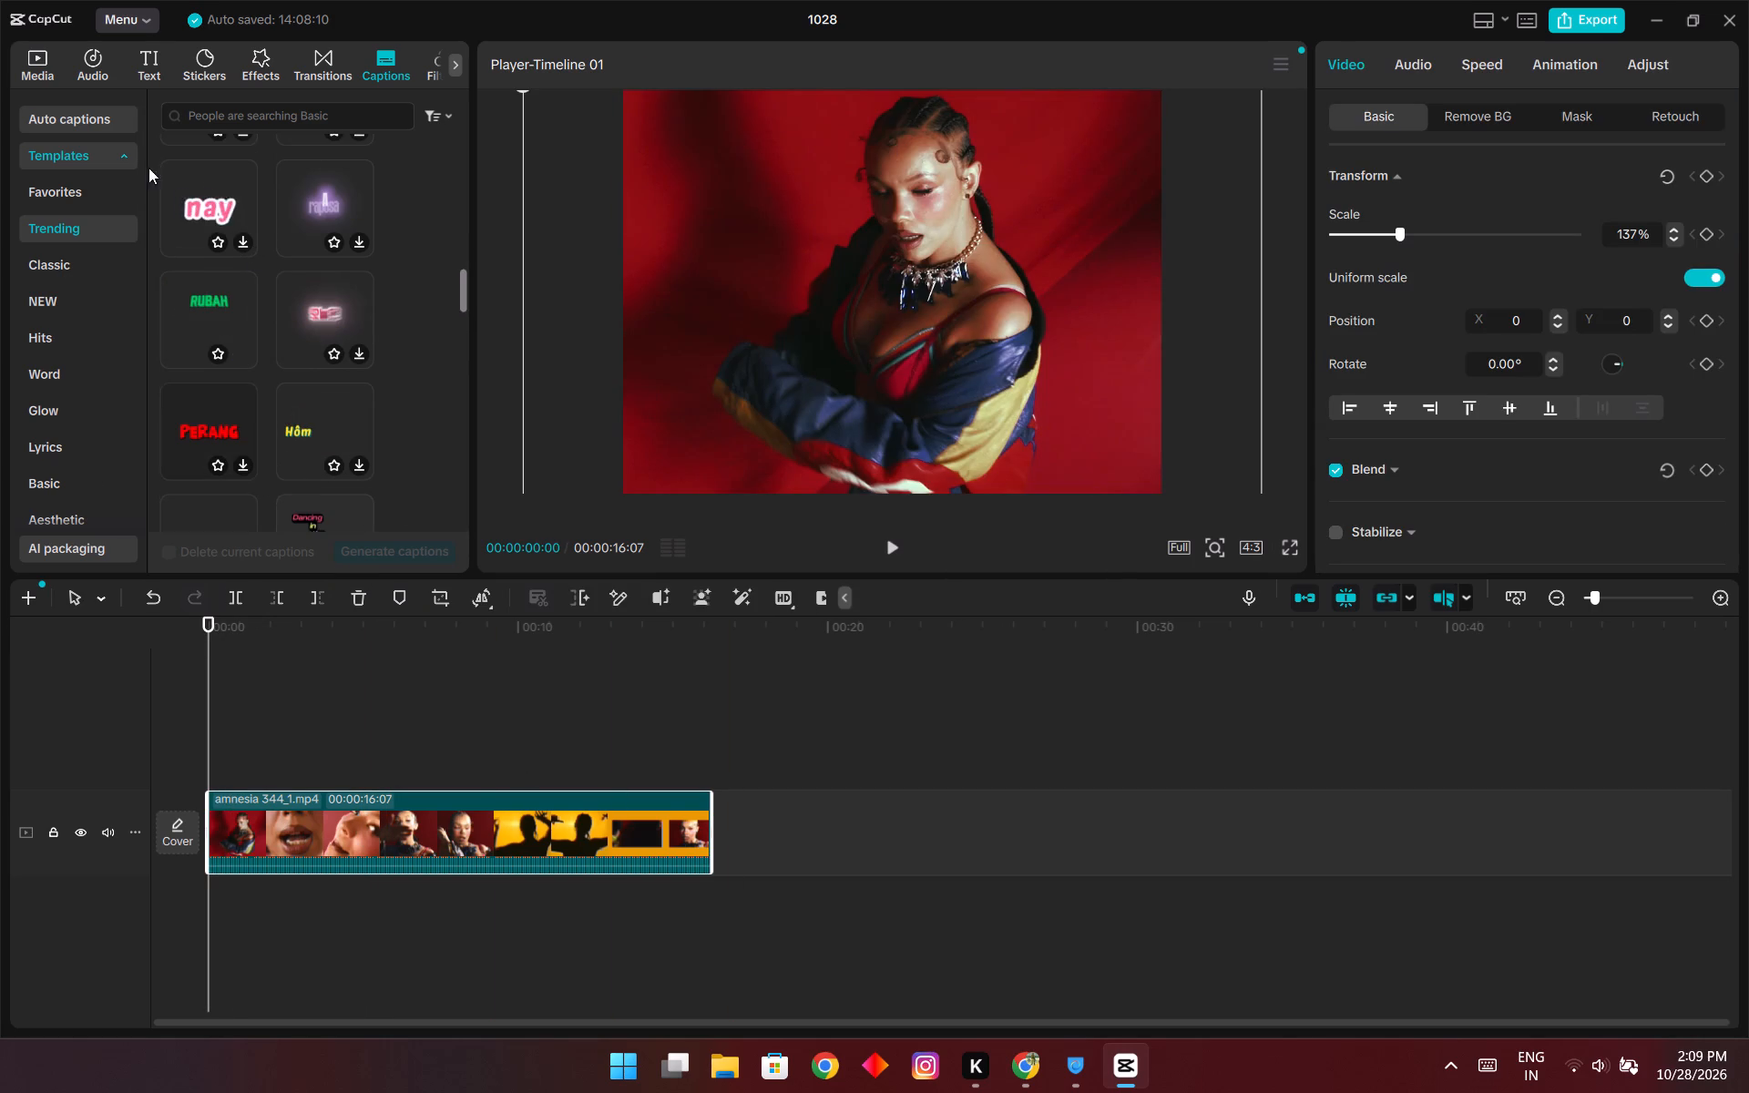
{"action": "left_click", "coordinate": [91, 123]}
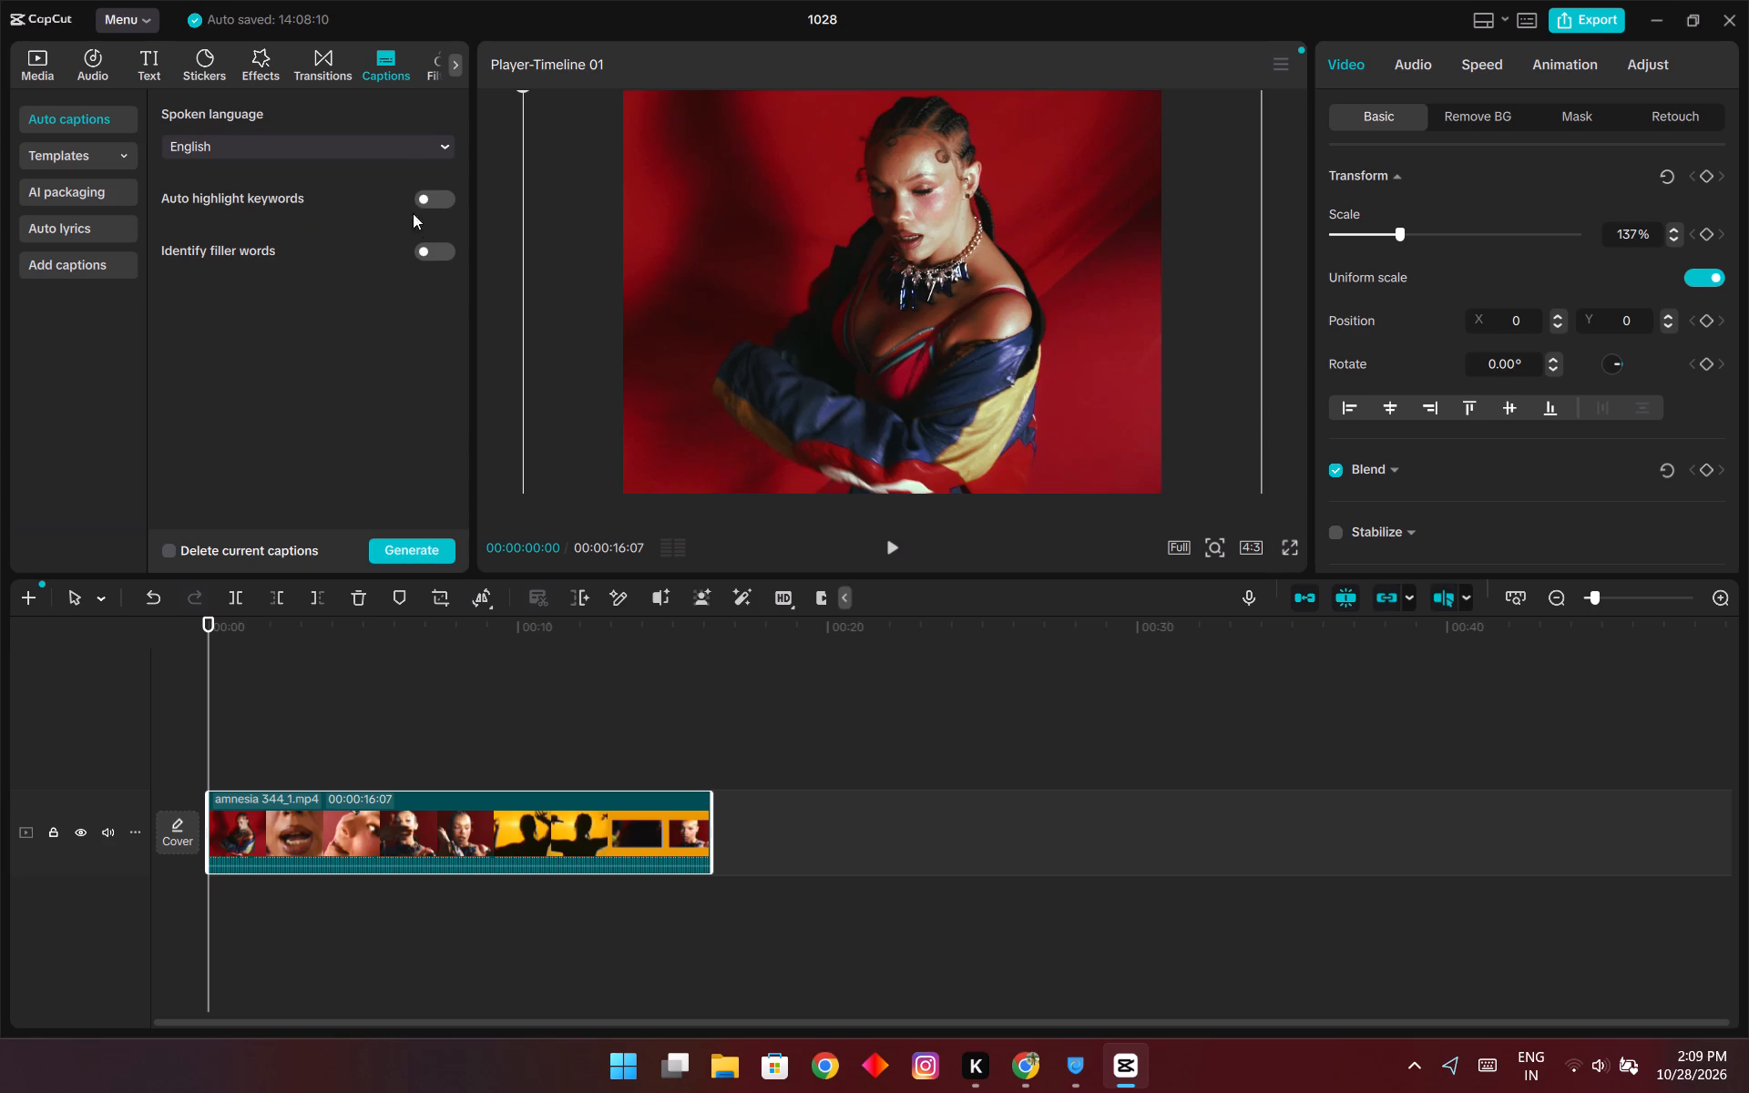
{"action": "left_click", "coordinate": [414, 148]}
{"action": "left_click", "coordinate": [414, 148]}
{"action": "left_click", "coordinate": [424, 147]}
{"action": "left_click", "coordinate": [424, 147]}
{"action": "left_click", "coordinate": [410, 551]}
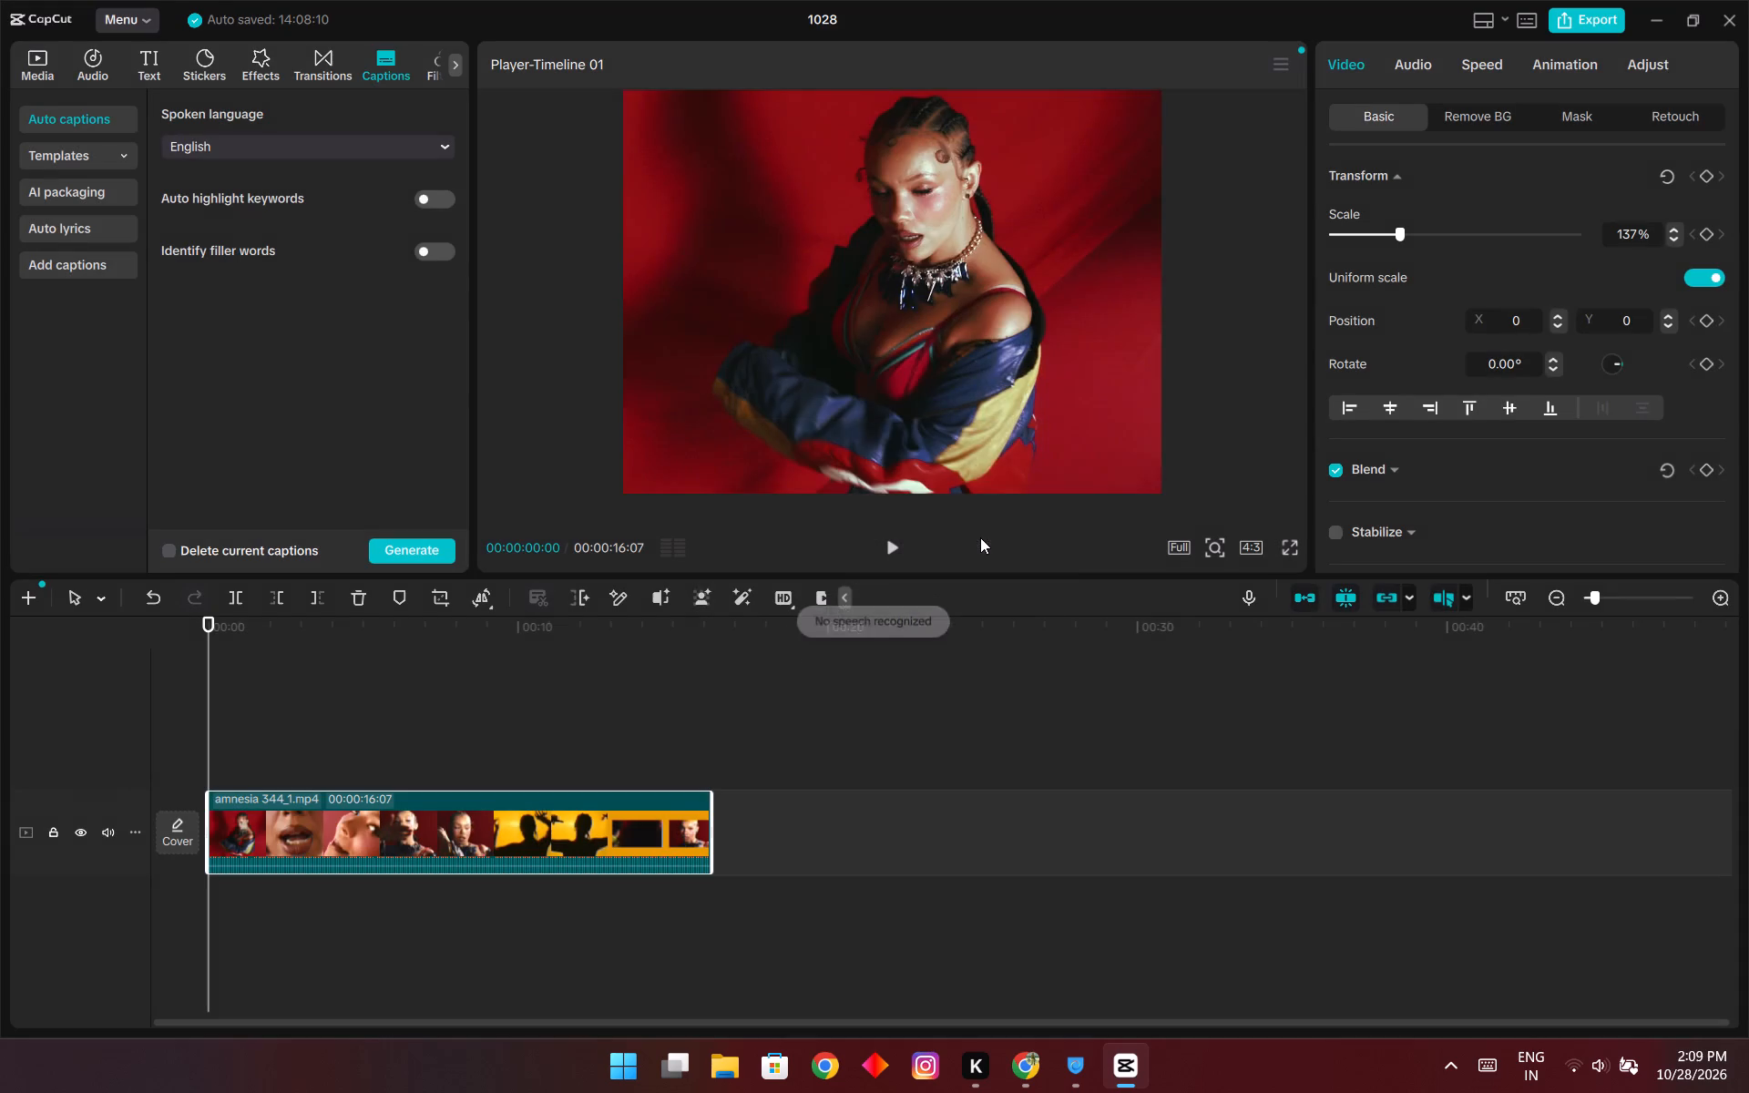
Open the option for adding captions from an imported SRT, LRC or ASS file.
{"action": "left_click", "coordinate": [77, 276]}
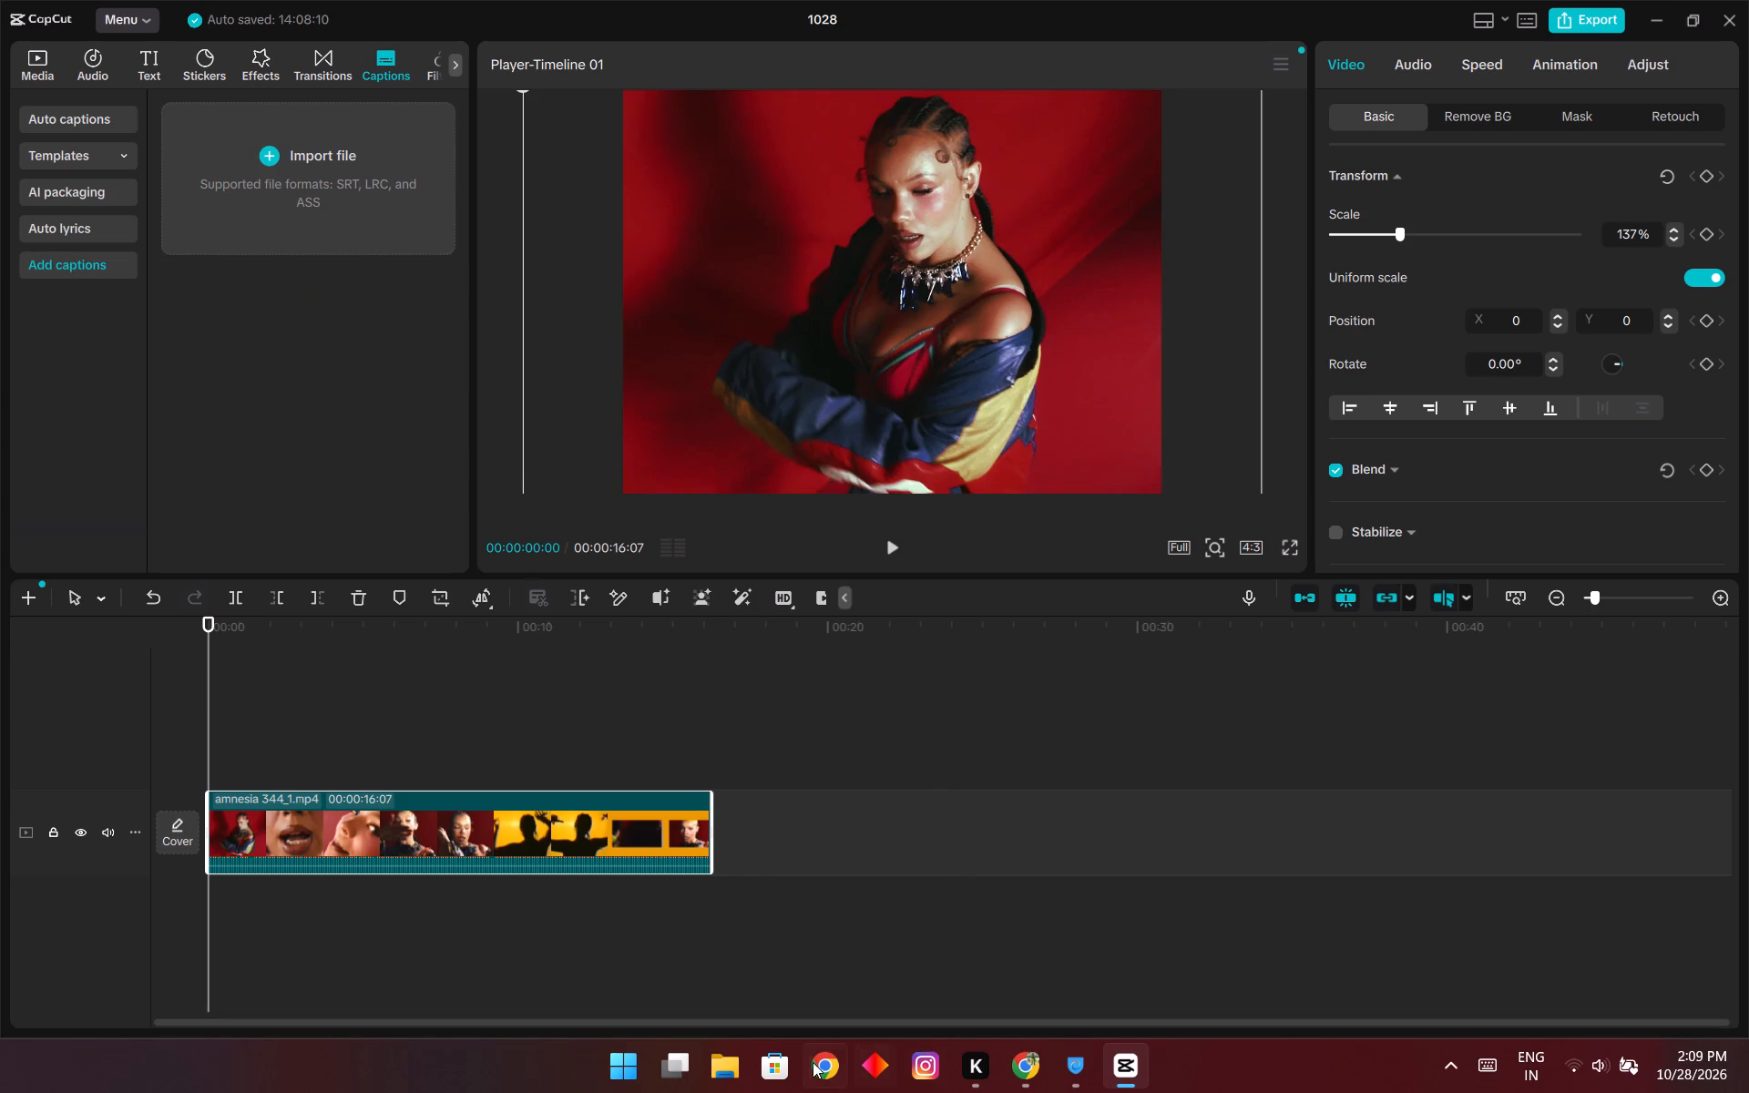
Switch to Chrome, search Google for "video to srt" in a new tab, and open Transcriptly's Video to SRT Converter.
{"action": "left_click", "coordinate": [1032, 1064]}
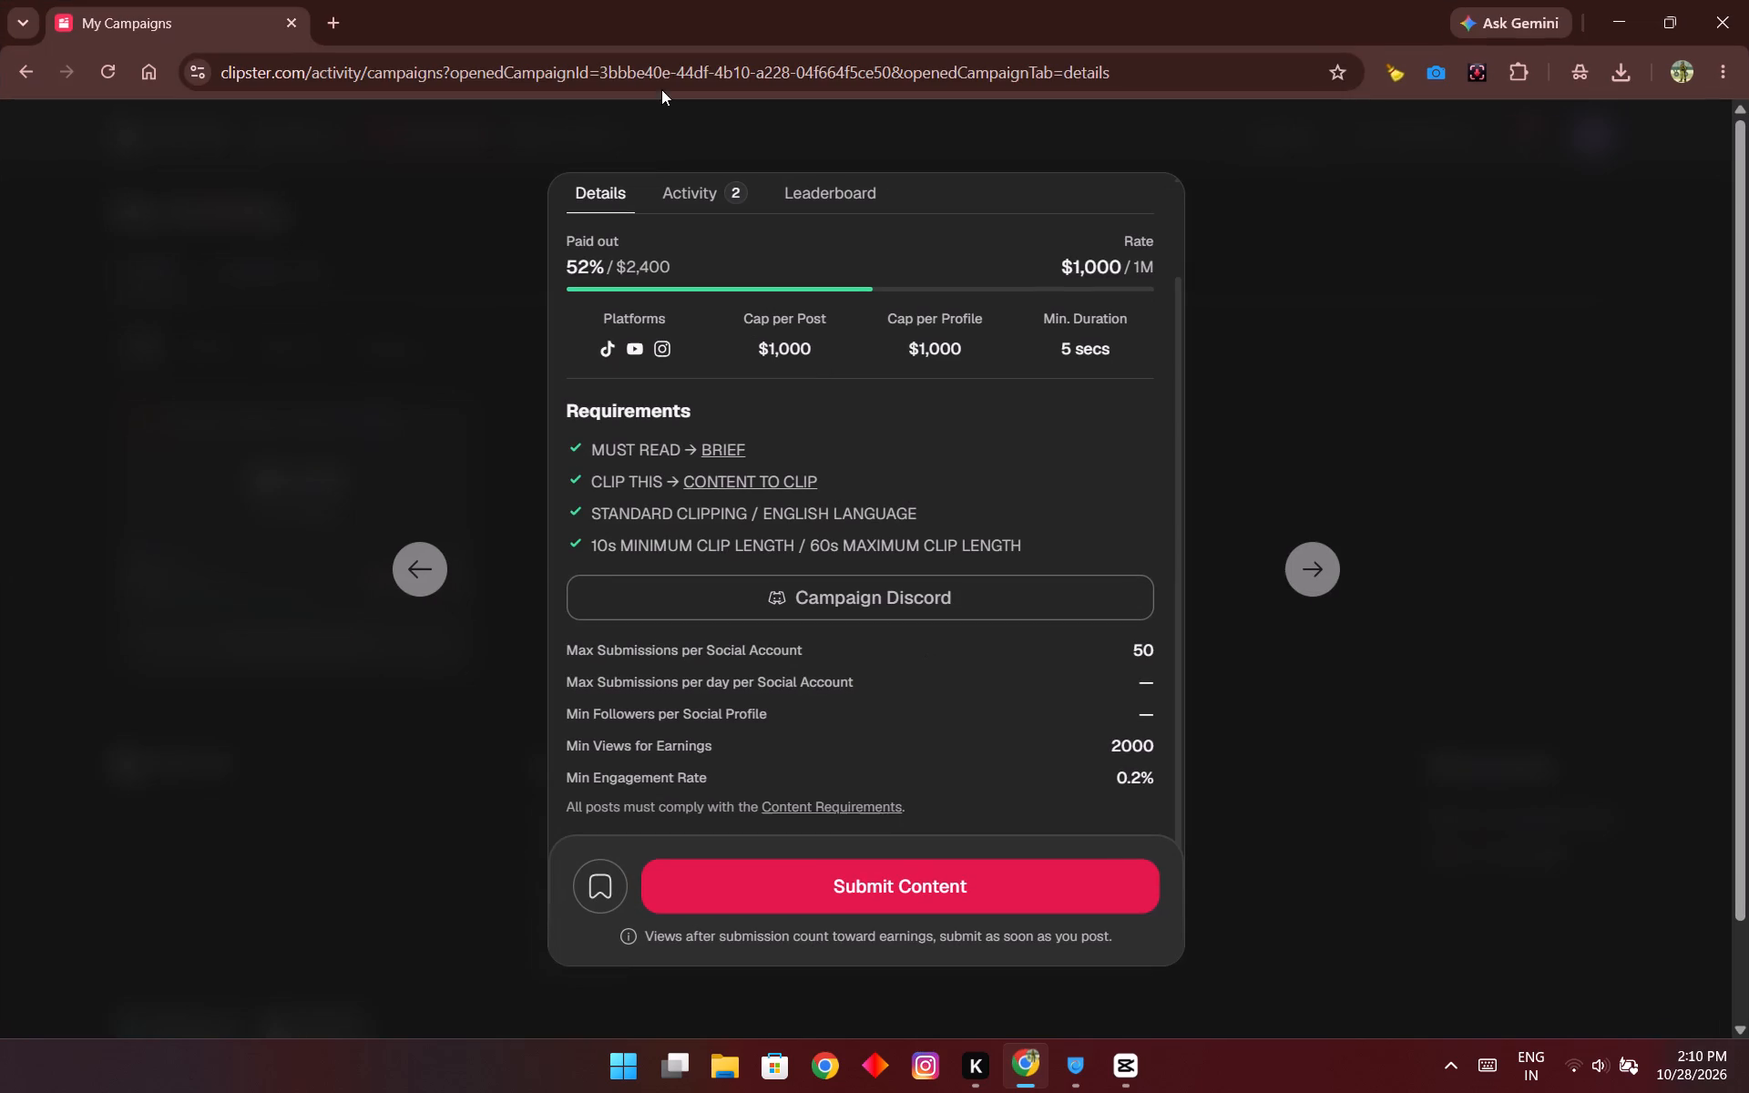
{"action": "left_click", "coordinate": [337, 21]}
{"action": "type", "text": "video to srt"}
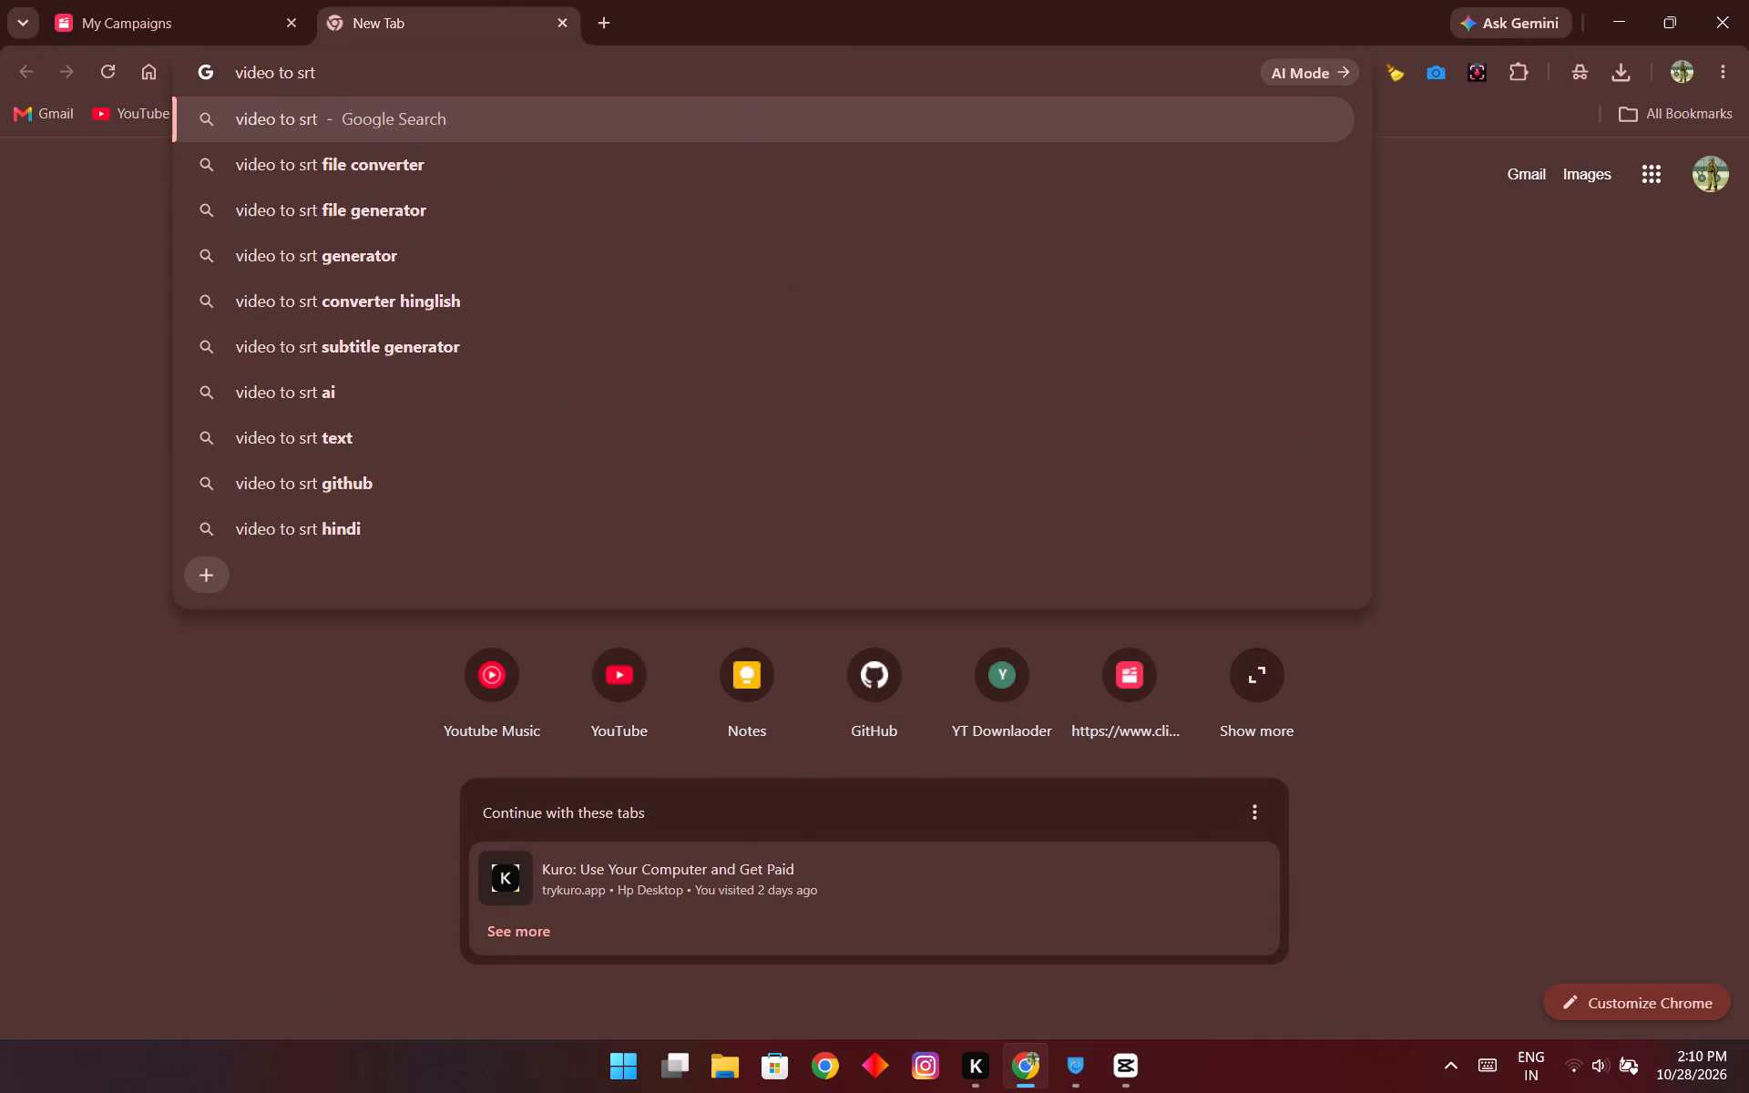
{"action": "key", "text": "Return"}
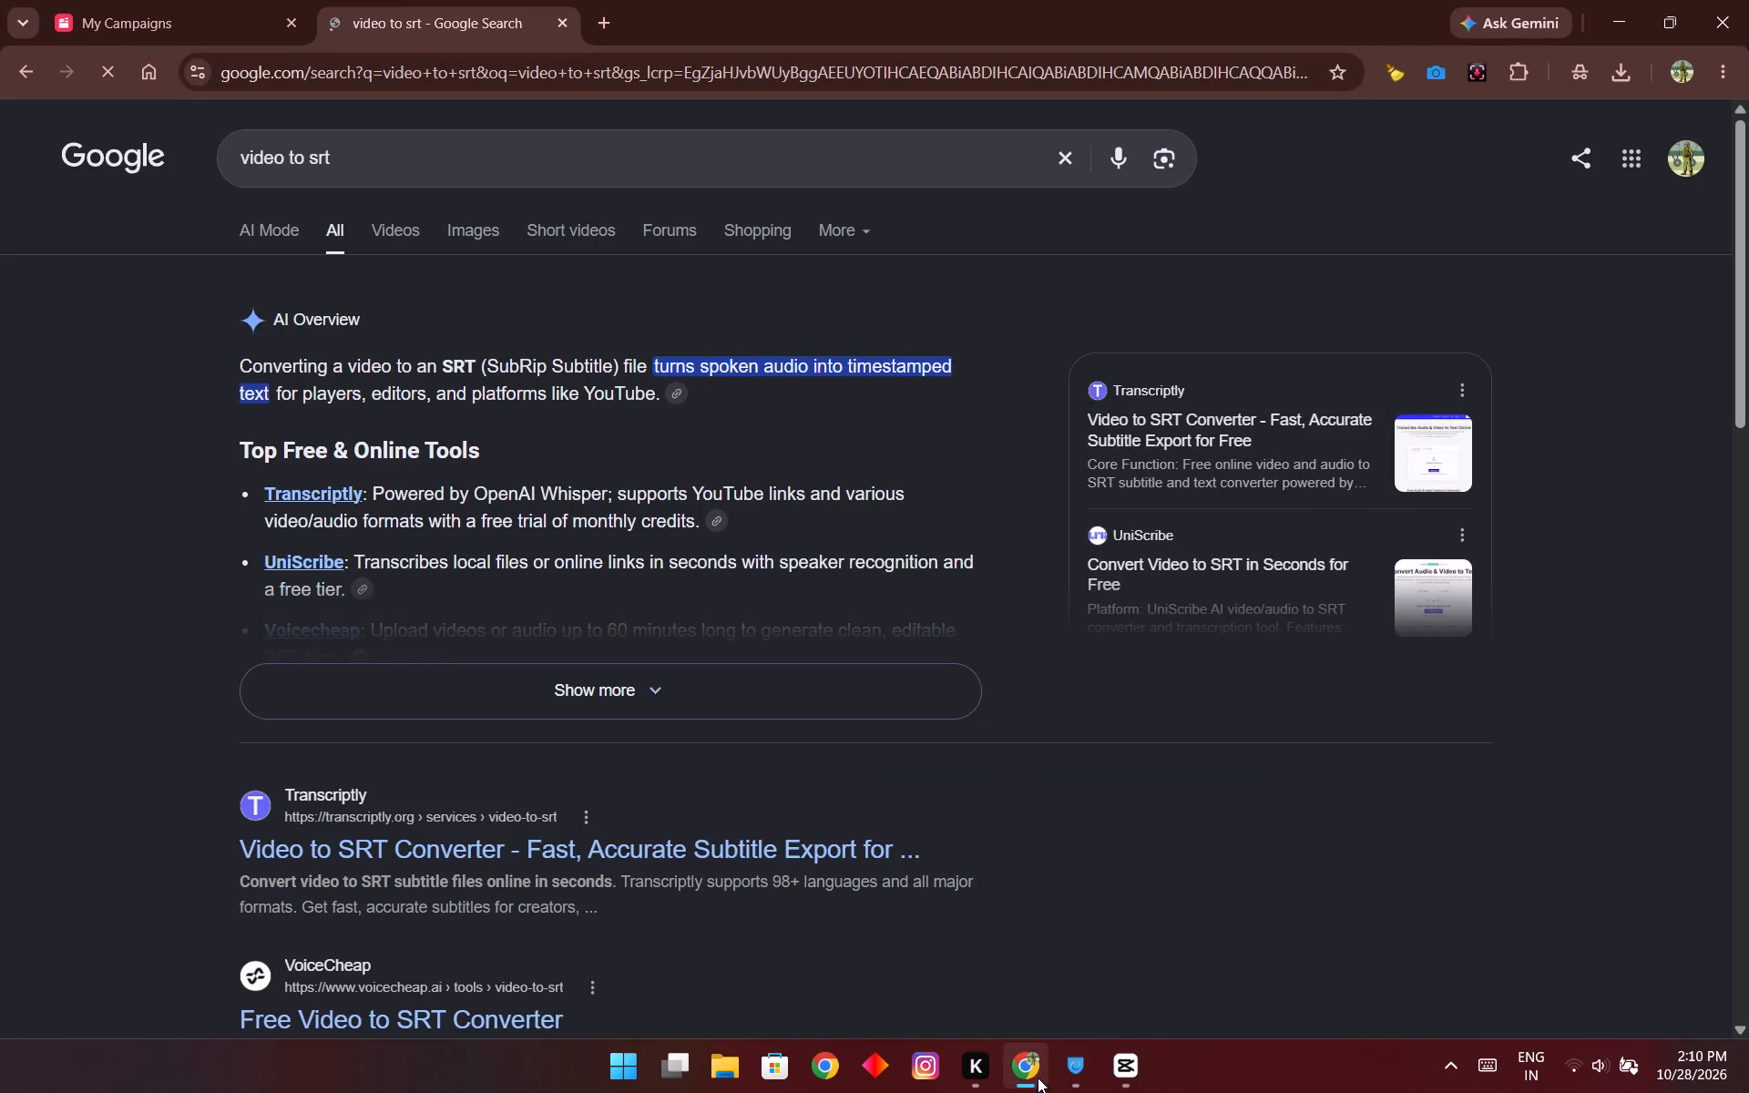
{"action": "left_click", "coordinate": [1109, 1078]}
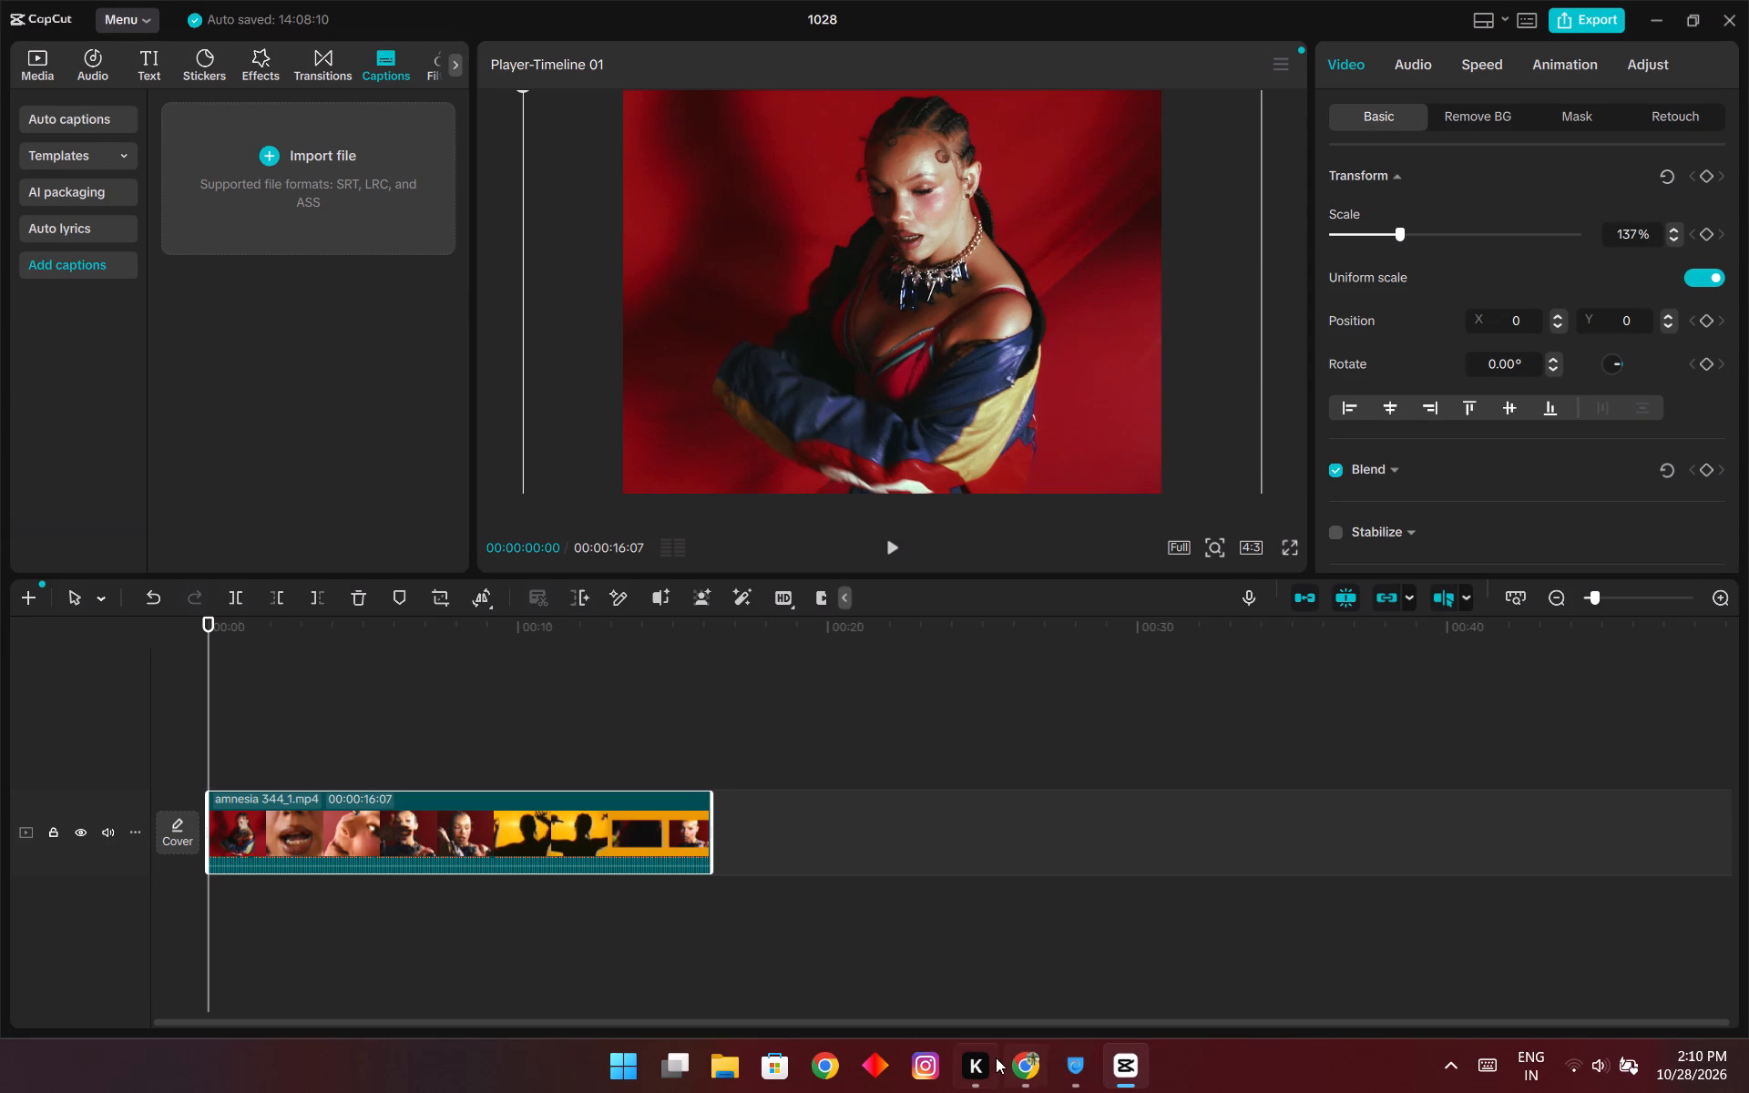
{"action": "left_click", "coordinate": [1010, 1061]}
{"action": "left_click", "coordinate": [494, 829]}
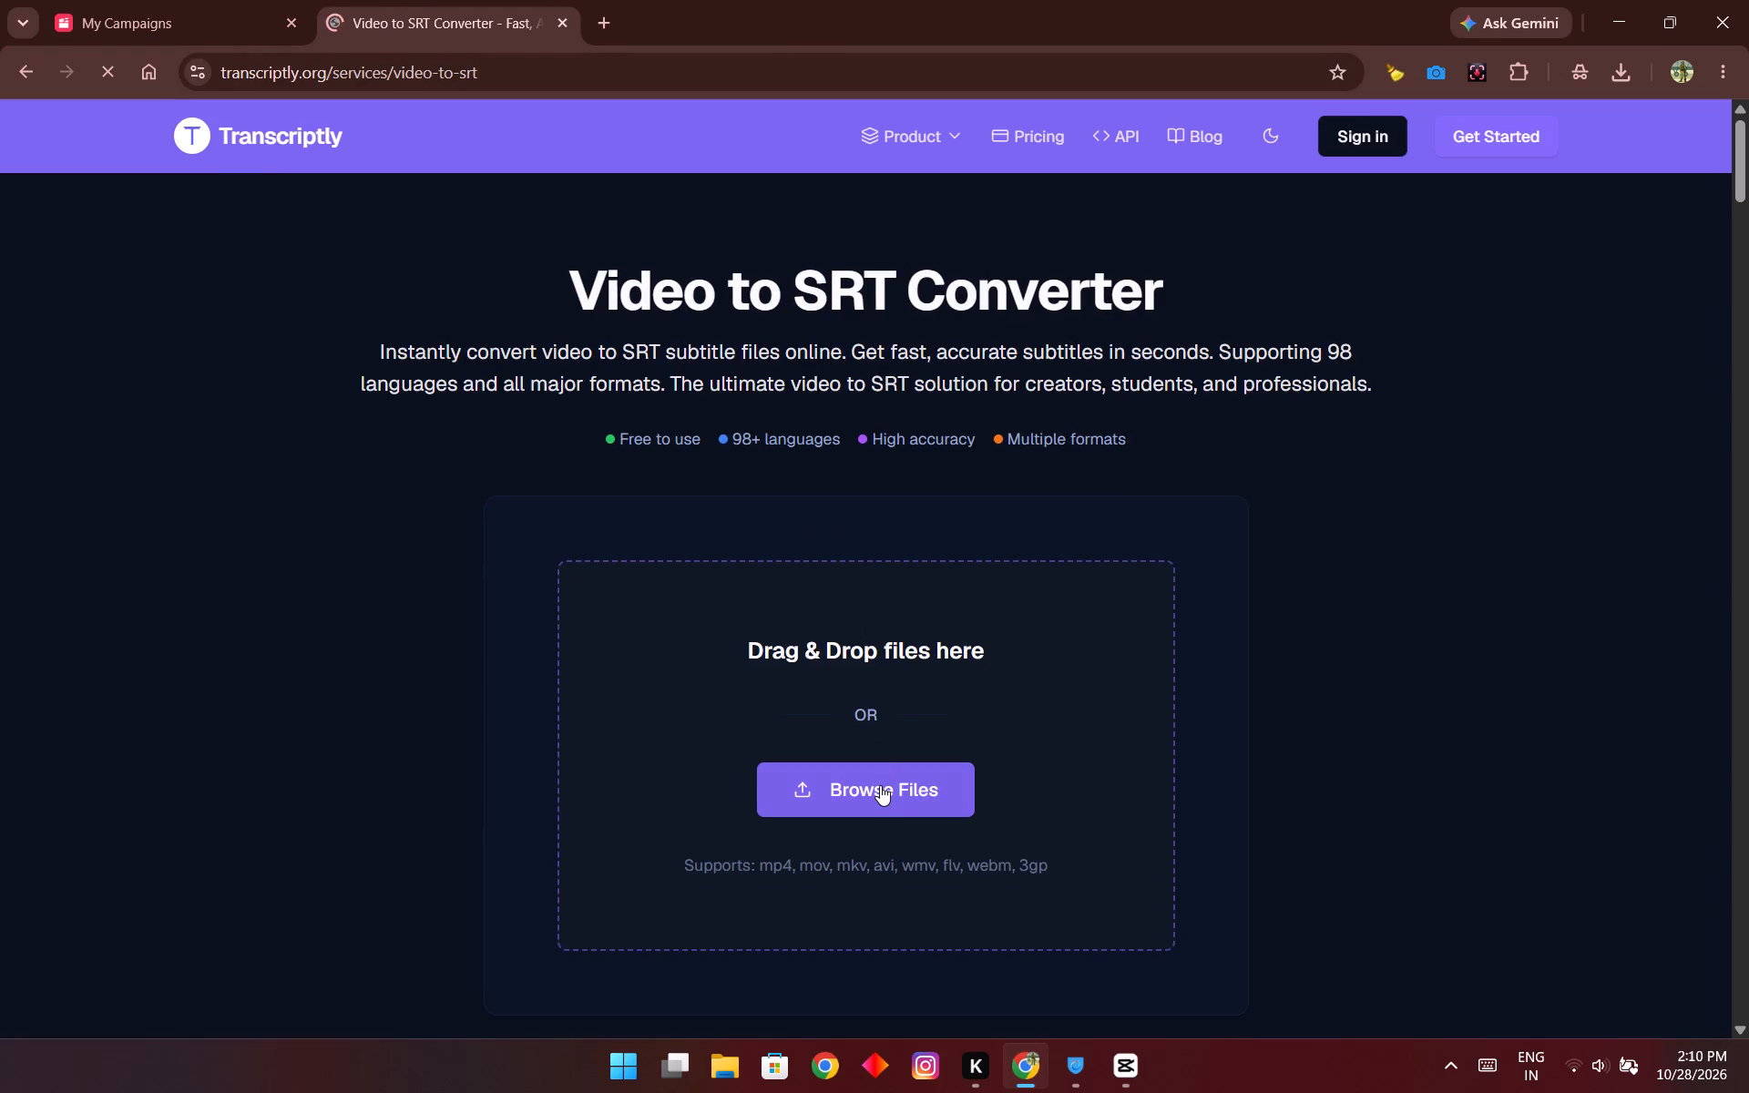
Upload amnesia 344_1.mp4 from the Downloads folder to the Video to SRT Converter.
{"action": "left_click", "coordinate": [880, 785]}
{"action": "scroll", "coordinate": [1043, 697], "scroll_direction": "down", "scroll_amount": 2}
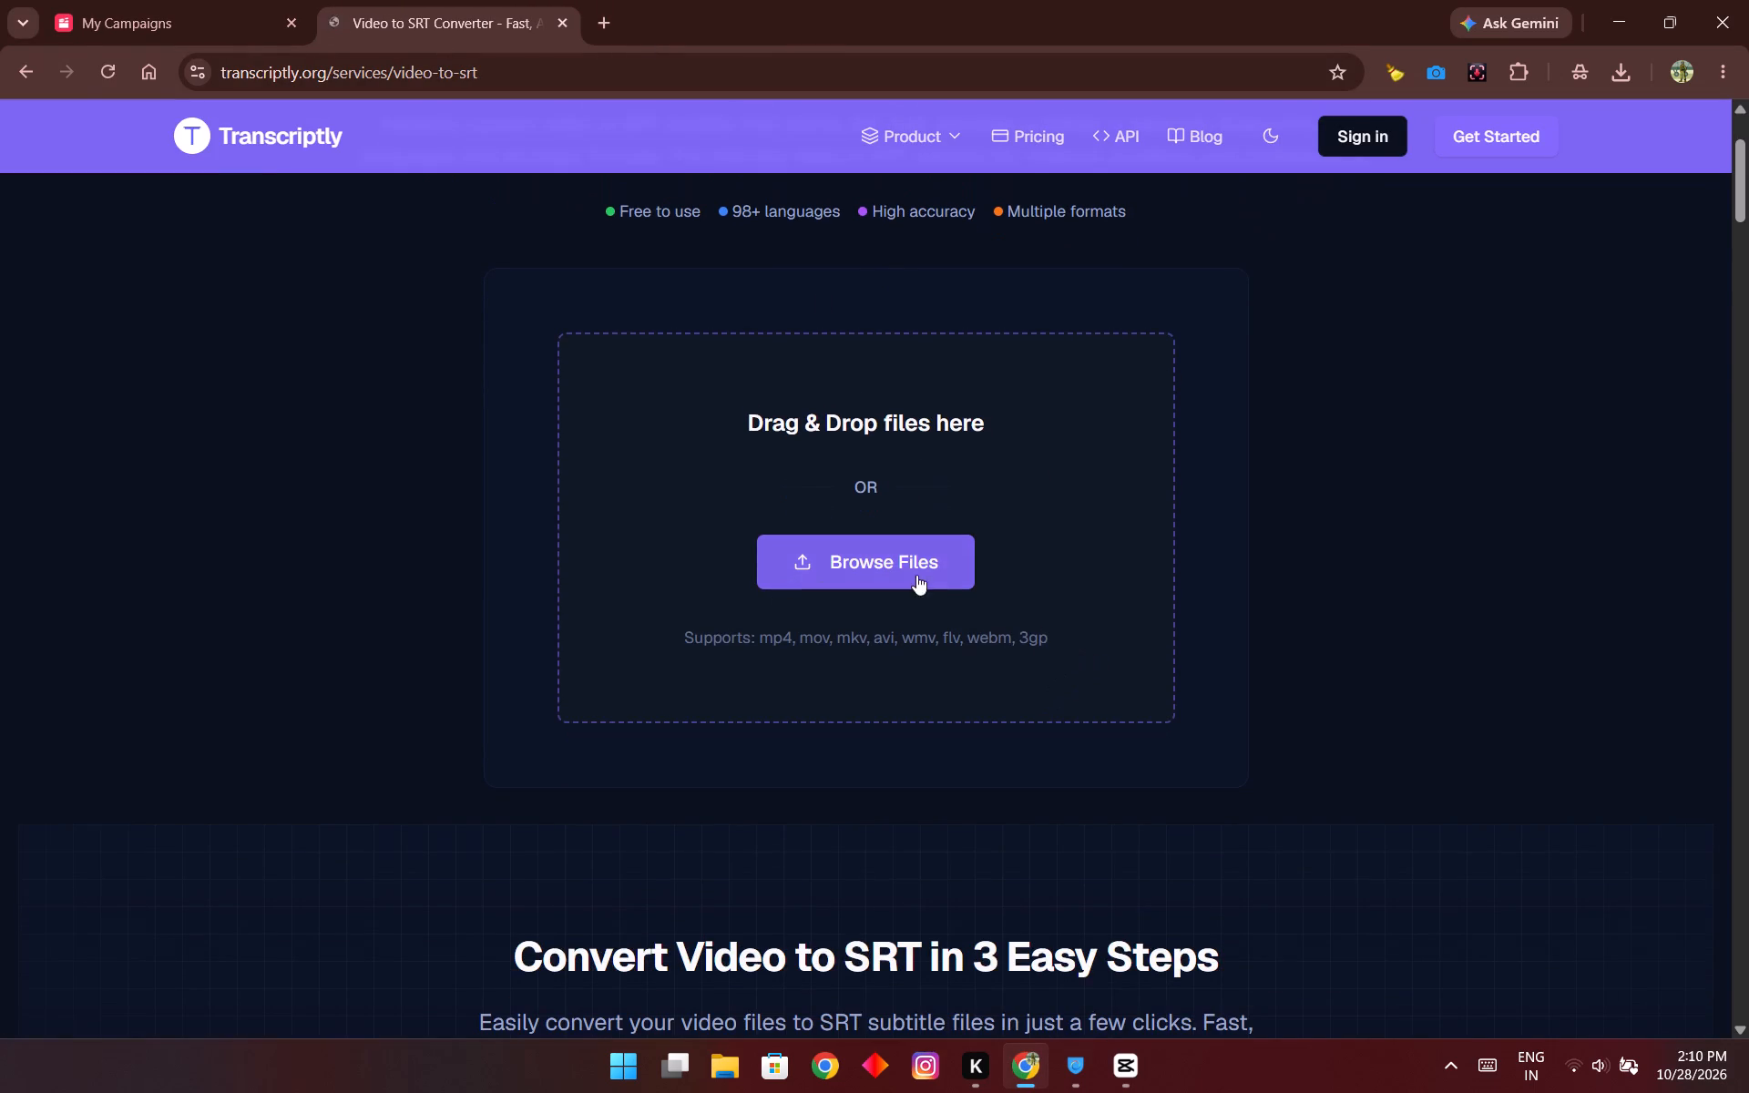
{"action": "left_click", "coordinate": [852, 560]}
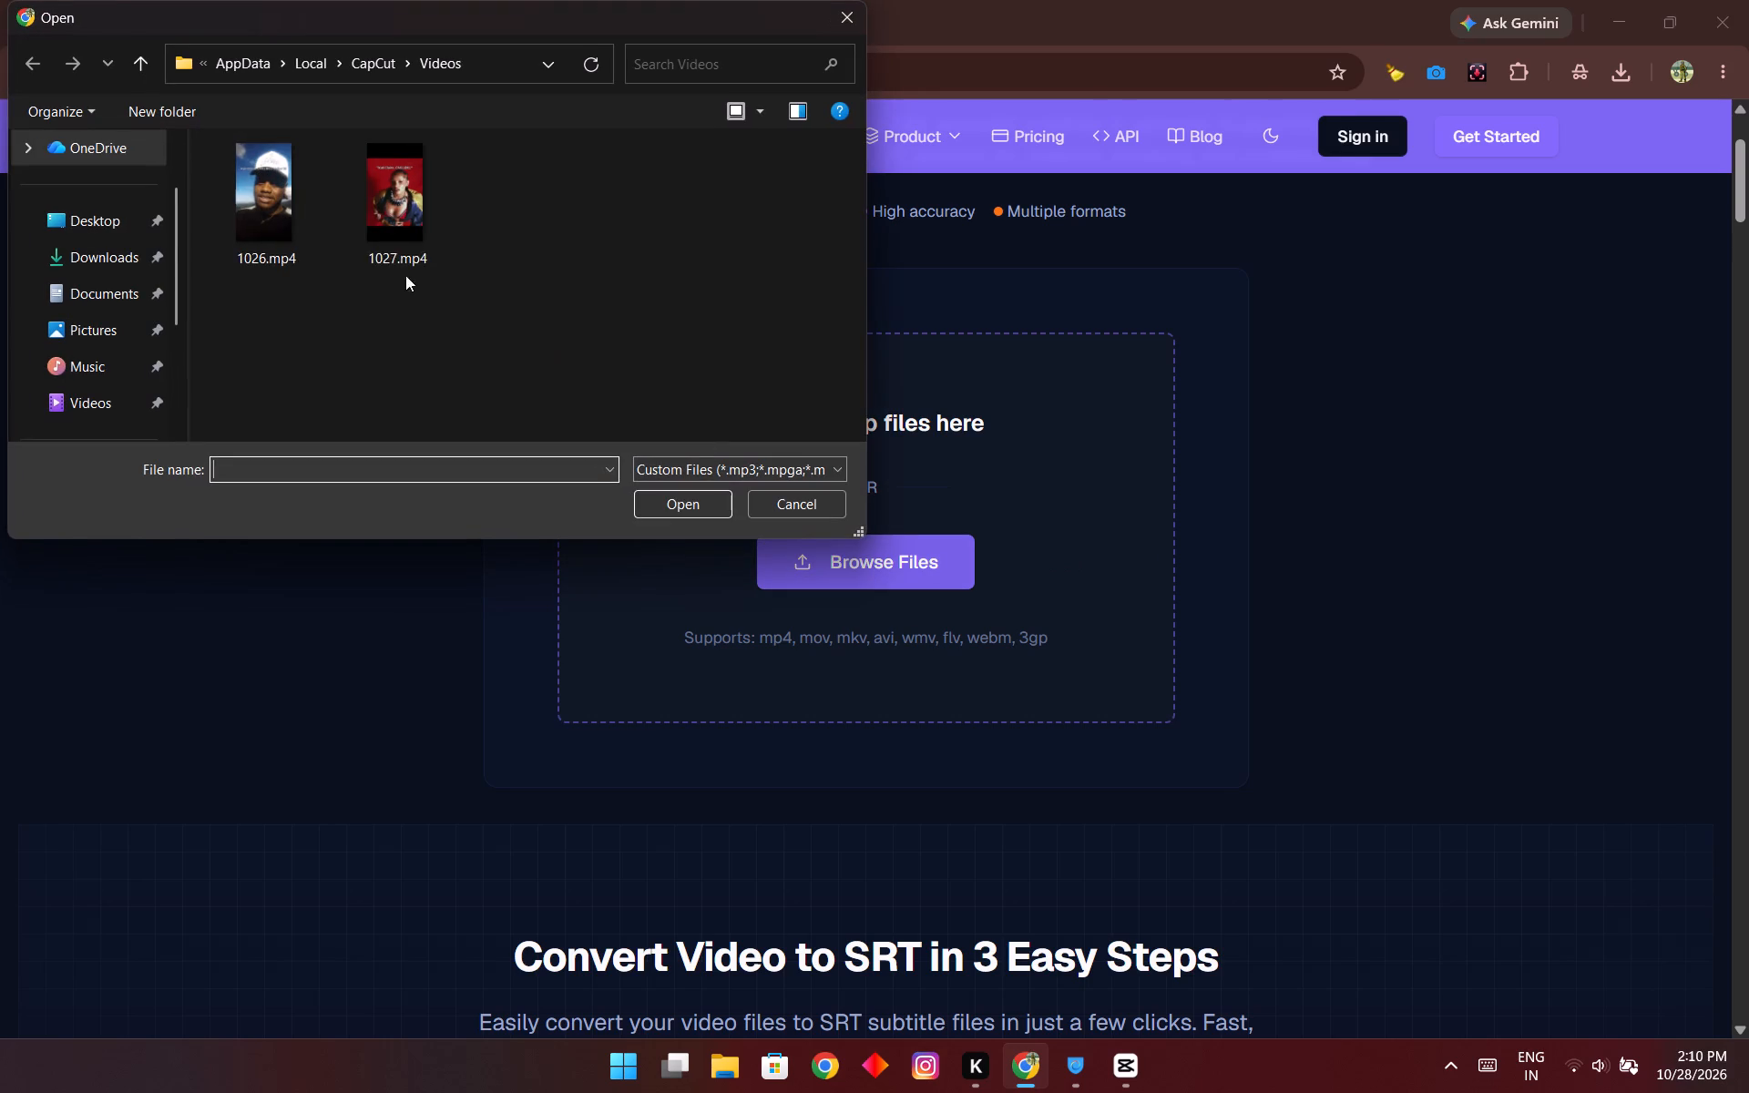
{"action": "left_click", "coordinate": [106, 269]}
{"action": "left_click", "coordinate": [250, 201]}
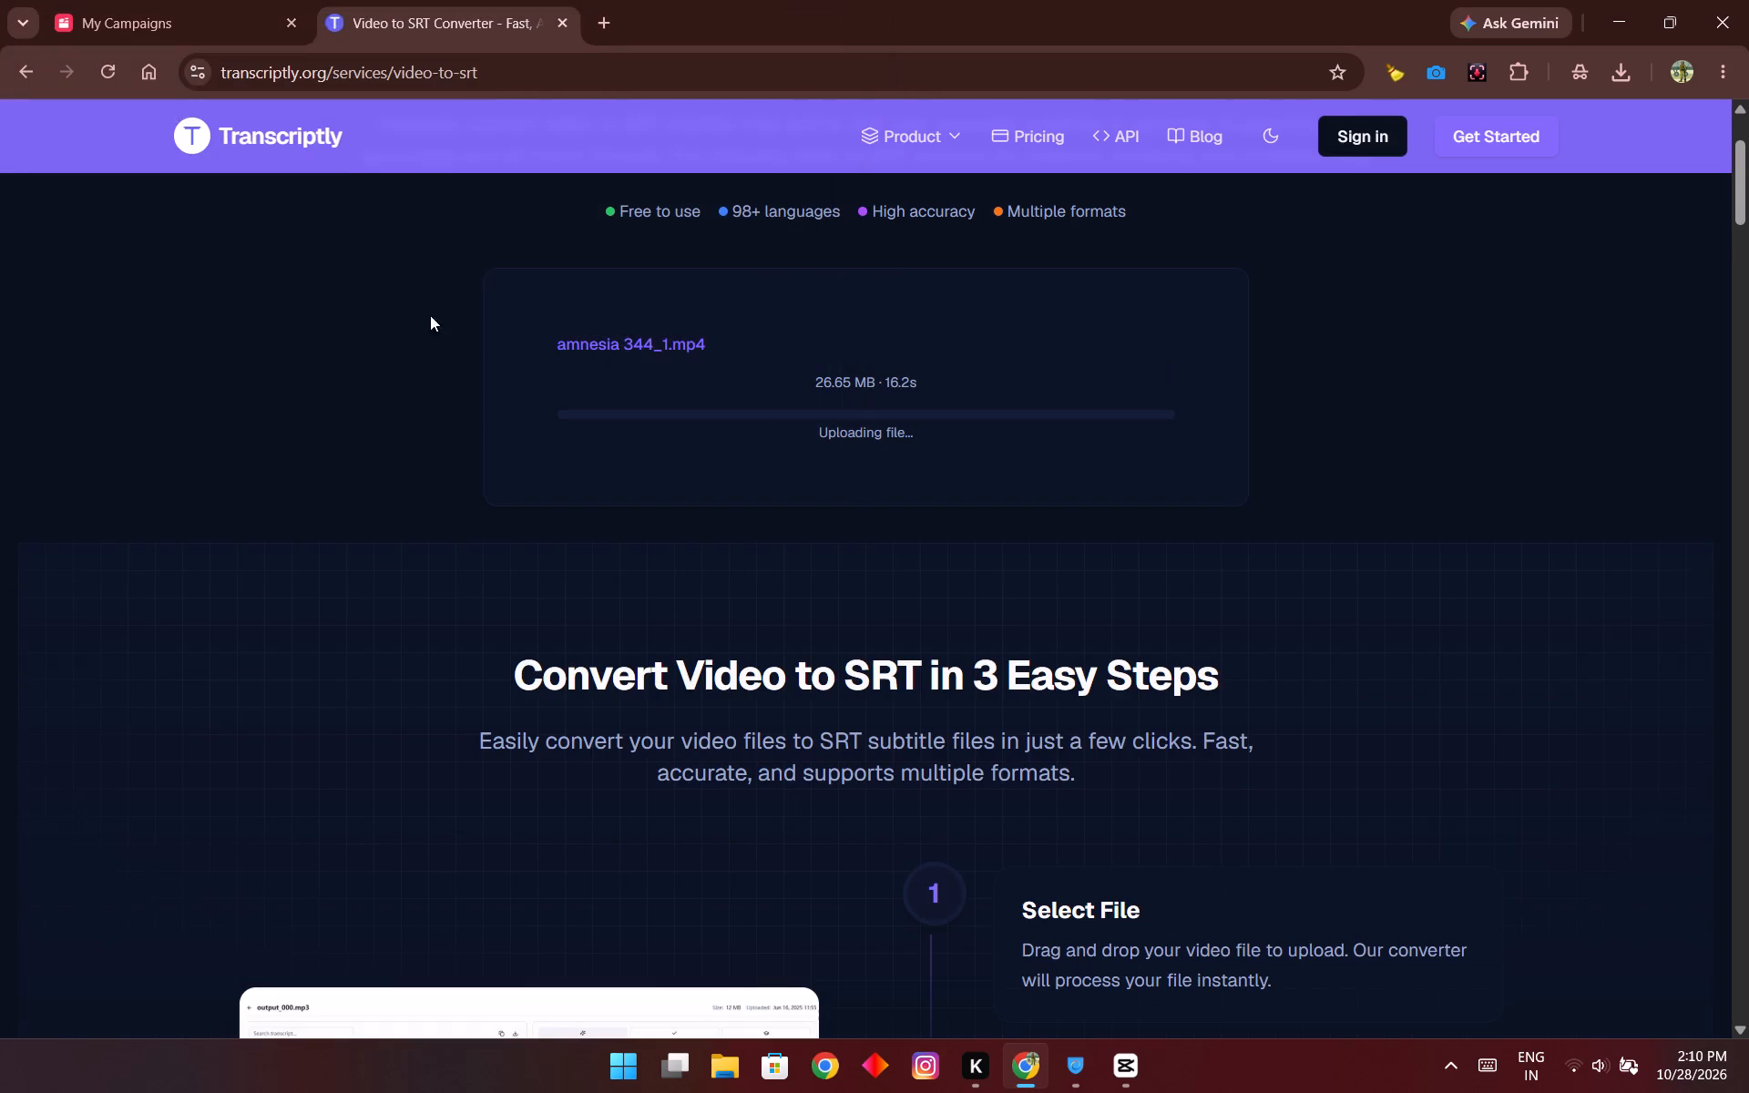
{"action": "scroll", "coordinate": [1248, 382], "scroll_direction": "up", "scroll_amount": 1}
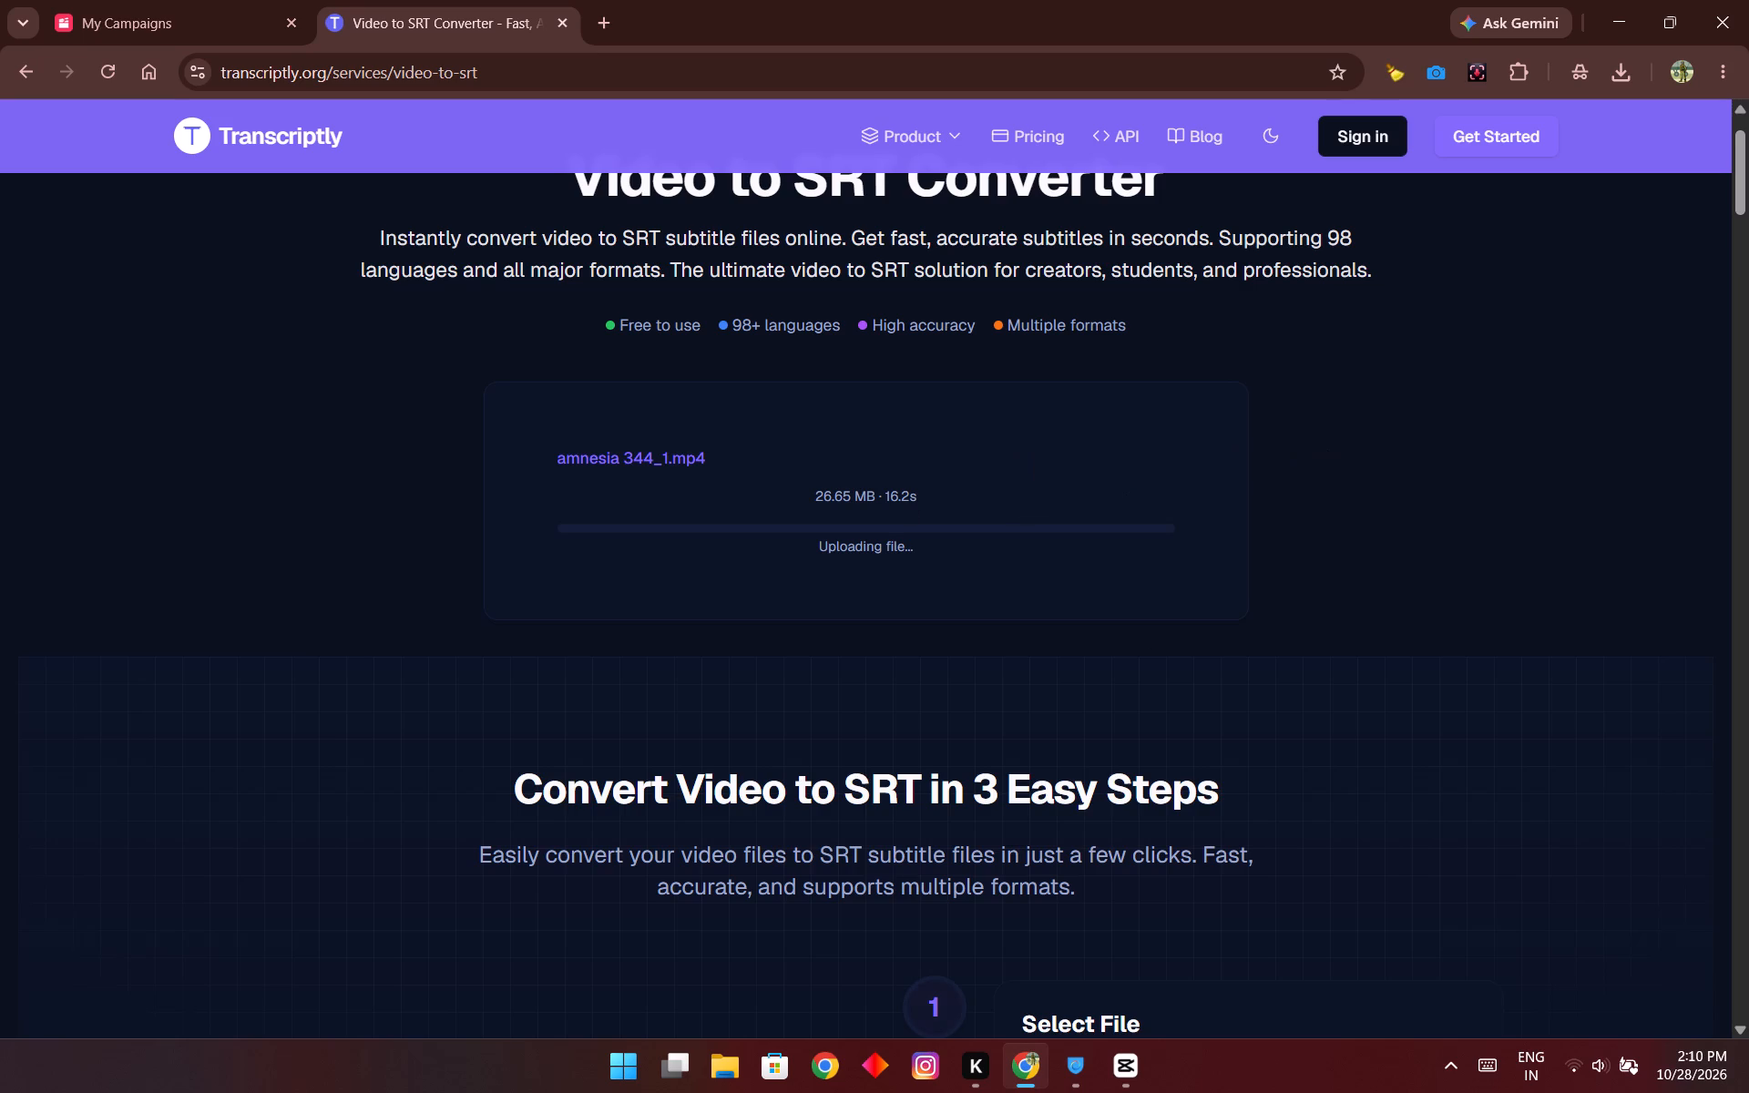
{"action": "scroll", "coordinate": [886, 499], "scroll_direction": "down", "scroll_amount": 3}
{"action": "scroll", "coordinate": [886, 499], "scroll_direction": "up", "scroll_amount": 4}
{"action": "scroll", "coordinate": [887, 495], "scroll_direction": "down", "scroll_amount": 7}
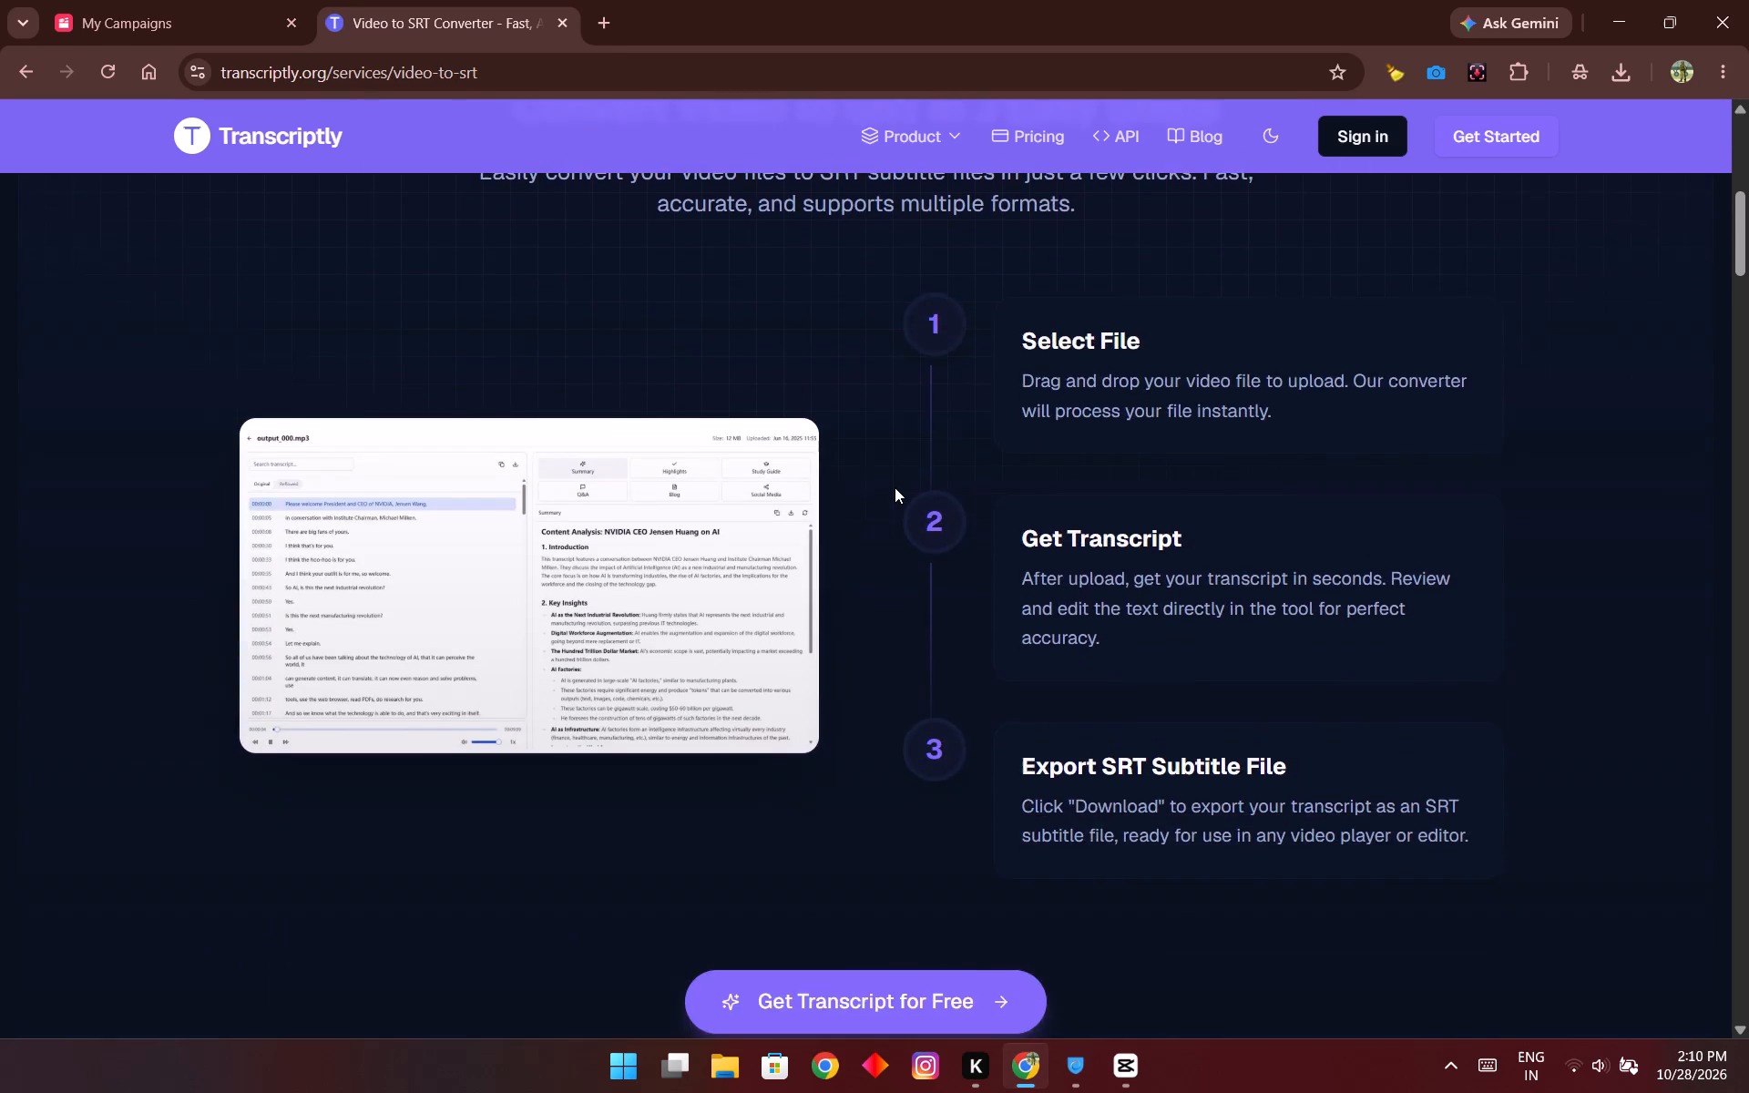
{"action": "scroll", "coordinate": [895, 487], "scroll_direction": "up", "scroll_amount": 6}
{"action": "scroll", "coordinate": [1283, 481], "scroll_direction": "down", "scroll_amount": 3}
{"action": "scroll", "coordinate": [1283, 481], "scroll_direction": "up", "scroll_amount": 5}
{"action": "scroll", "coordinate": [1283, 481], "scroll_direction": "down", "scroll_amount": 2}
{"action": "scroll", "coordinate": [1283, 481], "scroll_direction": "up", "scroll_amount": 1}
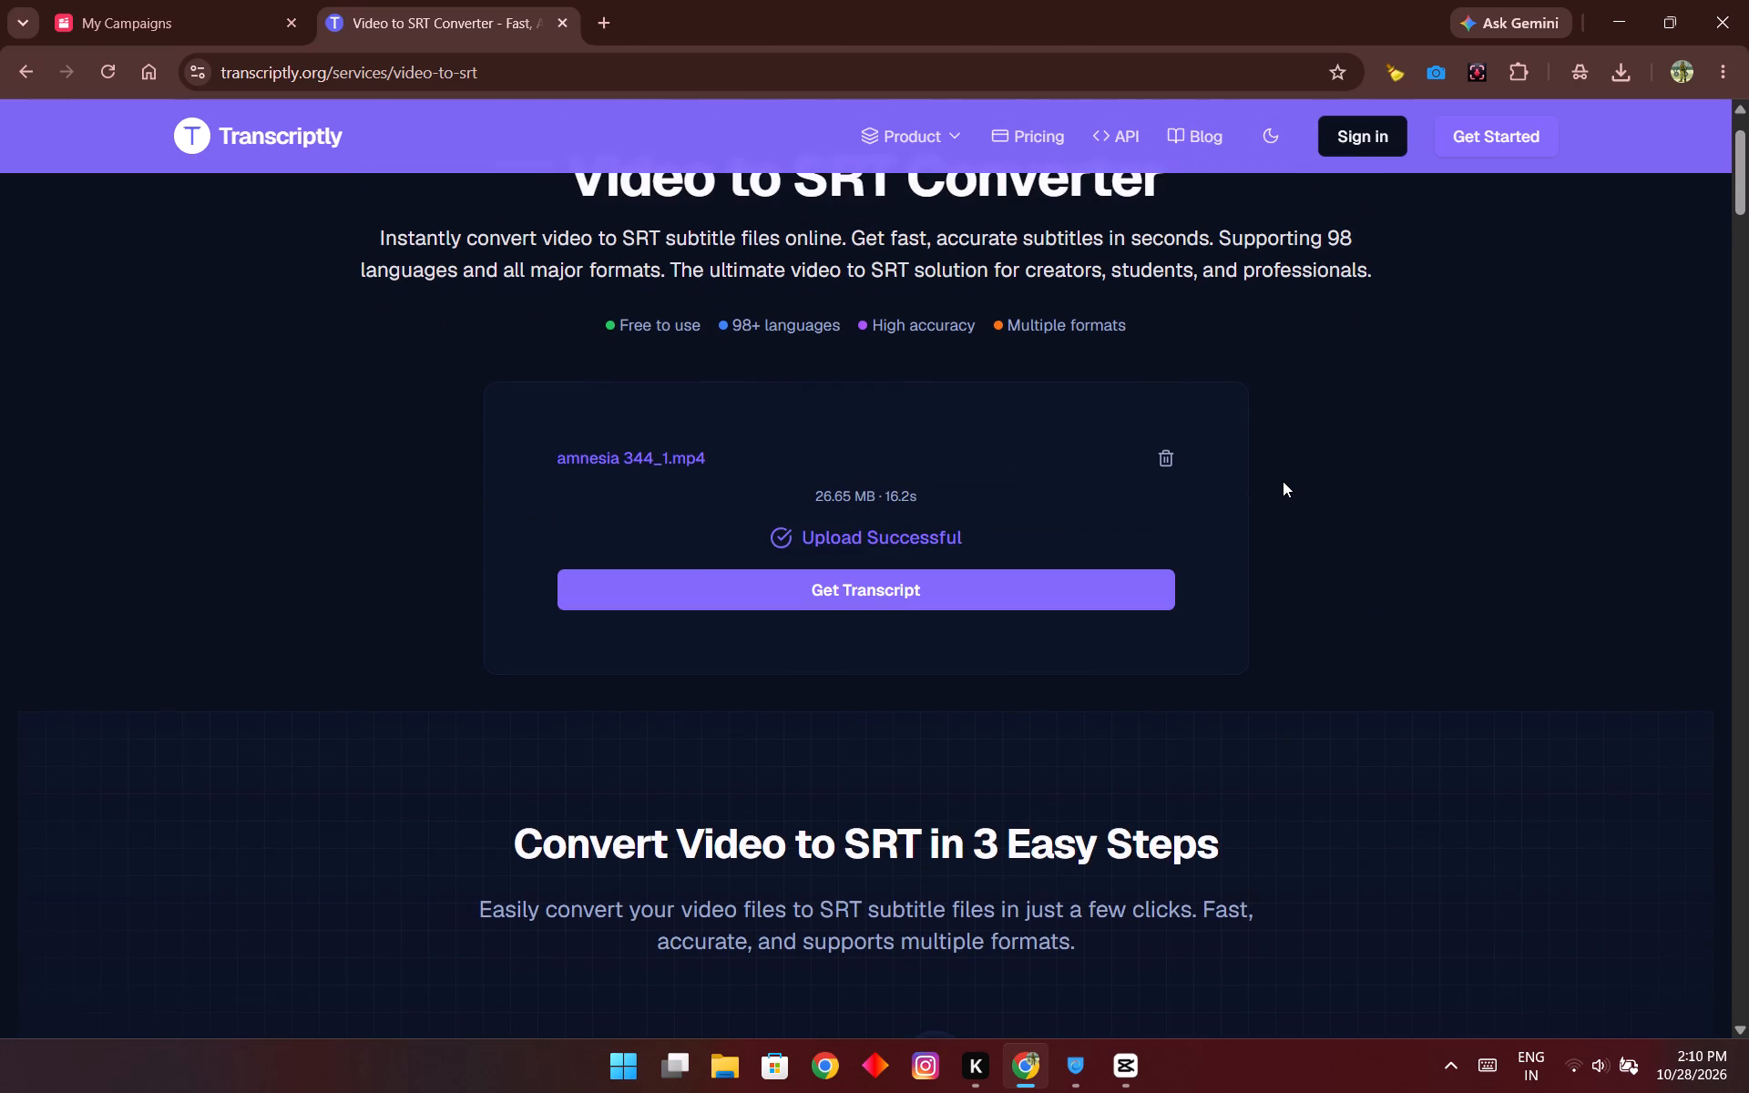
Get the transcript of the uploaded clip and copy its Speaker 1 segment text.
{"action": "left_click", "coordinate": [864, 594]}
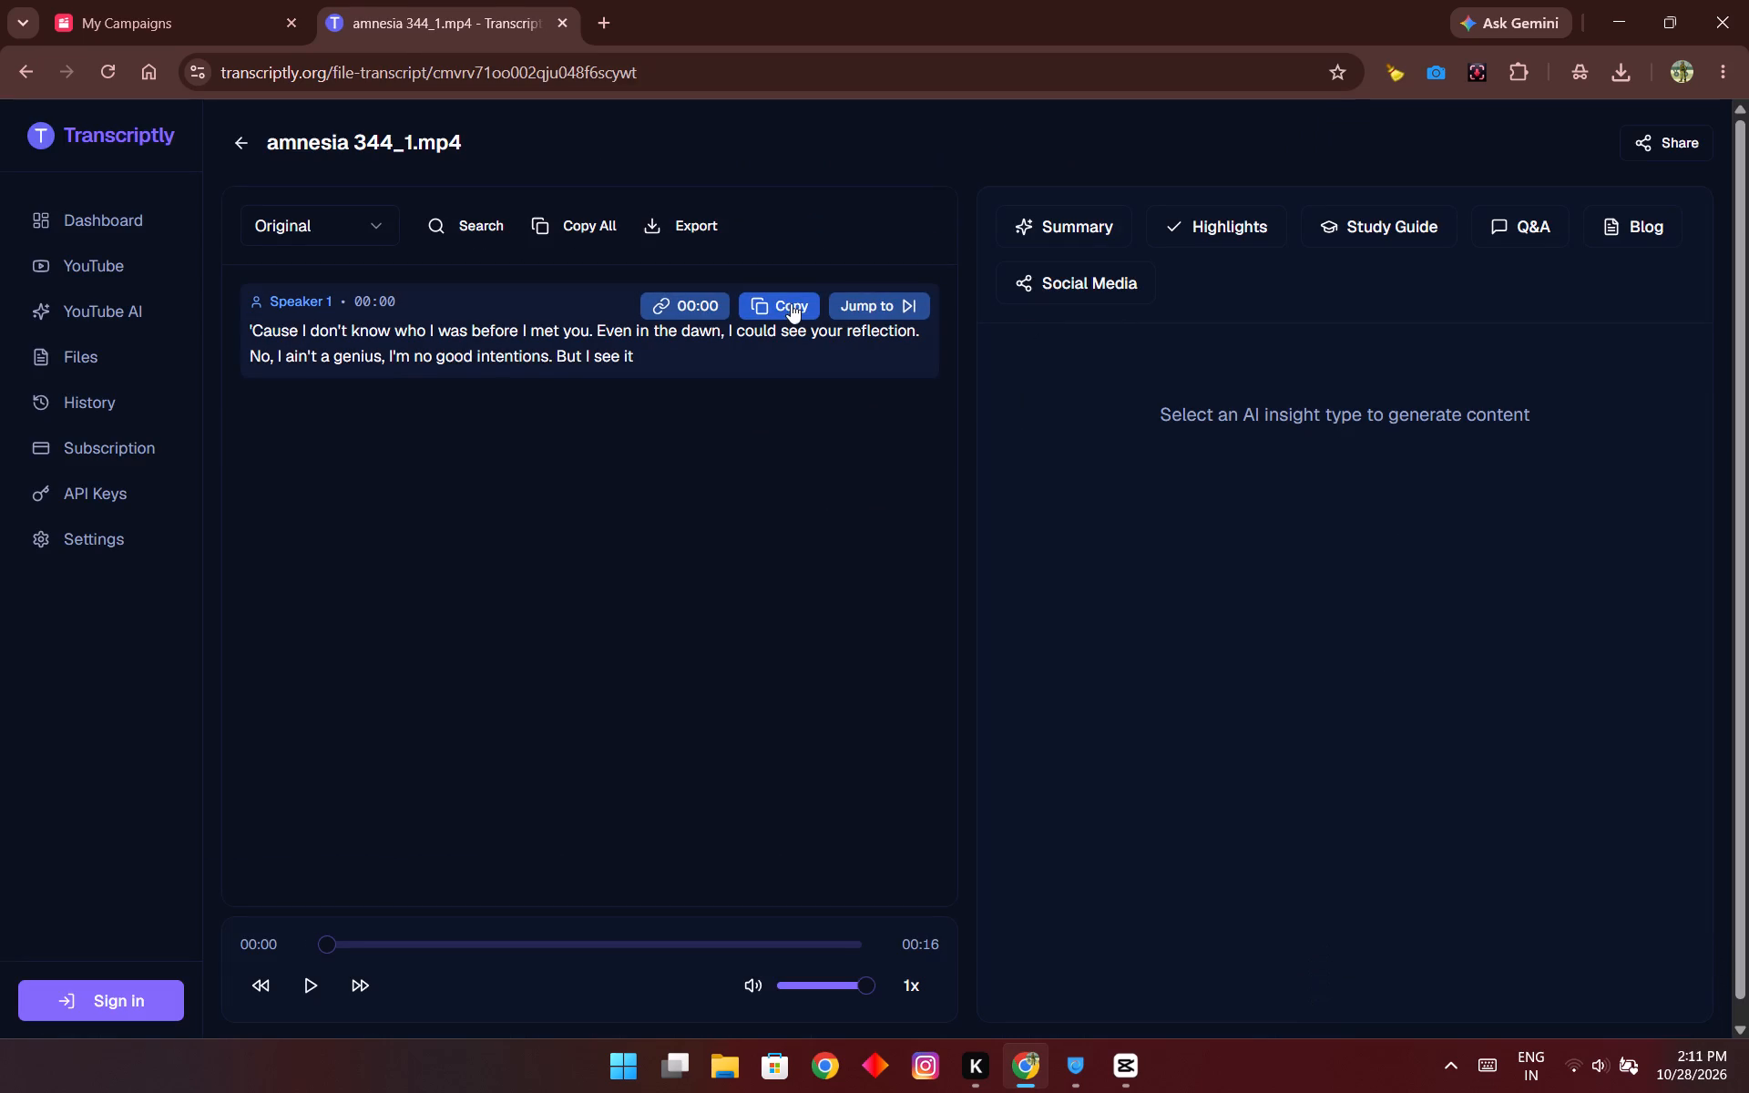
{"action": "left_click", "coordinate": [784, 302]}
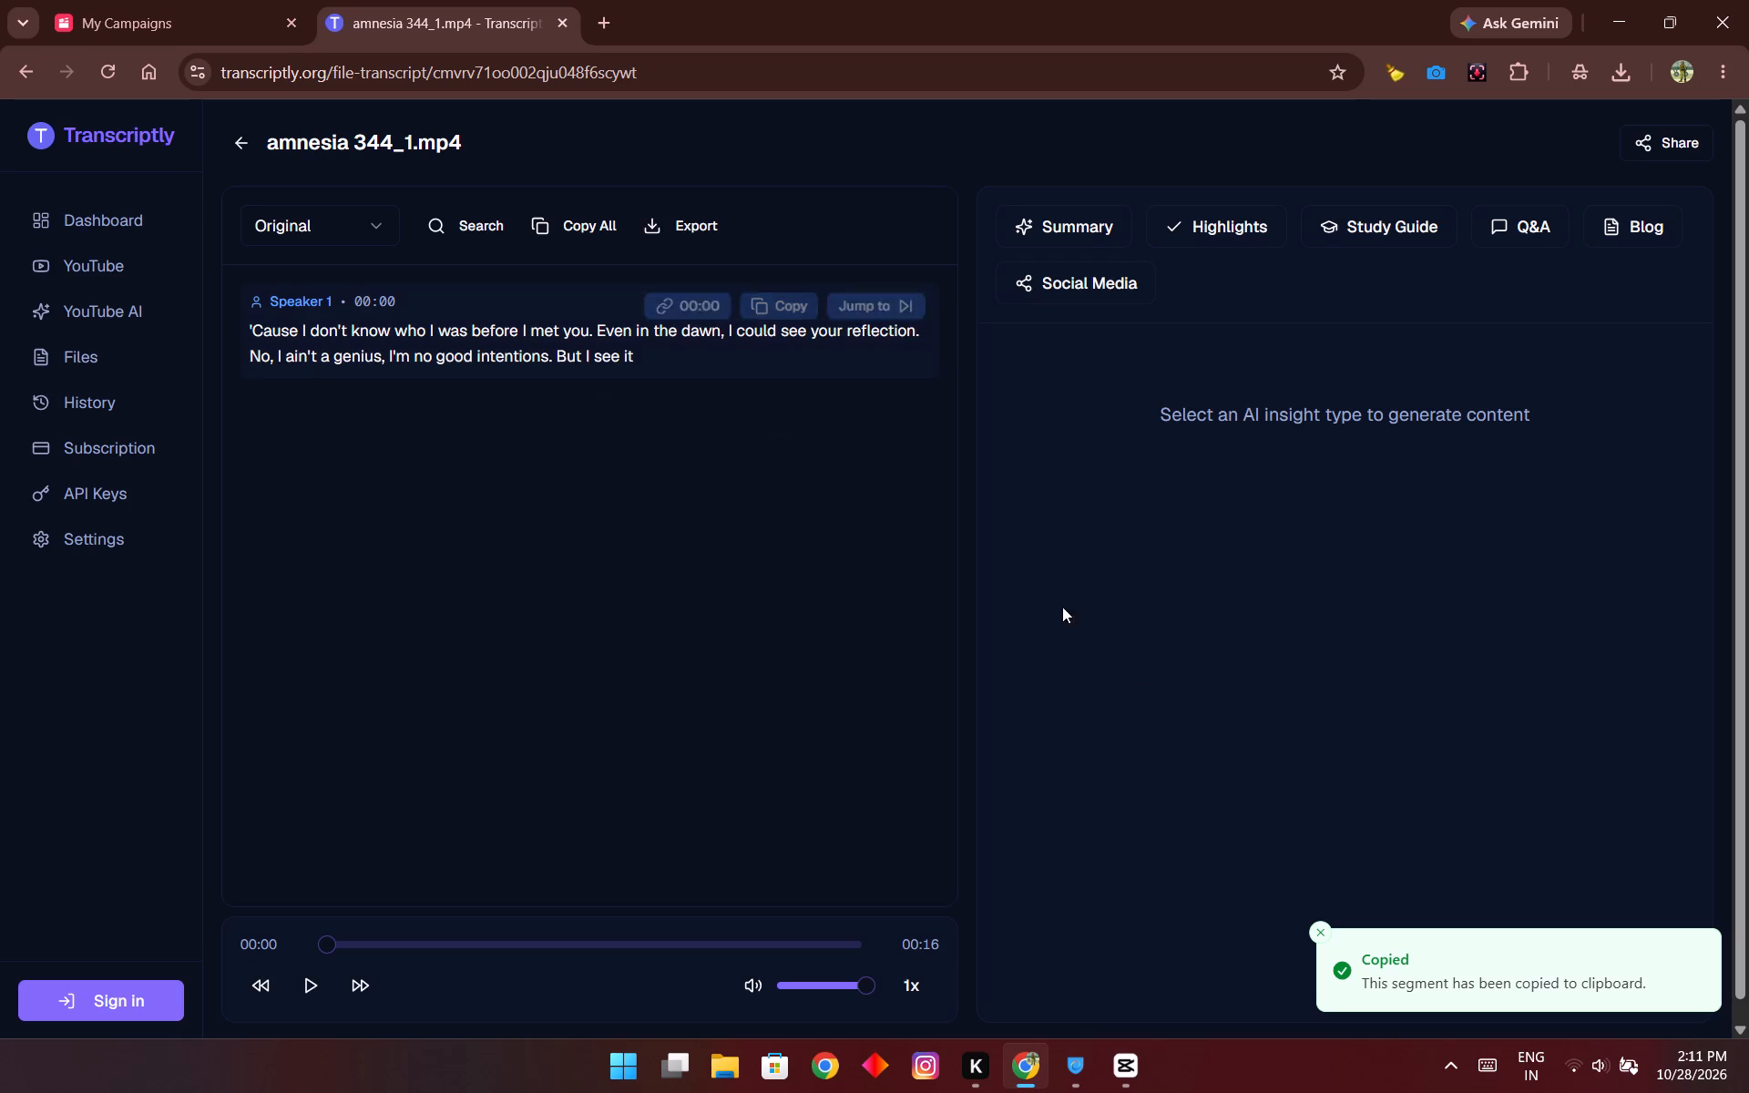
Switch to CapCut and open the caption file import, browsing to the Downloads folder.
{"action": "left_click", "coordinate": [1133, 1071]}
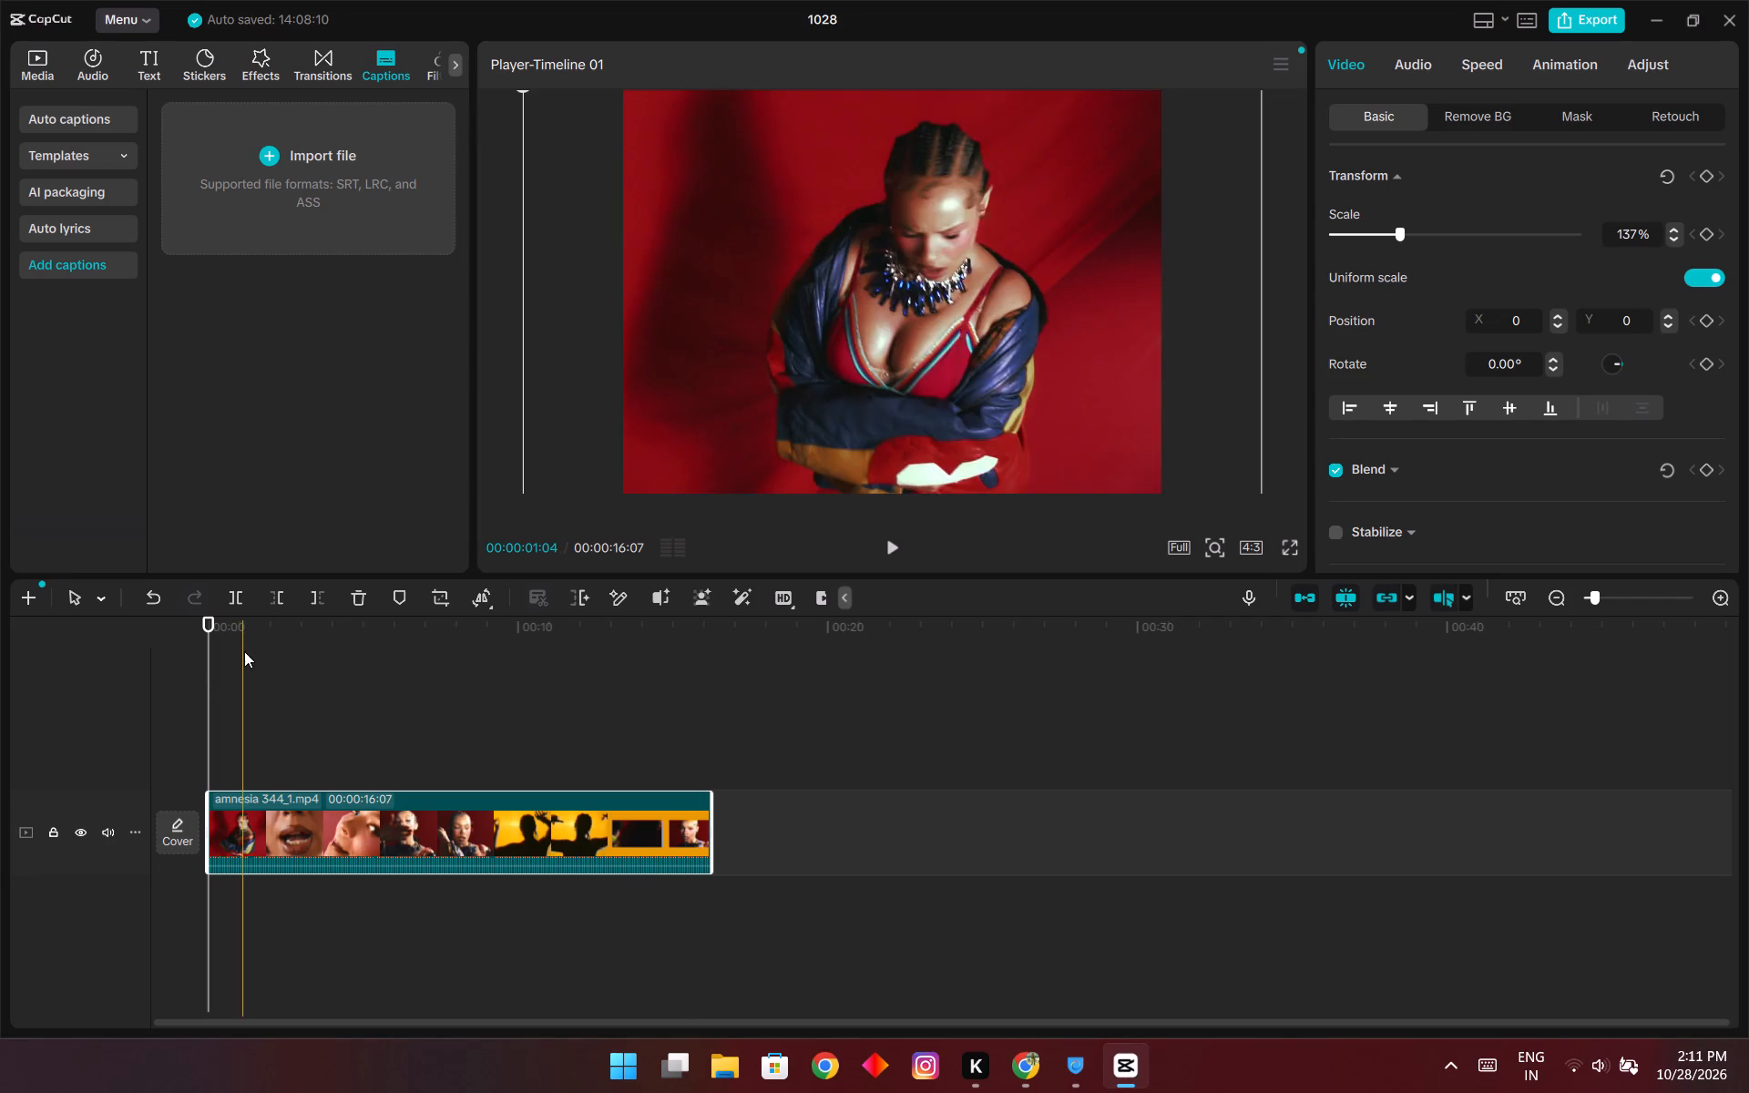
{"action": "left_click", "coordinate": [281, 214]}
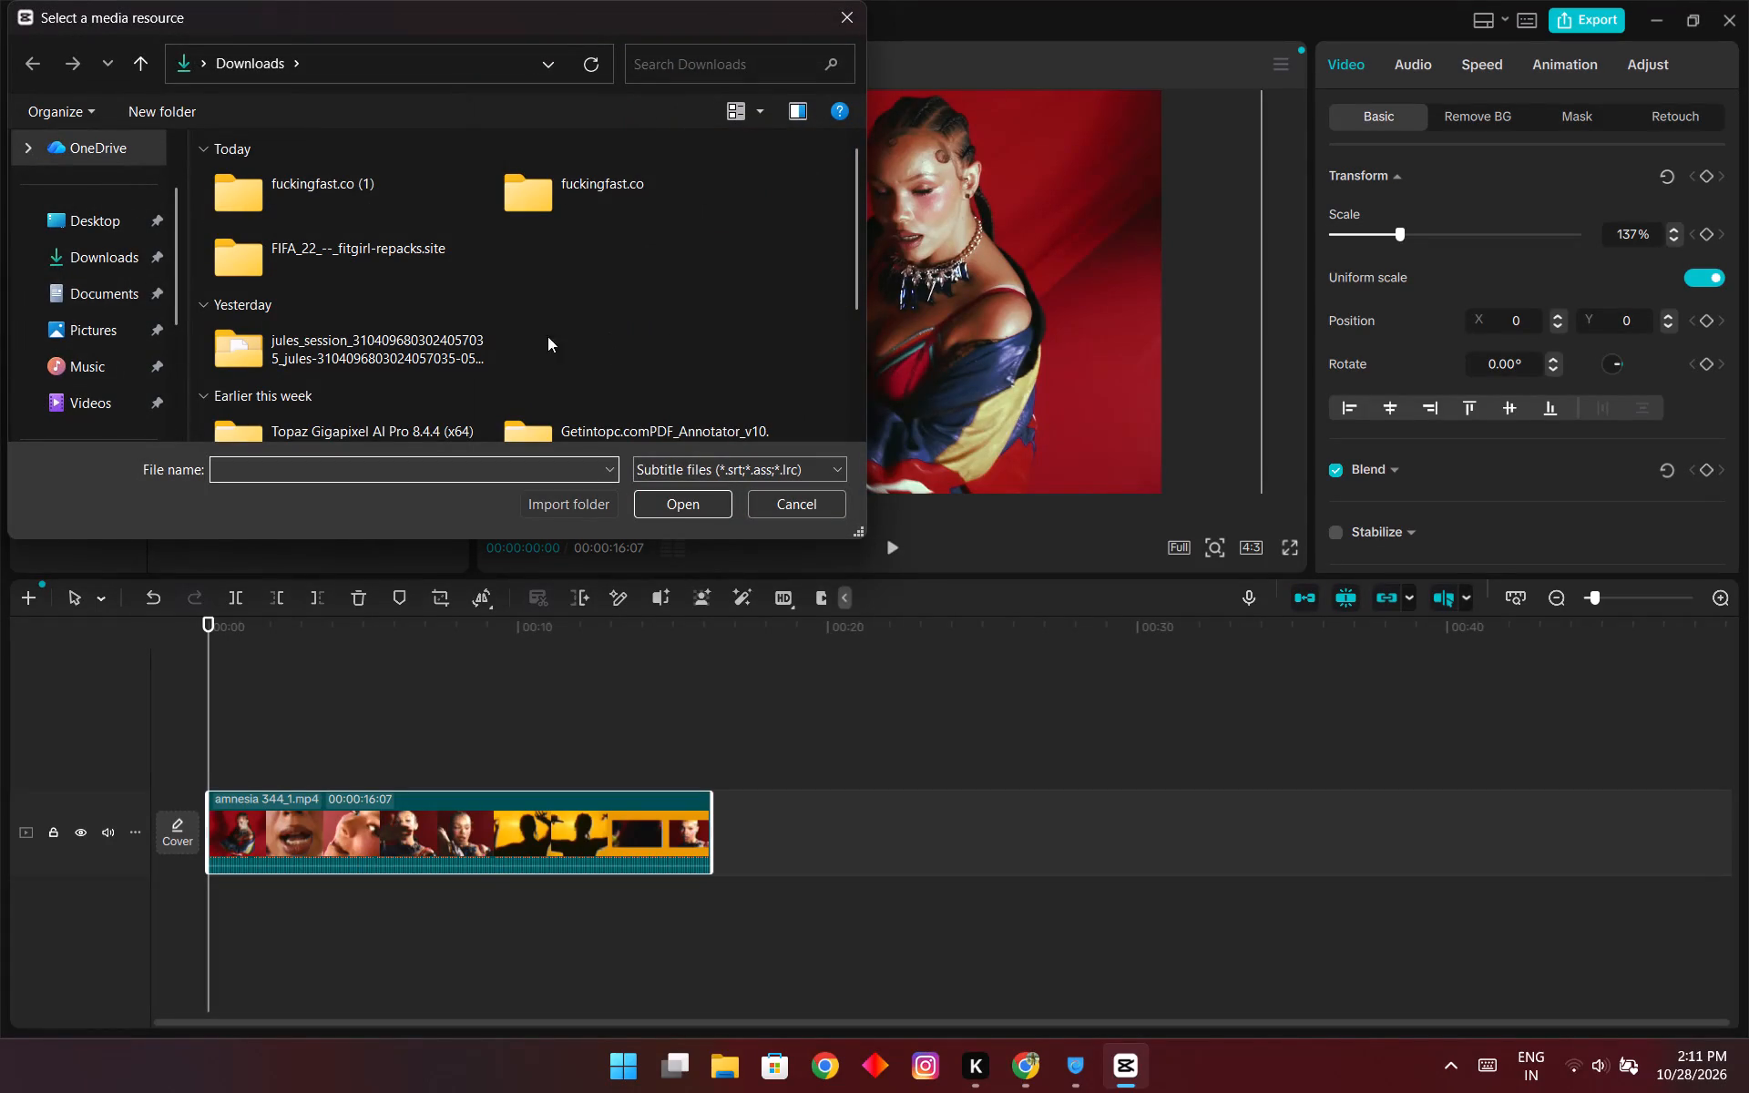
{"action": "left_click", "coordinate": [116, 267]}
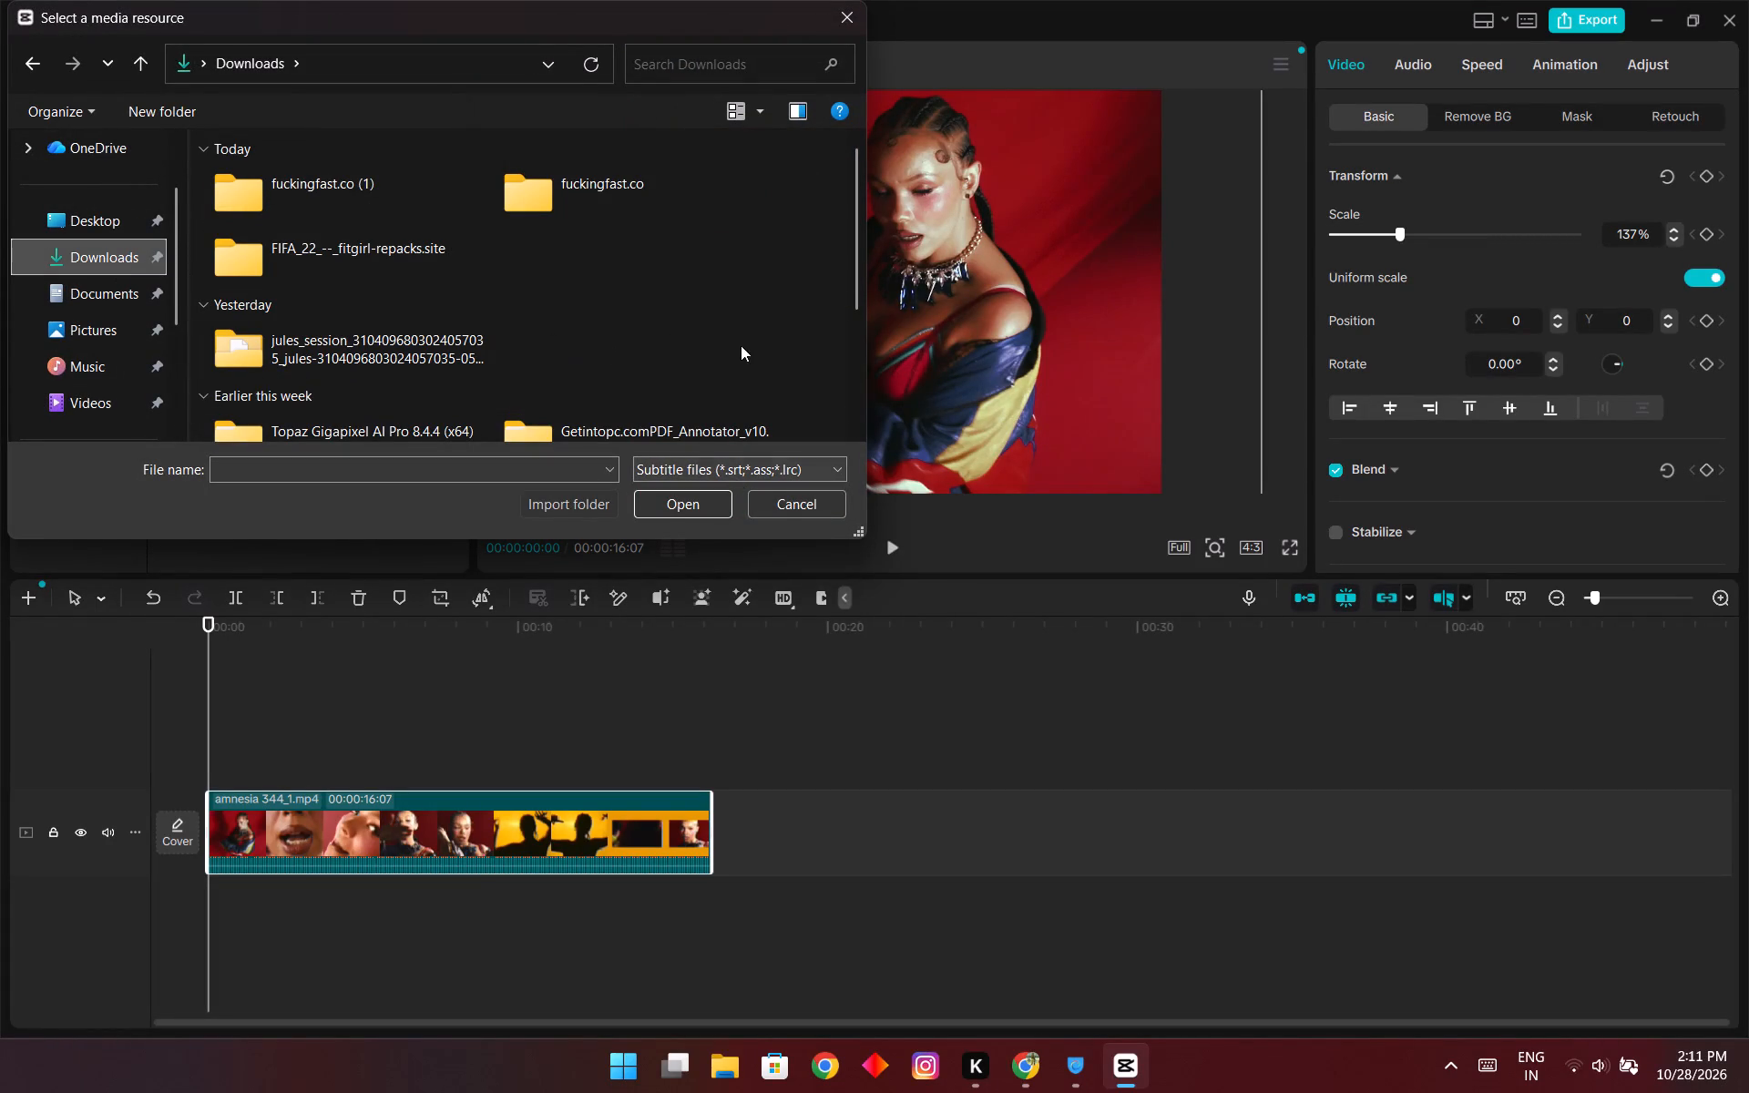
Switch to Chrome and export the amnesia 344_1.mp4 transcript as an SRT Subtitle (.srt) file with timestamps.
{"action": "left_click", "coordinate": [1029, 1082]}
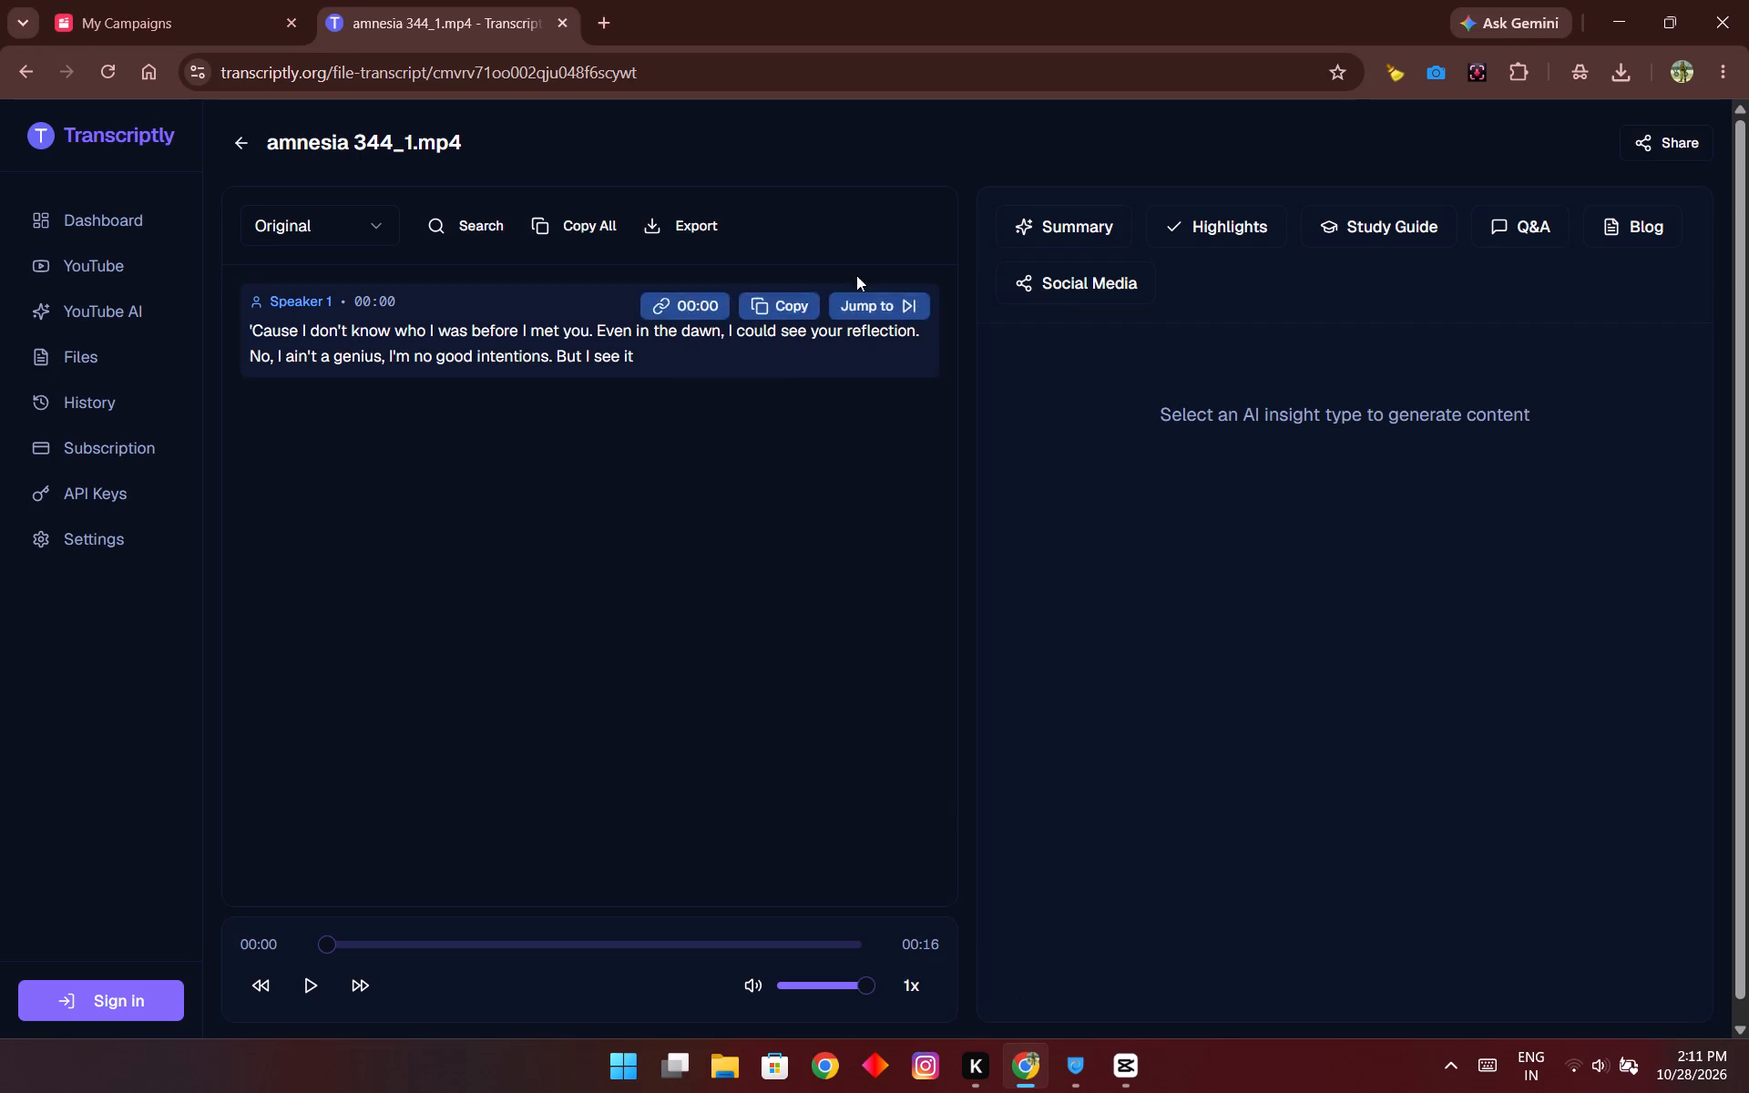
{"action": "left_click", "coordinate": [649, 230]}
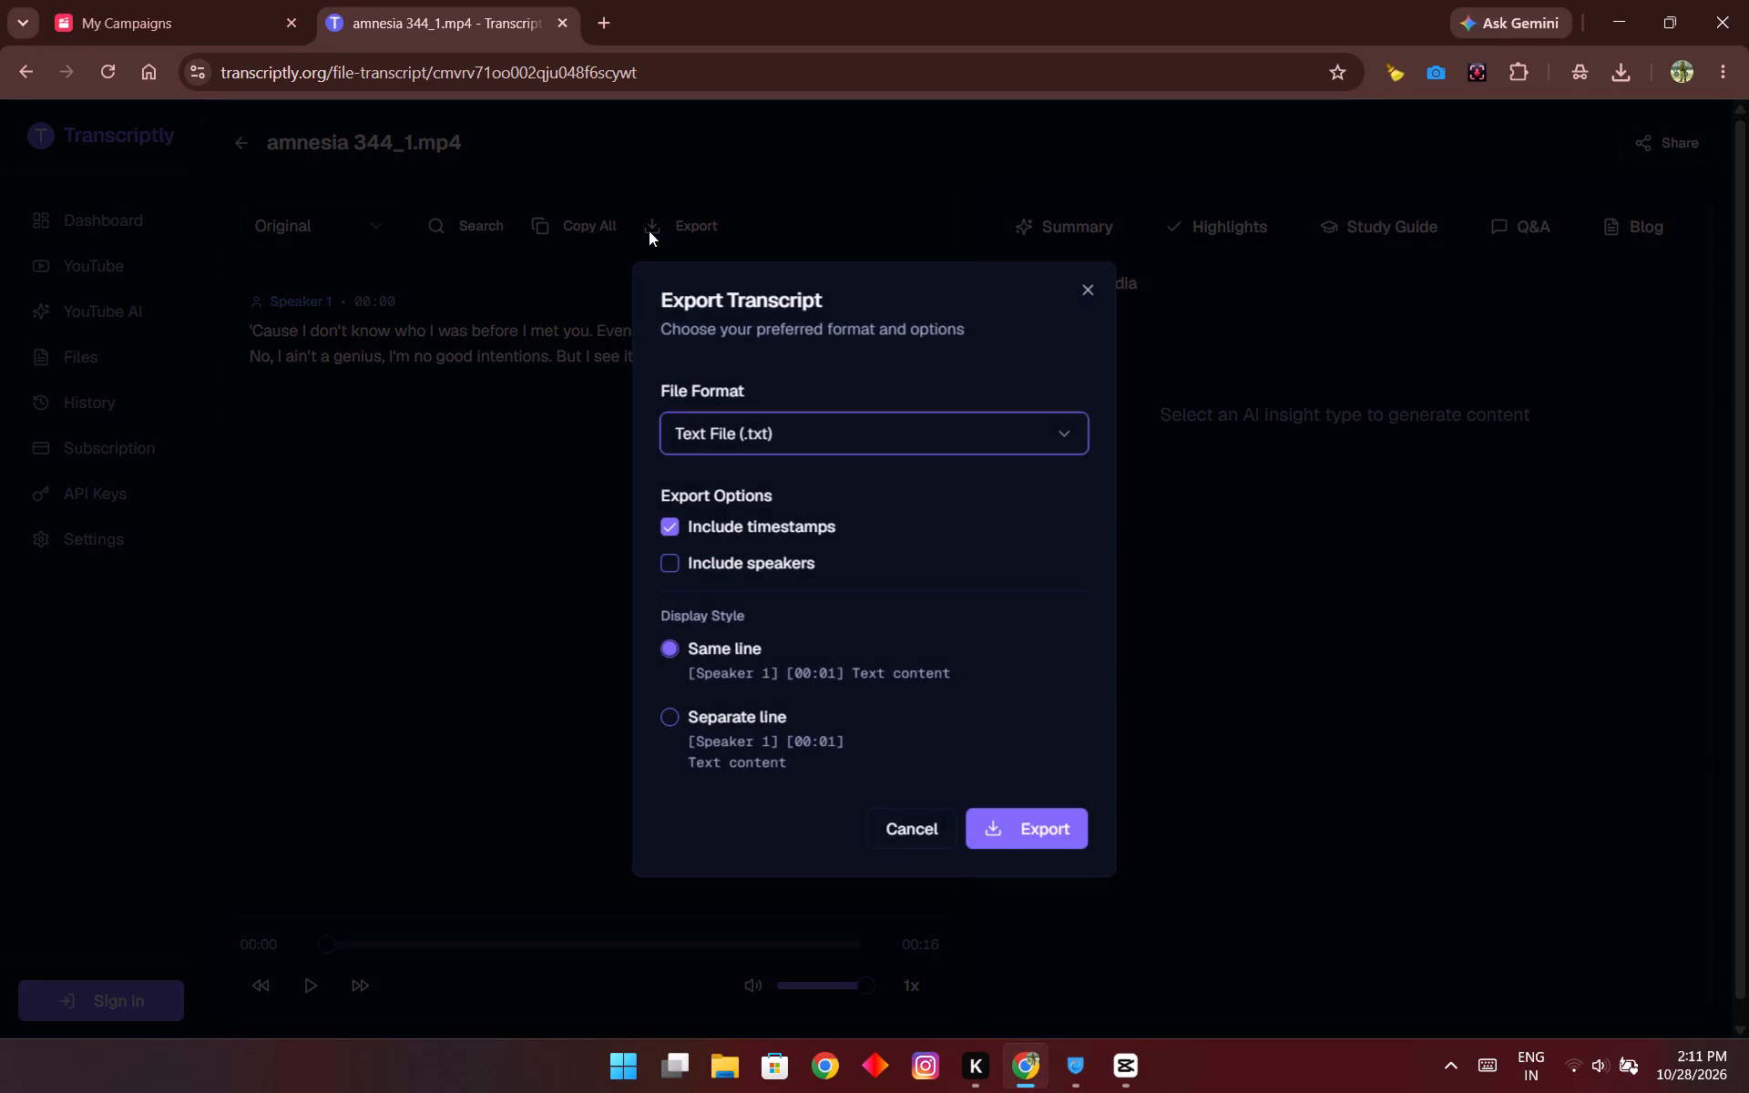
{"action": "left_click", "coordinate": [793, 435]}
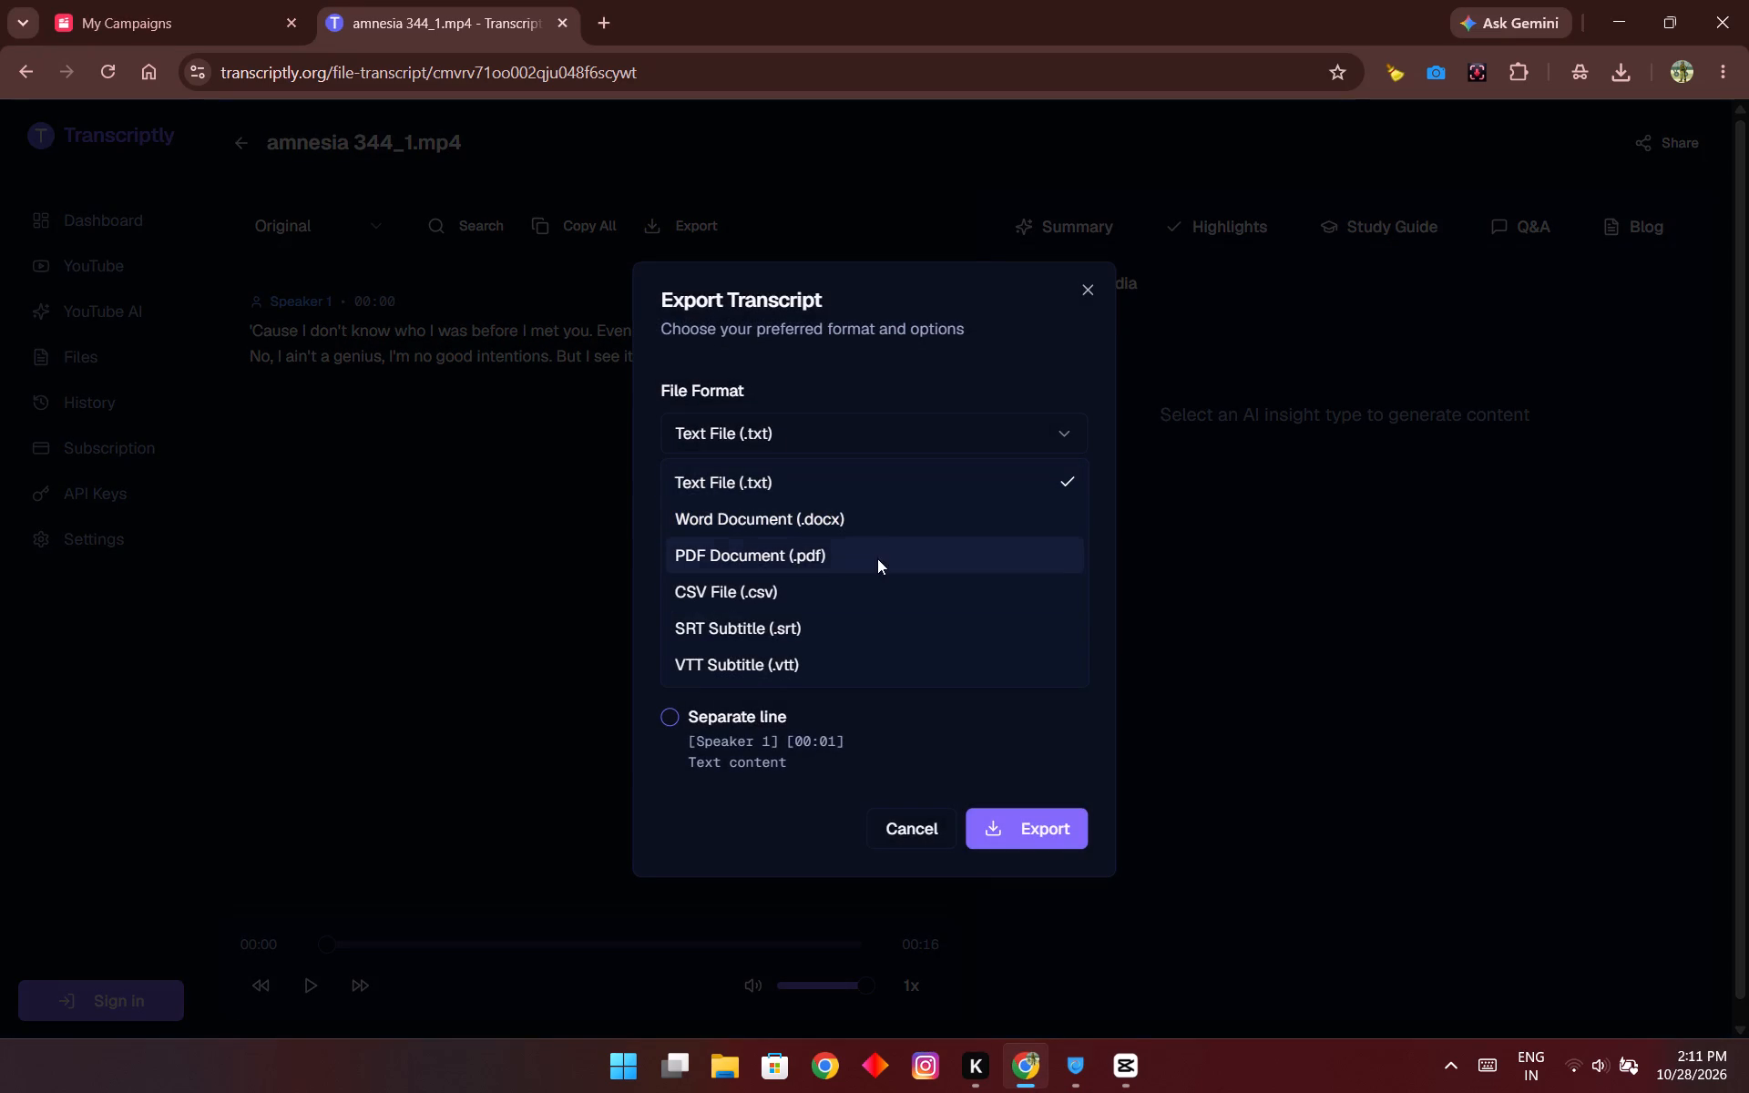
{"action": "left_click", "coordinate": [830, 635]}
{"action": "left_click", "coordinate": [1016, 720]}
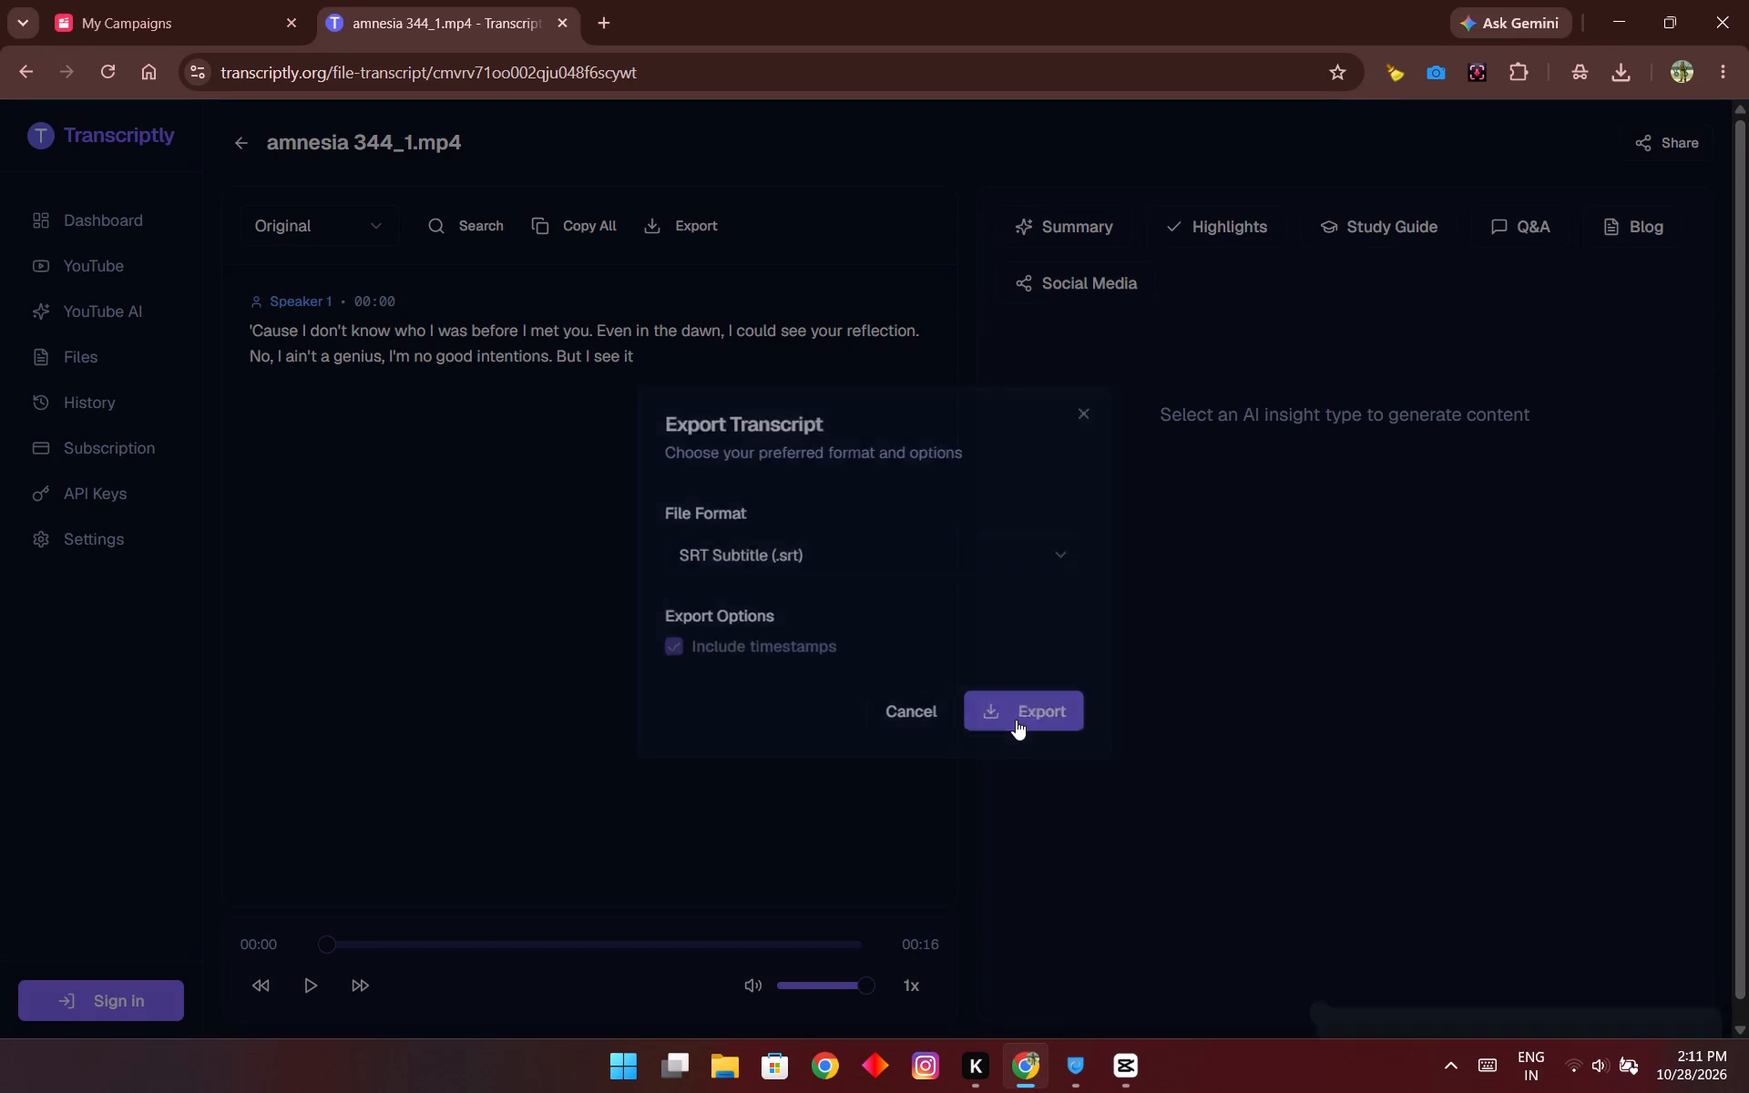
Switch back to CapCut and import amnesia_344_1mp4.srt from Downloads as a caption file.
{"action": "left_click", "coordinate": [1129, 1076]}
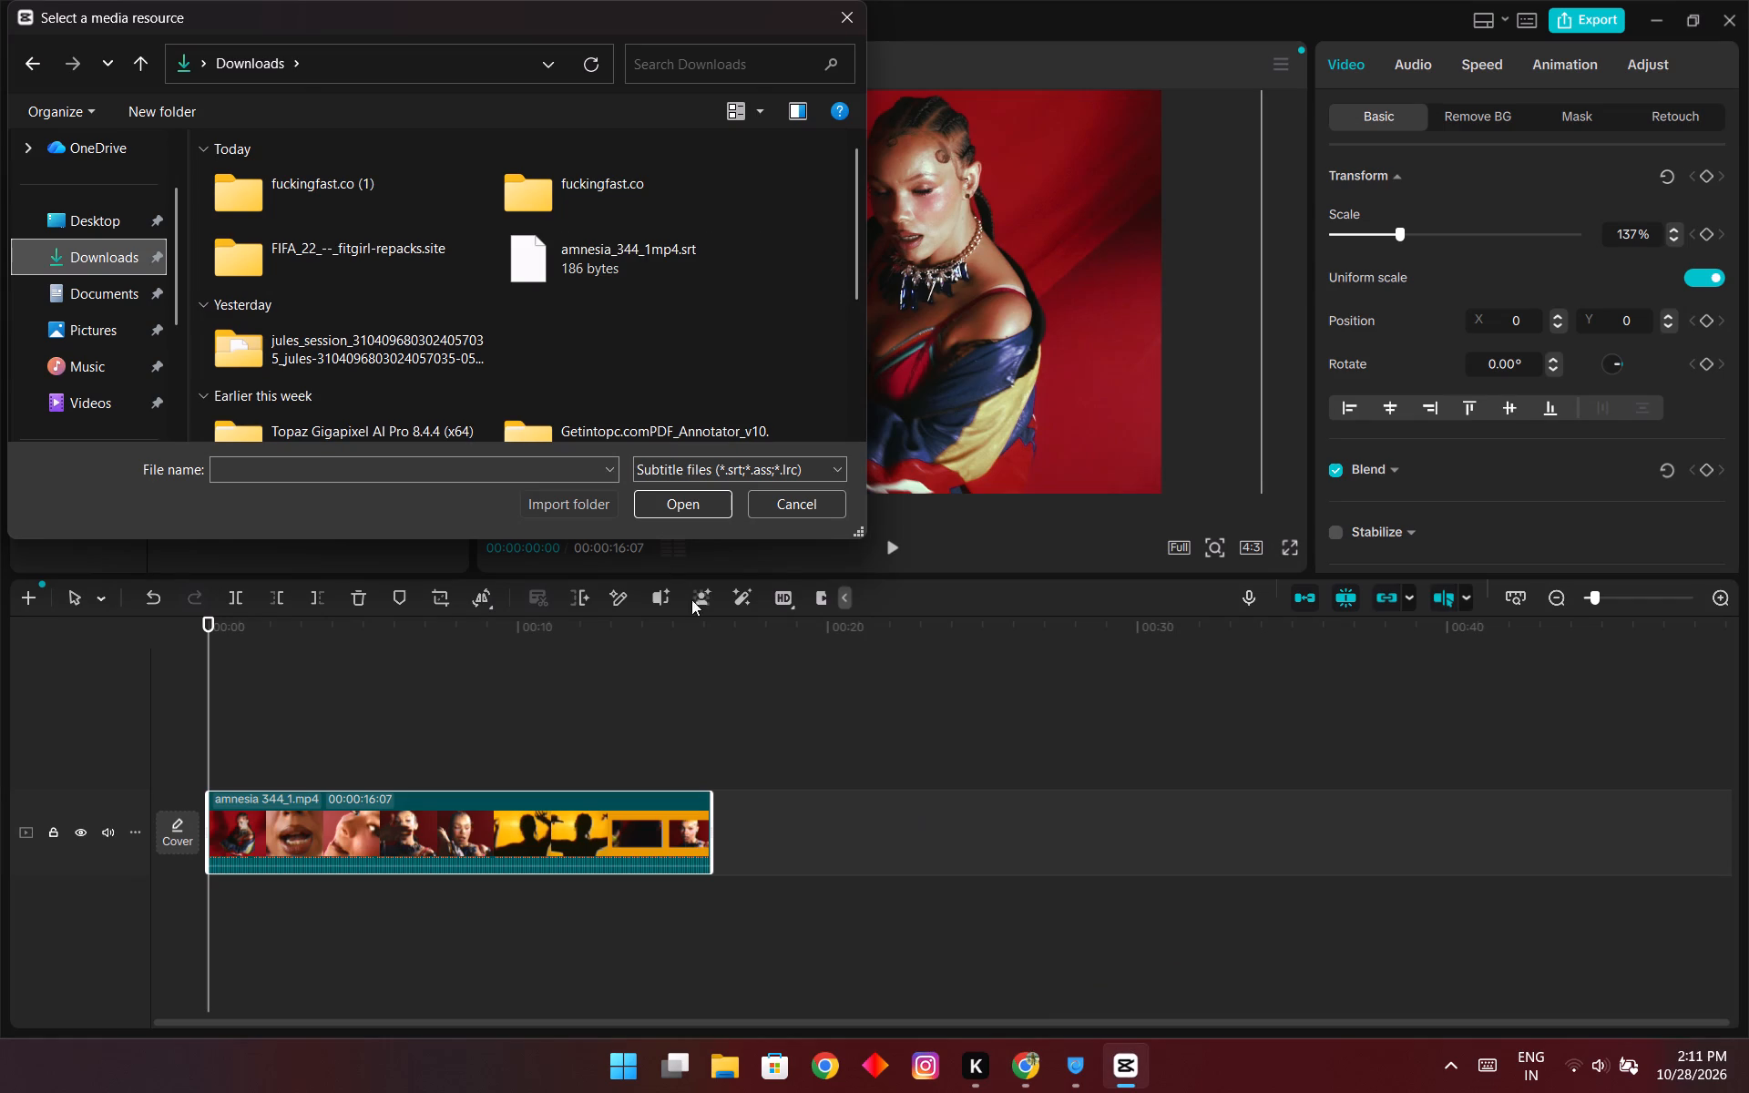
{"action": "left_click_drag", "start_coordinate": [622, 221], "coordinate": [656, 225]}
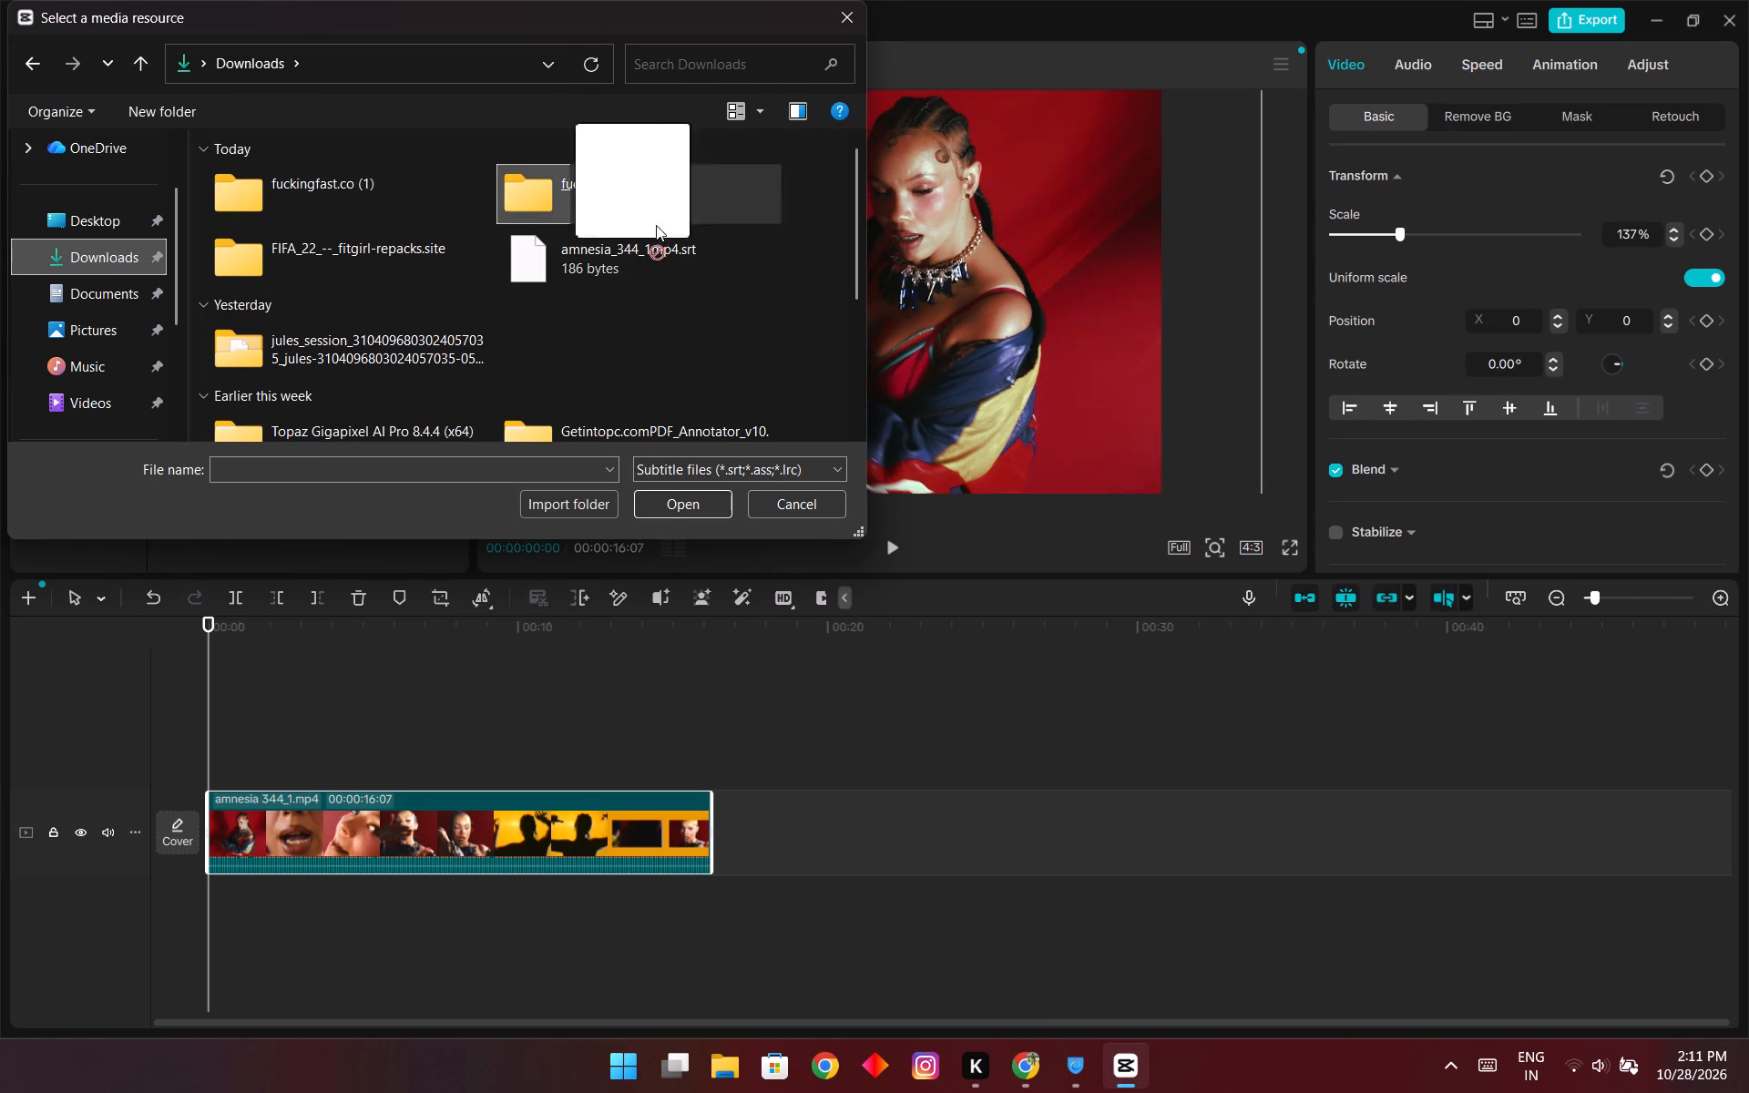
{"action": "left_click_drag", "start_coordinate": [656, 225], "coordinate": [732, 205]}
{"action": "left_click", "coordinate": [656, 268]}
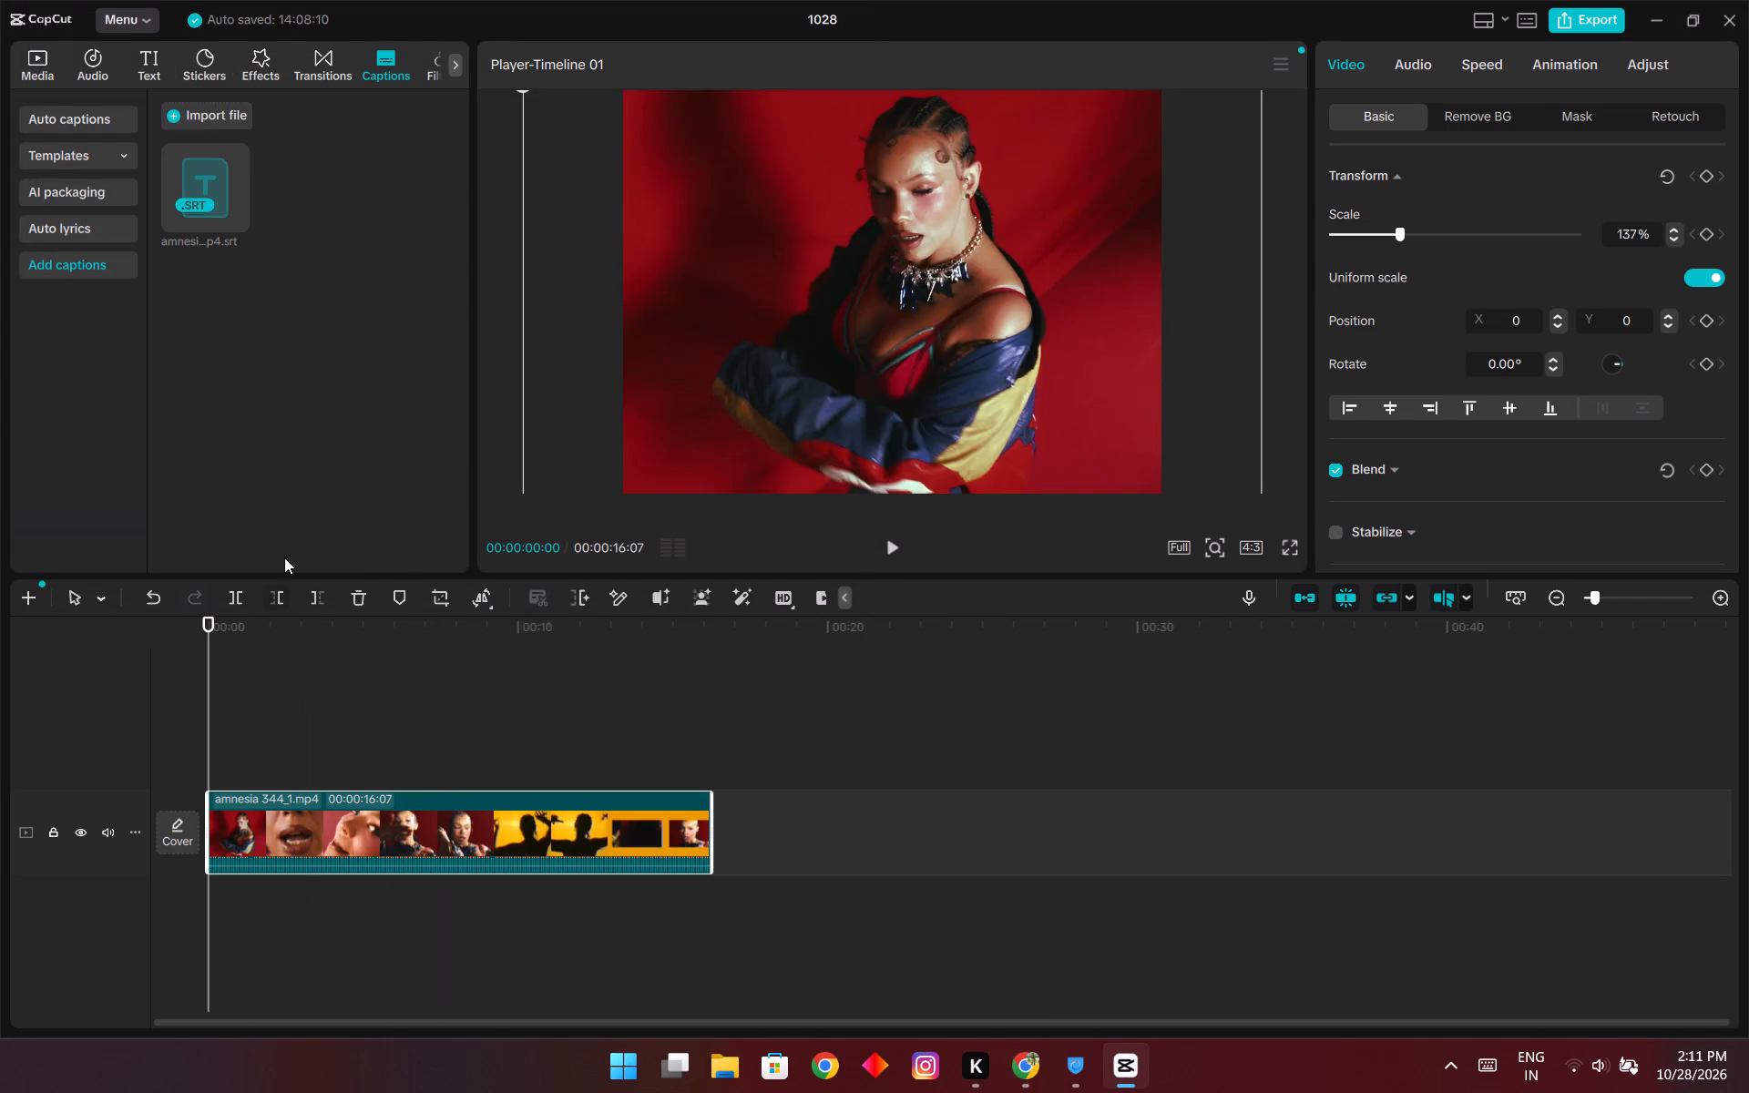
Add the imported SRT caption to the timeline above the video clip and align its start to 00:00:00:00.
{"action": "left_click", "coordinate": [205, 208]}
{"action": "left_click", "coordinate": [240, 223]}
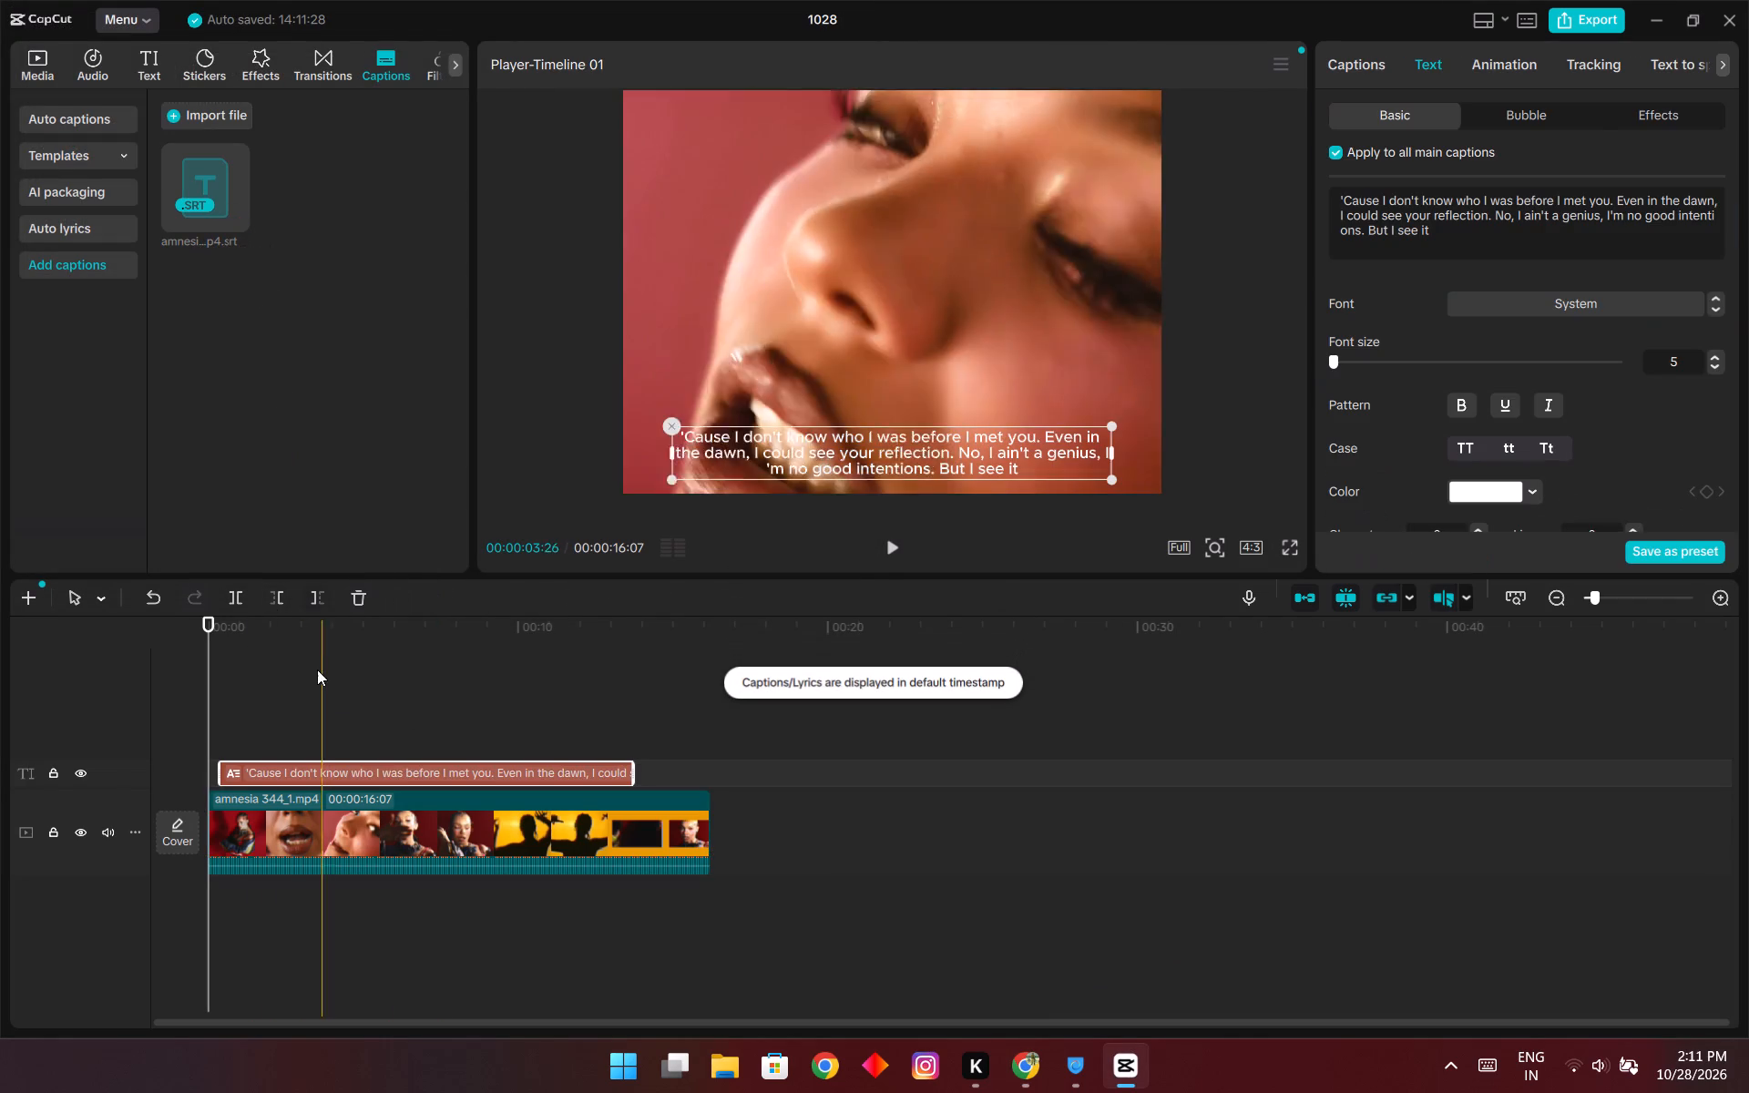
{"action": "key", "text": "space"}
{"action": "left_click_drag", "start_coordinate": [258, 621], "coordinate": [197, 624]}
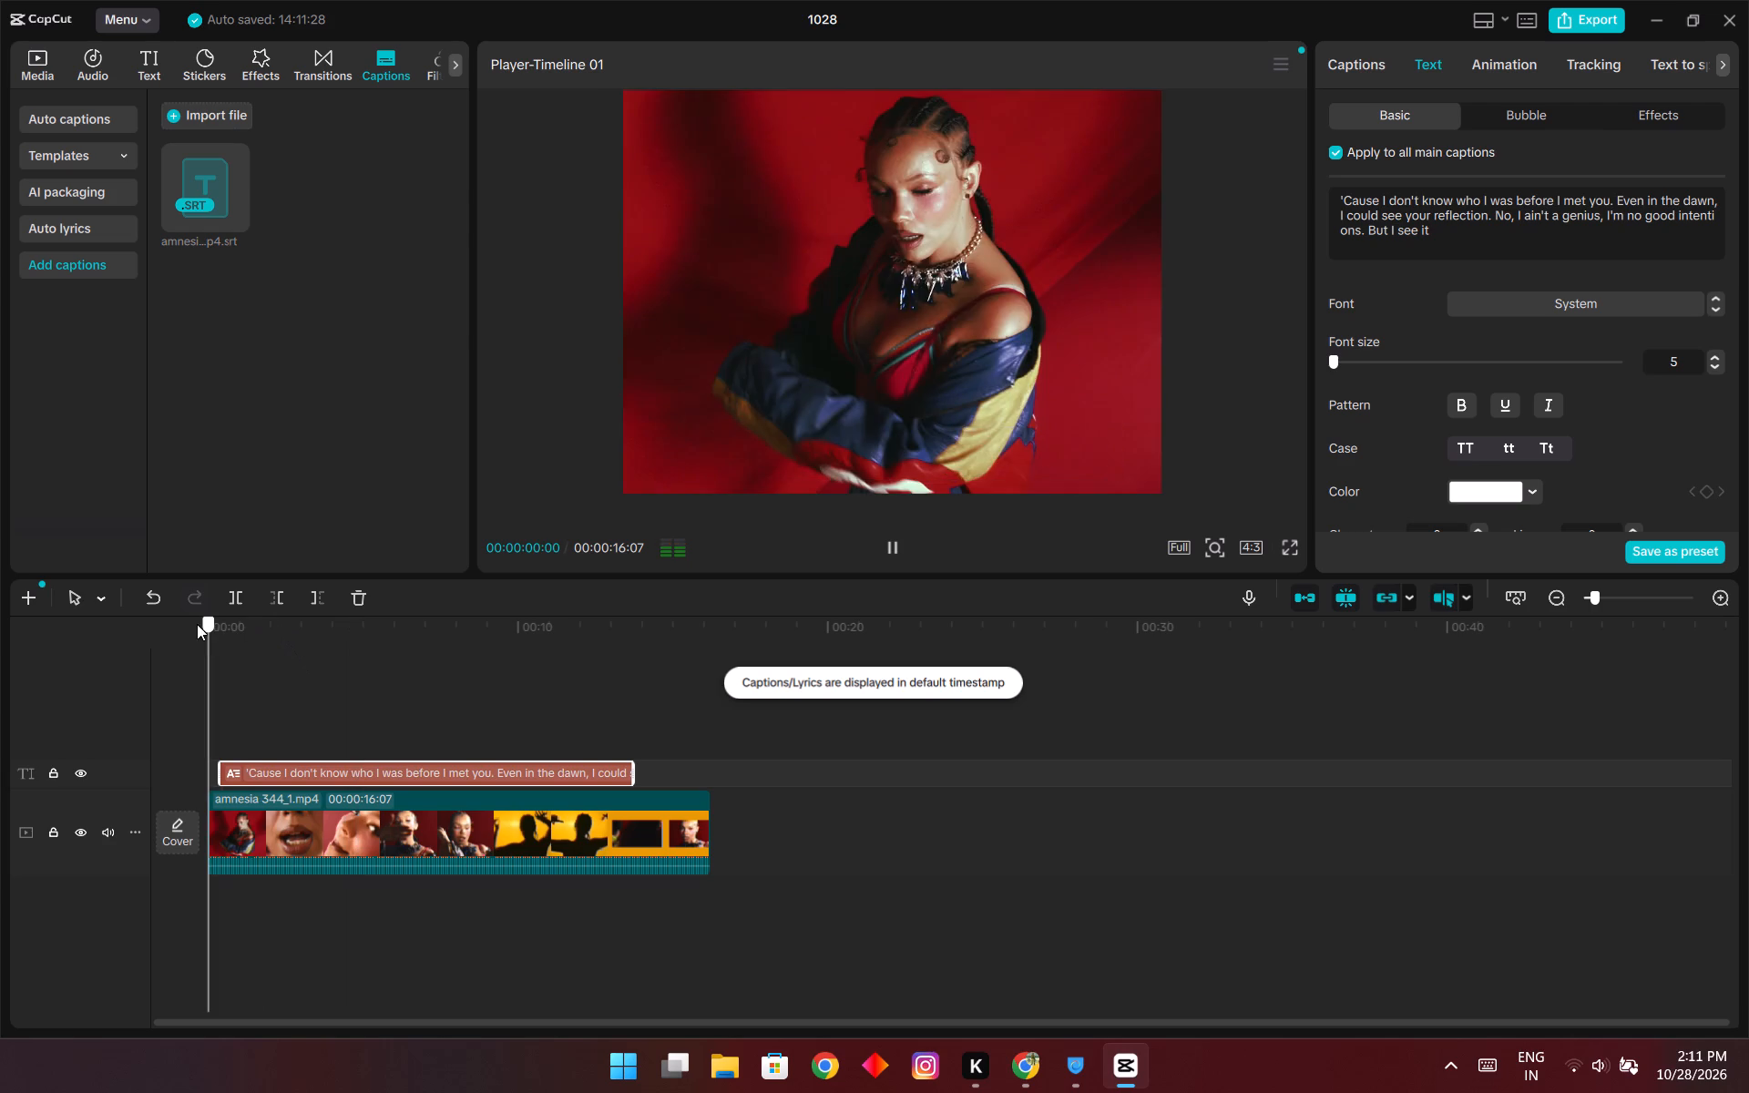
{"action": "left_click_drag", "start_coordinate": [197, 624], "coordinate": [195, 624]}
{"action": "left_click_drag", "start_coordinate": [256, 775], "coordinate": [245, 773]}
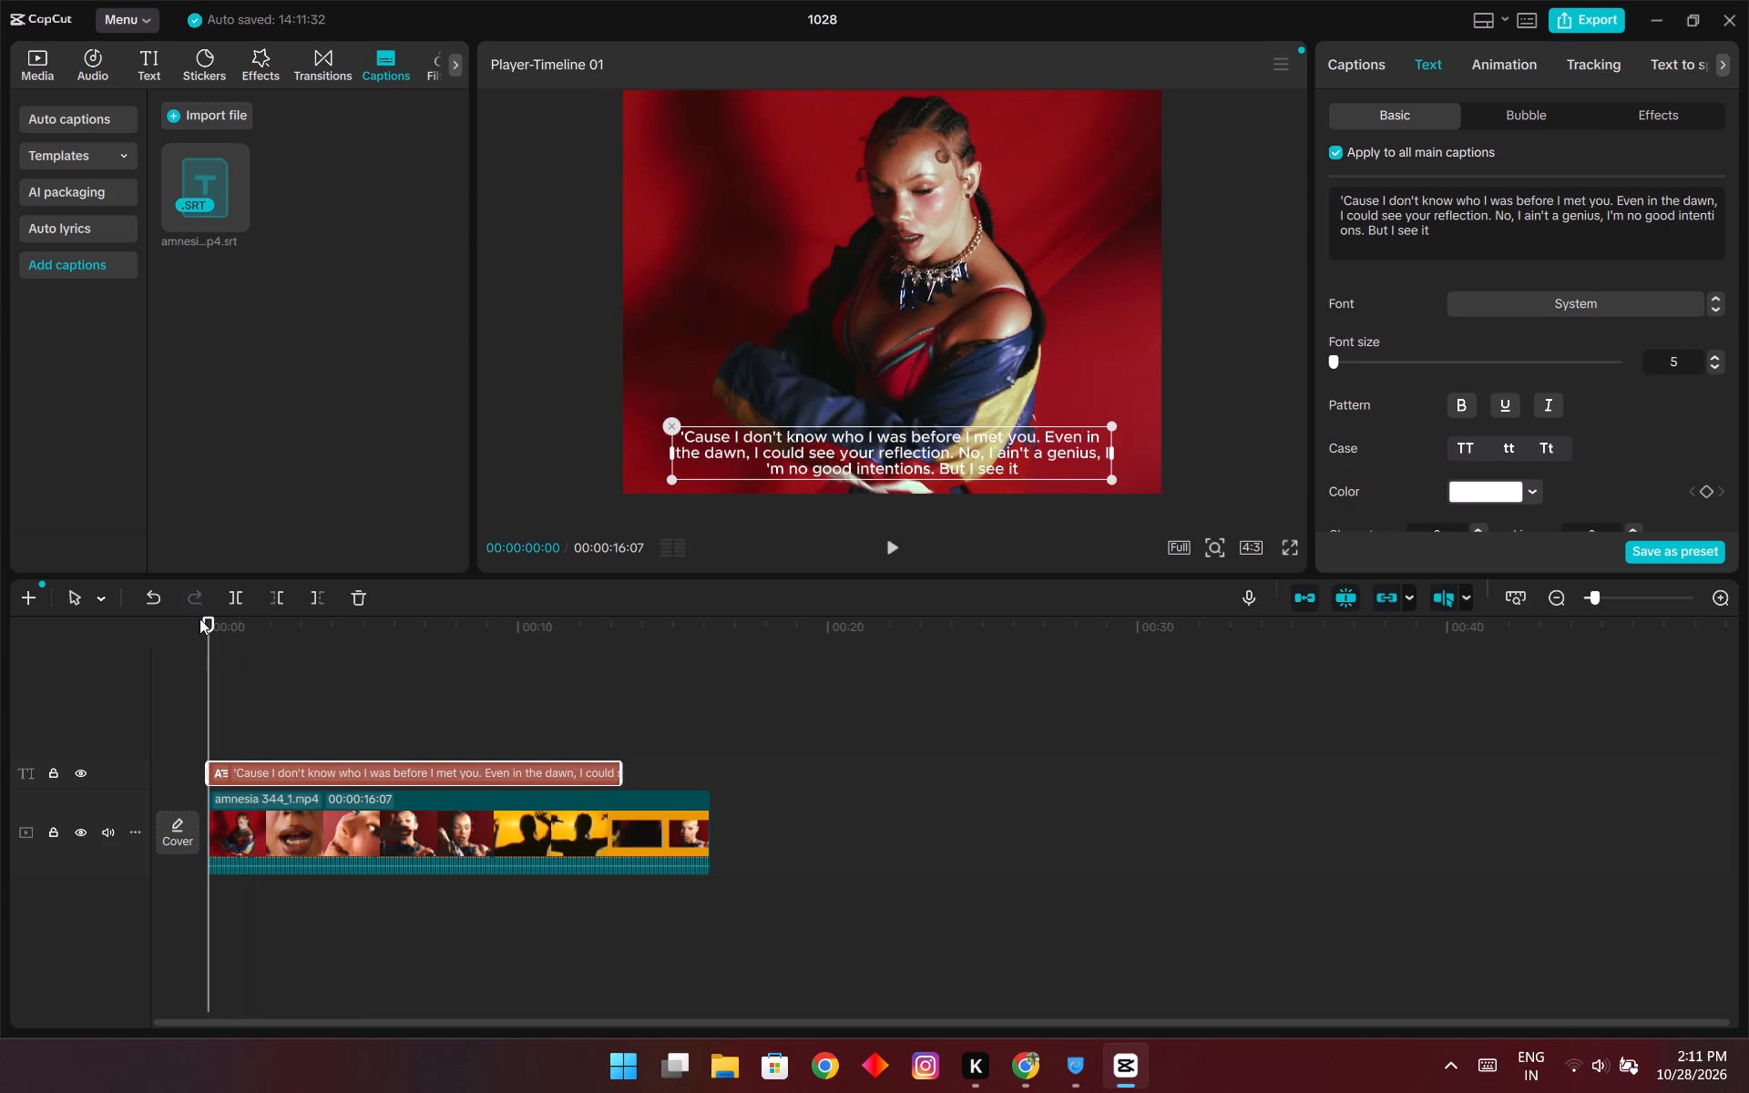
Examine the auto caption settings and the entrance animations available for the imported caption.
{"action": "left_click", "coordinate": [37, 124]}
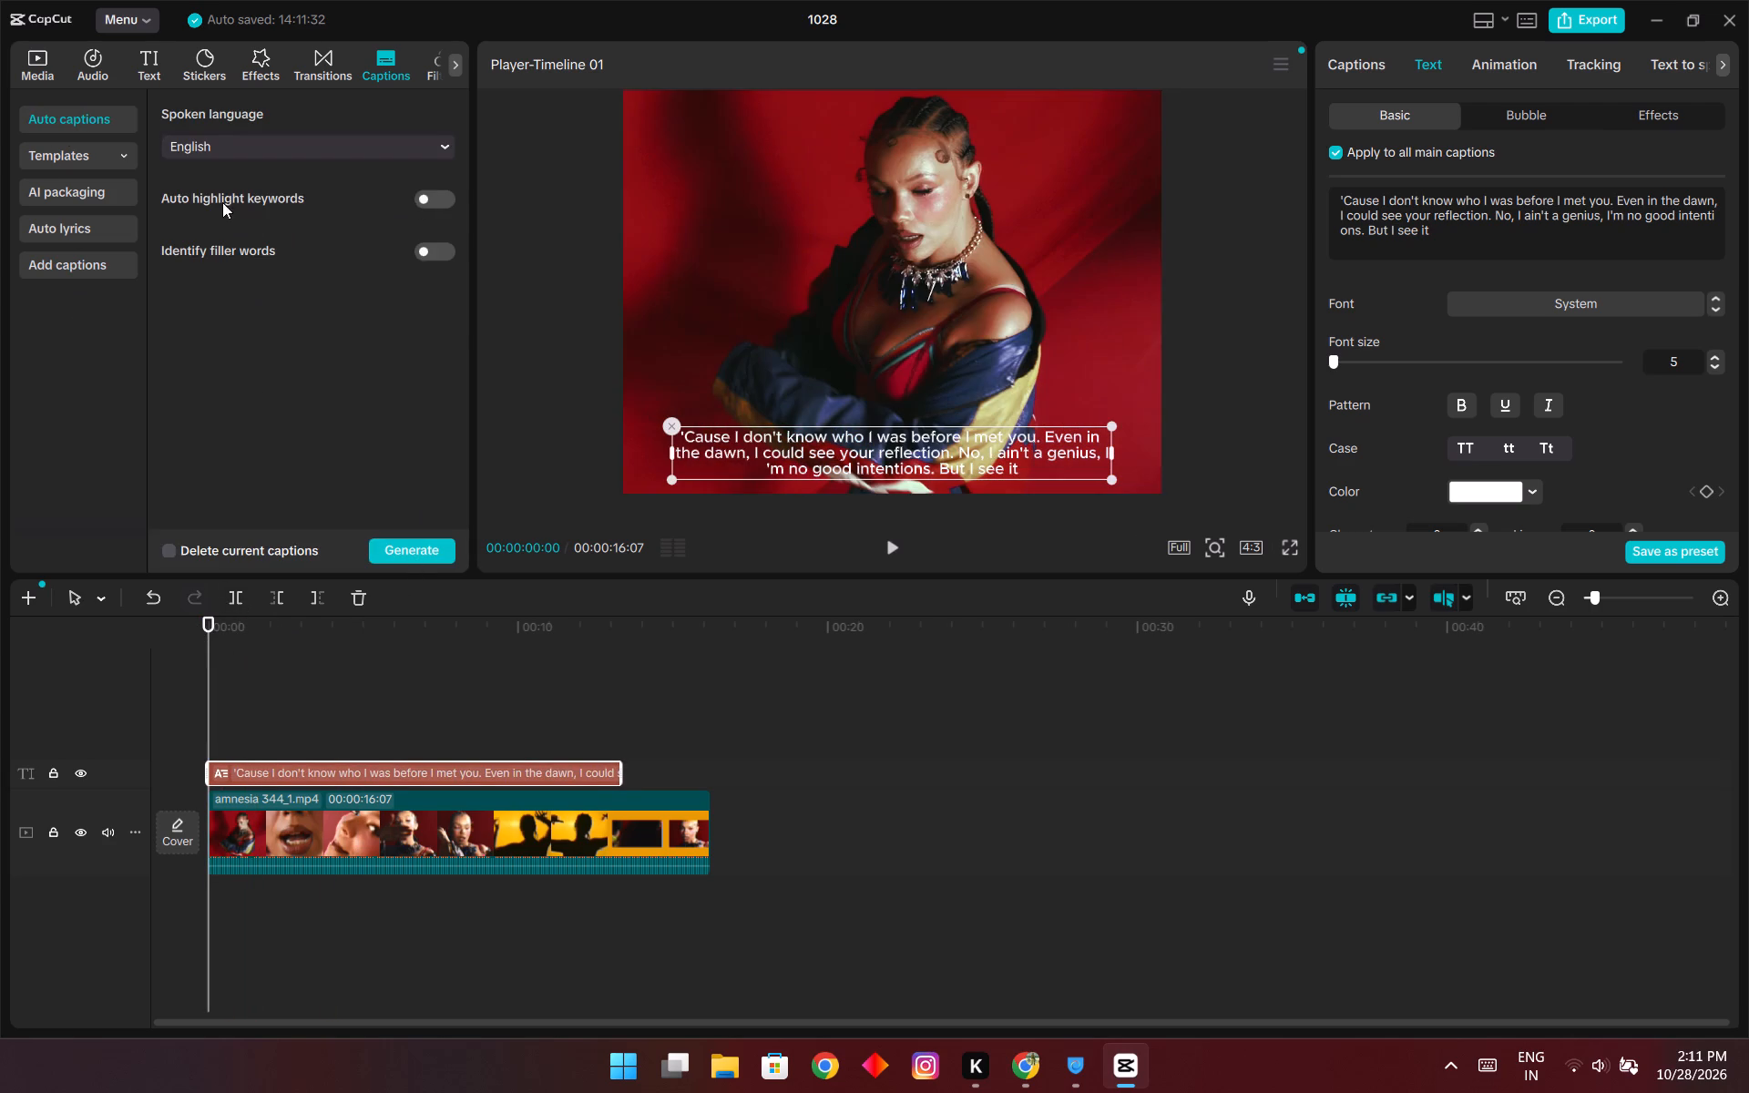
{"action": "left_click_drag", "start_coordinate": [213, 620], "coordinate": [337, 627]}
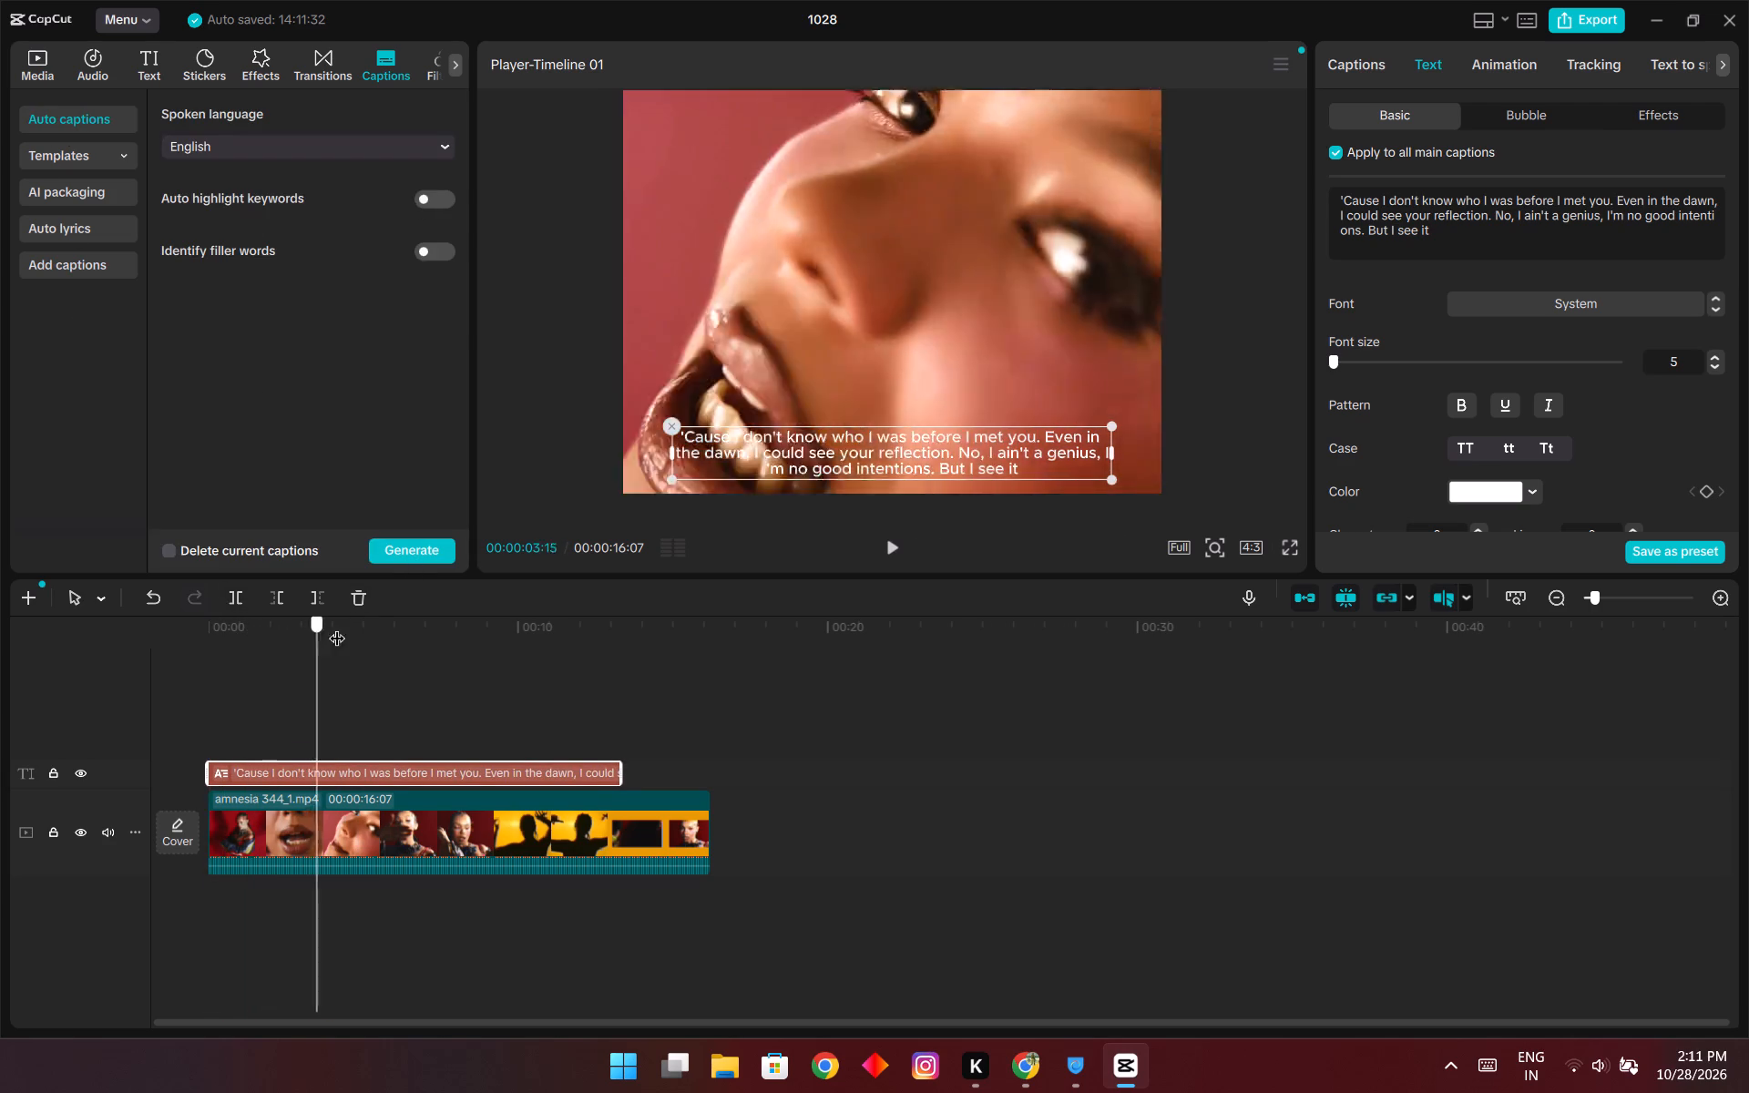
{"action": "left_click_drag", "start_coordinate": [337, 627], "coordinate": [193, 598]}
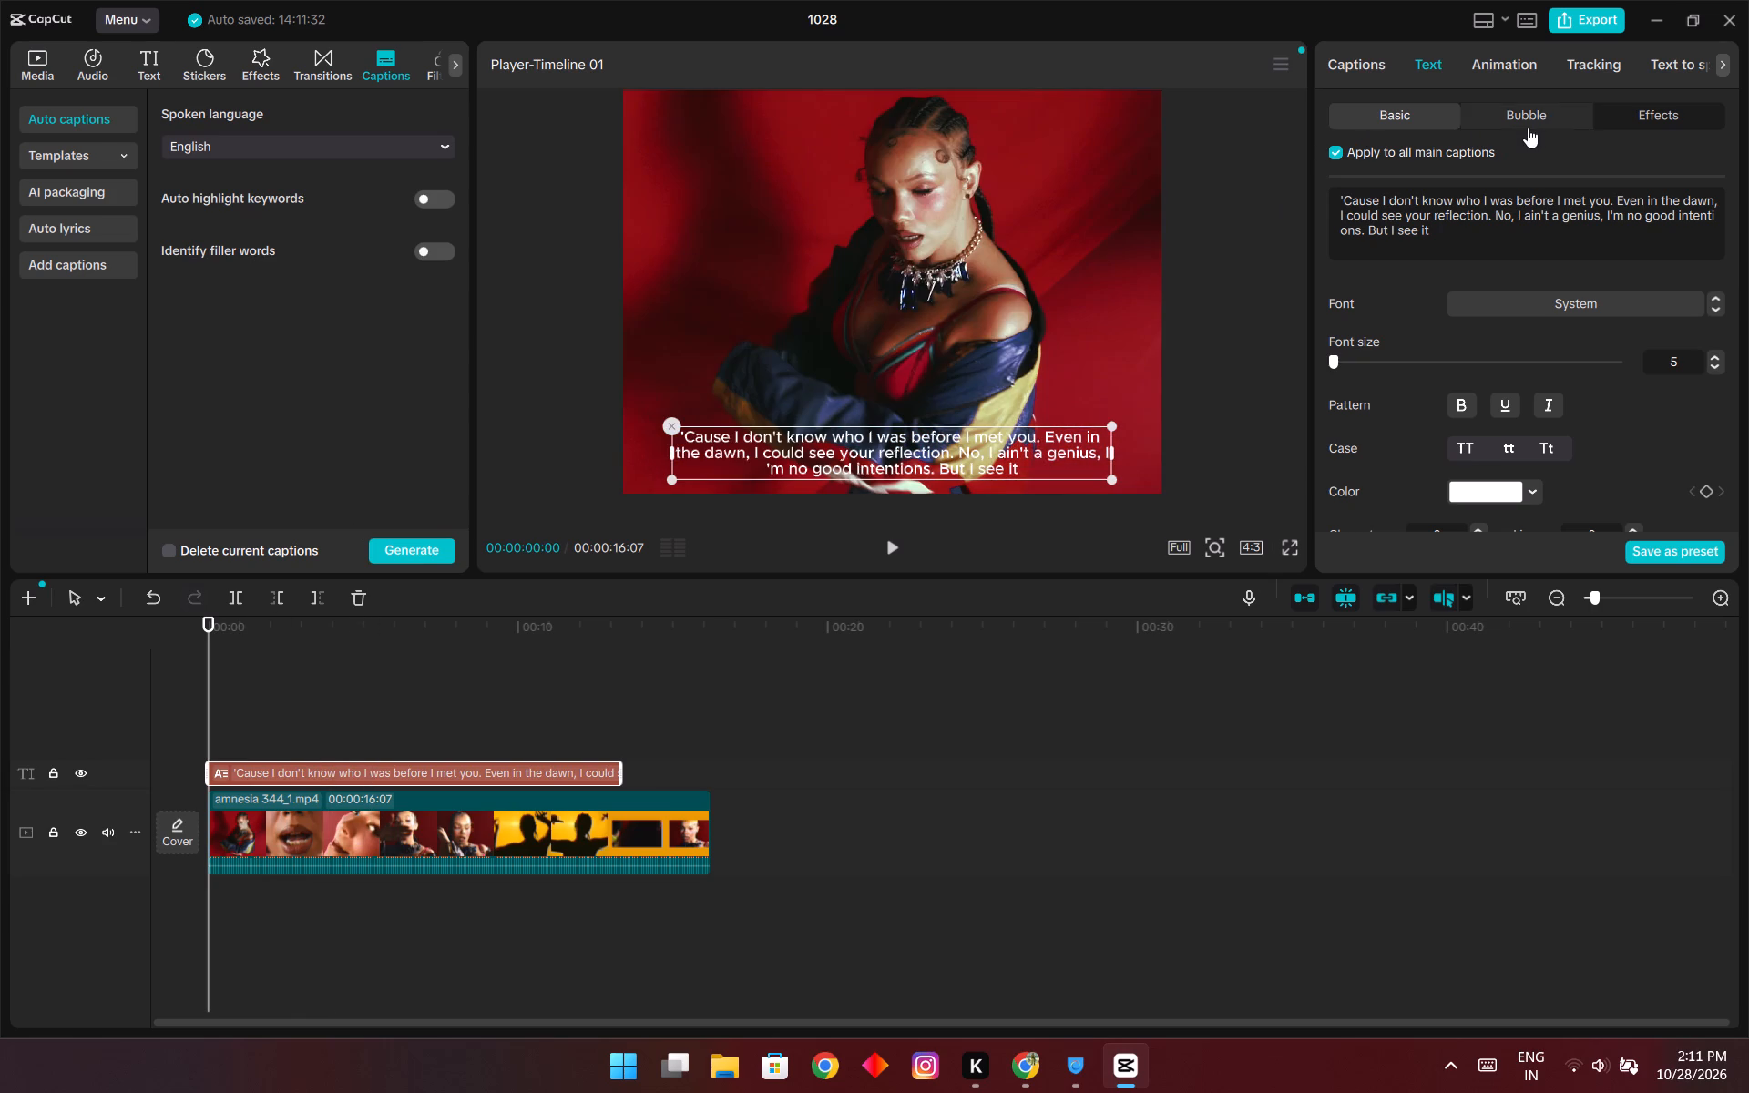
{"action": "left_click", "coordinate": [1502, 64]}
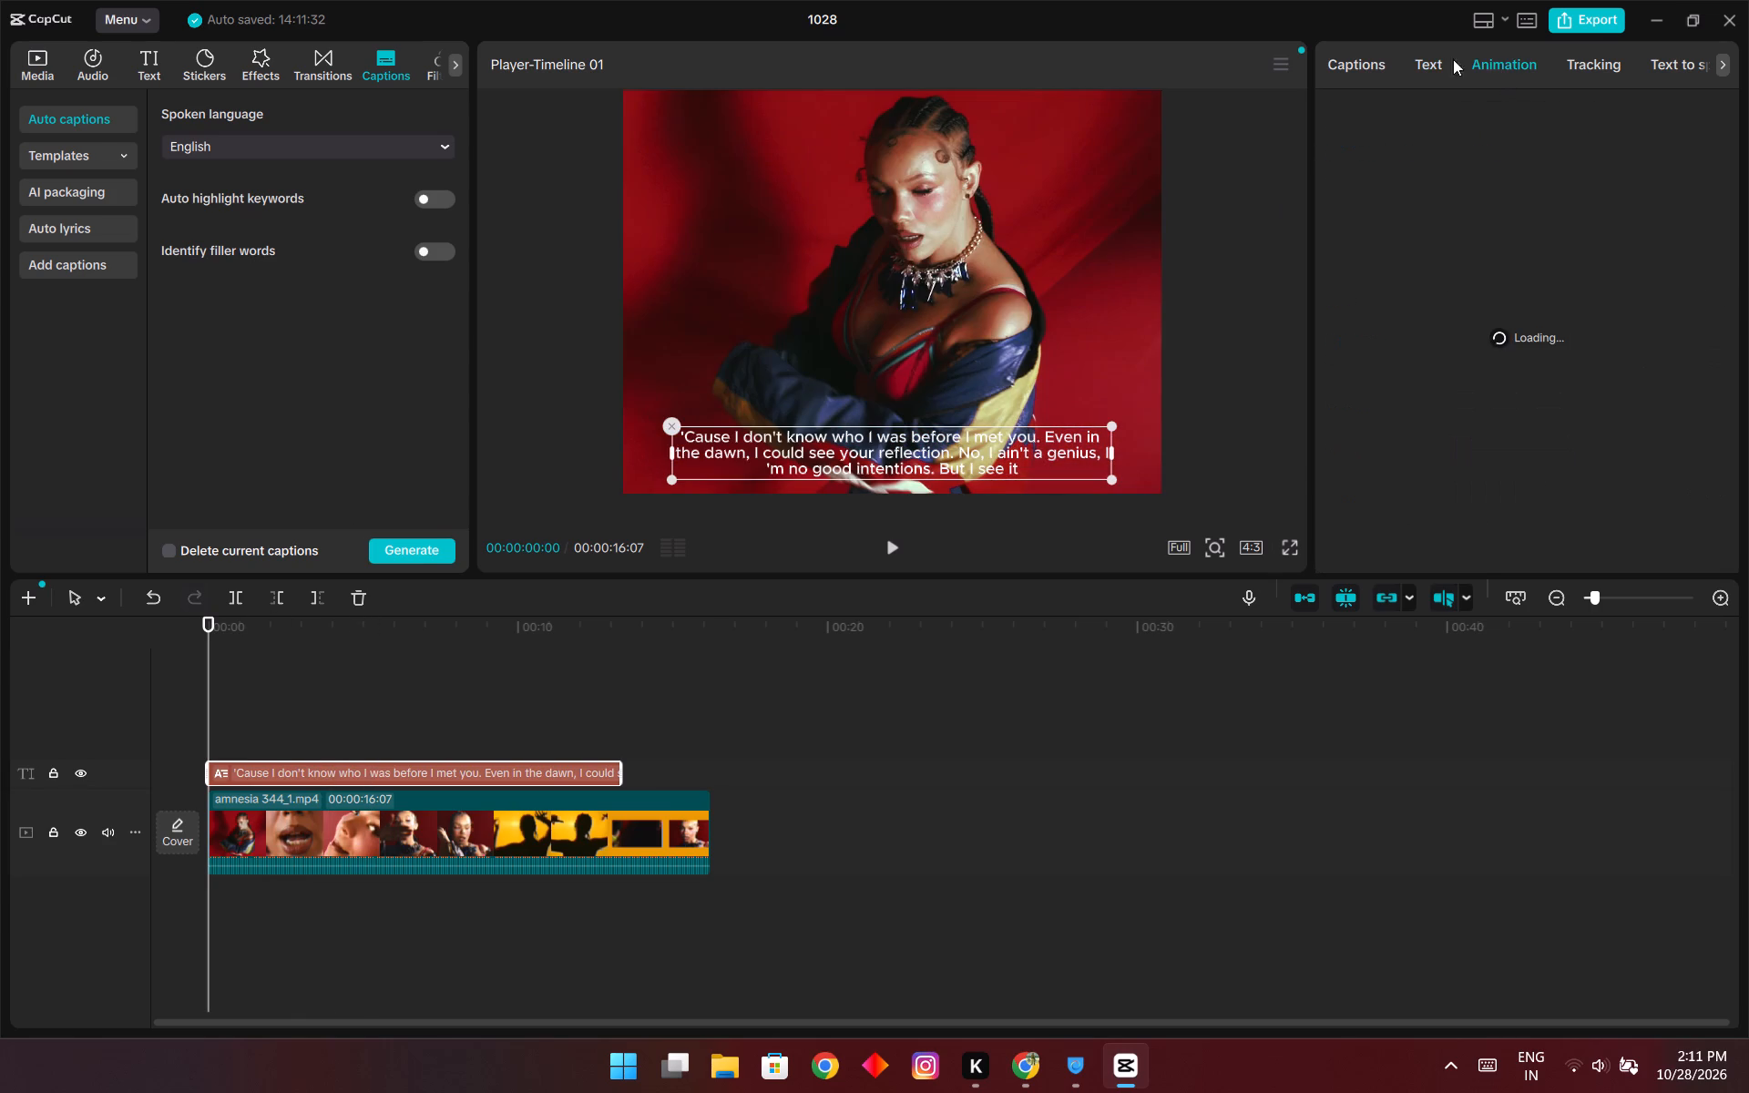
{"action": "left_click", "coordinate": [1432, 58]}
{"action": "left_click", "coordinate": [1498, 62]}
{"action": "left_click", "coordinate": [1427, 67]}
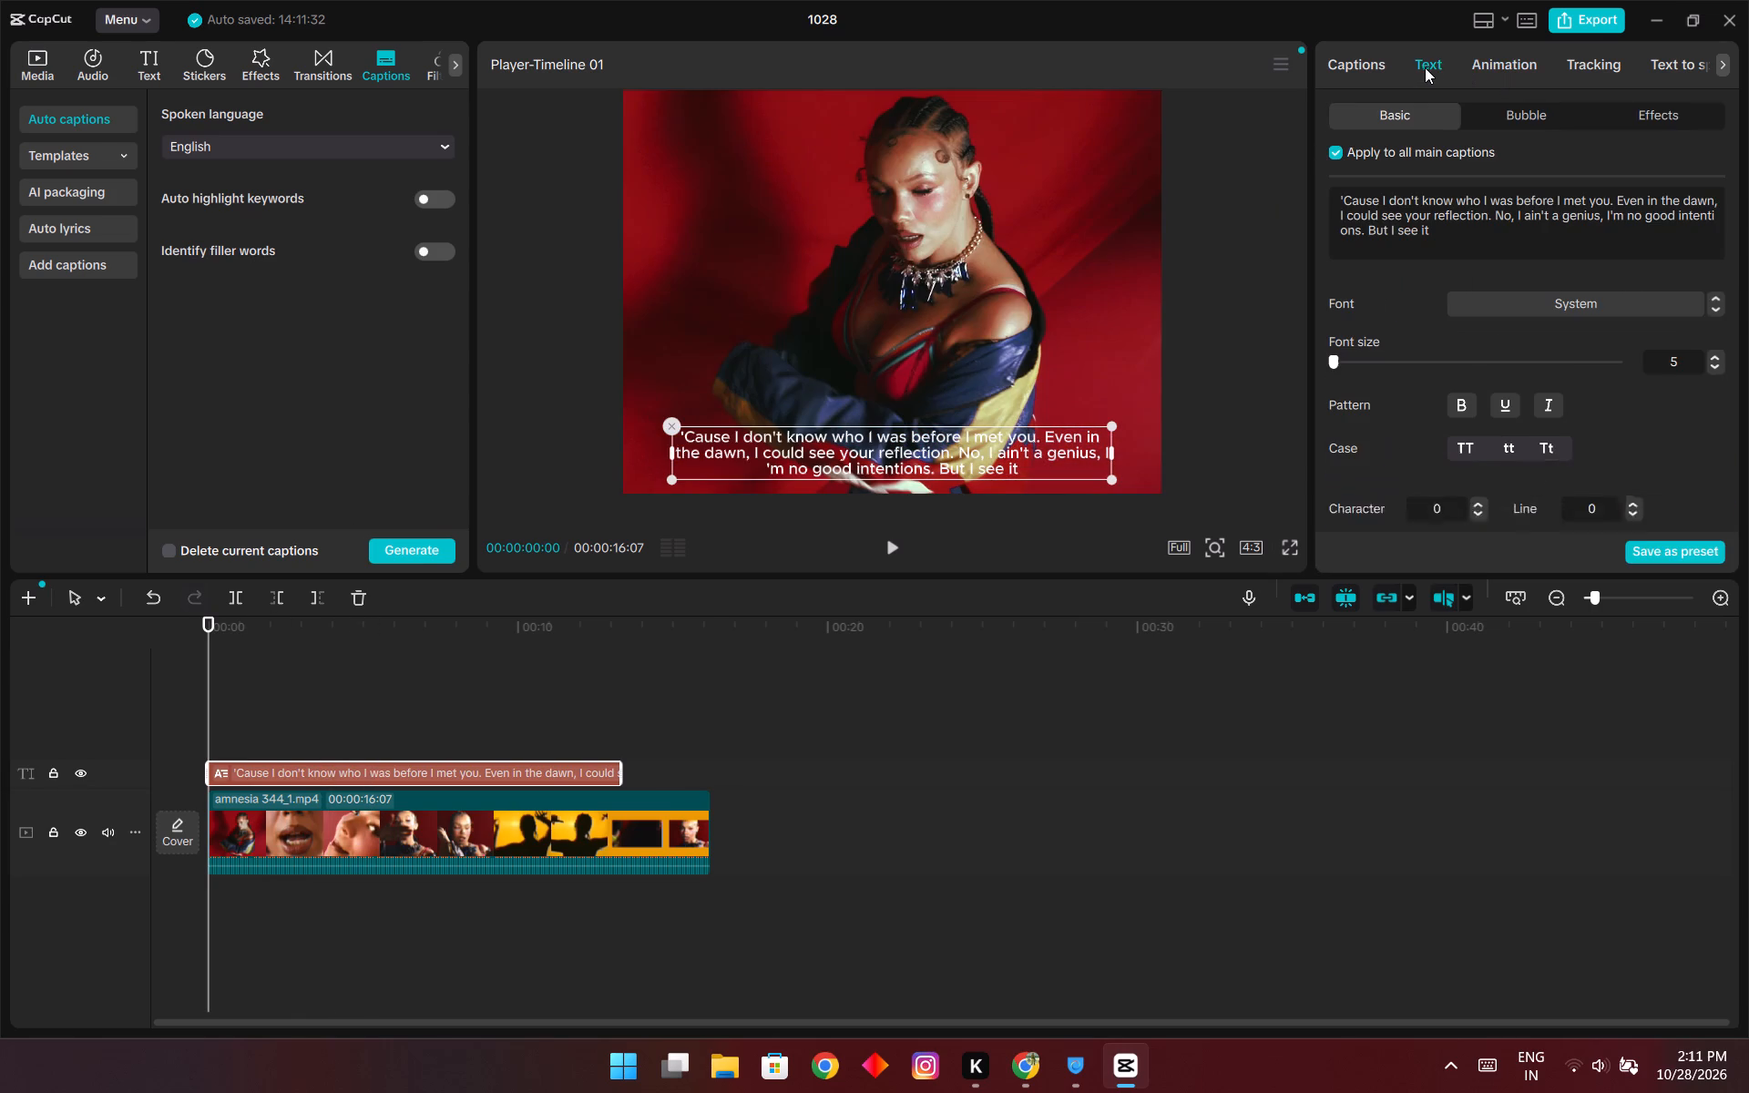
{"action": "left_click", "coordinate": [1496, 69]}
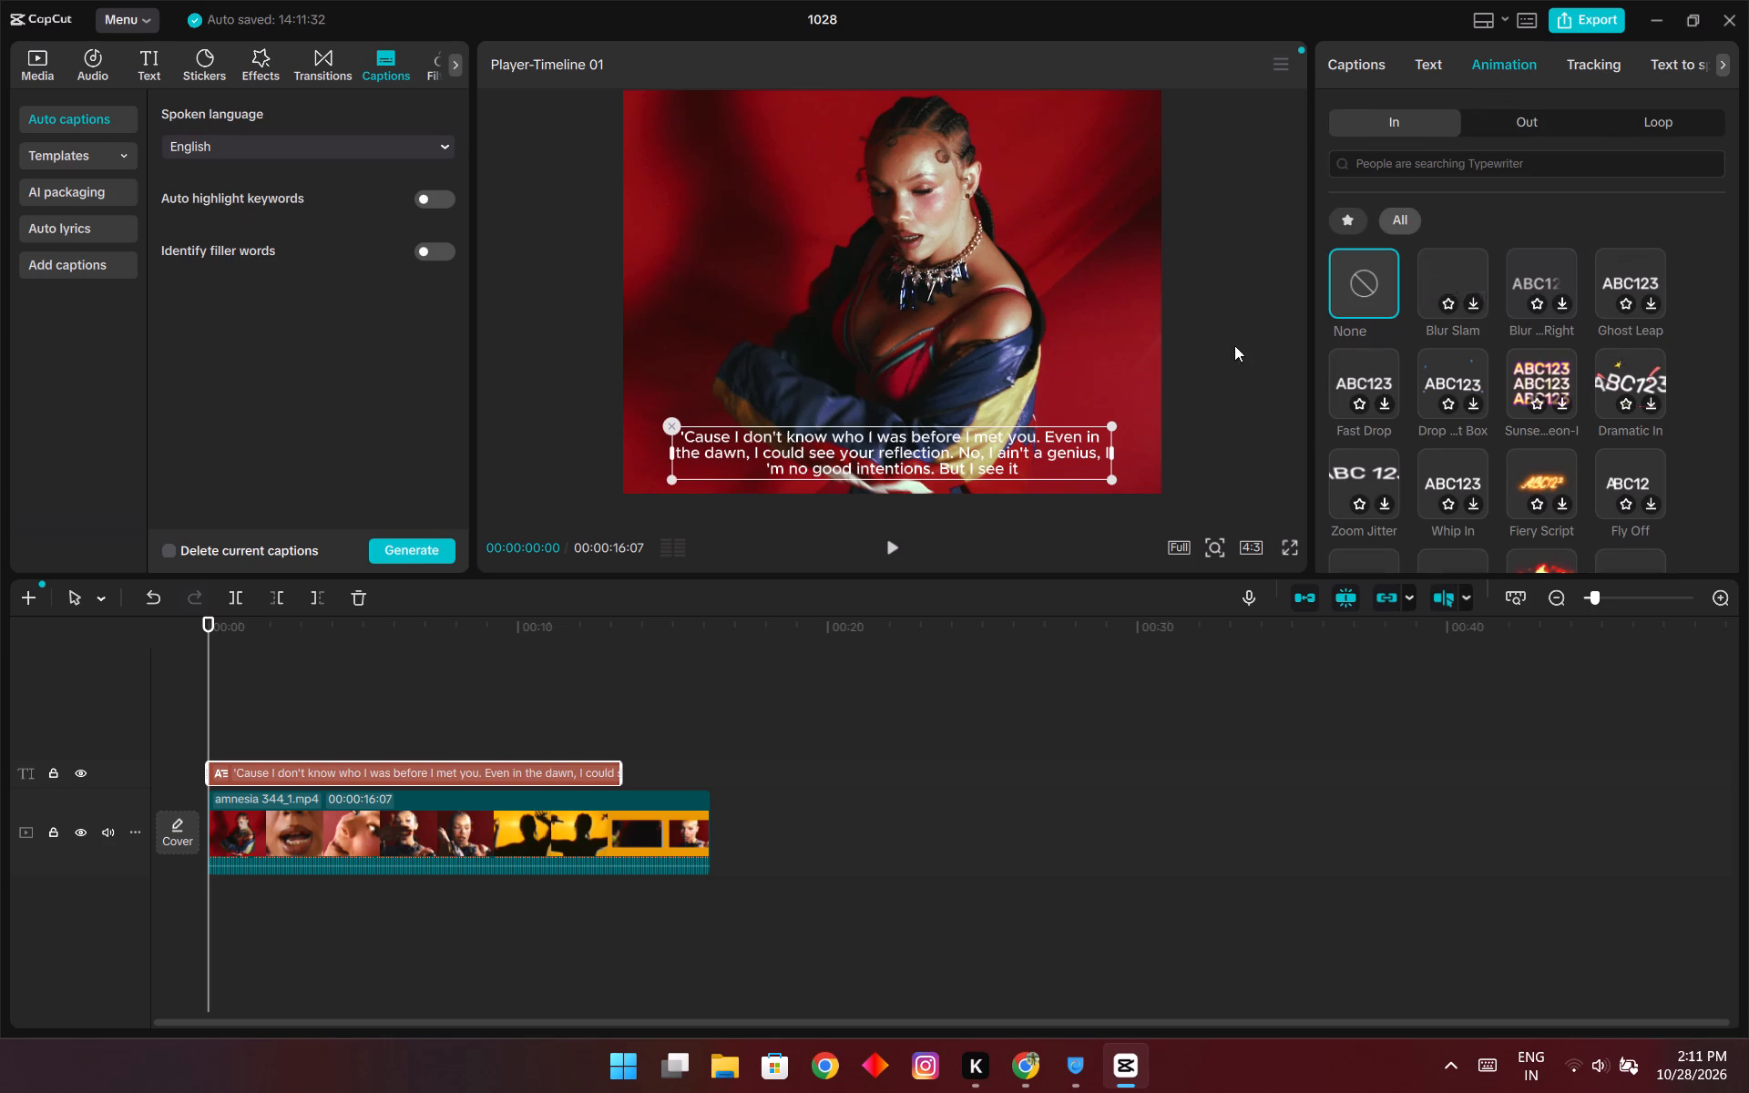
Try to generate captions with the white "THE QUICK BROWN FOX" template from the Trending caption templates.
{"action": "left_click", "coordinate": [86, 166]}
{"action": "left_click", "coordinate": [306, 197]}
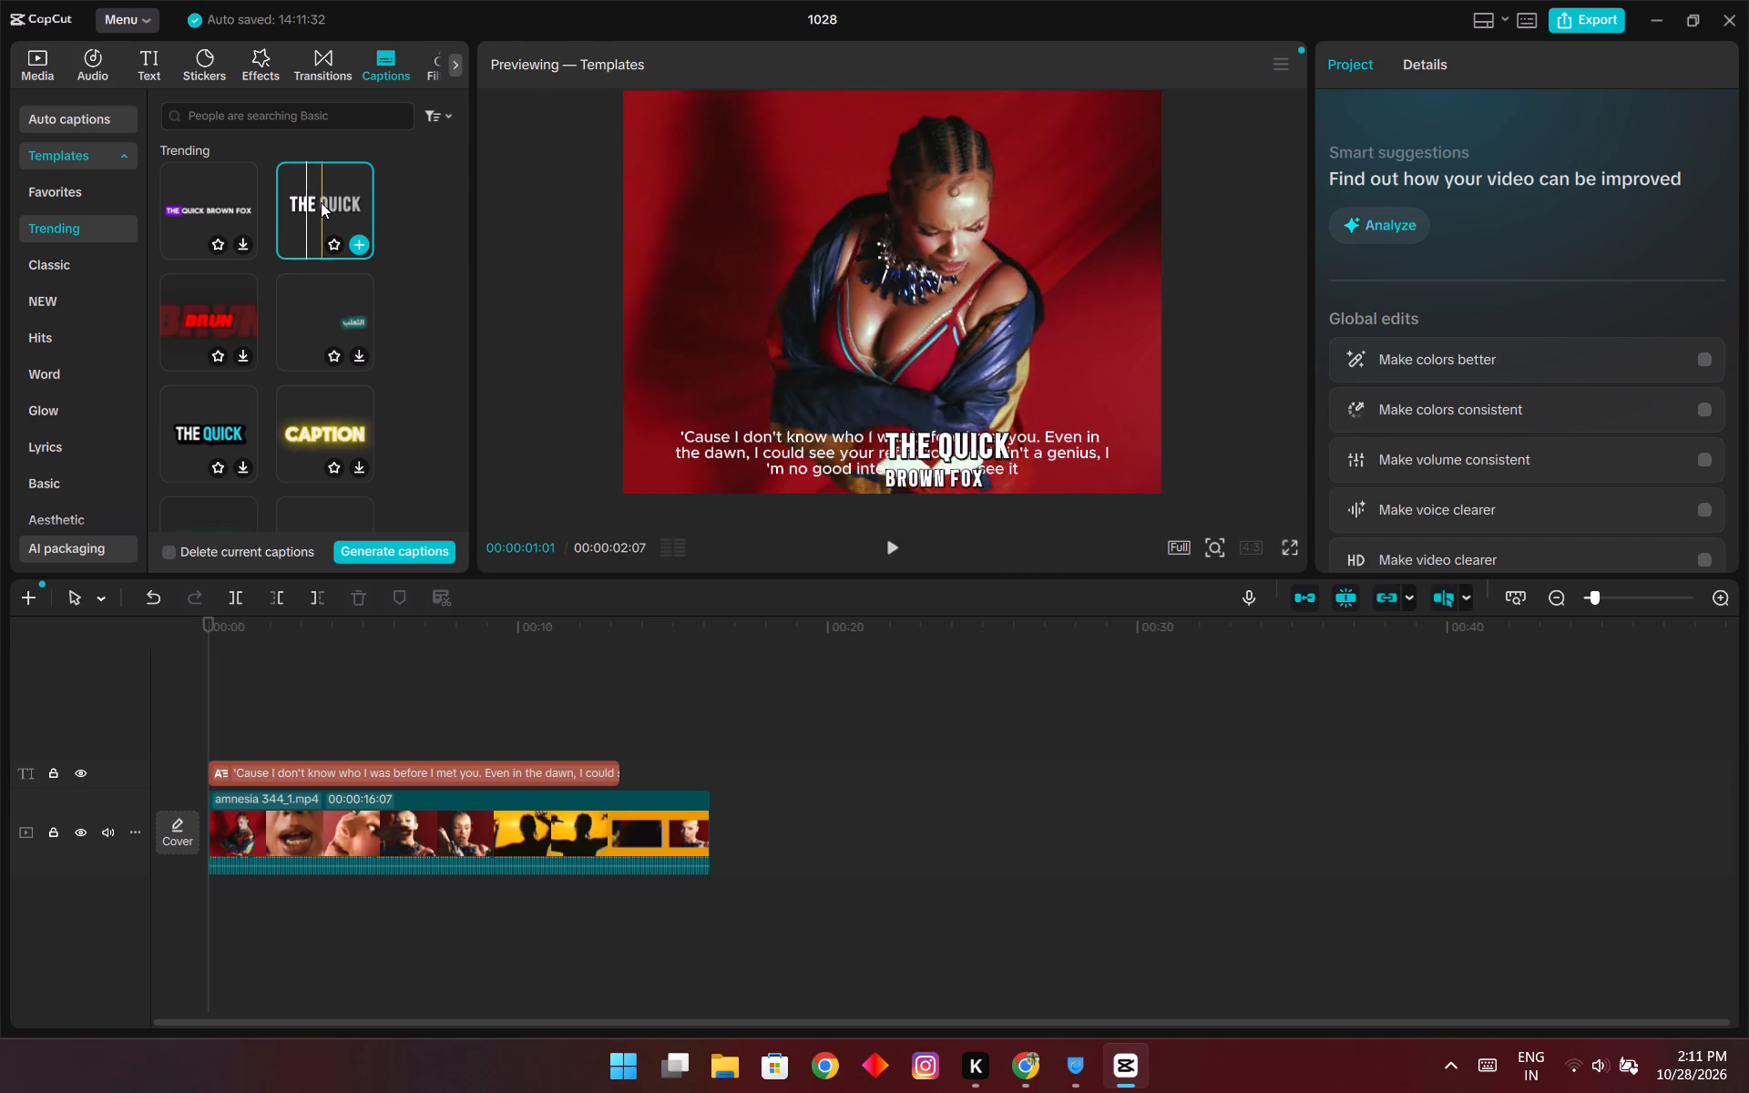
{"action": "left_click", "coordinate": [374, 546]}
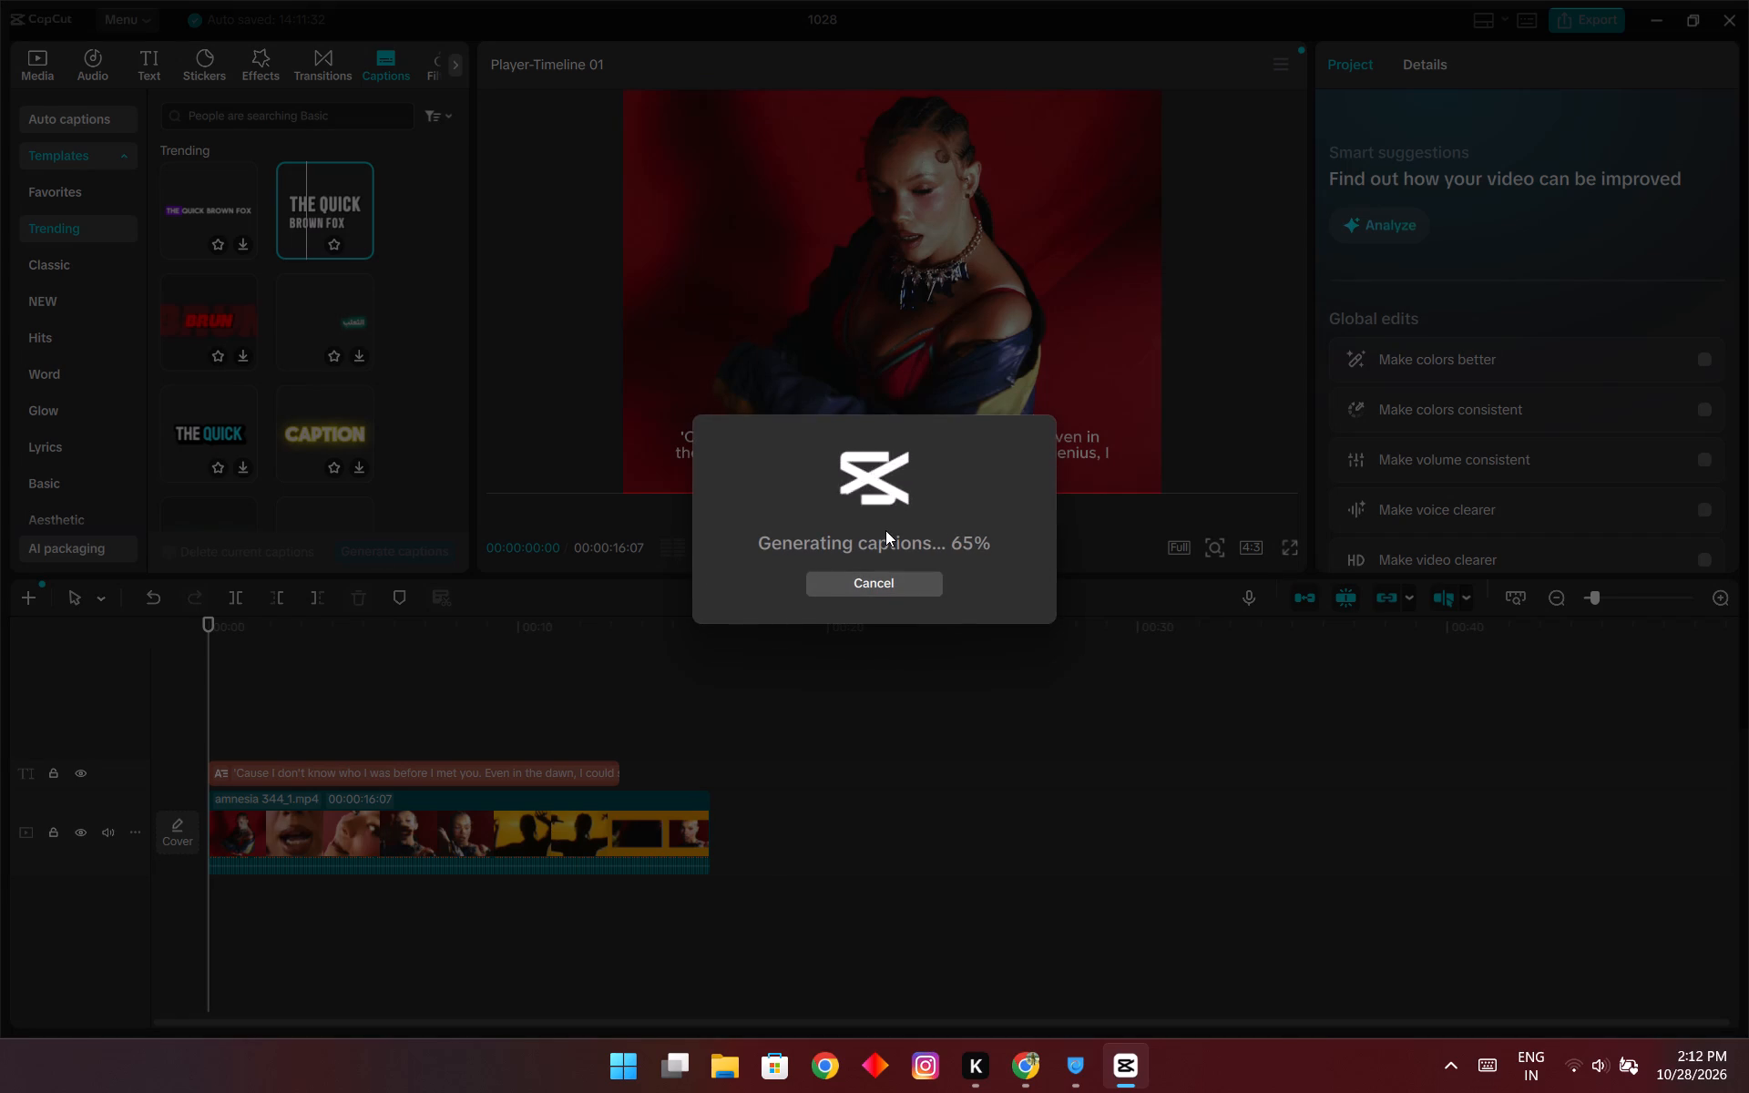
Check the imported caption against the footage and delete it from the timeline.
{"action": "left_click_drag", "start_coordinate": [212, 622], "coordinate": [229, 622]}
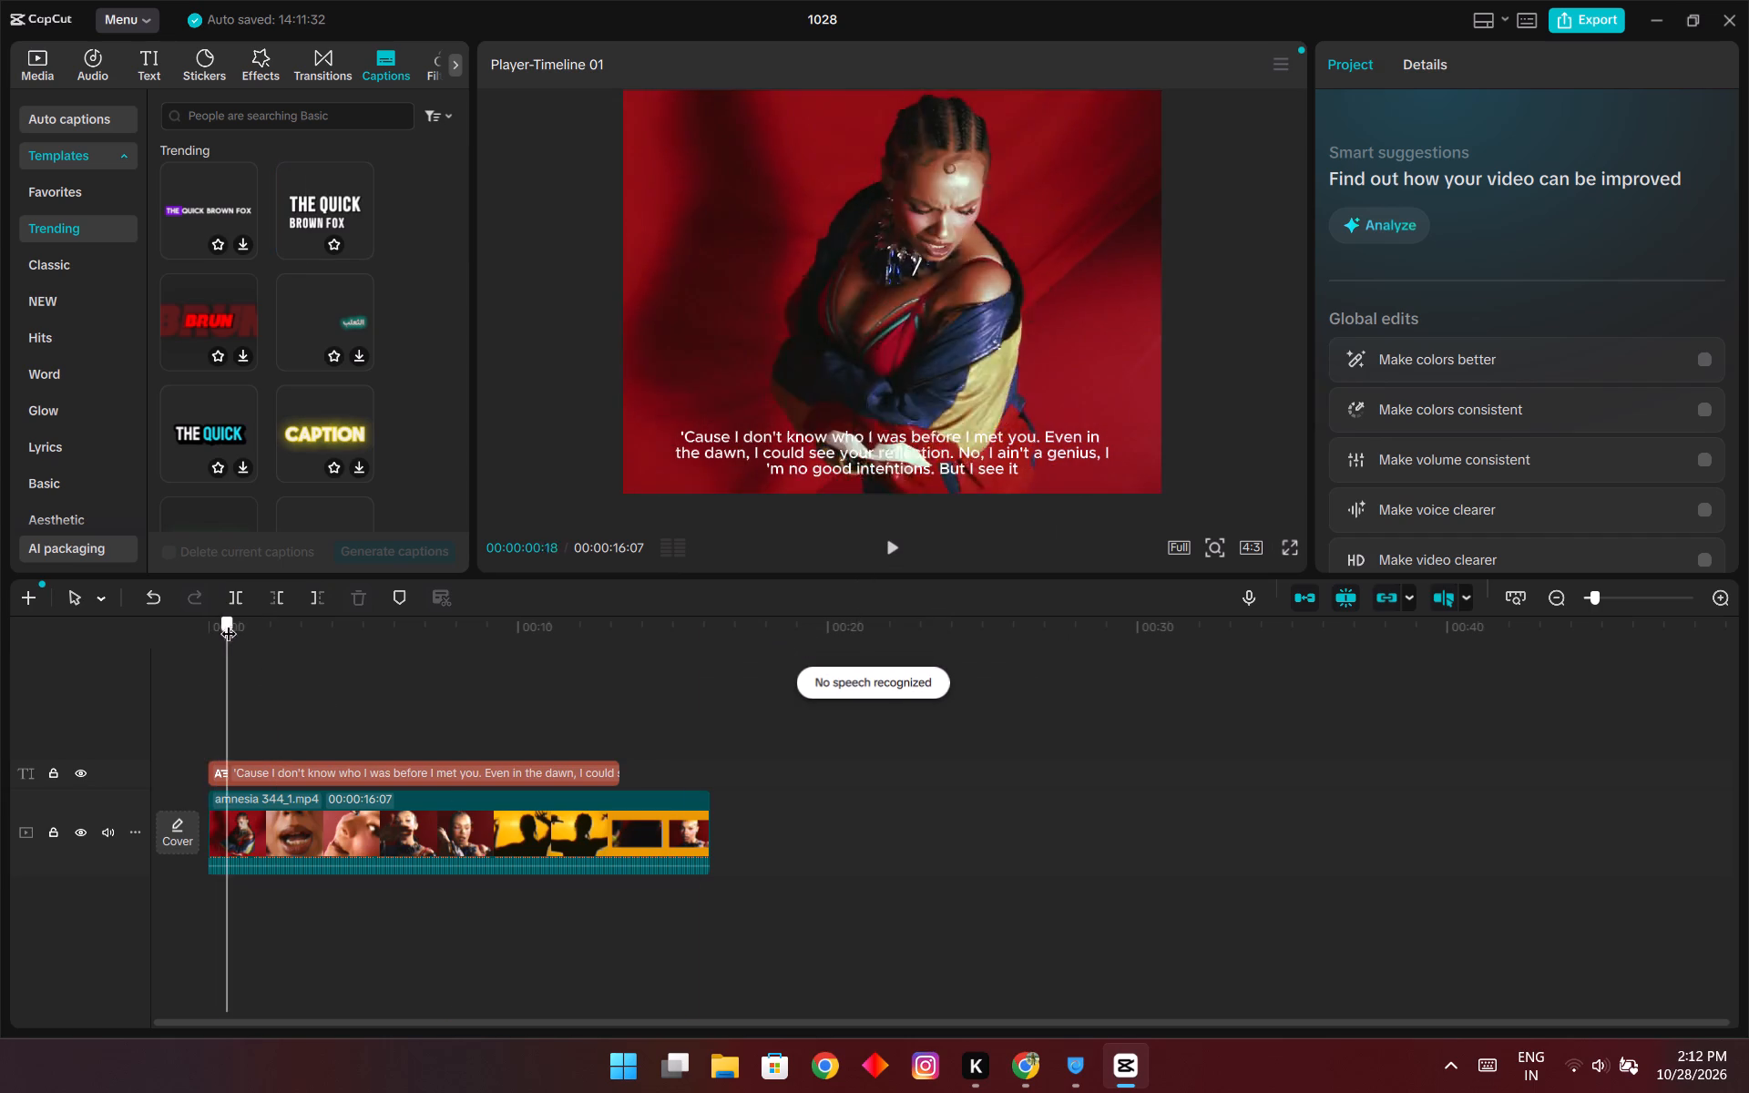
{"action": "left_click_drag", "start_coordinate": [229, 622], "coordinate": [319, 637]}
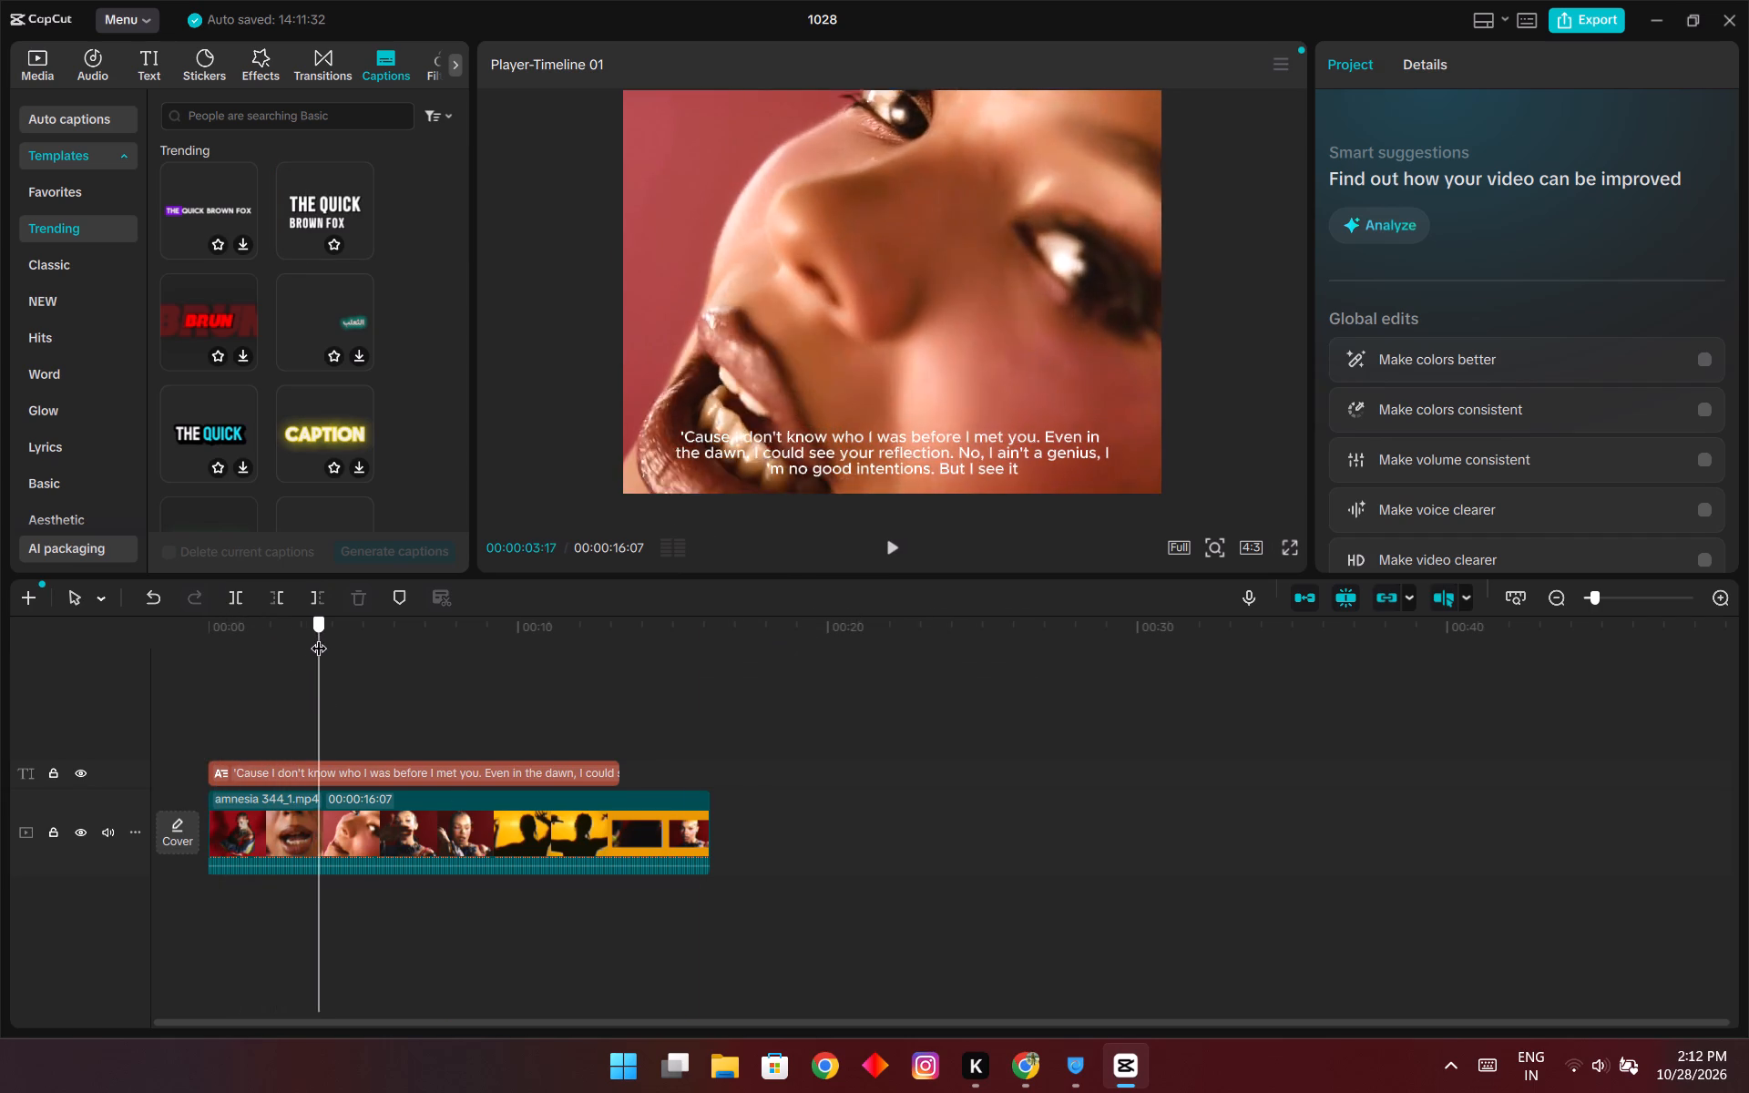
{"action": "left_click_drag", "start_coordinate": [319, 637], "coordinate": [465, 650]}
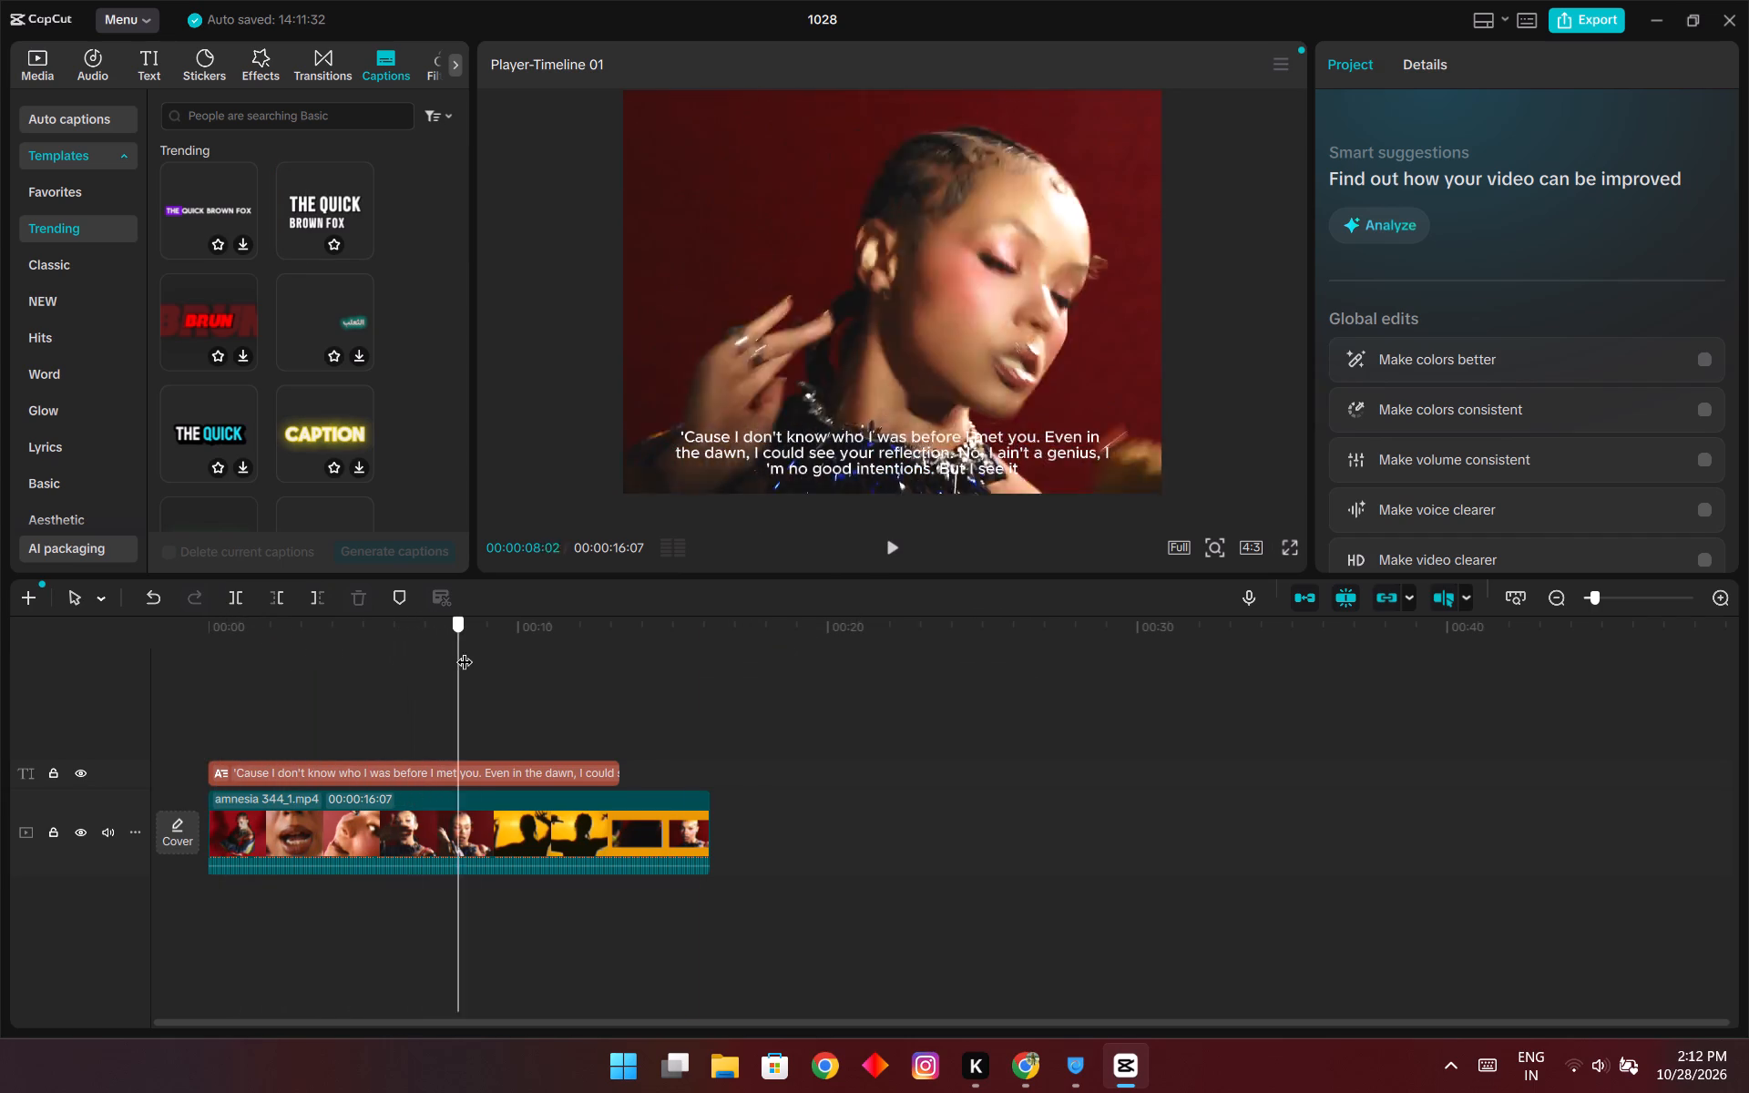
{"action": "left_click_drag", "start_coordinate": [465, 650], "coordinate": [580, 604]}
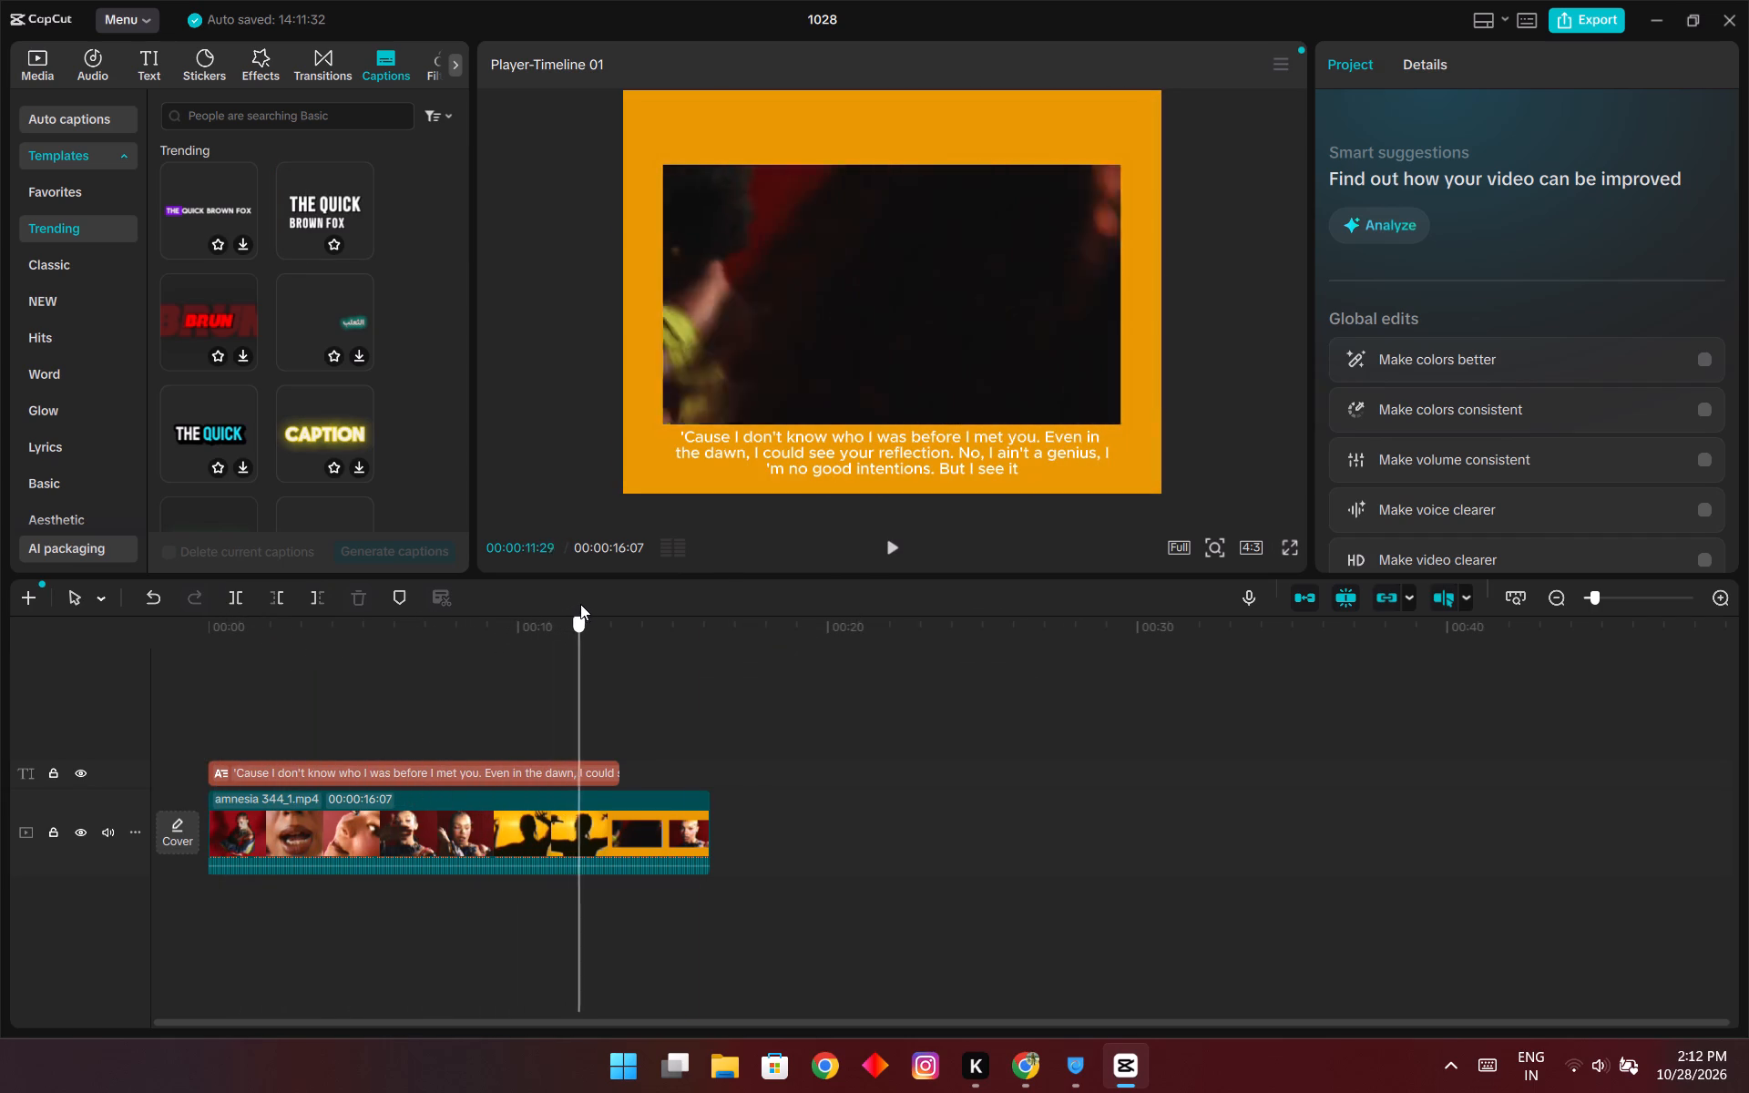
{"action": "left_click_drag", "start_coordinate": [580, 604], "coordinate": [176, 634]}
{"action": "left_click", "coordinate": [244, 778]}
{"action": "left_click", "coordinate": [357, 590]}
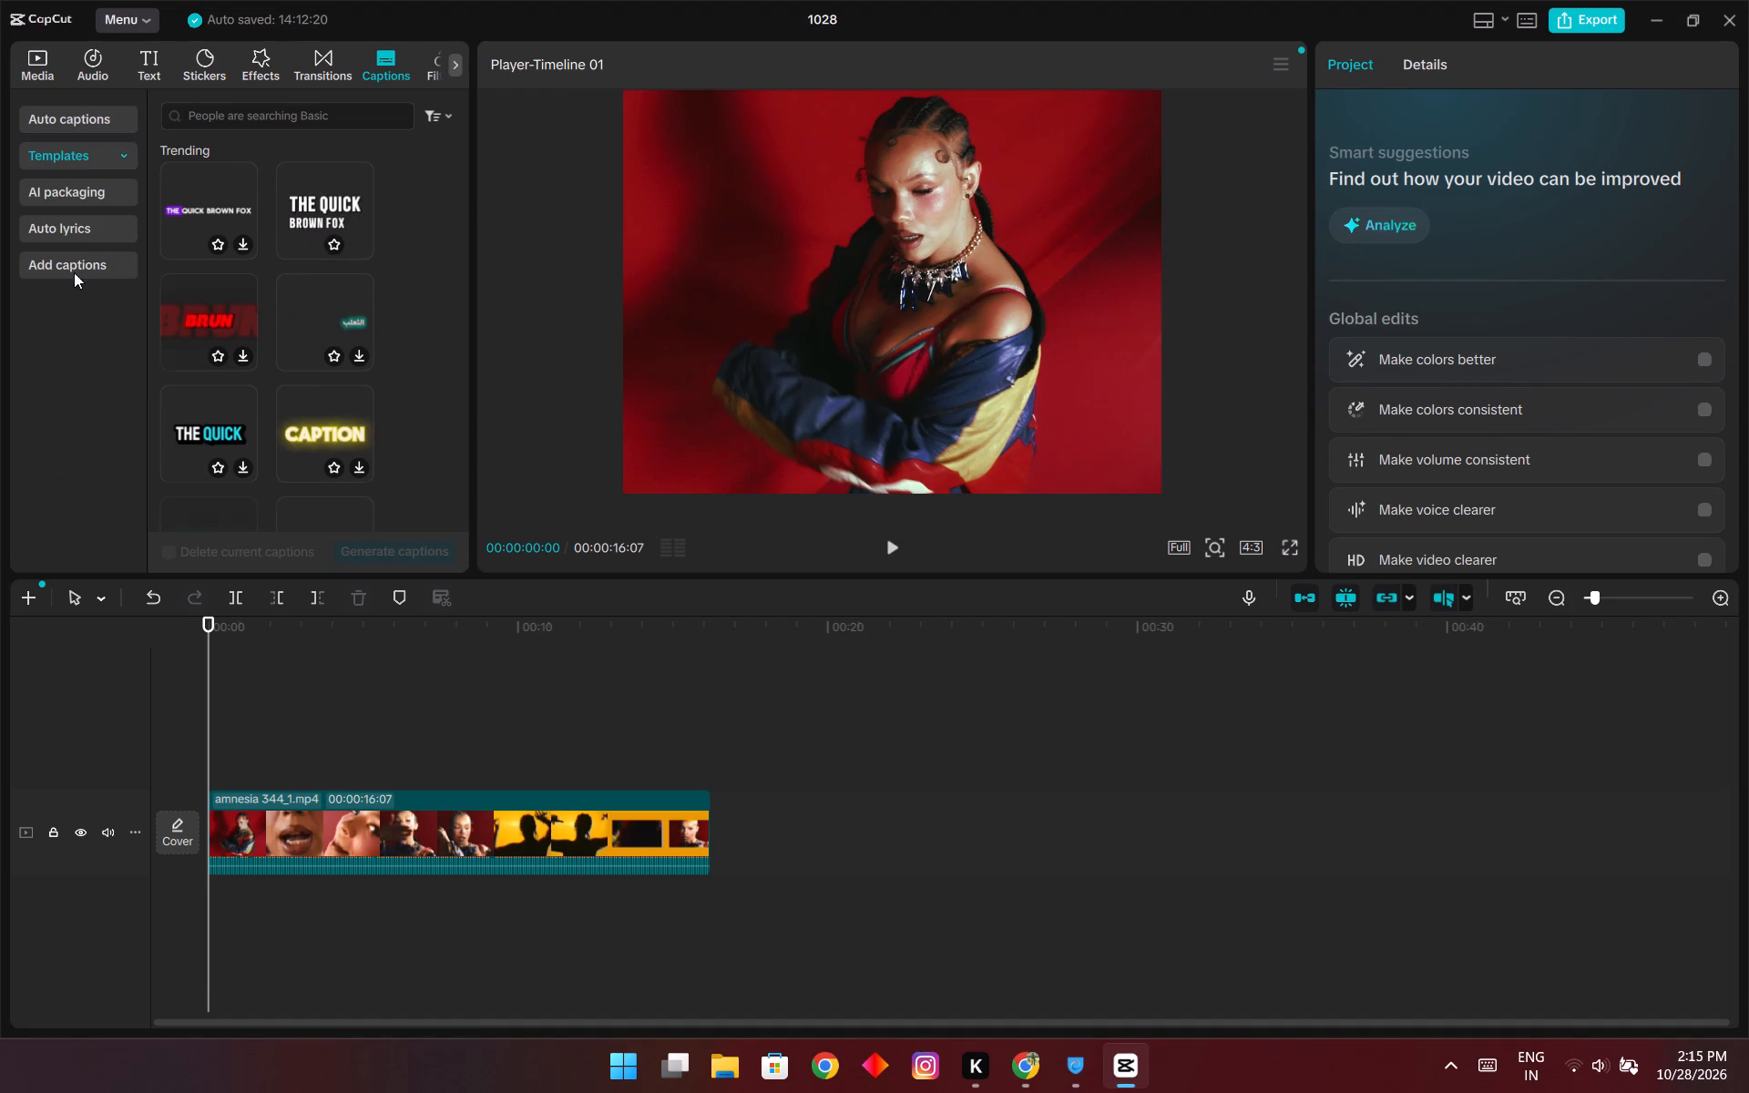
{"action": "left_click", "coordinate": [220, 189]}
{"action": "left_click", "coordinate": [294, 219]}
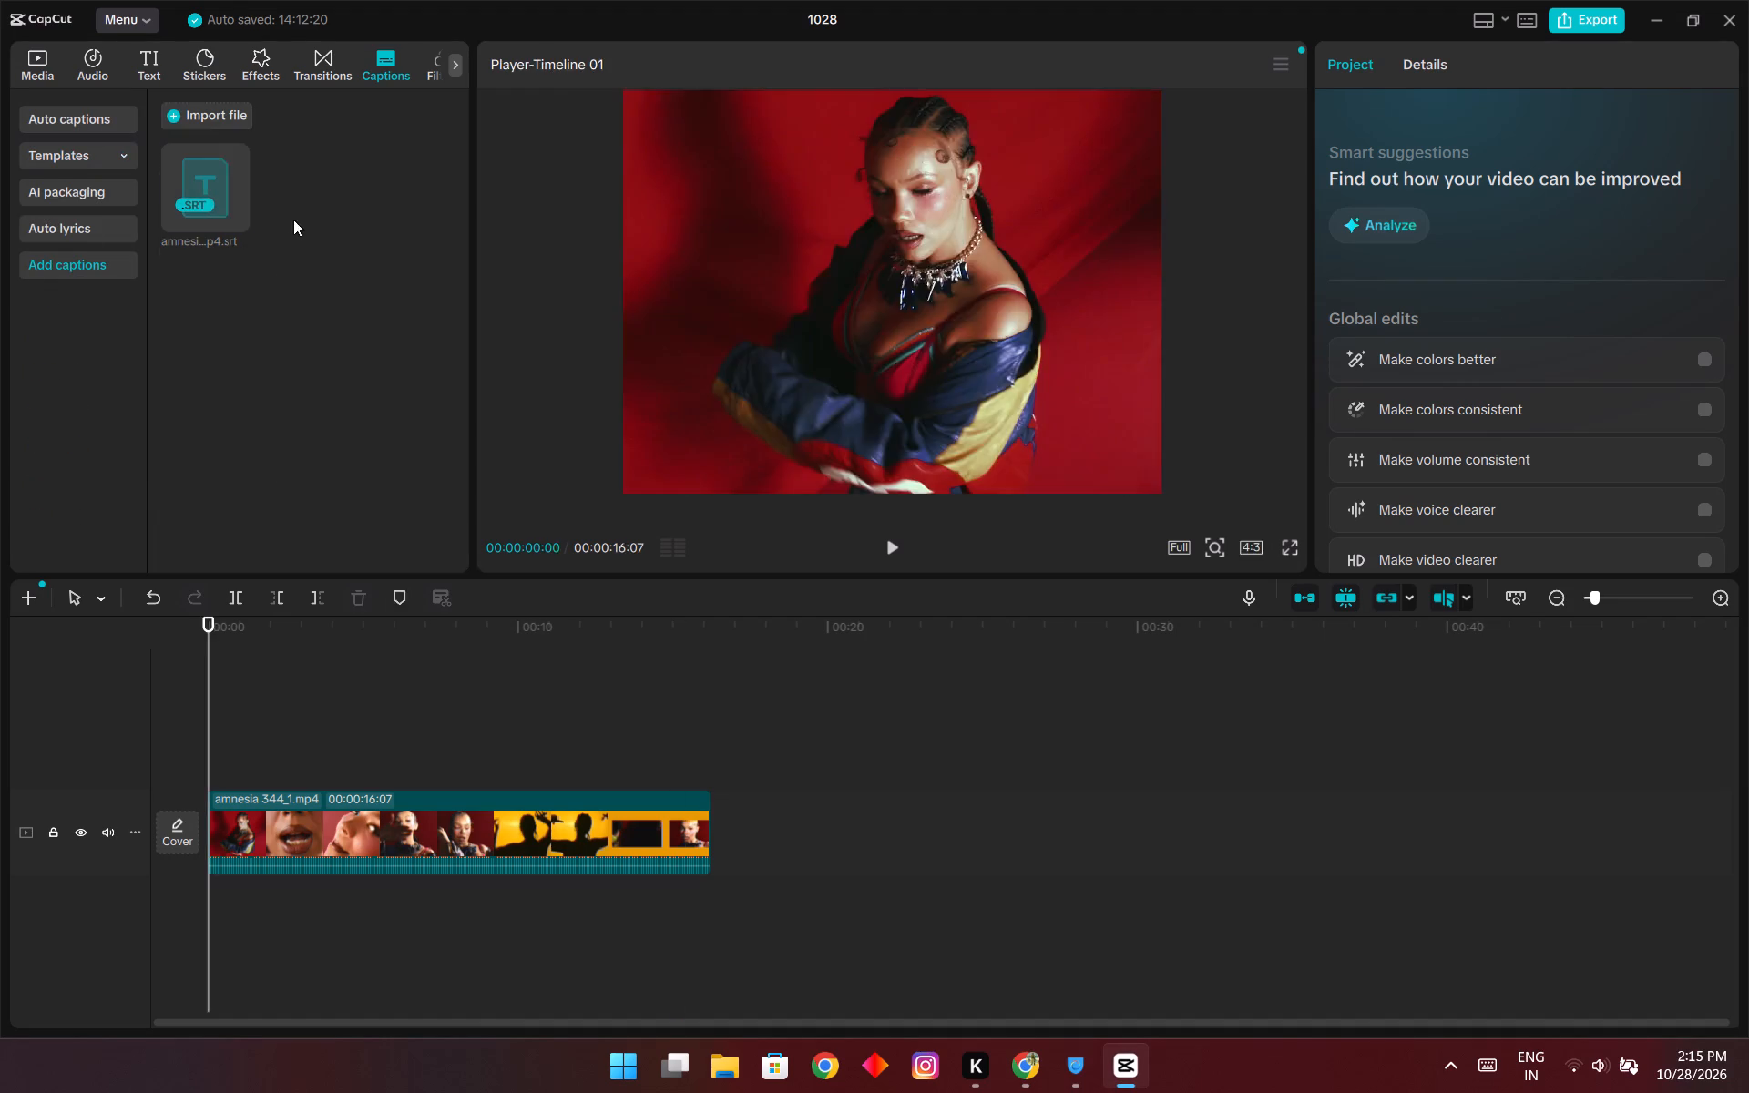
{"action": "left_click", "coordinate": [209, 118]}
{"action": "left_click", "coordinate": [371, 195]}
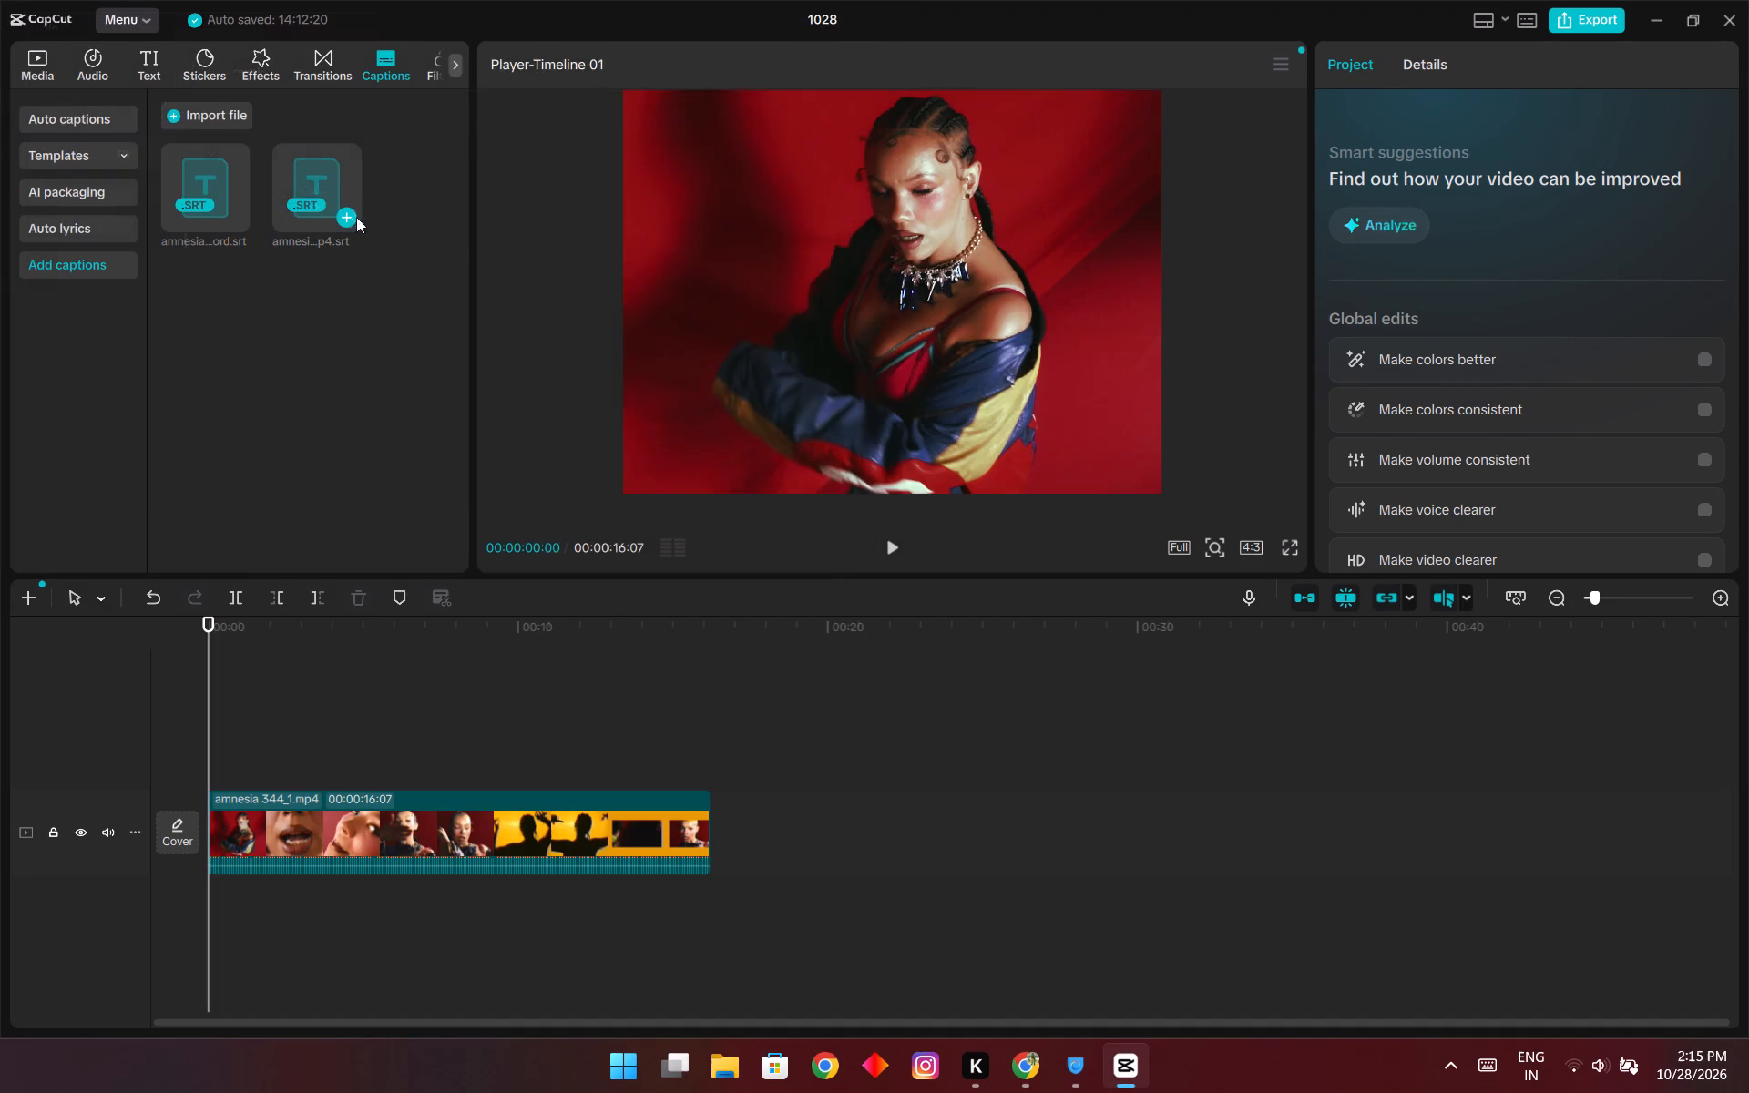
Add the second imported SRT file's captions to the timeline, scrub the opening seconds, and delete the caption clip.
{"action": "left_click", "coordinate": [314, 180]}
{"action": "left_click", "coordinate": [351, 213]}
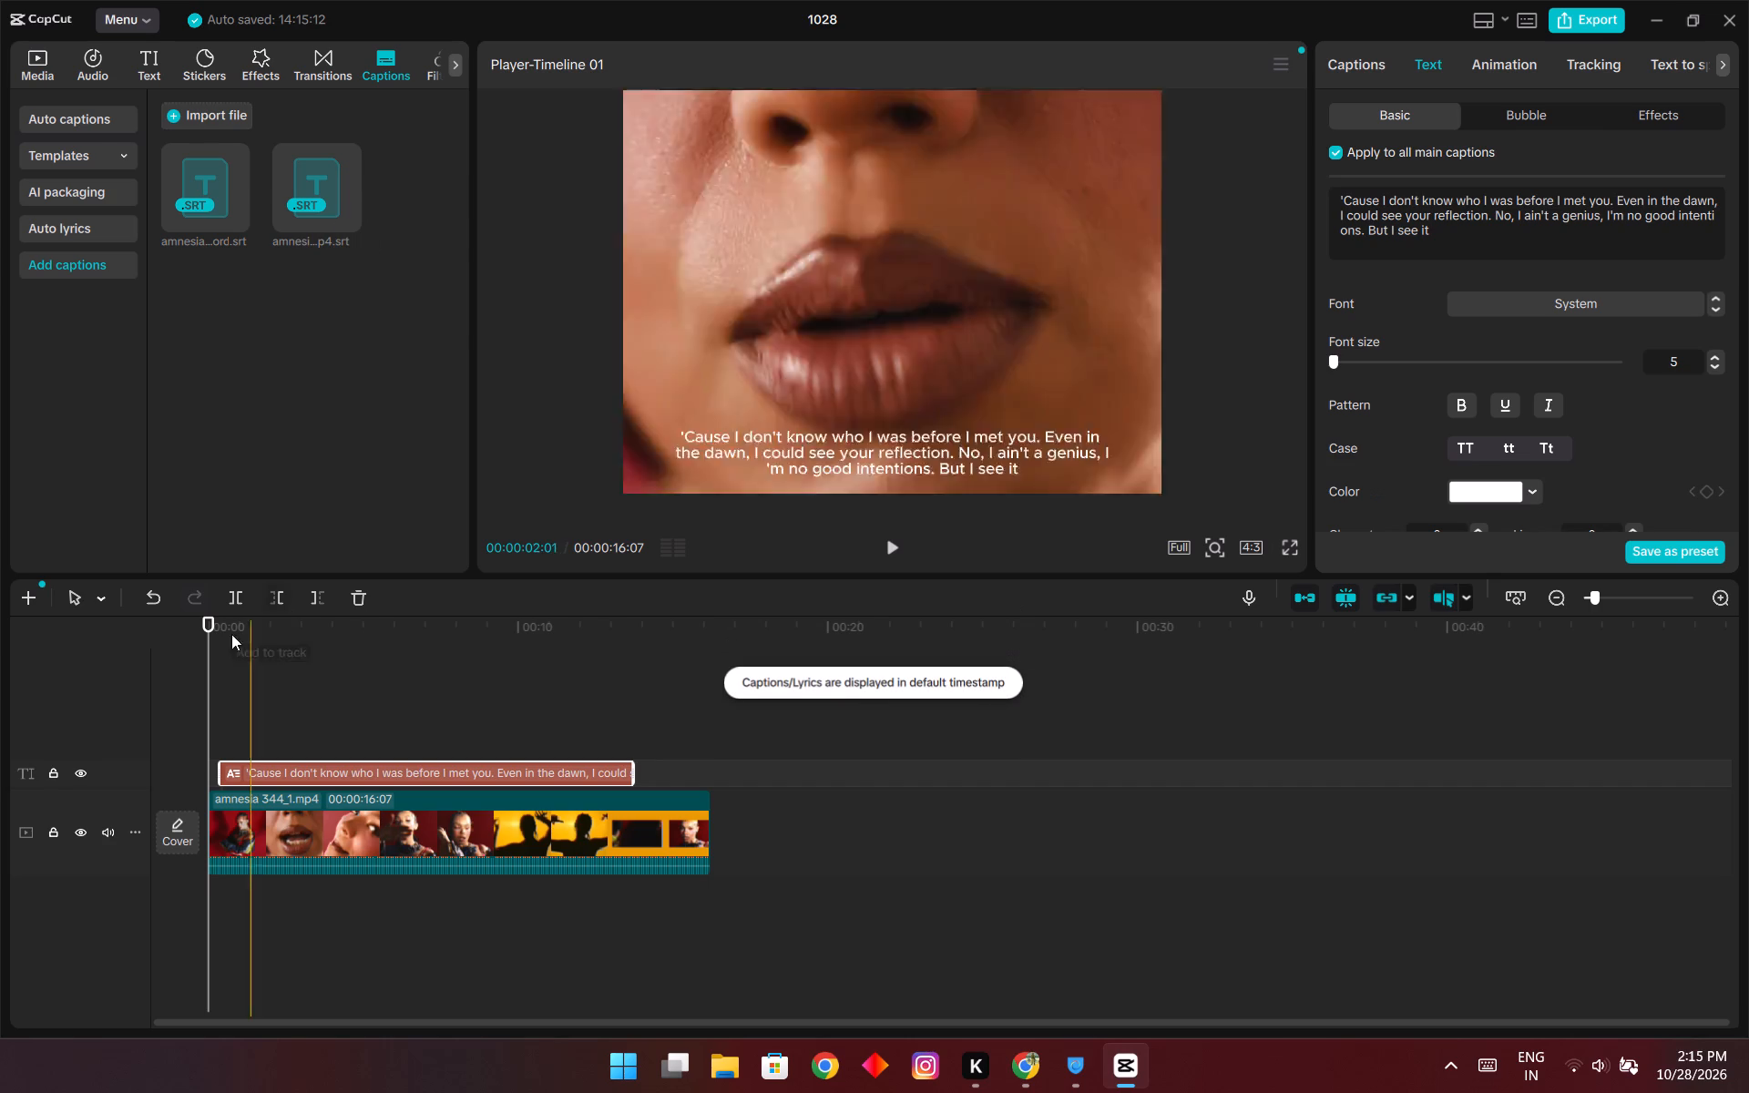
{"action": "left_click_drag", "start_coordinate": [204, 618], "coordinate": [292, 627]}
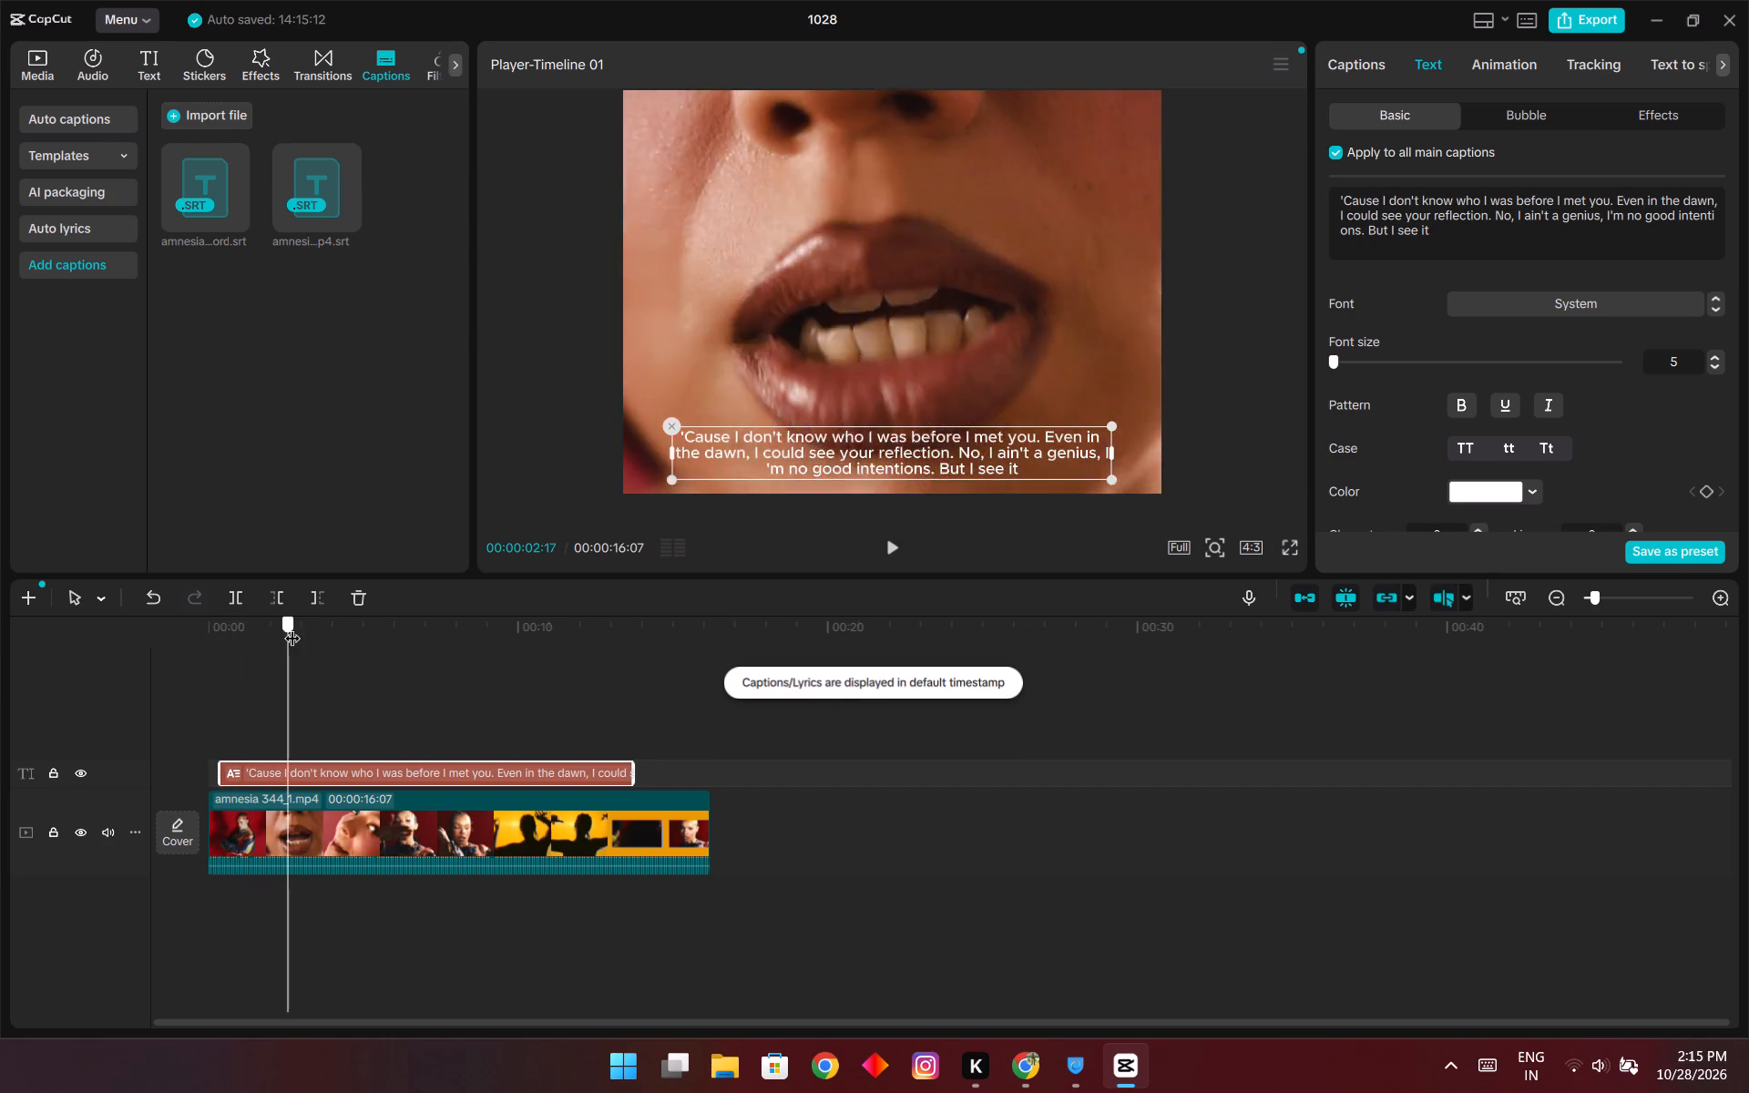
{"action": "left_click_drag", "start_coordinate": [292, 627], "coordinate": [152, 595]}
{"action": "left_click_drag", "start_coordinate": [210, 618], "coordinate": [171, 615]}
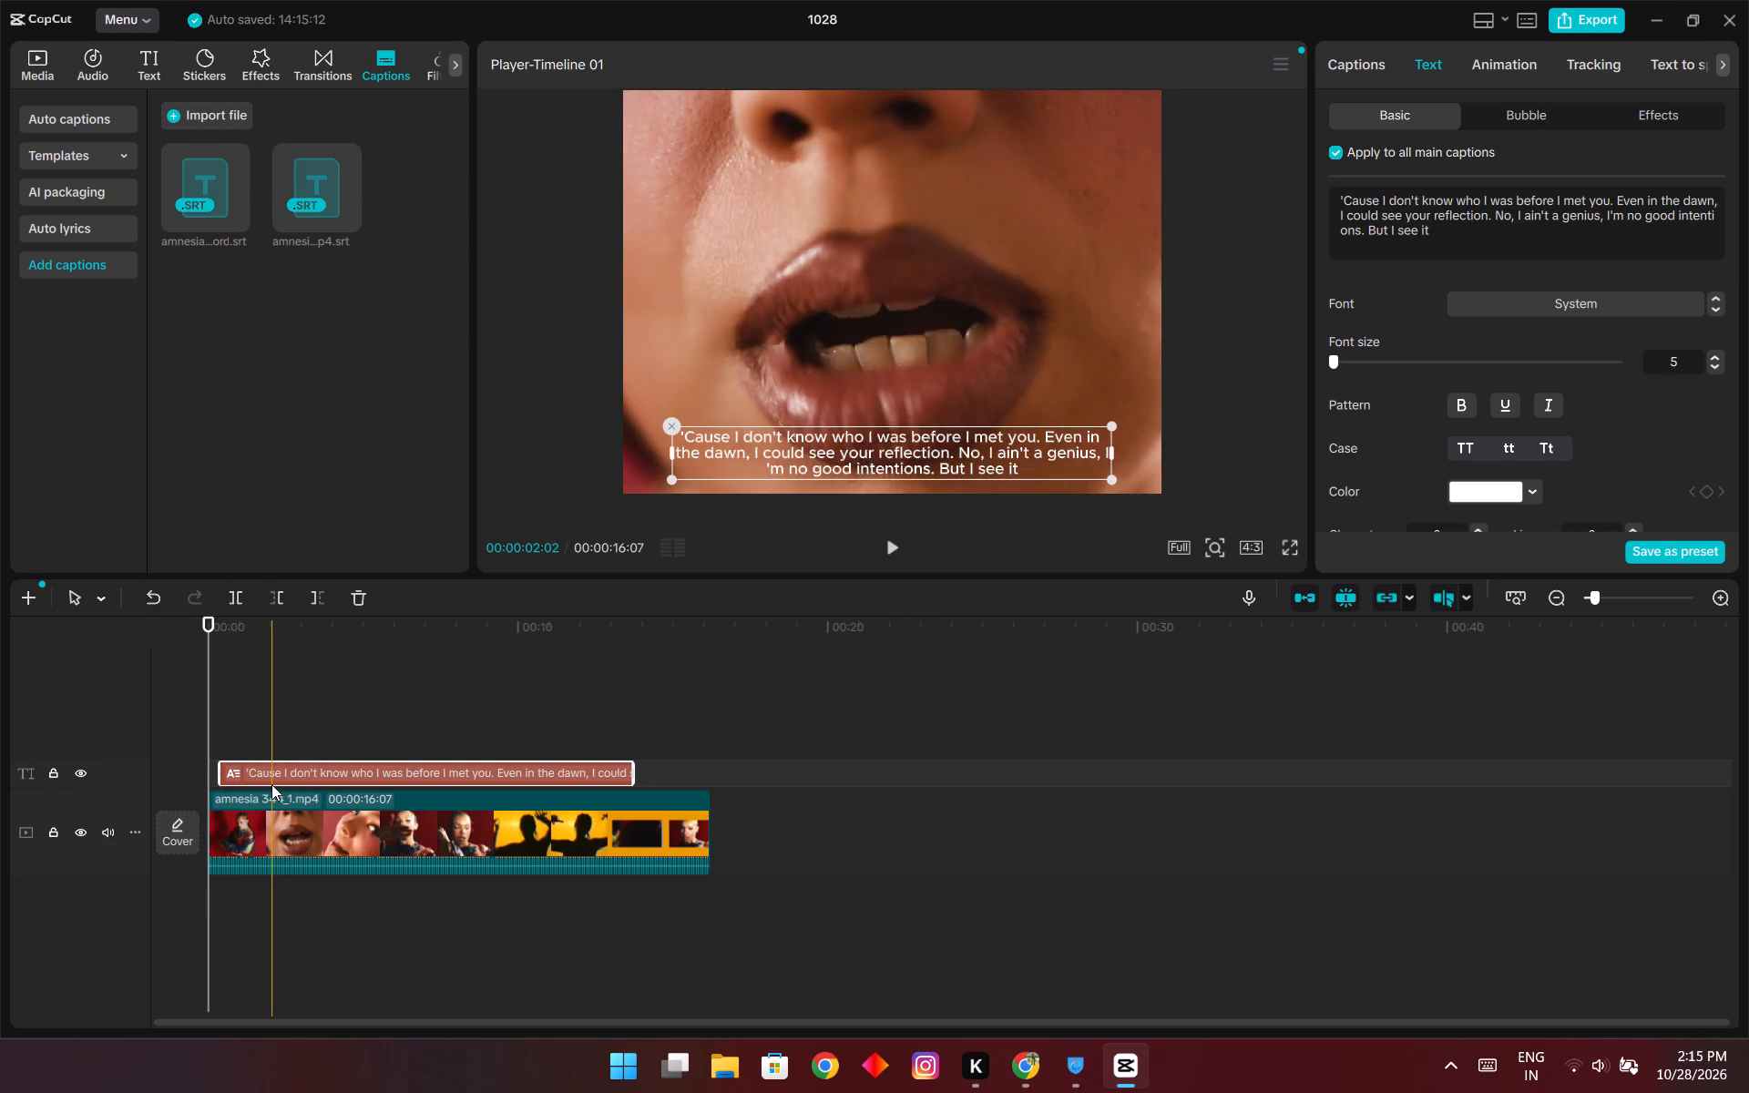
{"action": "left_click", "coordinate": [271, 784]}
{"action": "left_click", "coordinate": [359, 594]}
Add the second SRT file's captions to the timeline again and scrub through the first two seconds.
{"action": "left_click", "coordinate": [289, 208]}
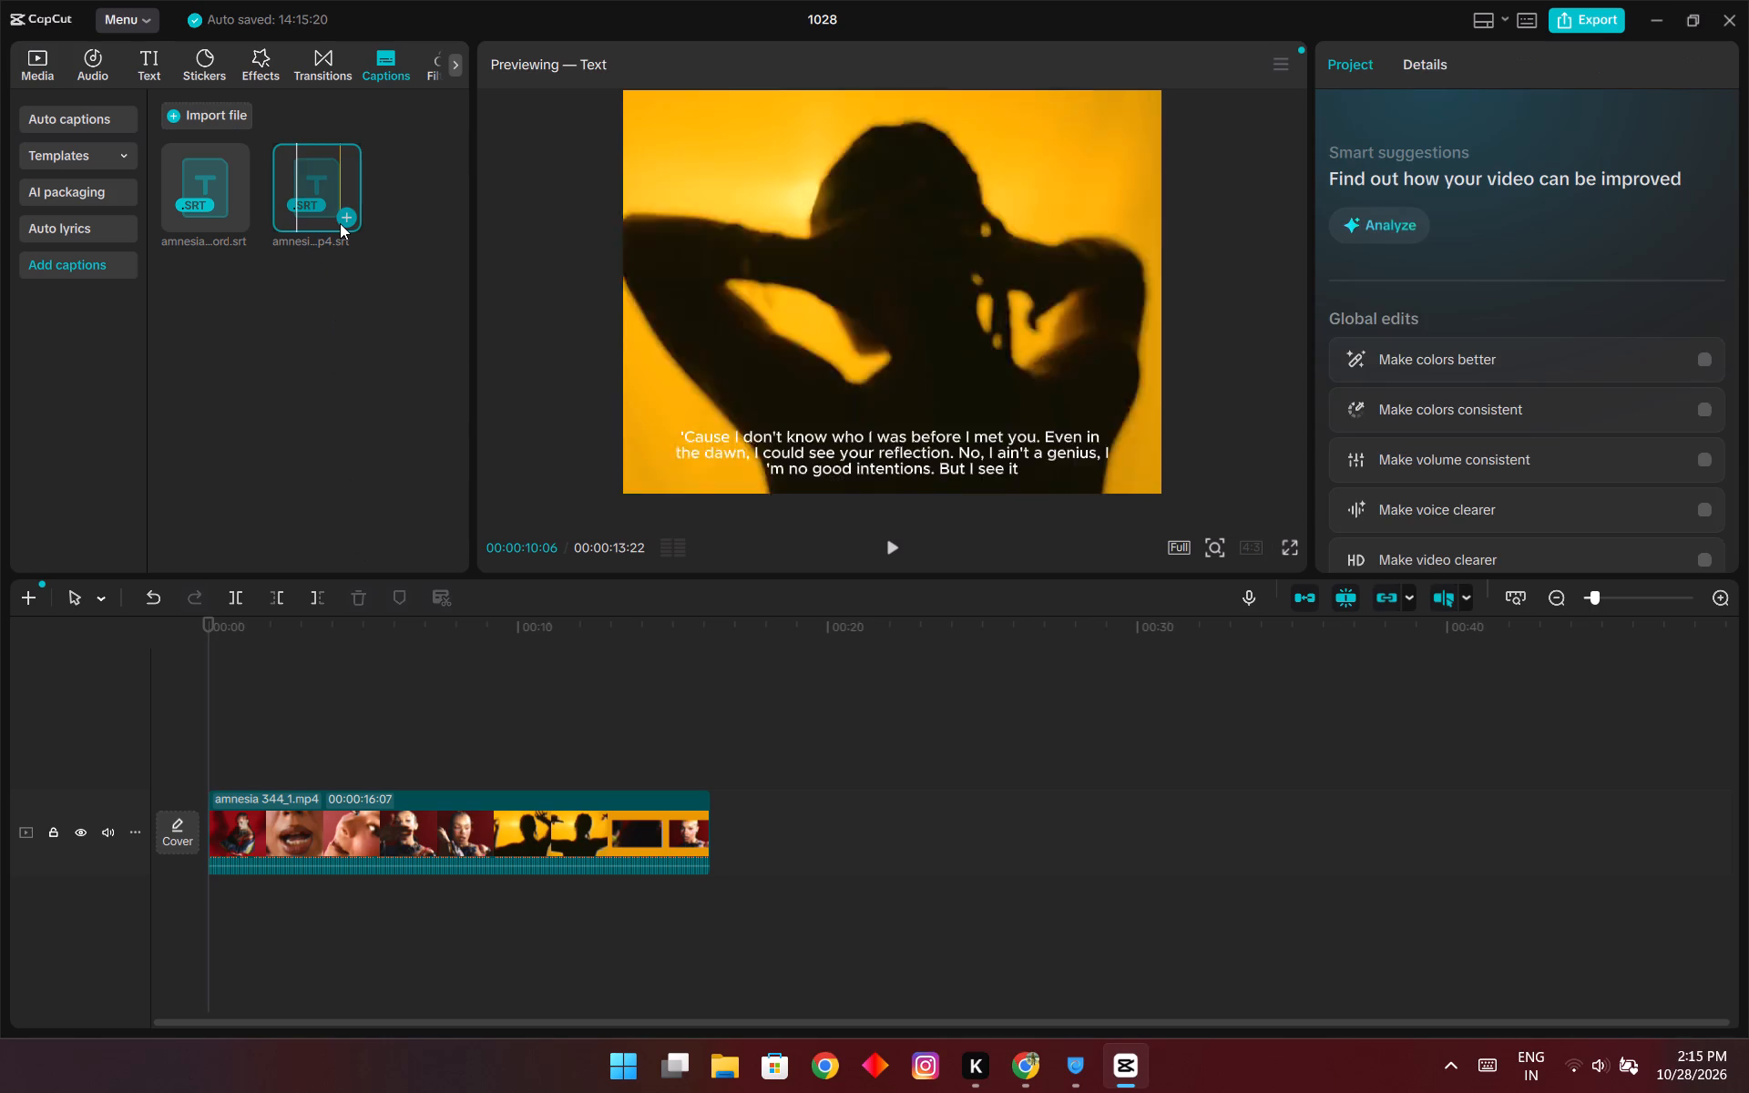
{"action": "left_click", "coordinate": [340, 223]}
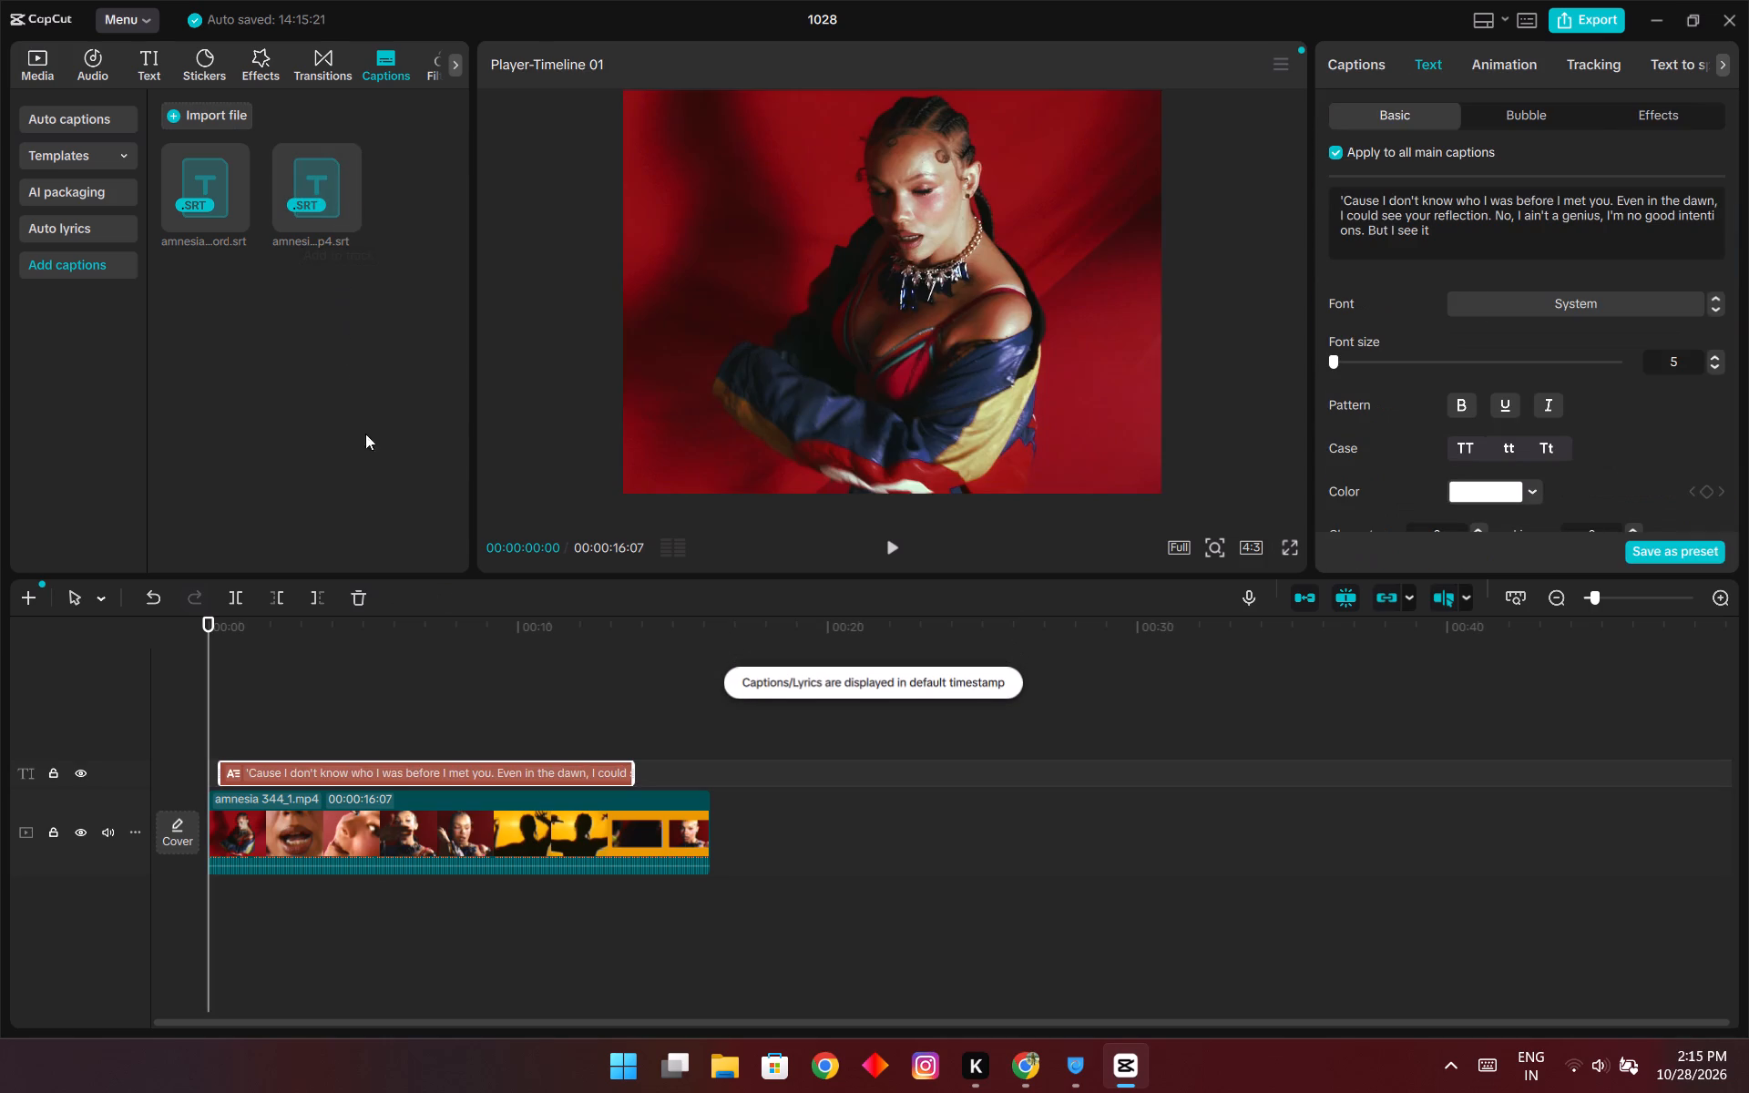
{"action": "left_click_drag", "start_coordinate": [211, 625], "coordinate": [235, 628]}
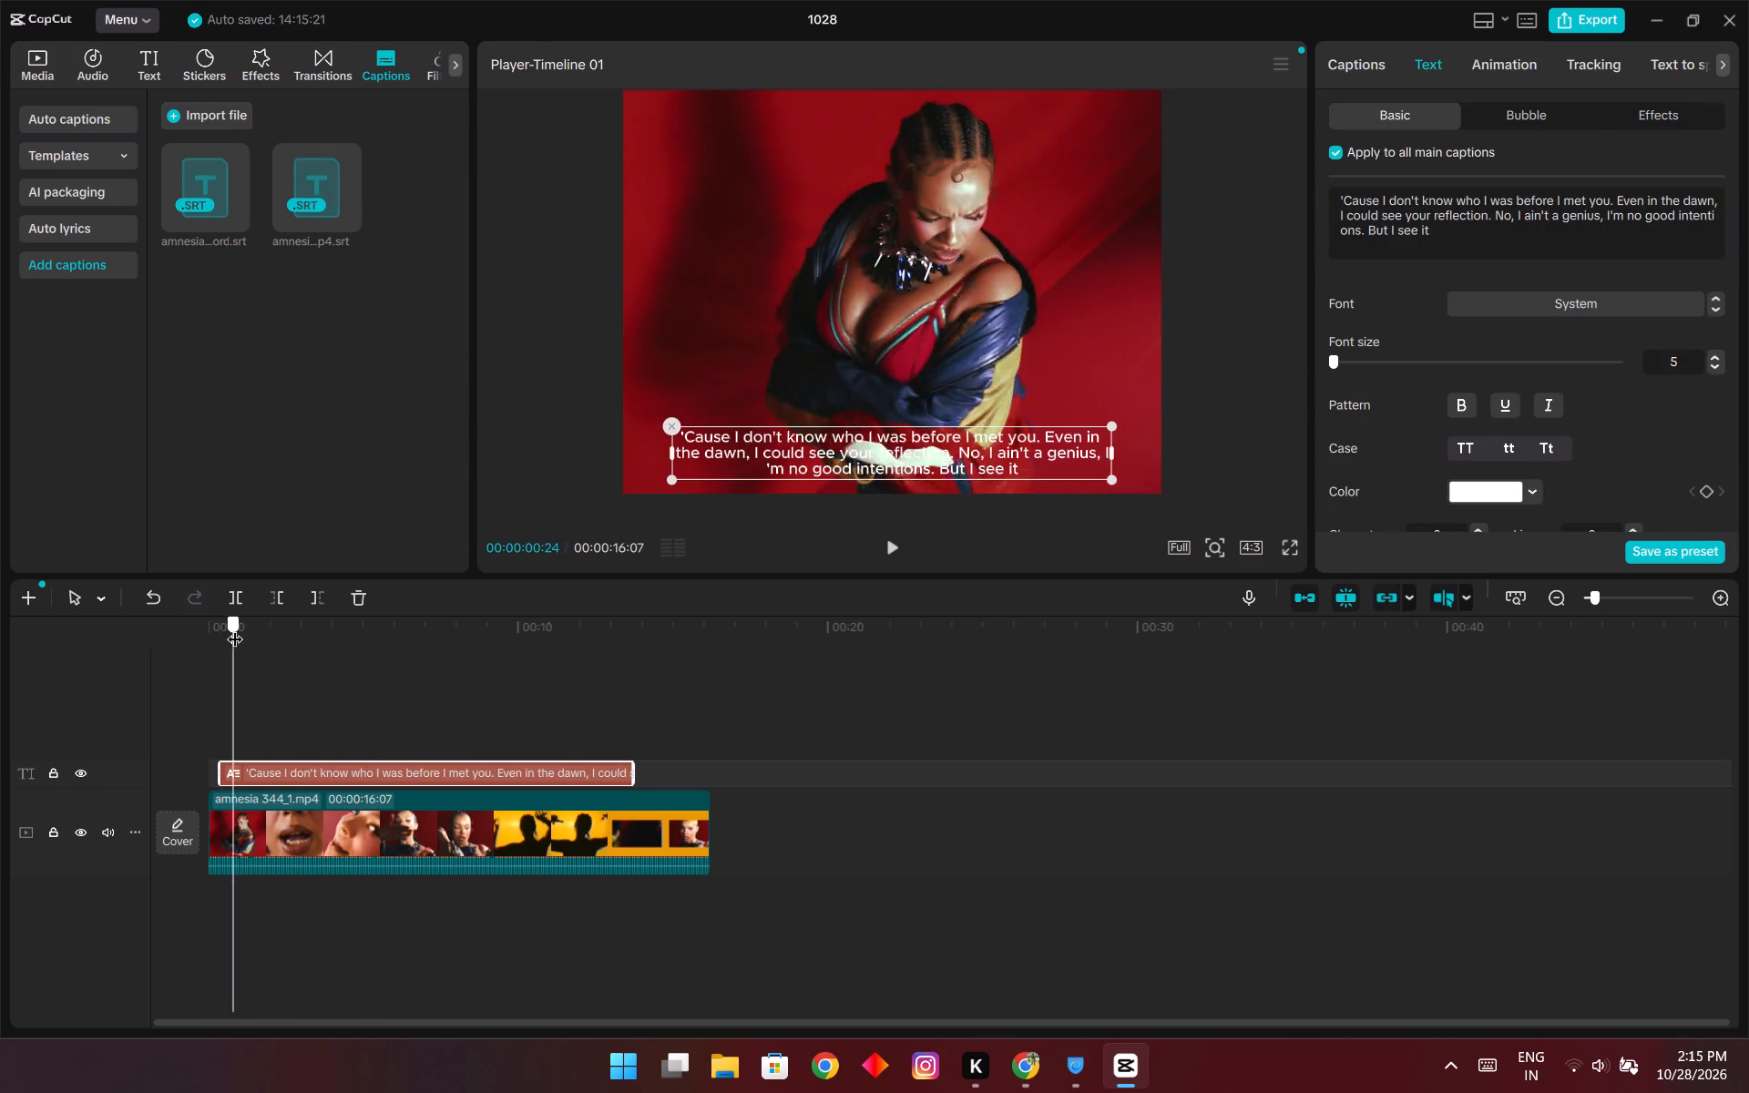
{"action": "left_click_drag", "start_coordinate": [235, 628], "coordinate": [261, 633]}
{"action": "left_click", "coordinate": [1390, 217]}
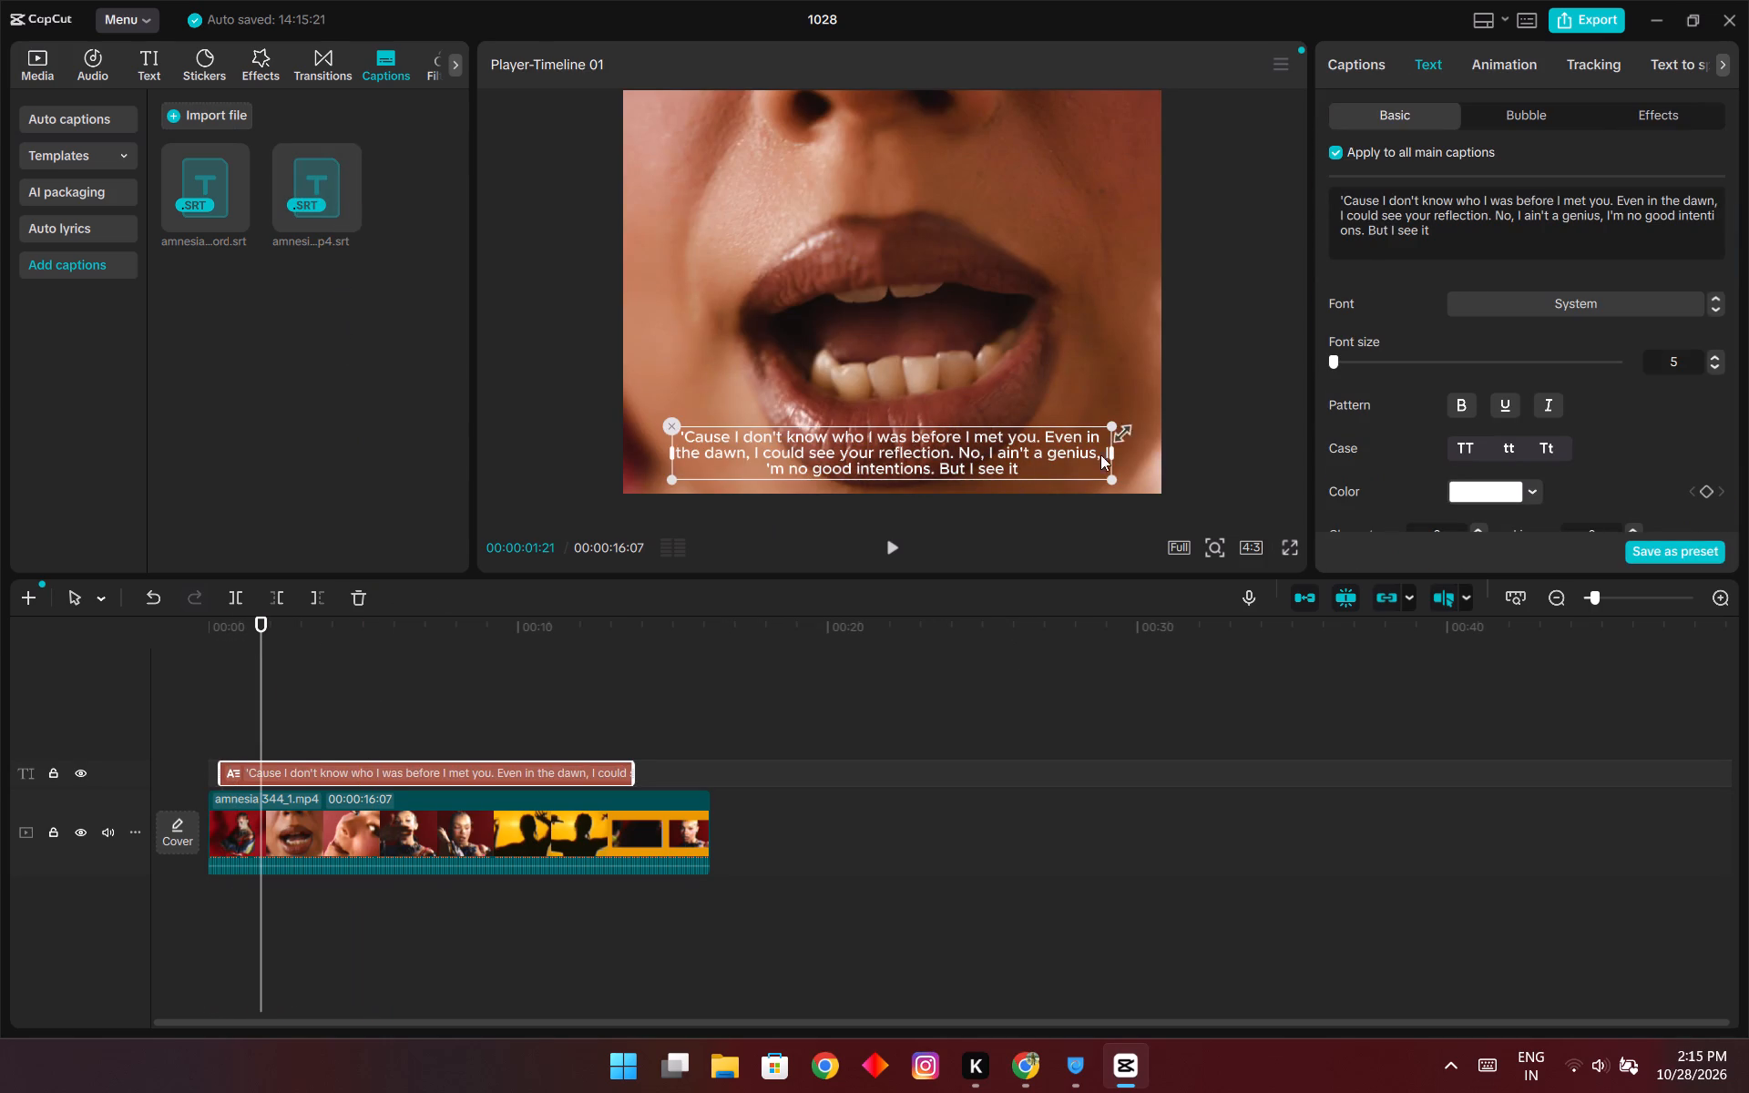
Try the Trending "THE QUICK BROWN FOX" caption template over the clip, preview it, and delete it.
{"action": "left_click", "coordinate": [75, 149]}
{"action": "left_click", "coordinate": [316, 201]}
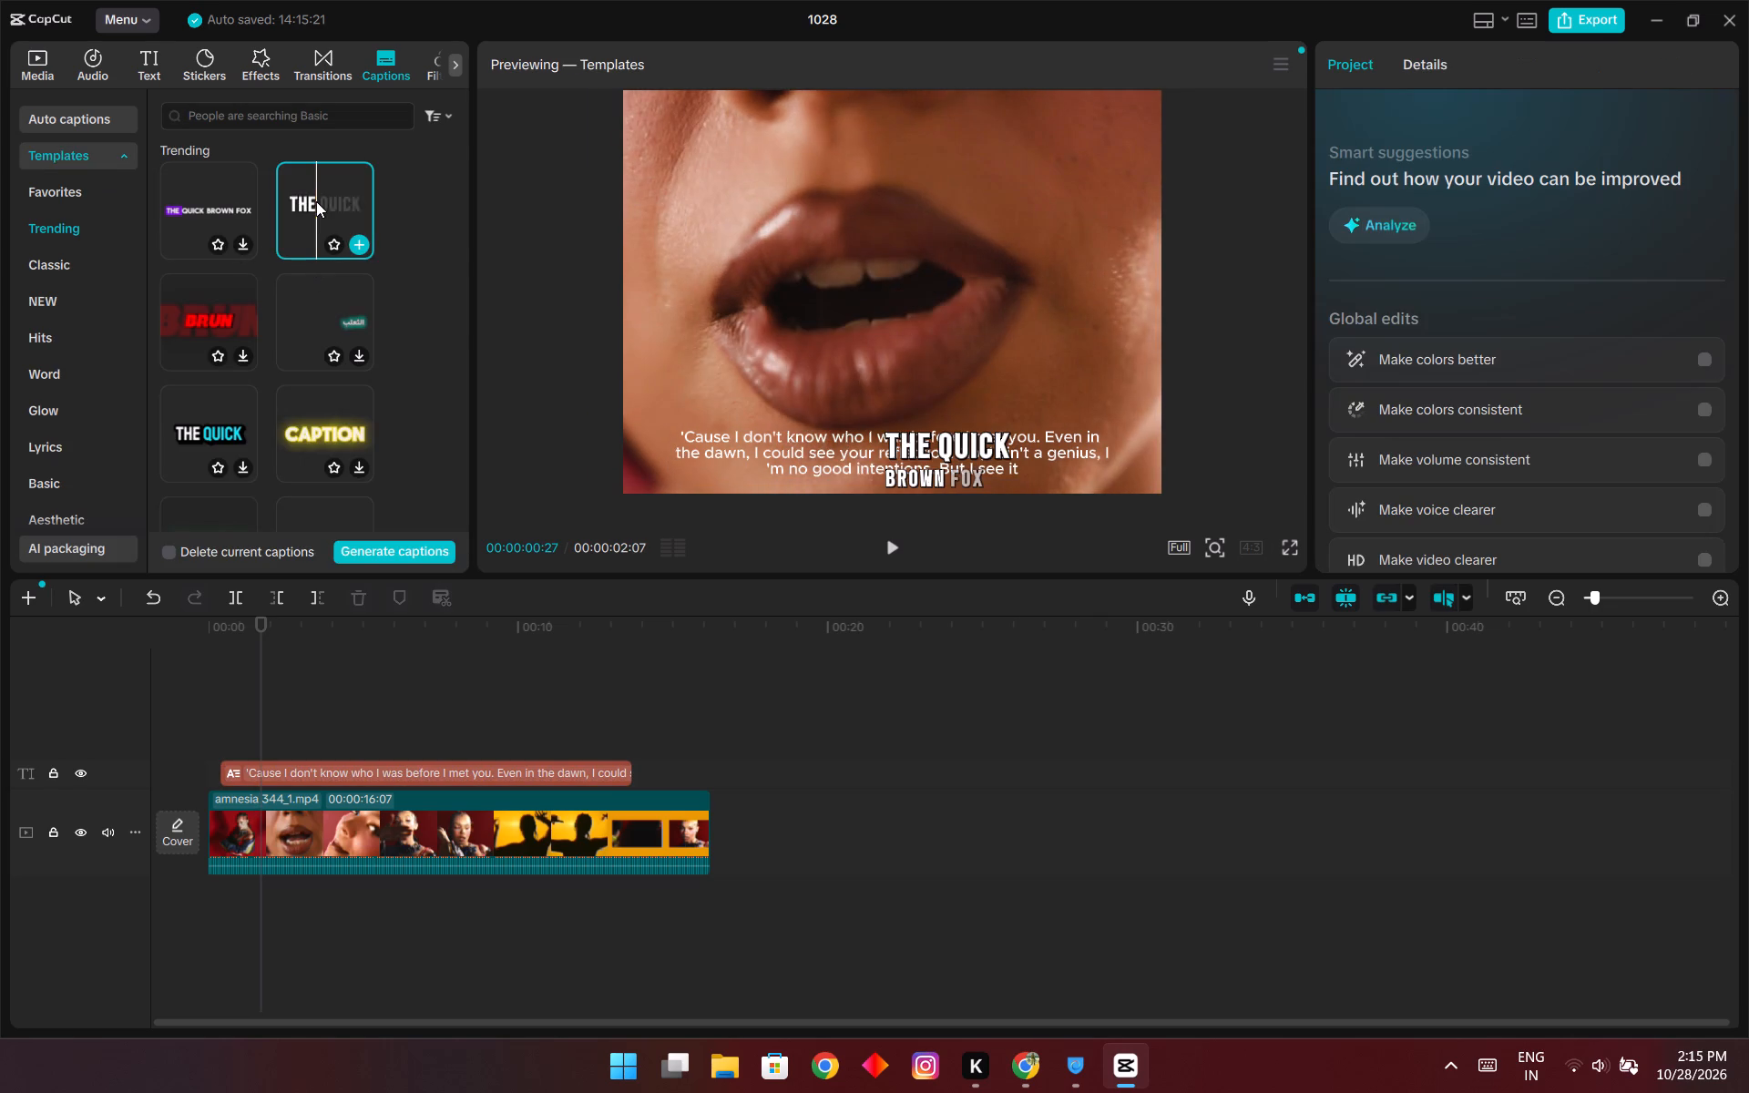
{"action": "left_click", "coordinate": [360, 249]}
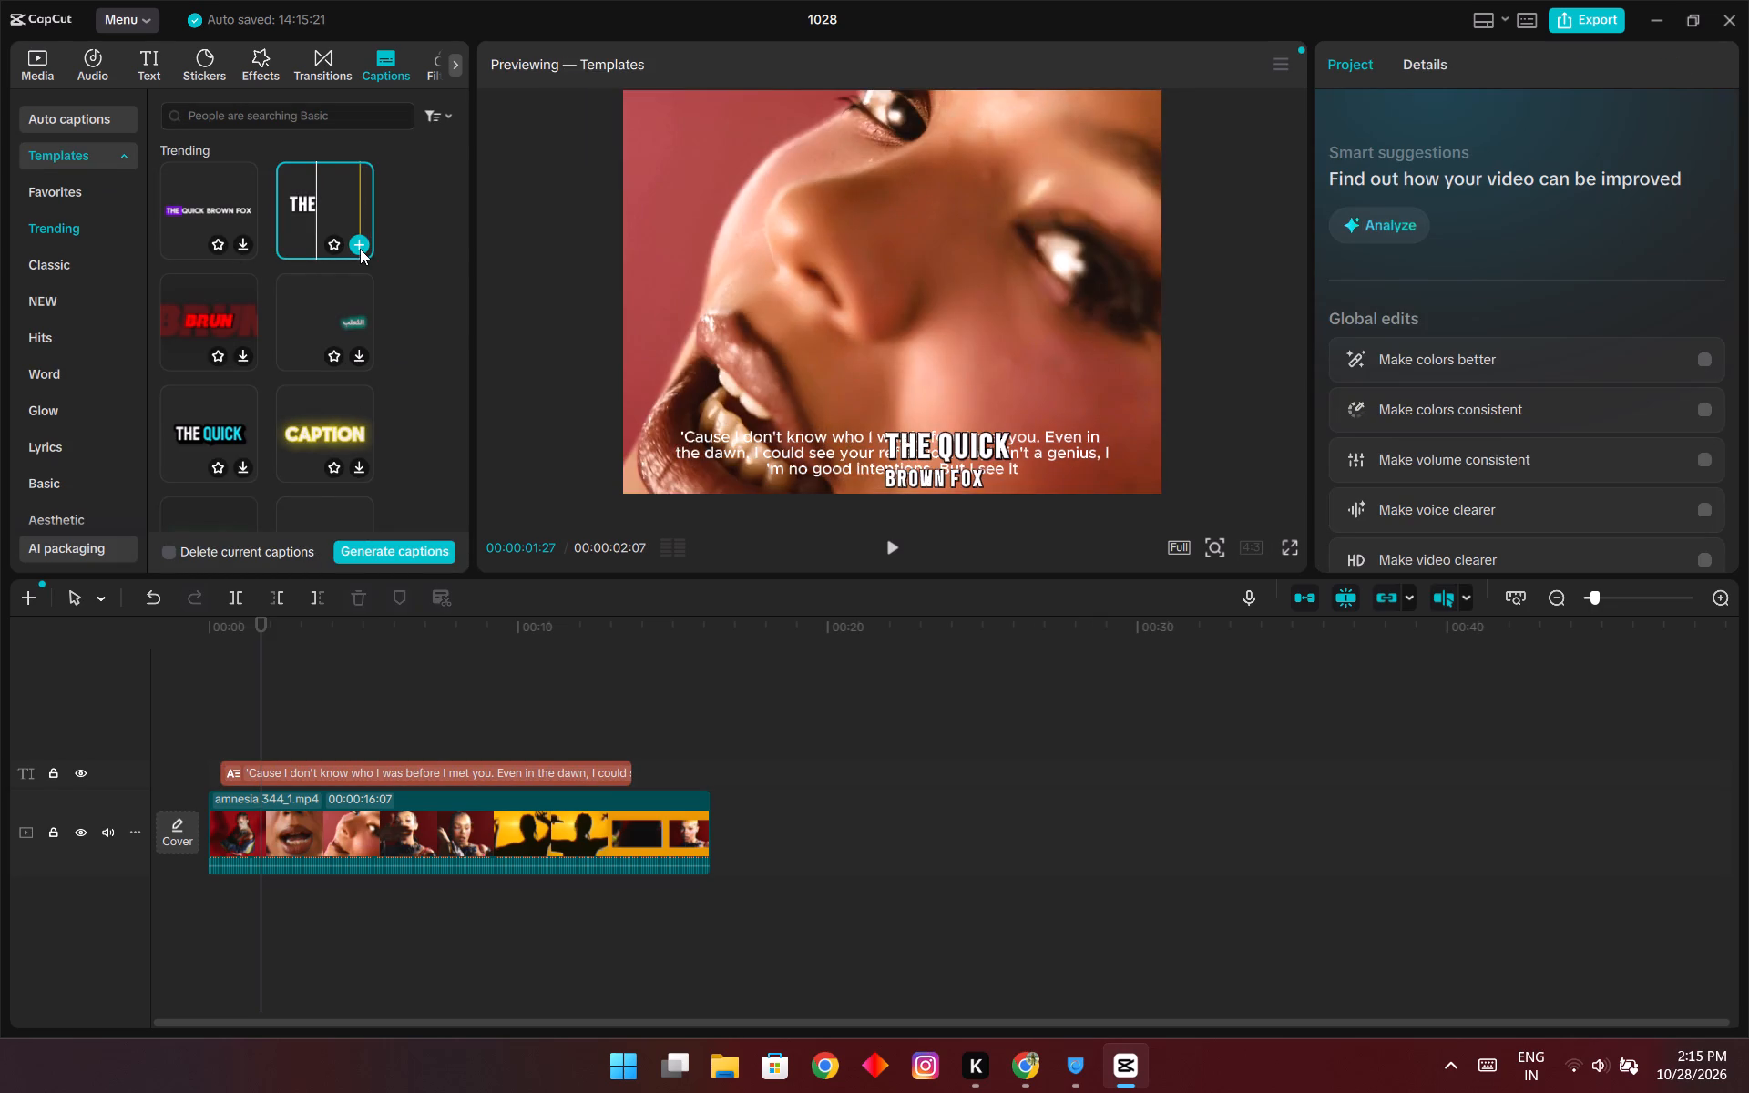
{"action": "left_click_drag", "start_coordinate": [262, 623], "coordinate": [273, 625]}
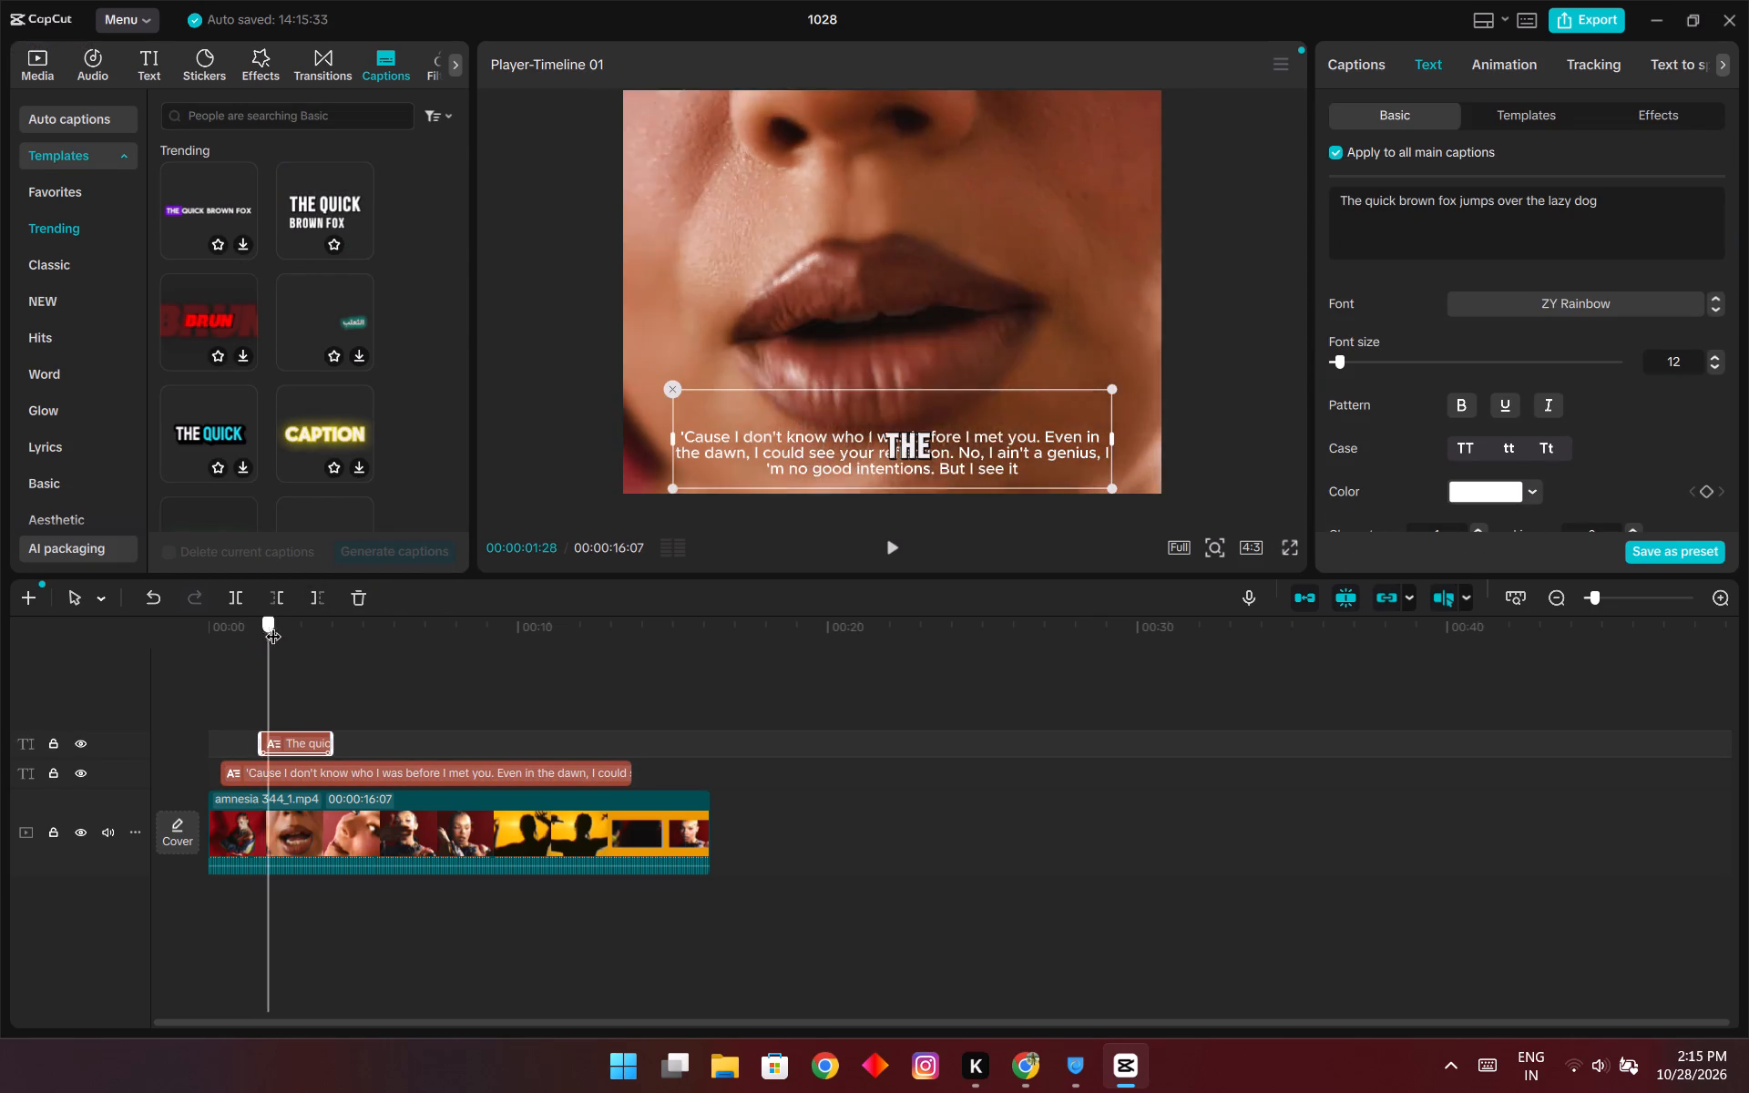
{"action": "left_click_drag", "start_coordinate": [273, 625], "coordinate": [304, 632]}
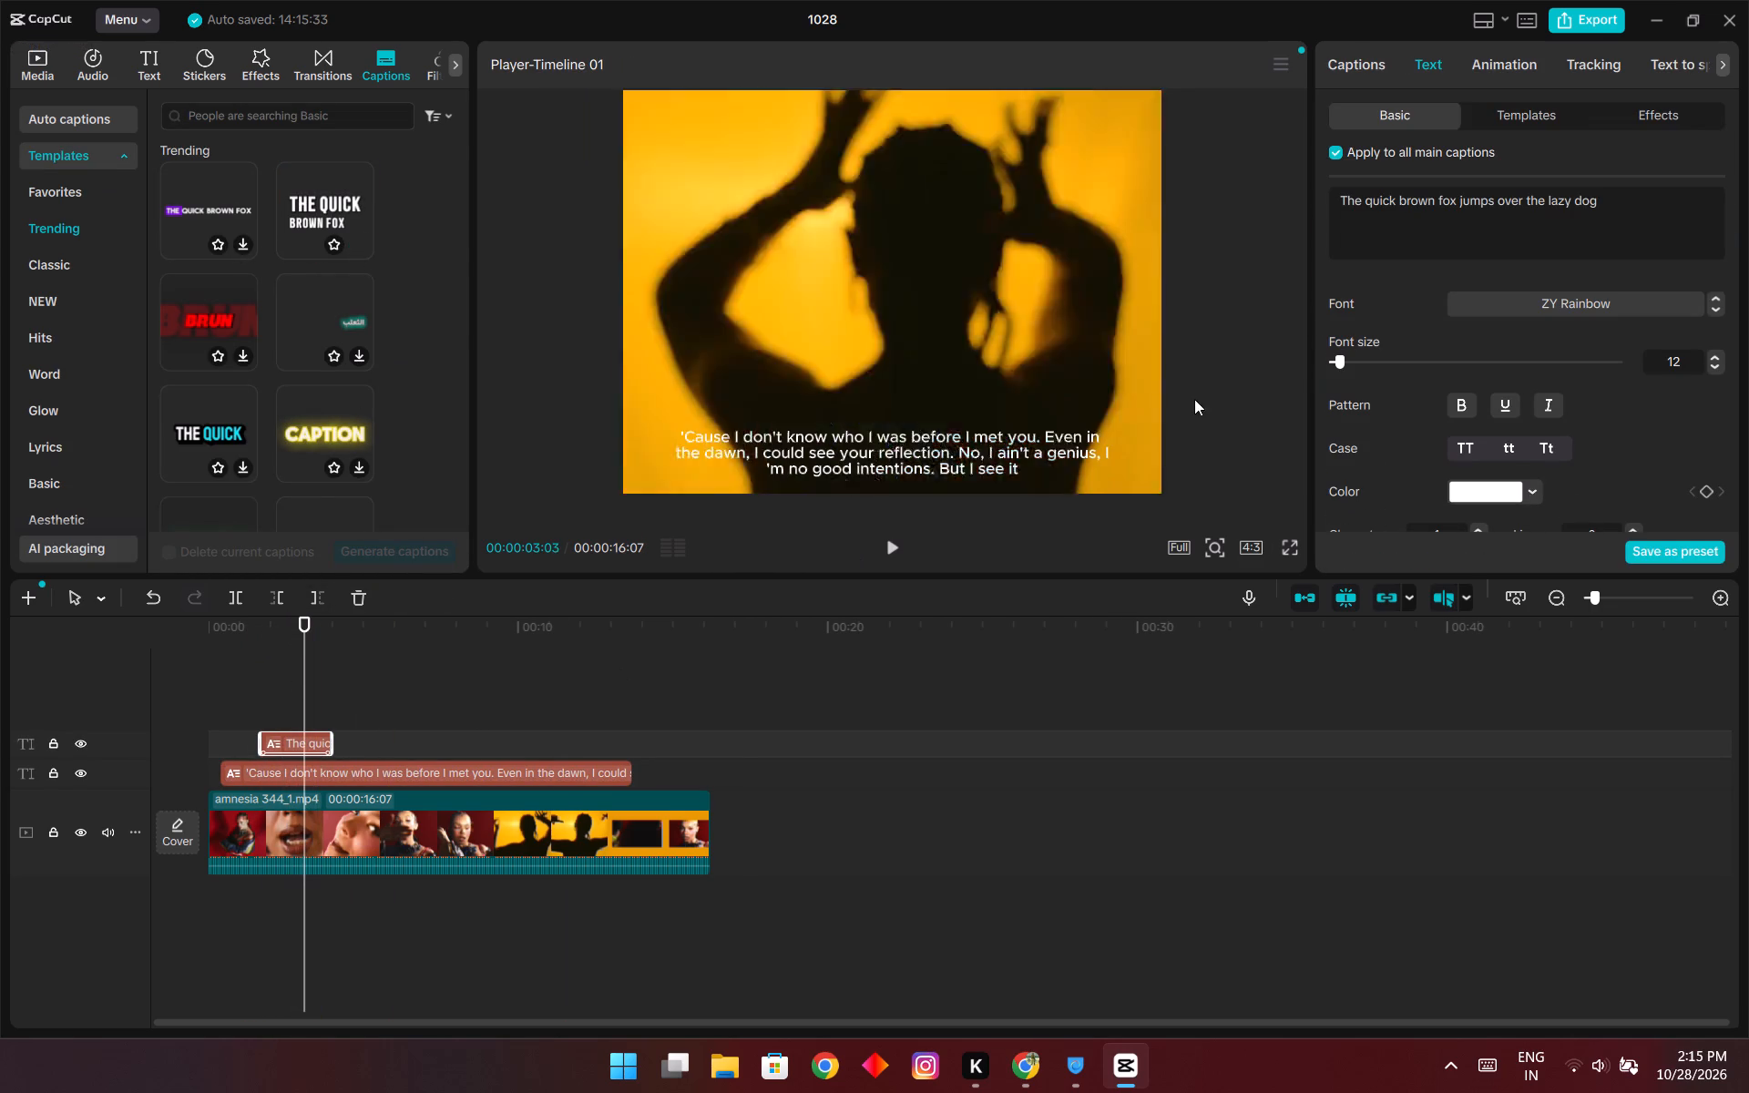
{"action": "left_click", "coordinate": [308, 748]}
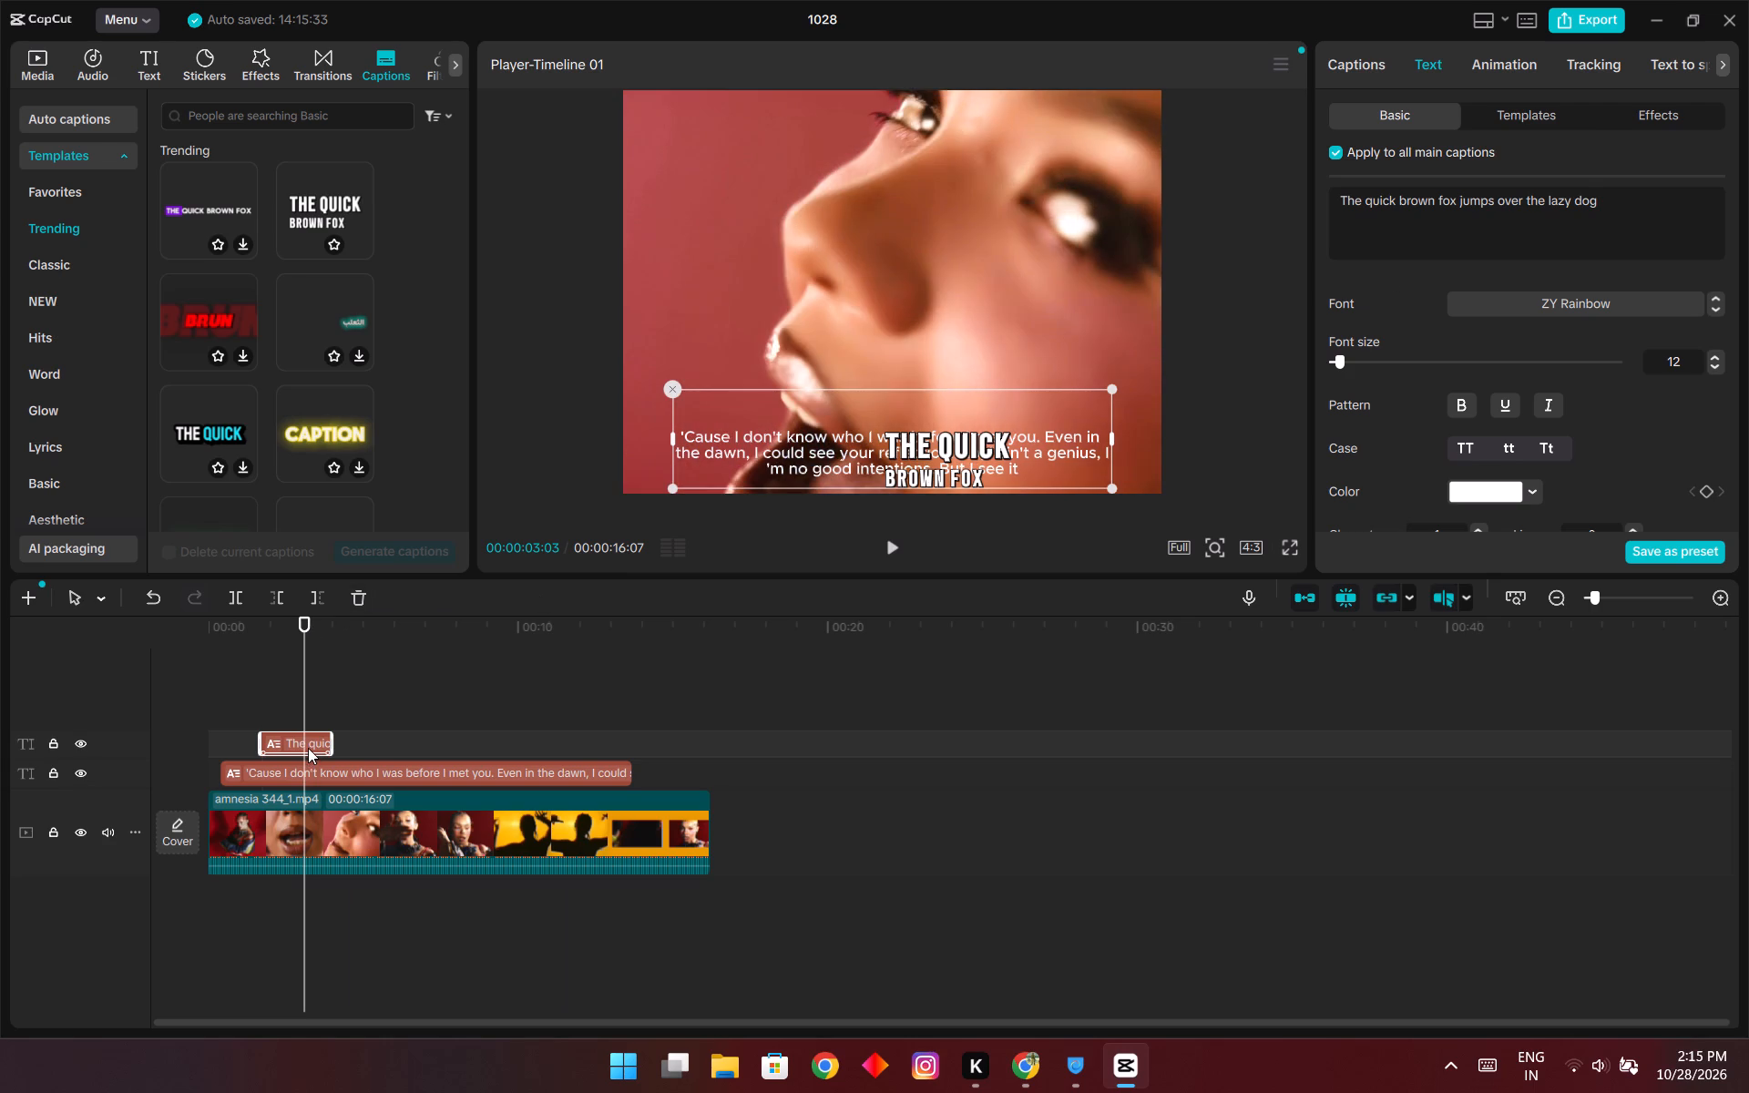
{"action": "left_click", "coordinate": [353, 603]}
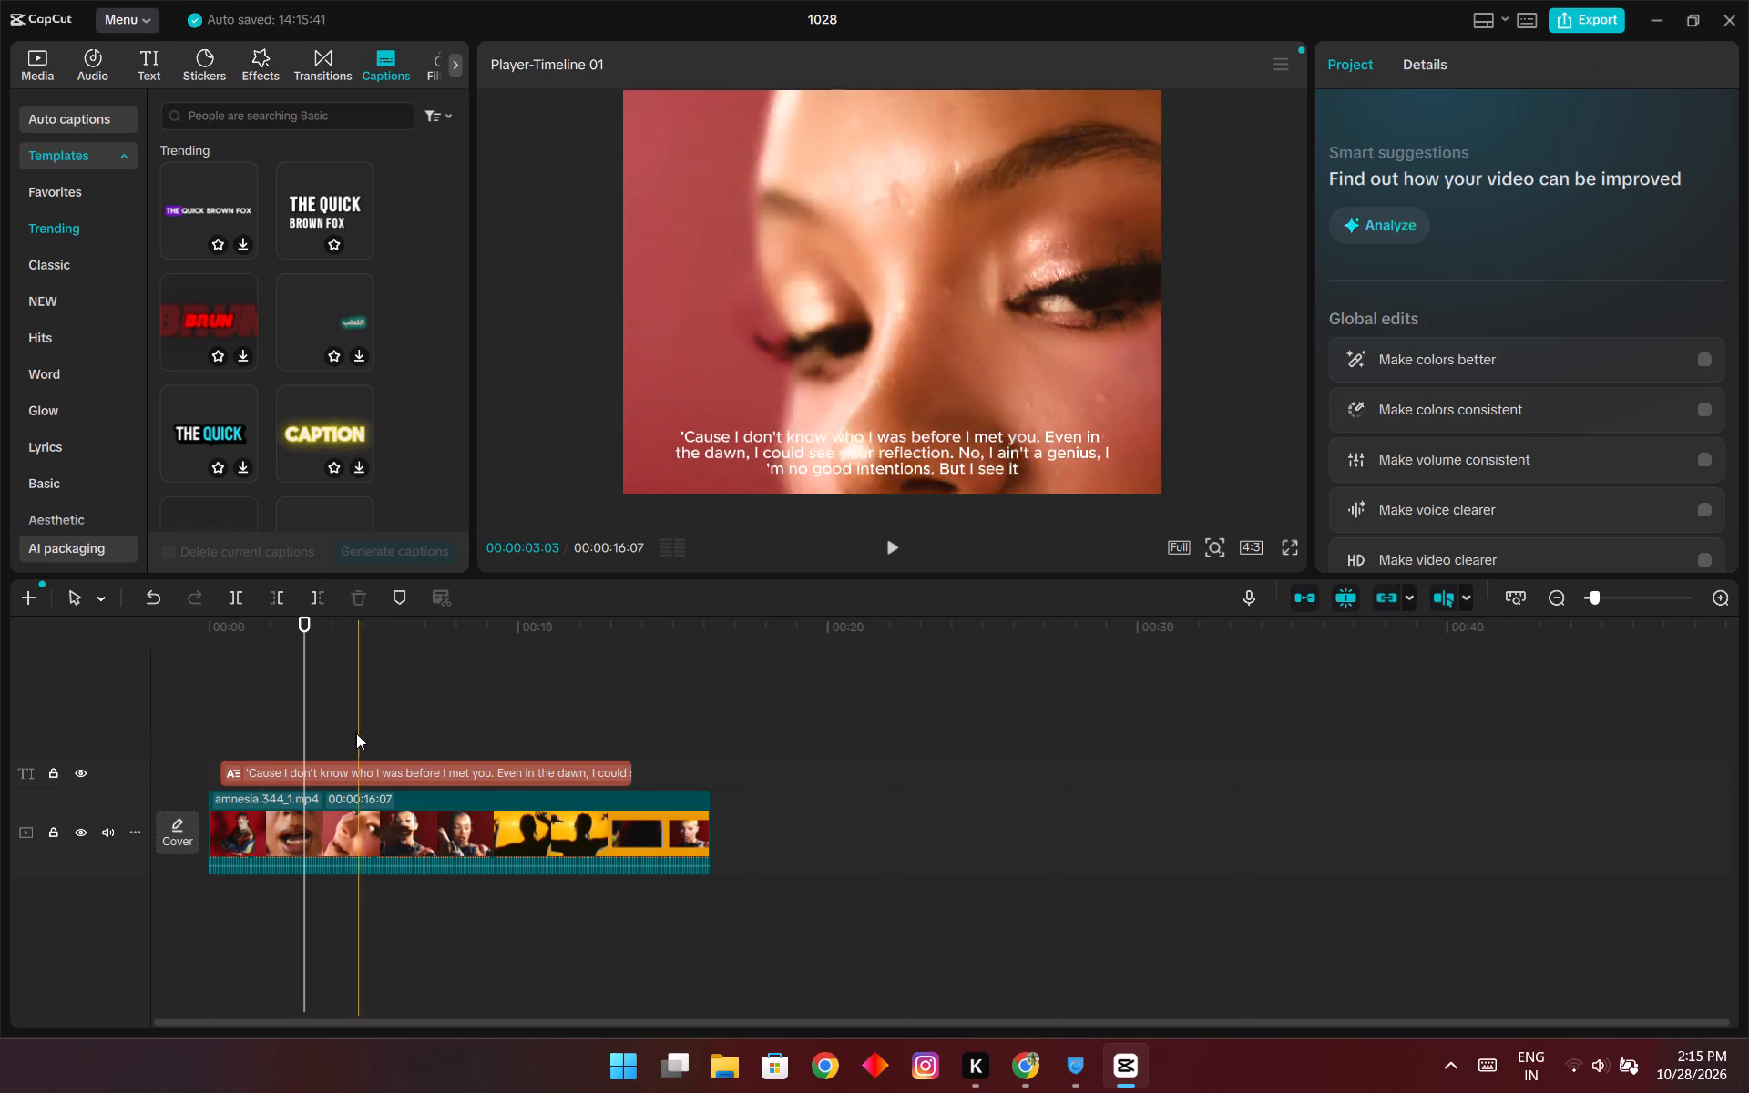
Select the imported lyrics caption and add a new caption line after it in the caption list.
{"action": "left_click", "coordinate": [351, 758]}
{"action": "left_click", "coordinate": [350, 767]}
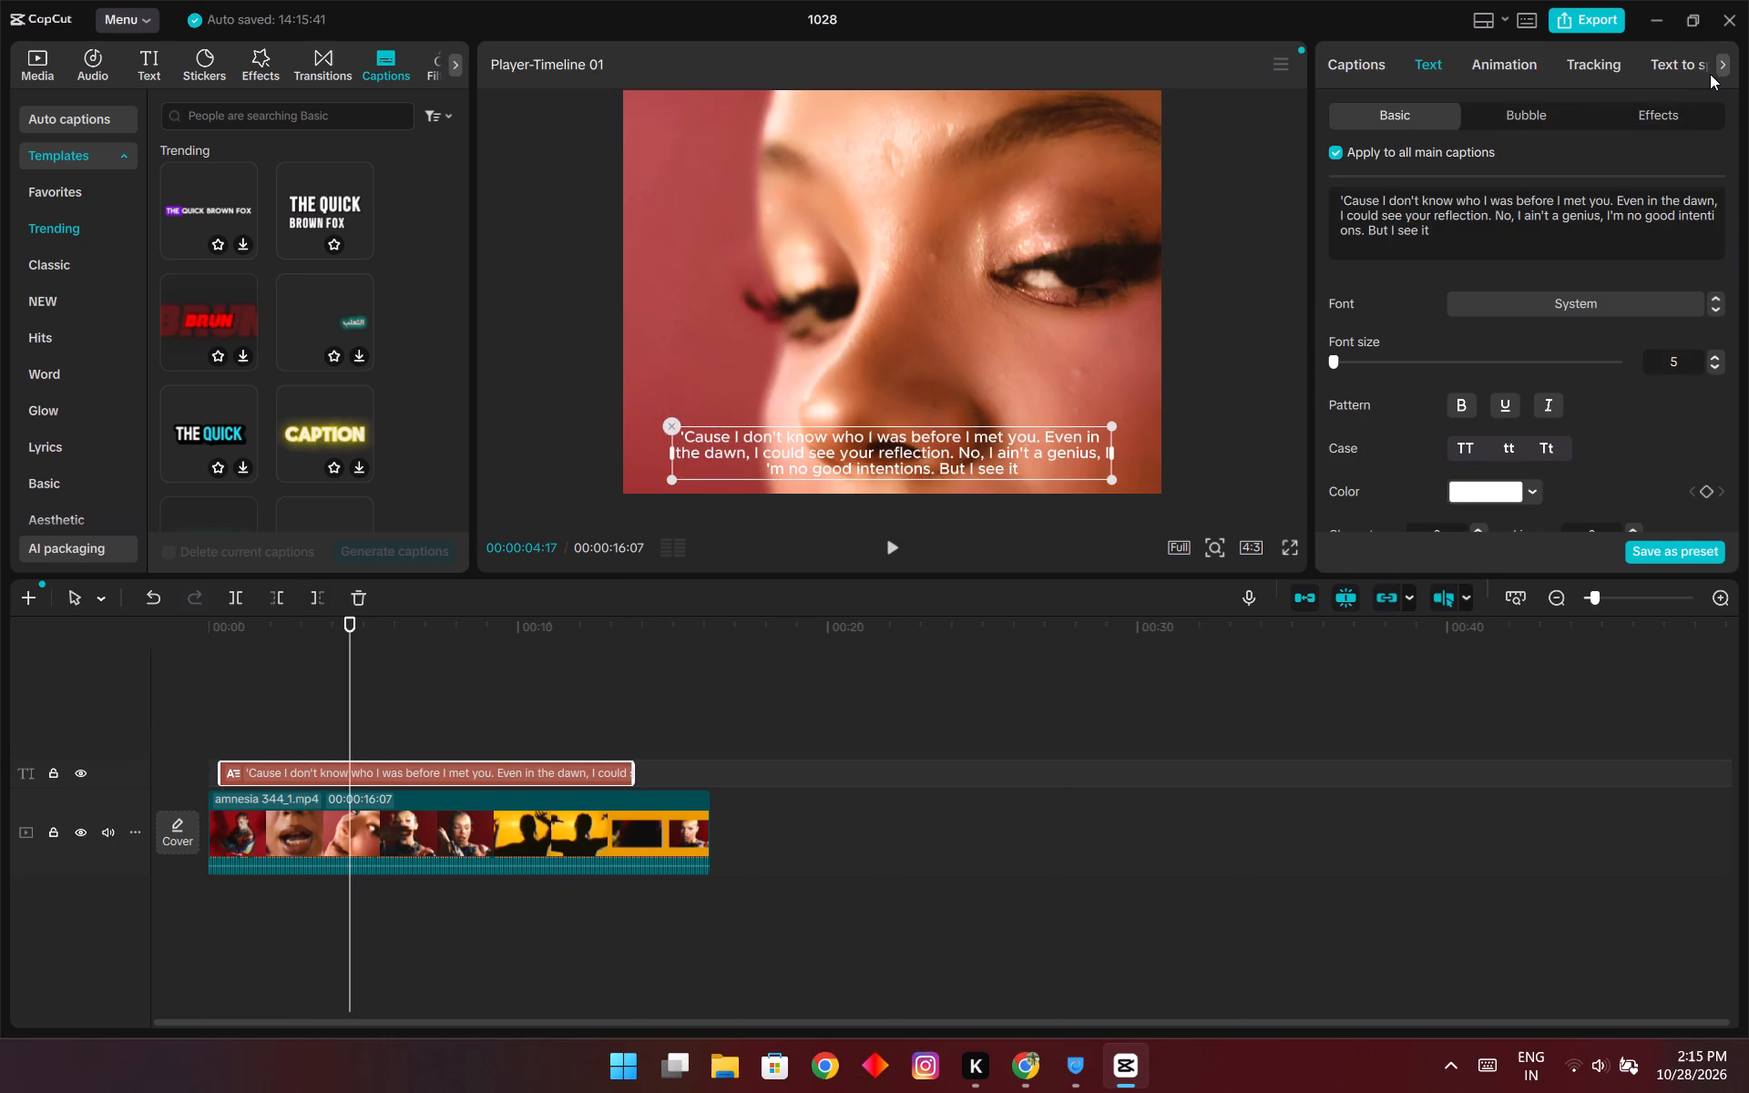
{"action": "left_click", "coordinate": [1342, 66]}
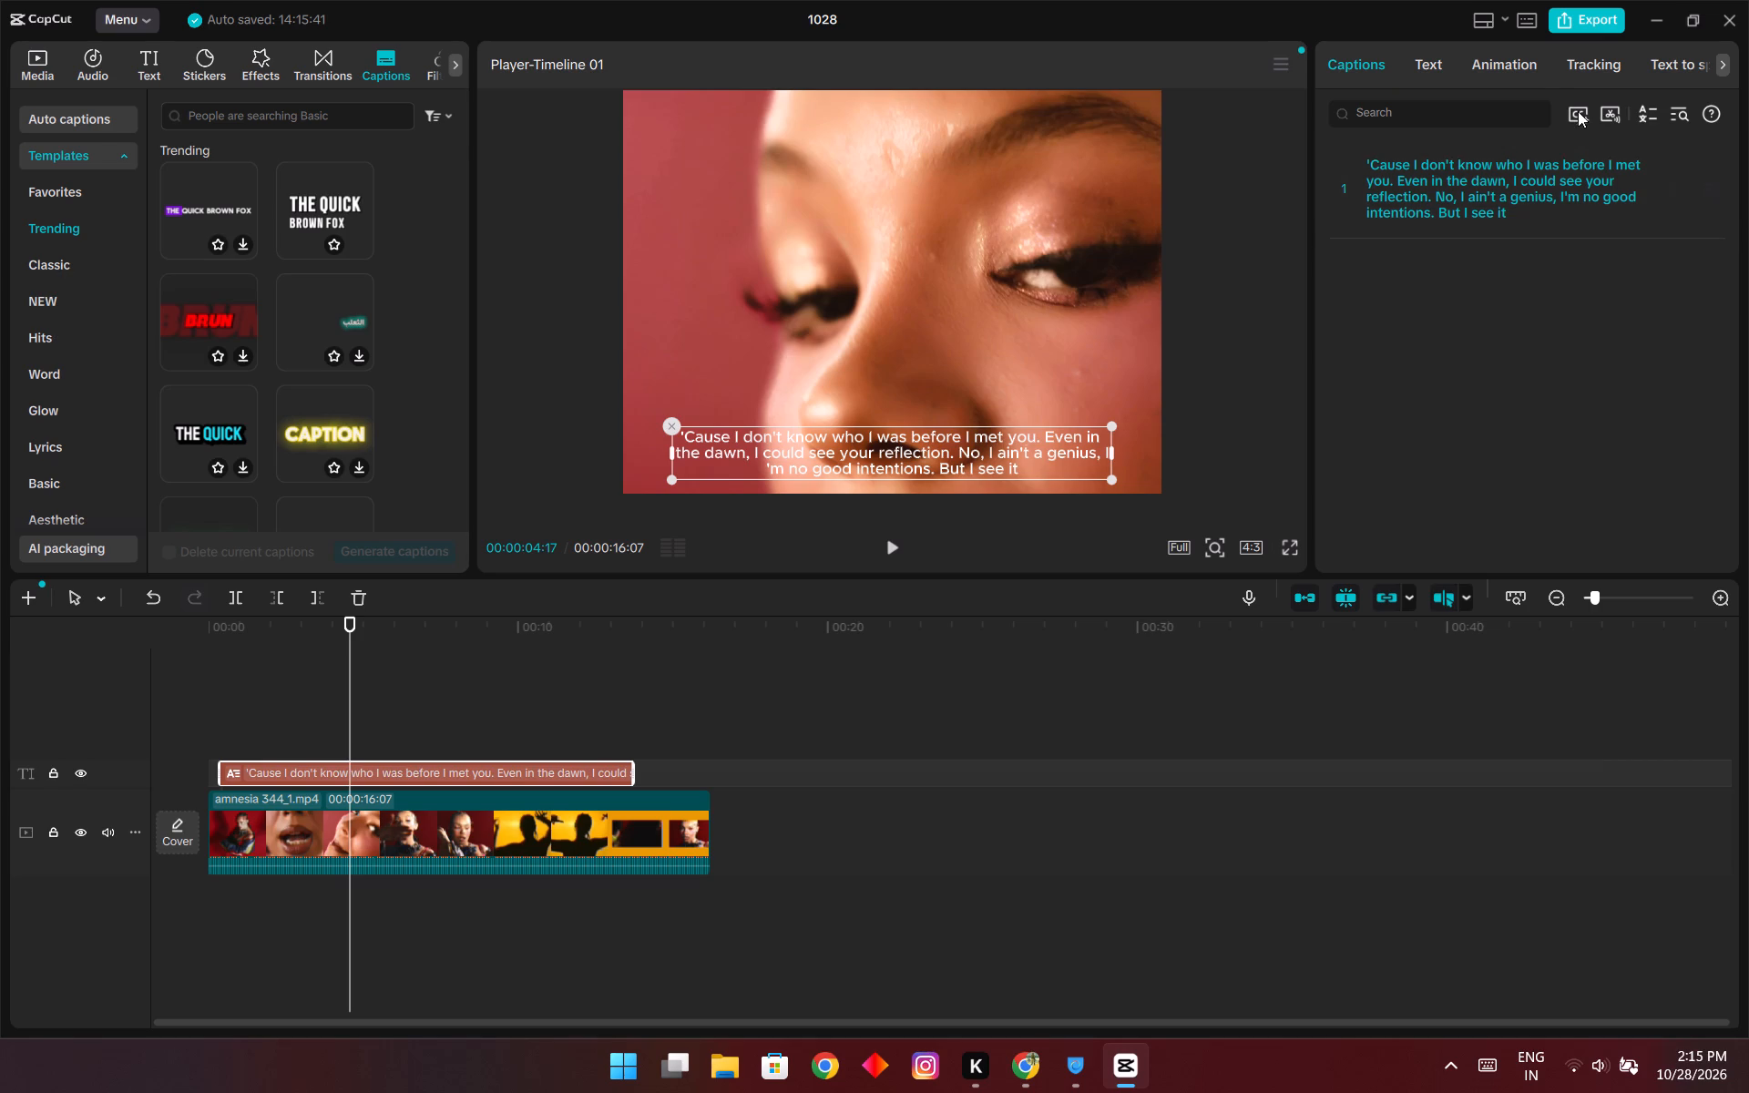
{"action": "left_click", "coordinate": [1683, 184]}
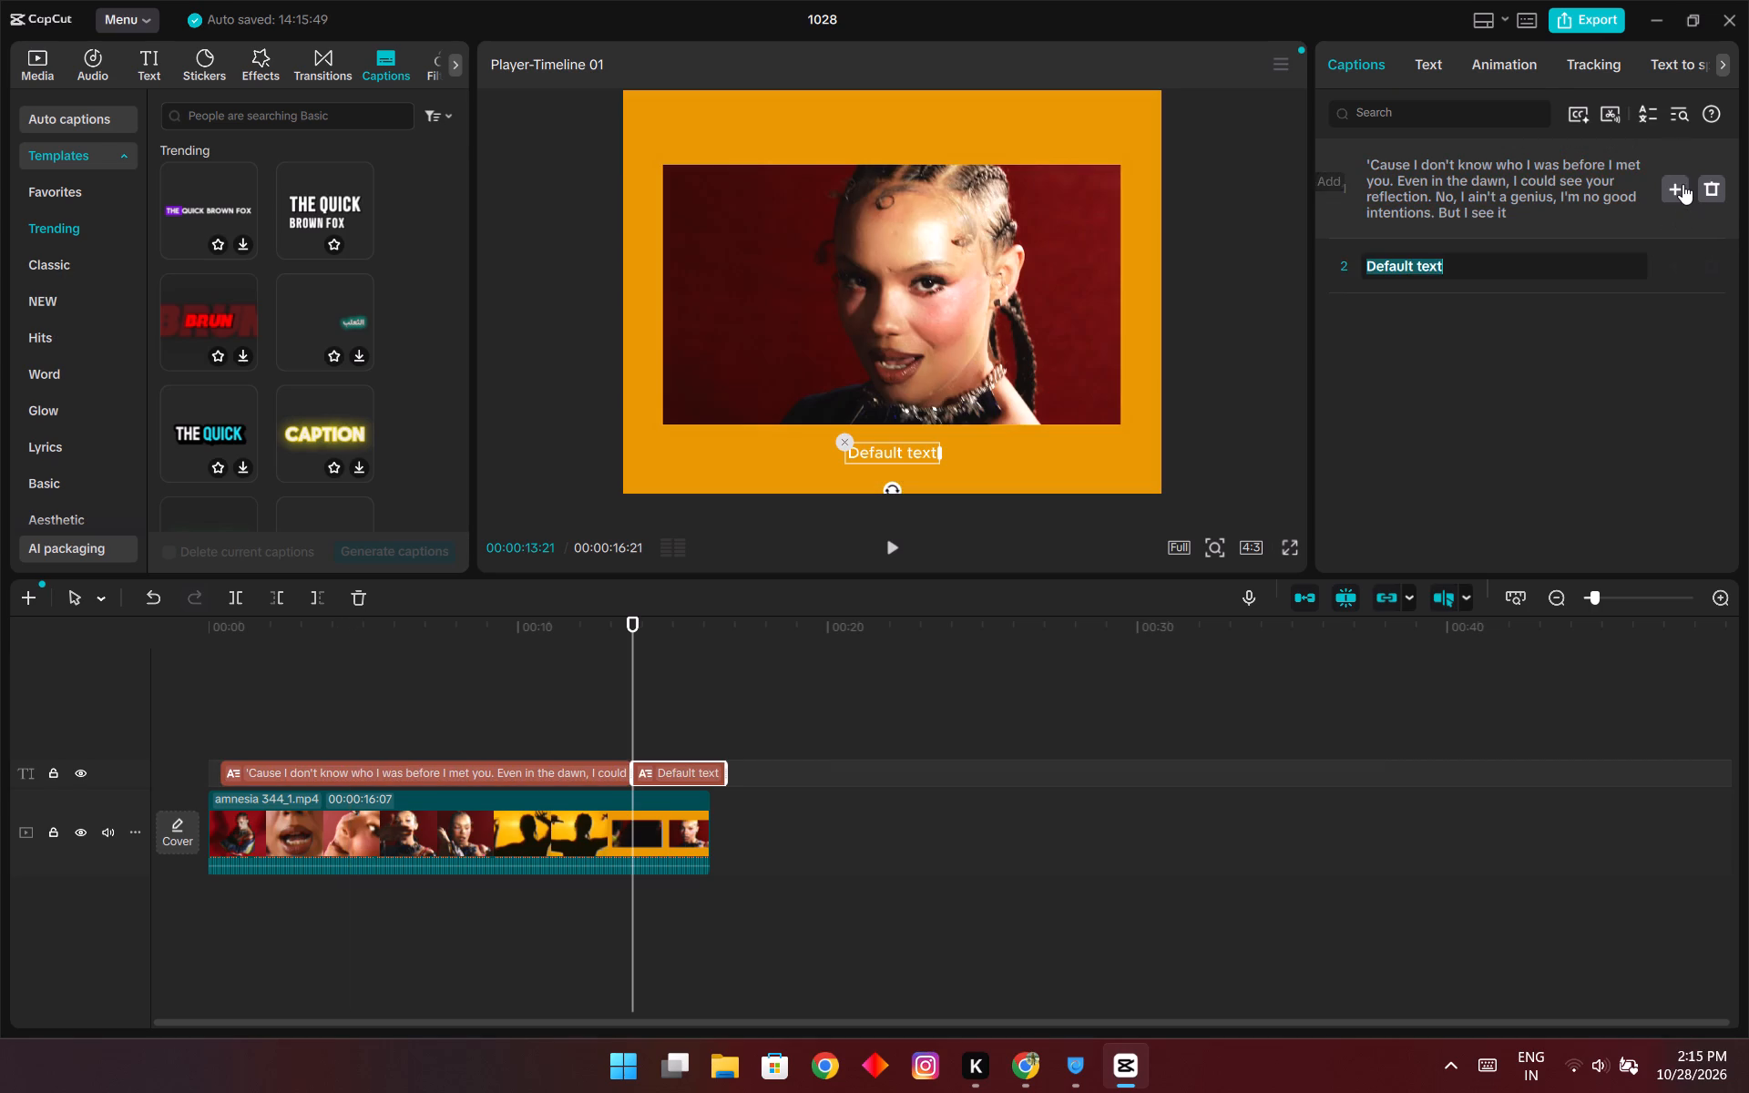
Play the clip from the start of the lyrics caption, twice, to check when the words are sung.
{"action": "left_click", "coordinate": [1428, 159]}
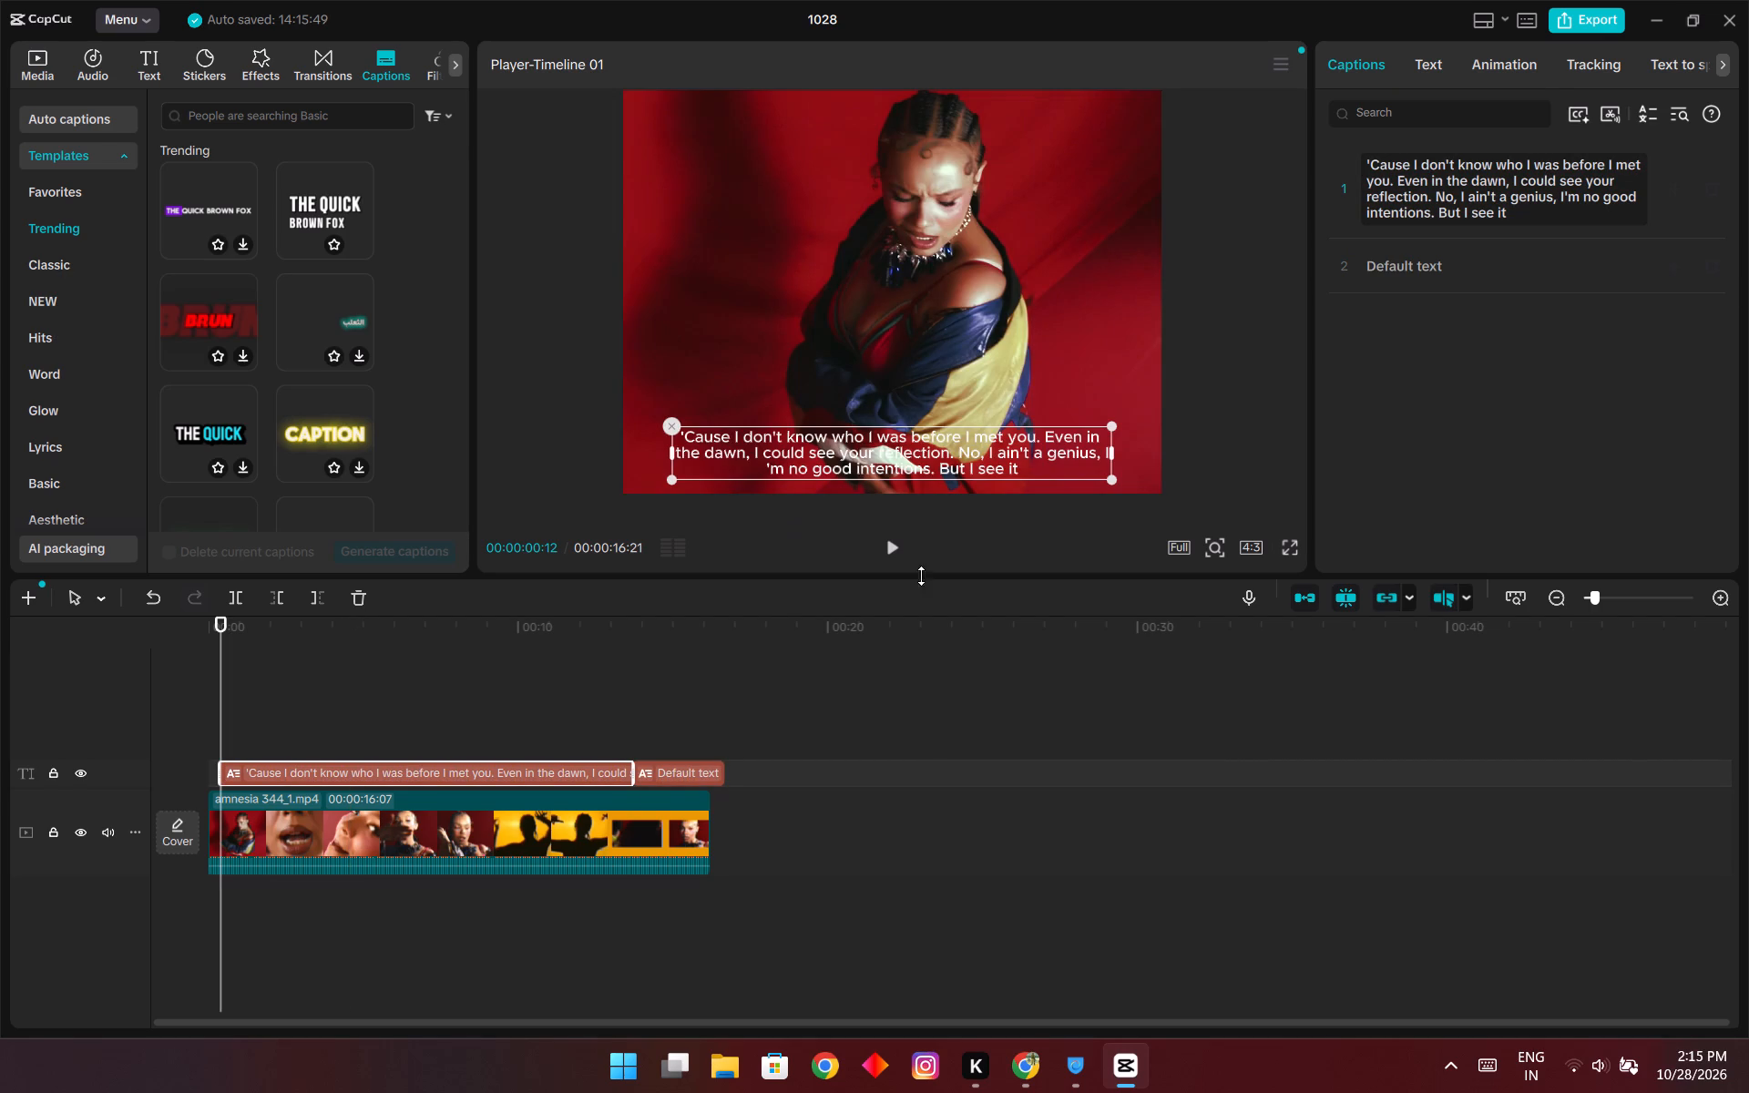
{"action": "left_click", "coordinate": [874, 546]}
{"action": "left_click", "coordinate": [886, 547]}
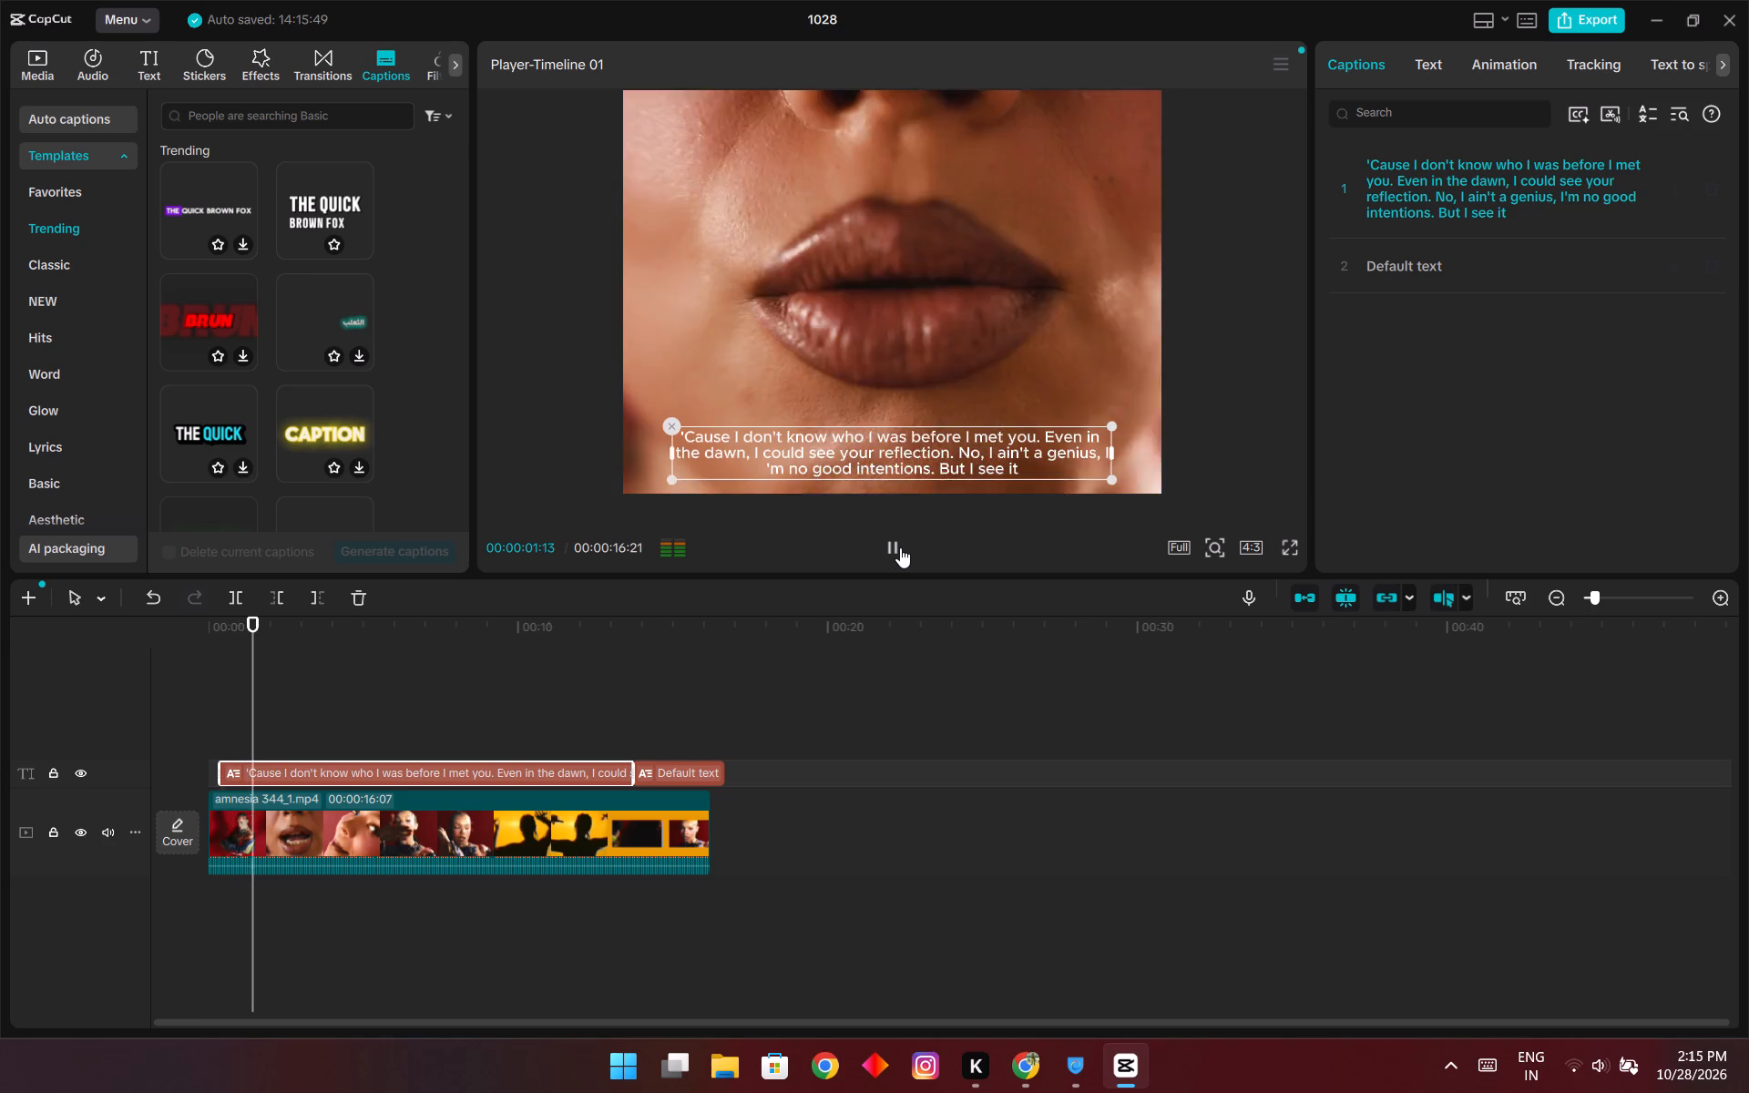
{"action": "left_click", "coordinate": [900, 547]}
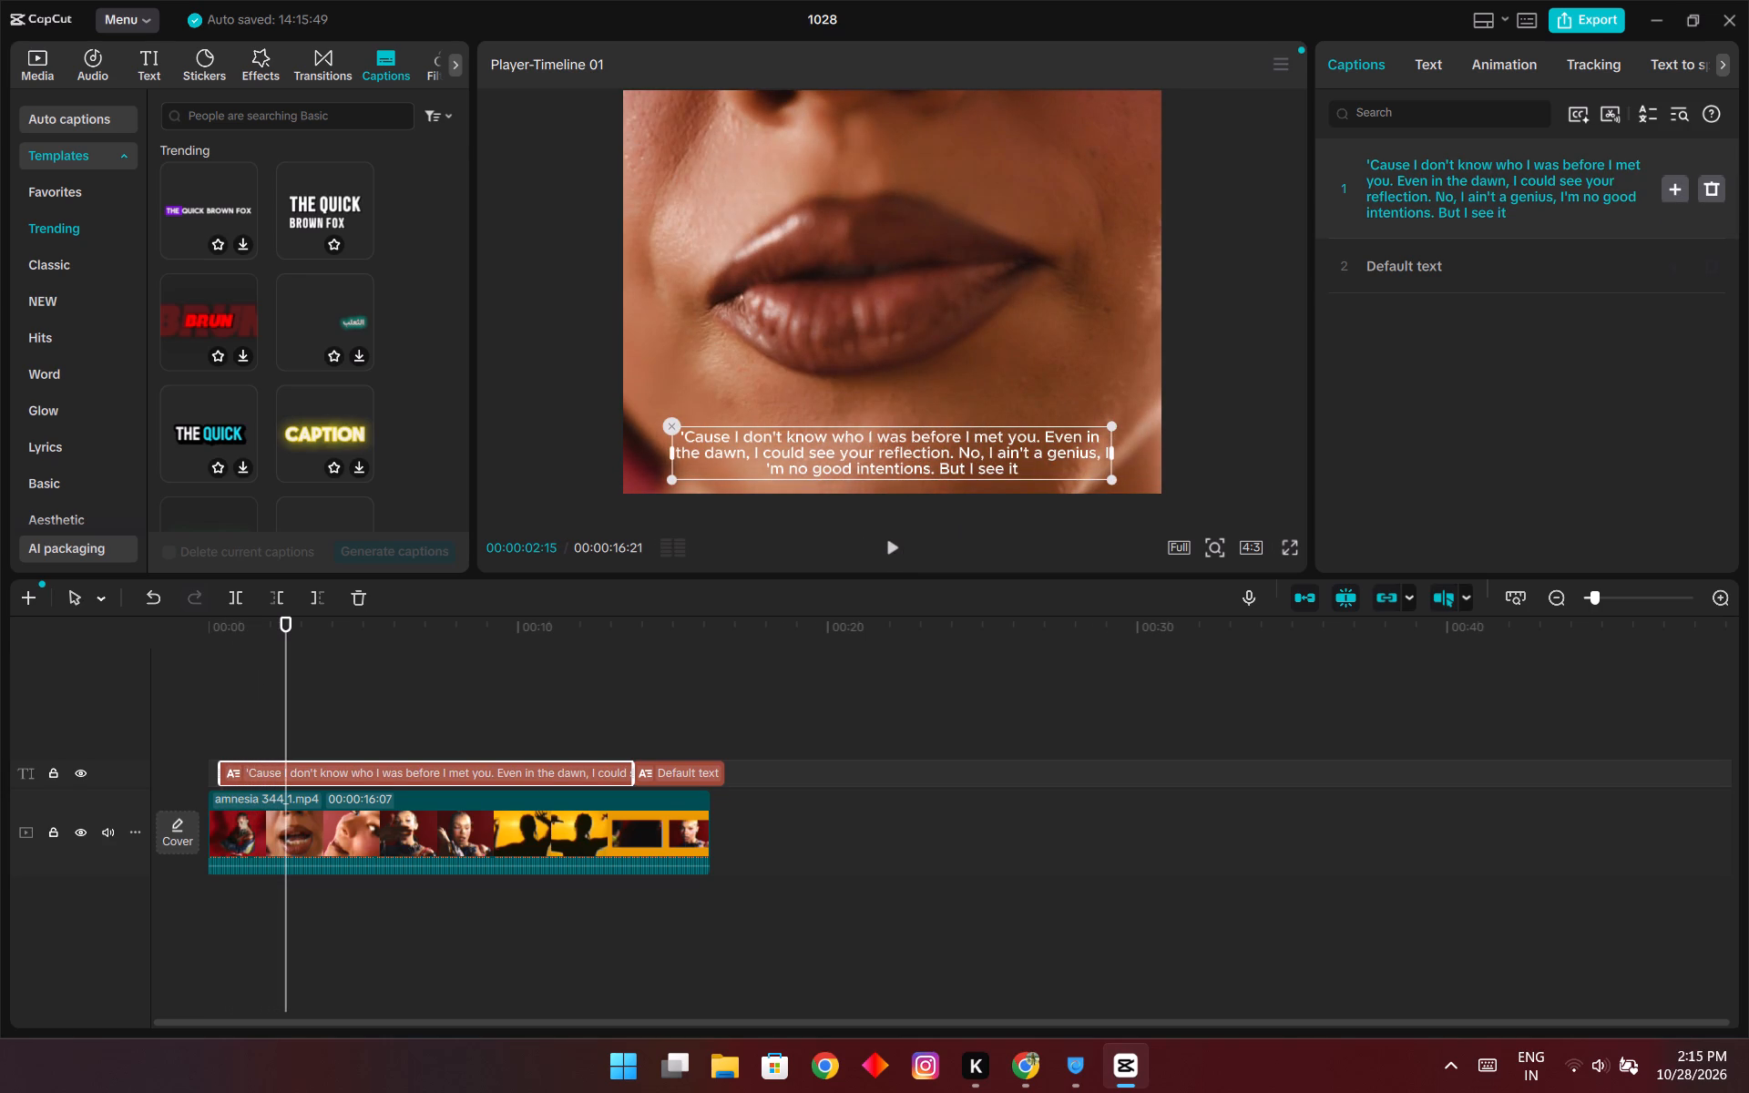
{"action": "left_click", "coordinate": [1561, 164]}
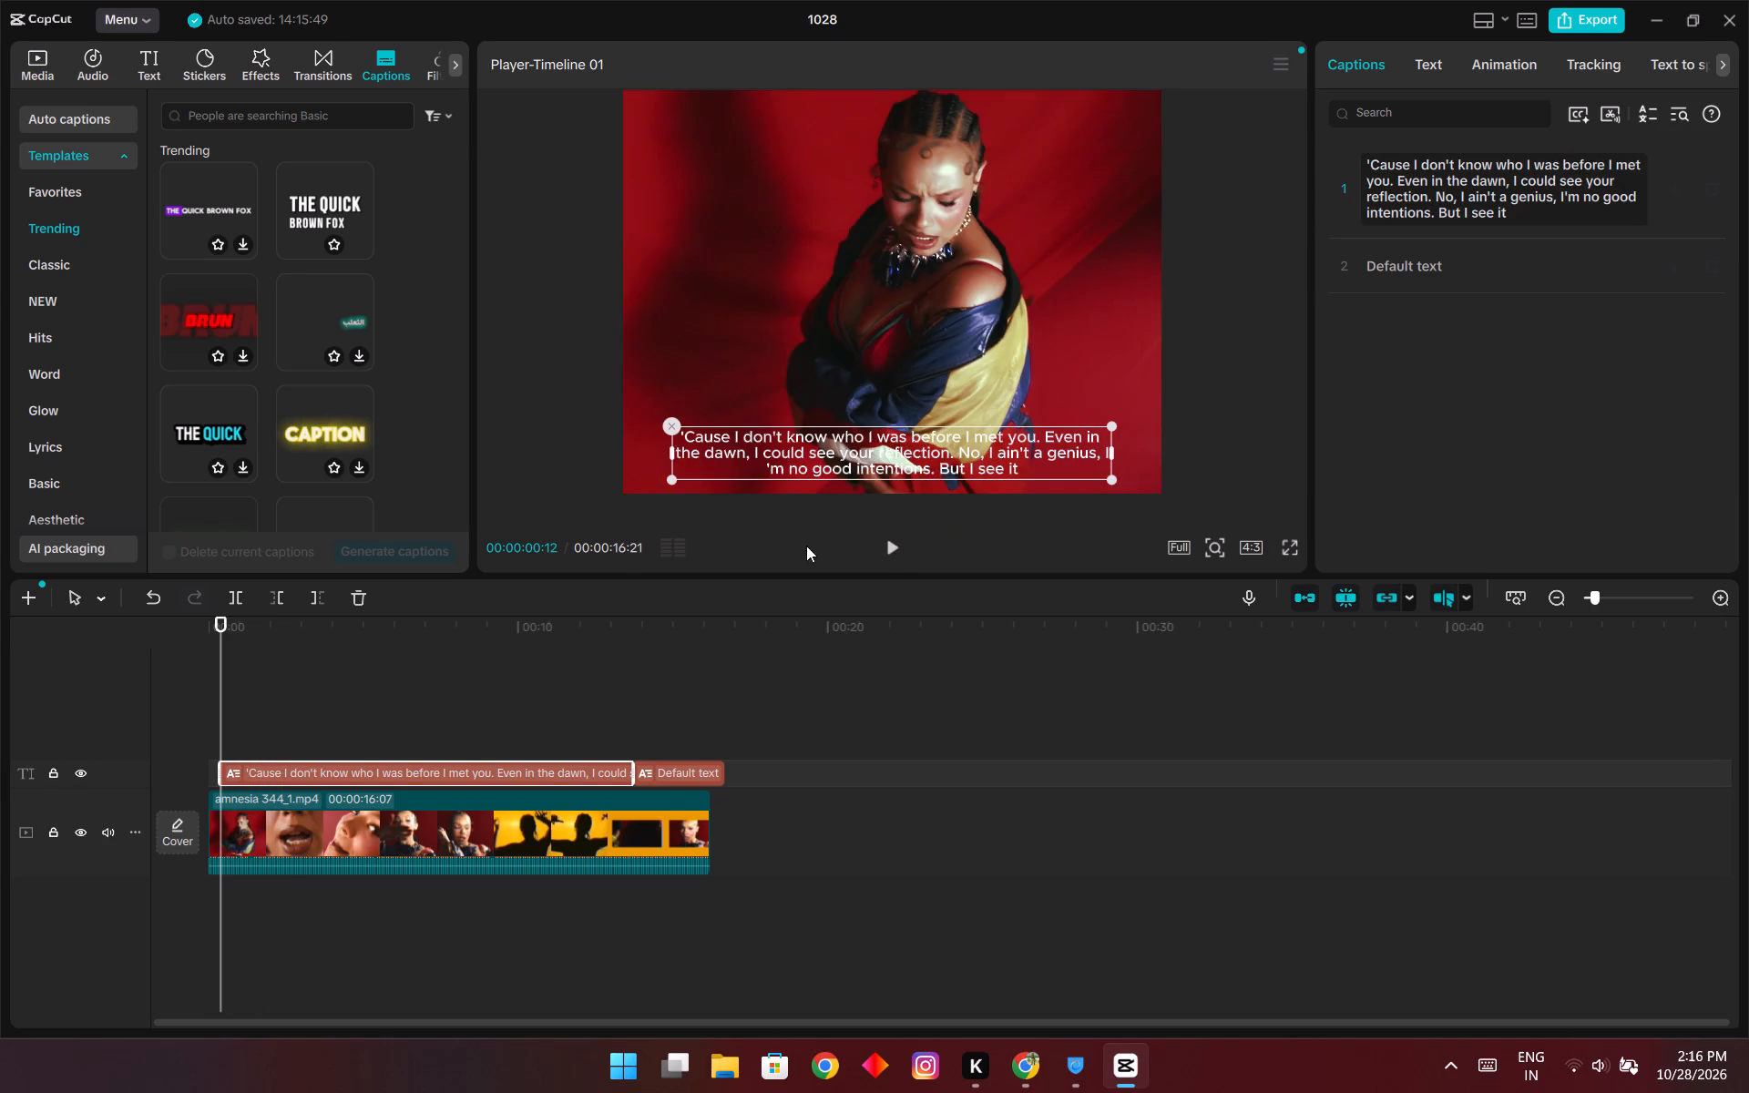
{"action": "left_click", "coordinate": [877, 550]}
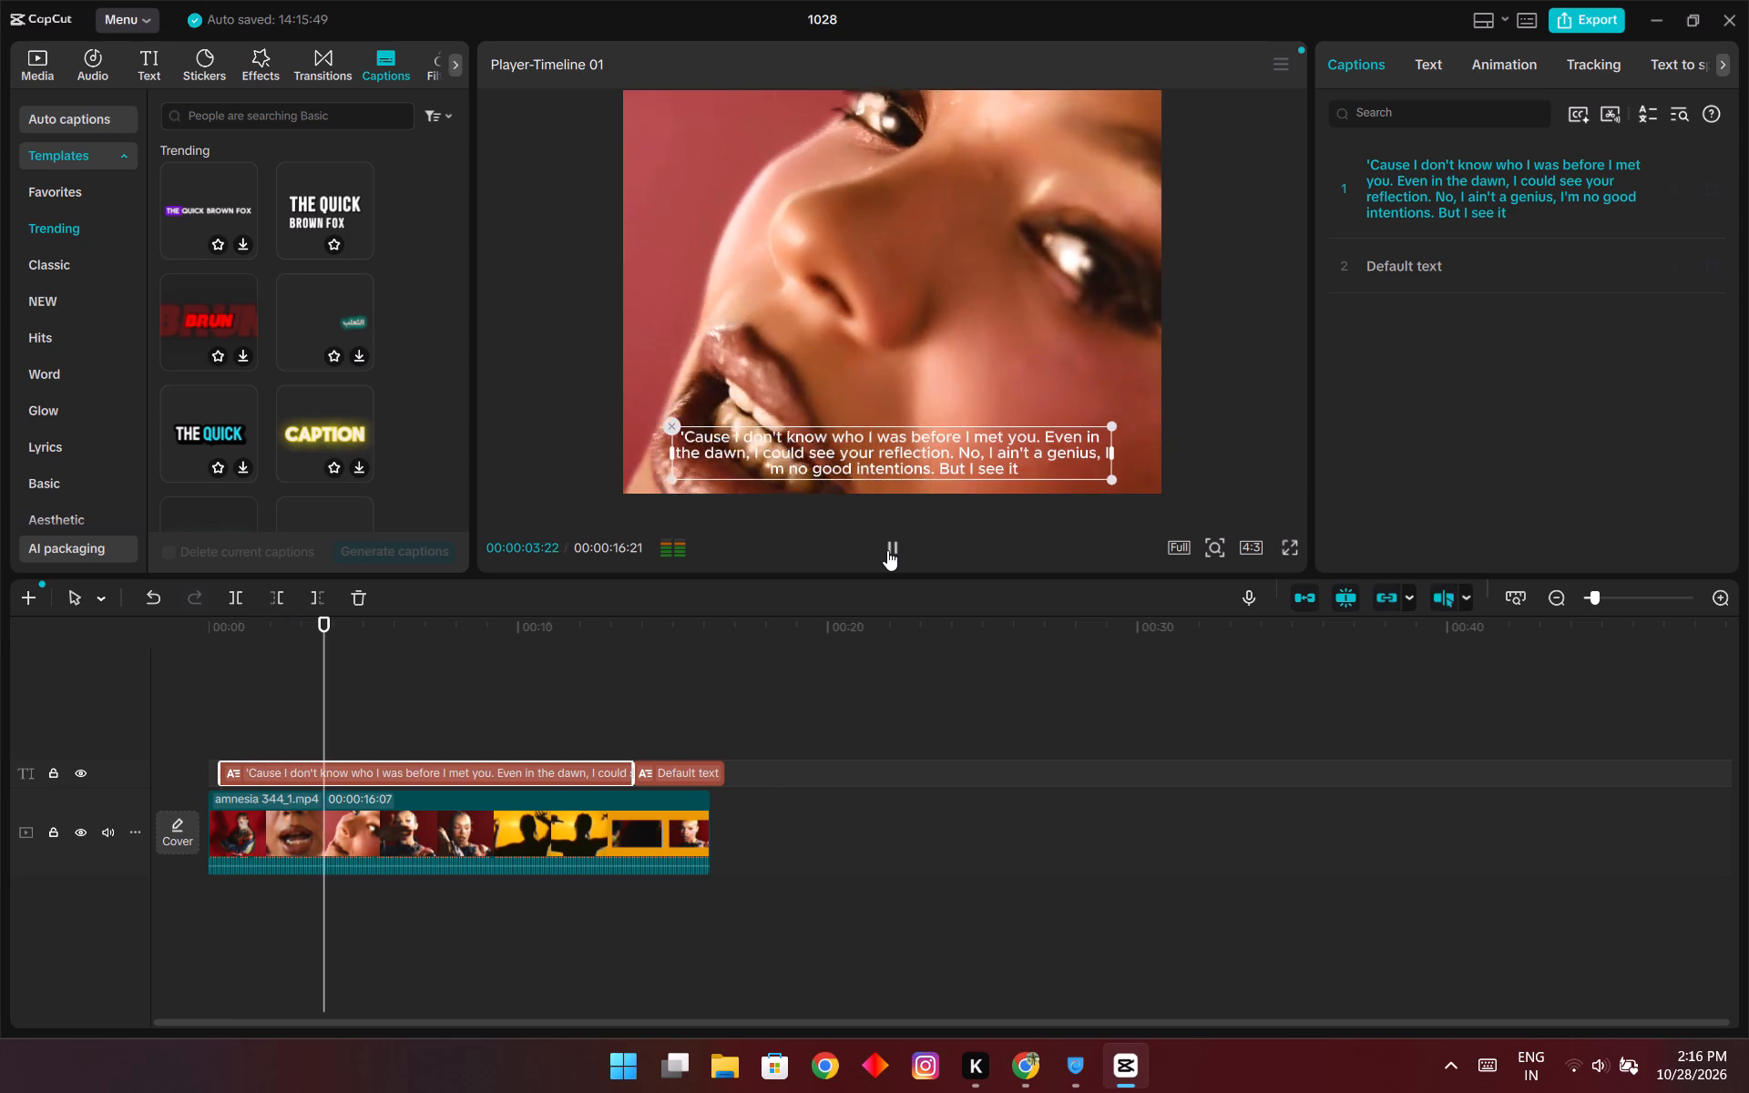
{"action": "left_click", "coordinate": [887, 550]}
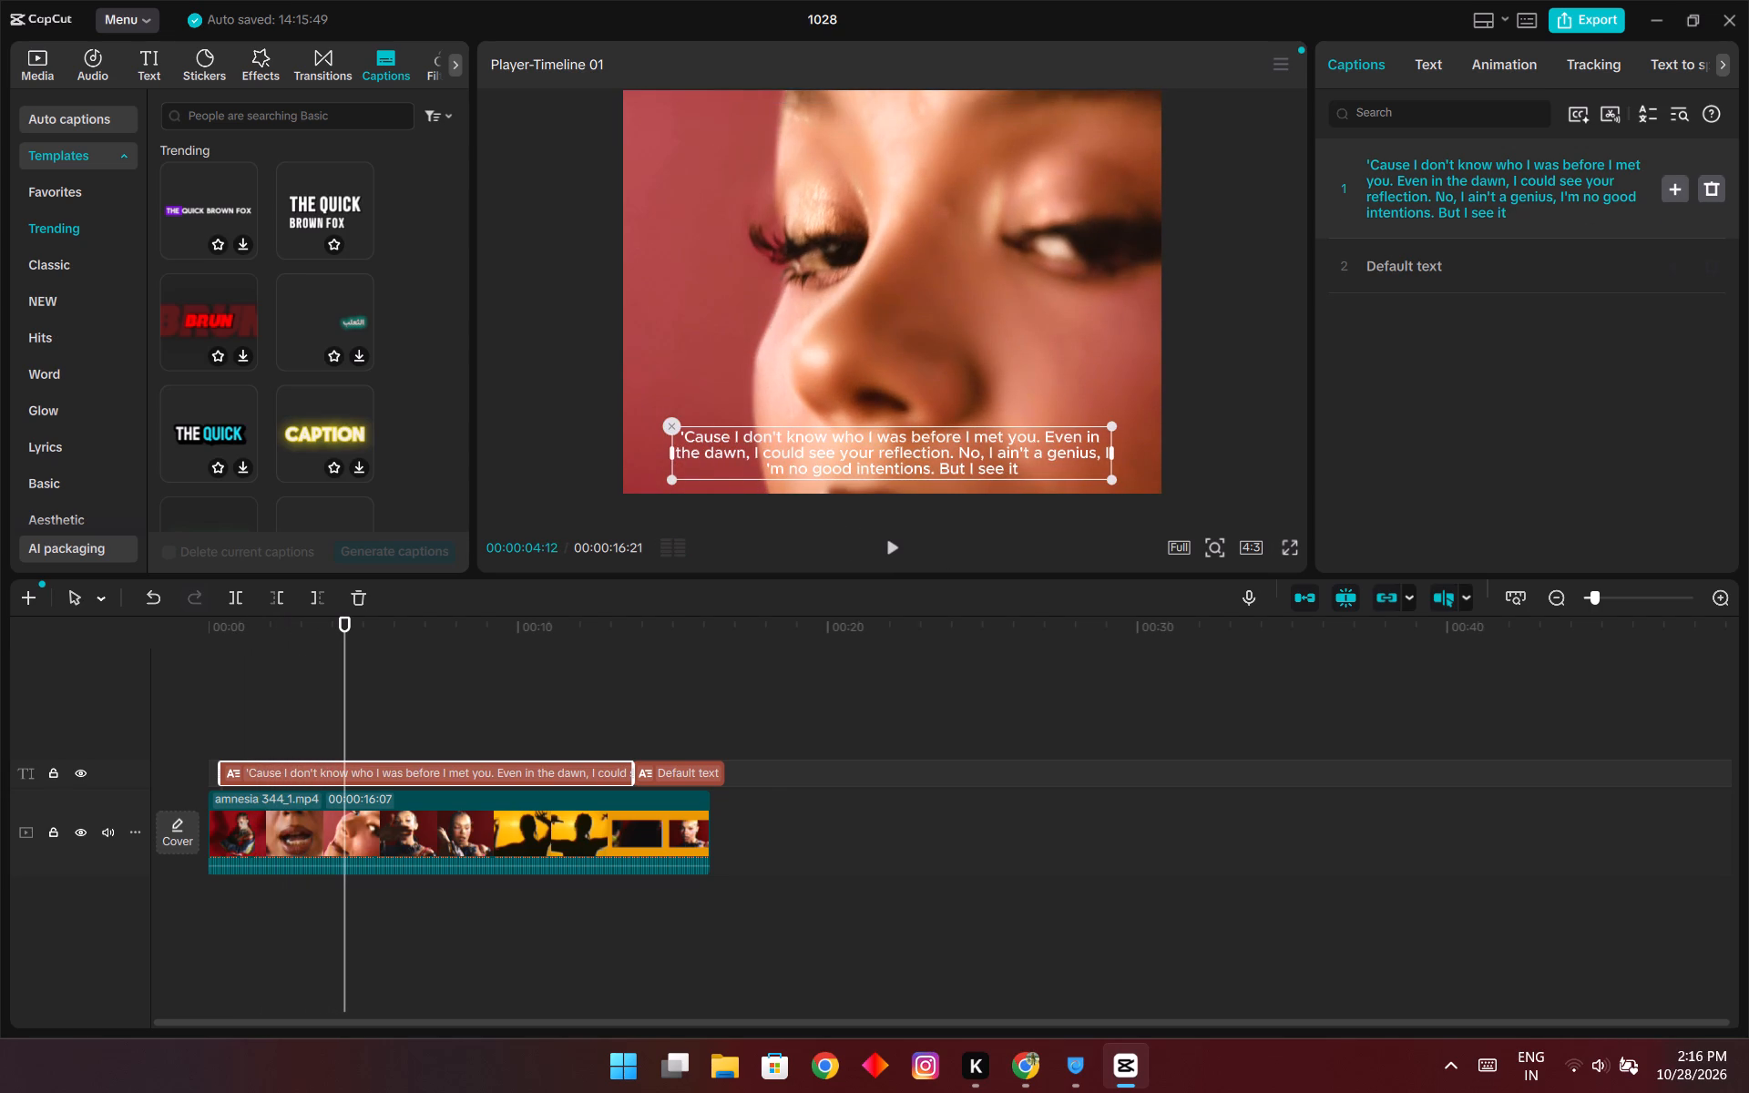
Copy the words "before I met you." from the first lyrics caption.
{"action": "left_click_drag", "start_coordinate": [1562, 163], "coordinate": [1438, 179]}
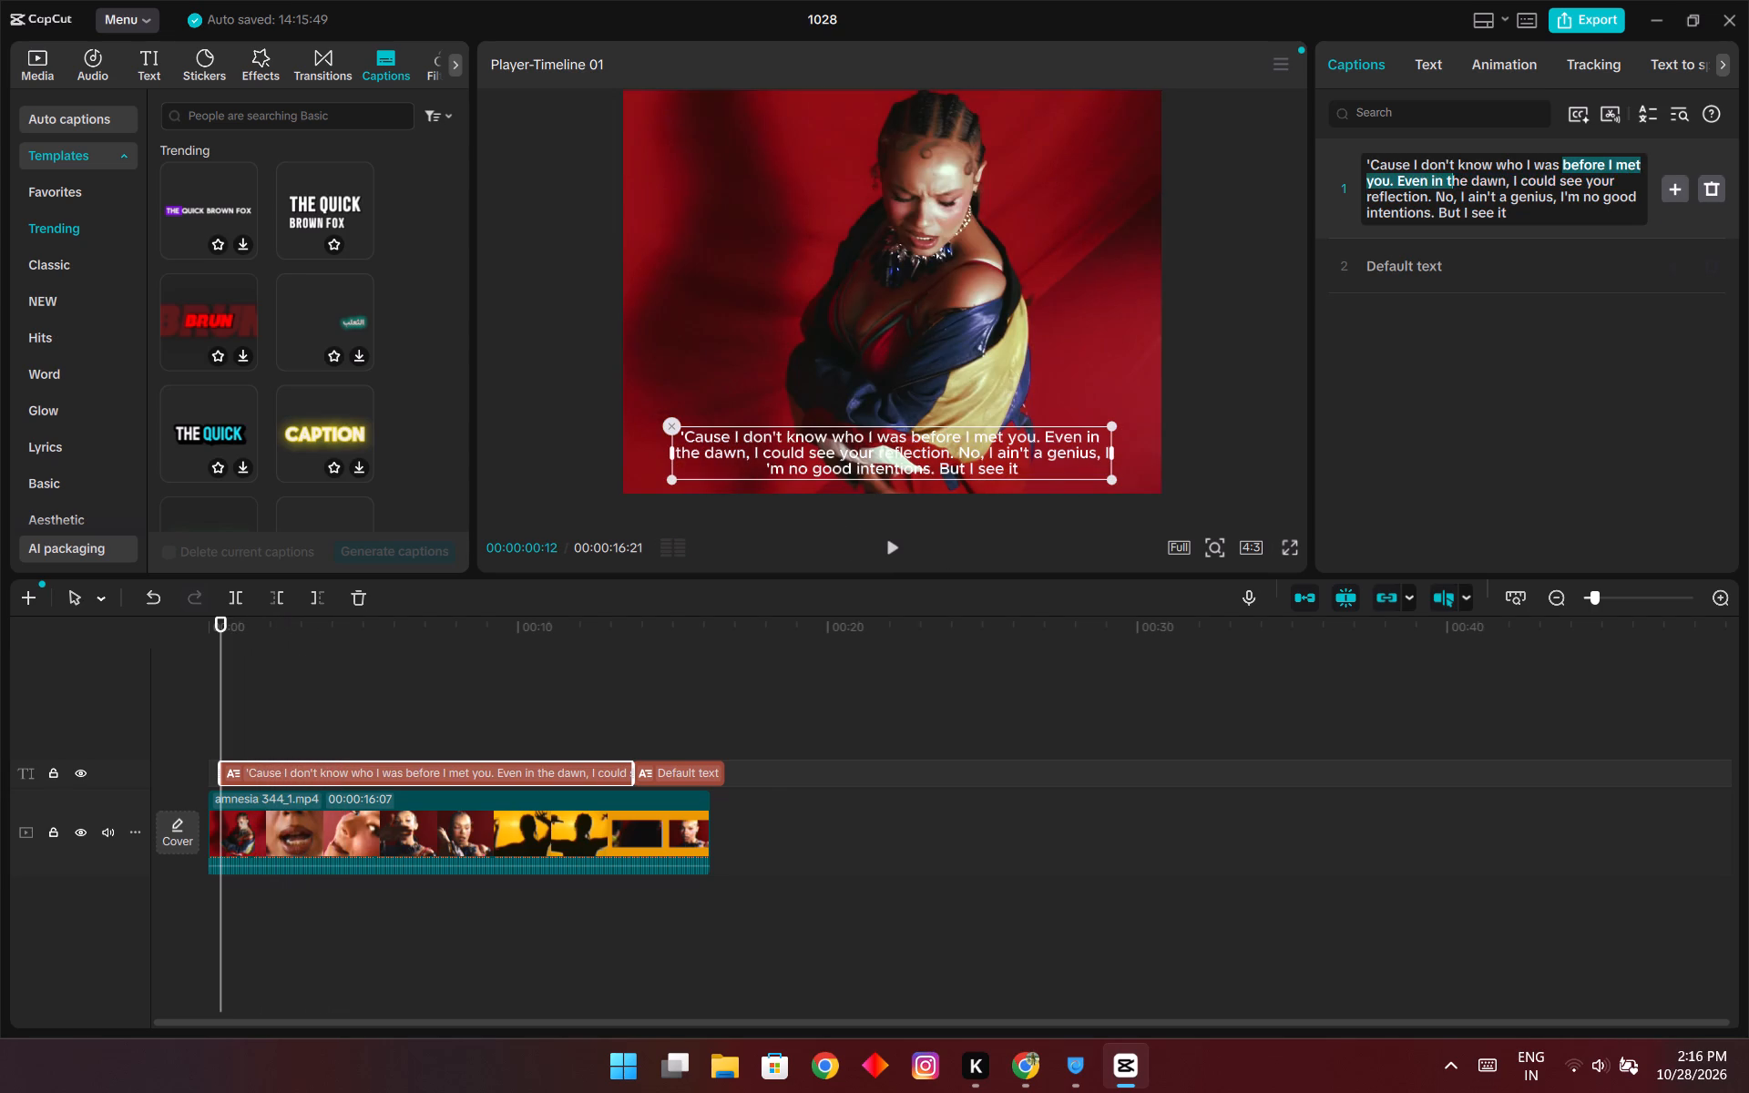
{"action": "left_click_drag", "start_coordinate": [1438, 179], "coordinate": [1395, 187]}
{"action": "key", "text": "ctrl+c"}
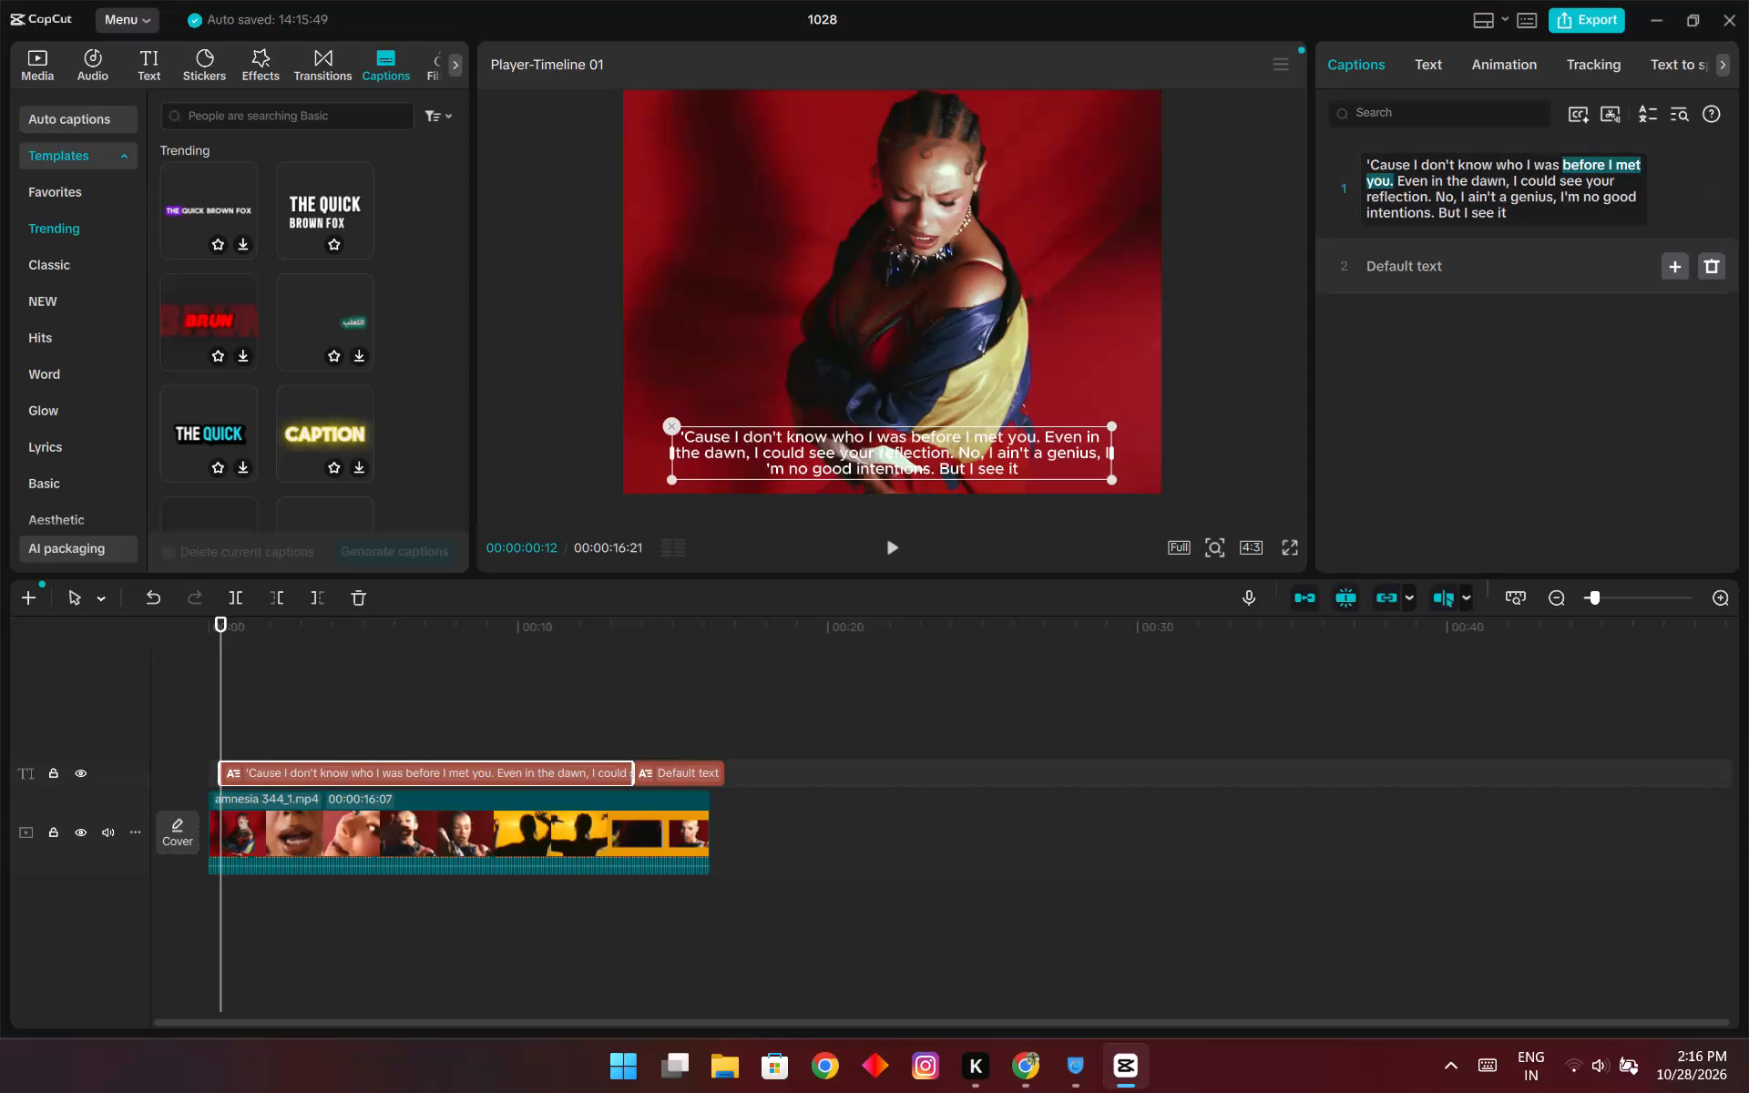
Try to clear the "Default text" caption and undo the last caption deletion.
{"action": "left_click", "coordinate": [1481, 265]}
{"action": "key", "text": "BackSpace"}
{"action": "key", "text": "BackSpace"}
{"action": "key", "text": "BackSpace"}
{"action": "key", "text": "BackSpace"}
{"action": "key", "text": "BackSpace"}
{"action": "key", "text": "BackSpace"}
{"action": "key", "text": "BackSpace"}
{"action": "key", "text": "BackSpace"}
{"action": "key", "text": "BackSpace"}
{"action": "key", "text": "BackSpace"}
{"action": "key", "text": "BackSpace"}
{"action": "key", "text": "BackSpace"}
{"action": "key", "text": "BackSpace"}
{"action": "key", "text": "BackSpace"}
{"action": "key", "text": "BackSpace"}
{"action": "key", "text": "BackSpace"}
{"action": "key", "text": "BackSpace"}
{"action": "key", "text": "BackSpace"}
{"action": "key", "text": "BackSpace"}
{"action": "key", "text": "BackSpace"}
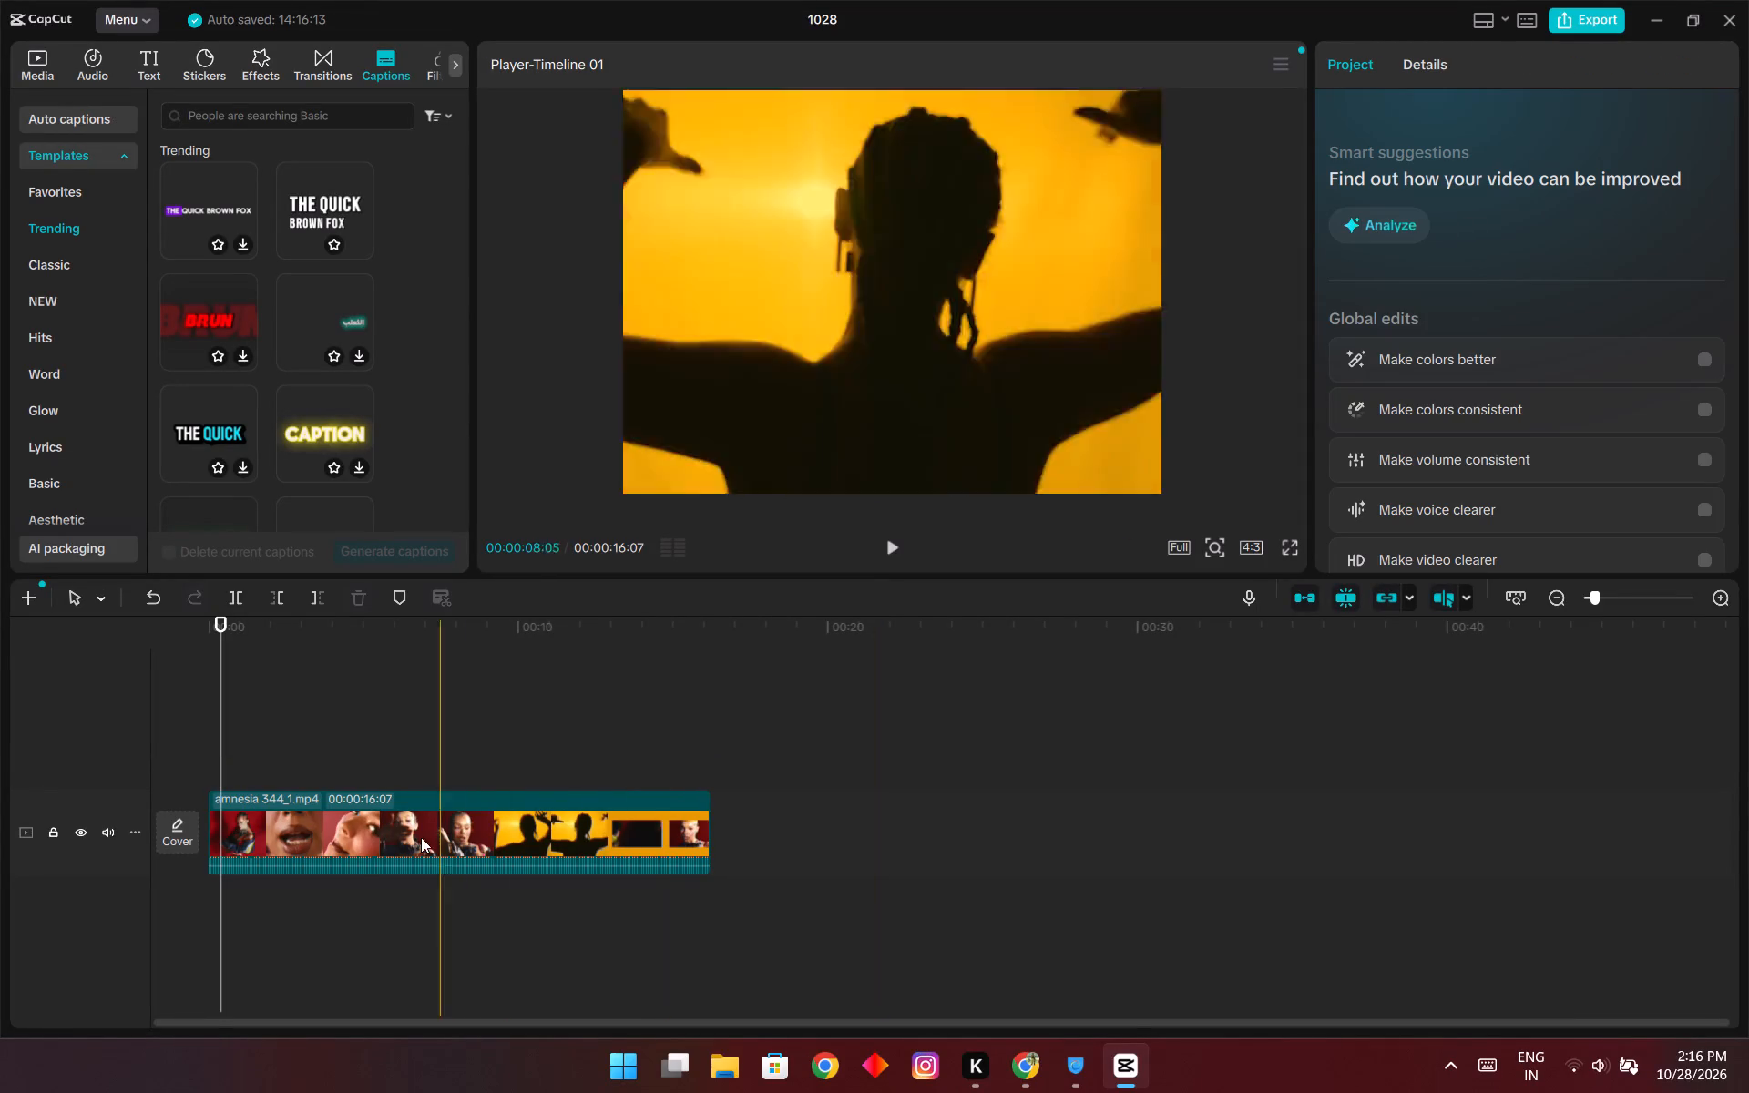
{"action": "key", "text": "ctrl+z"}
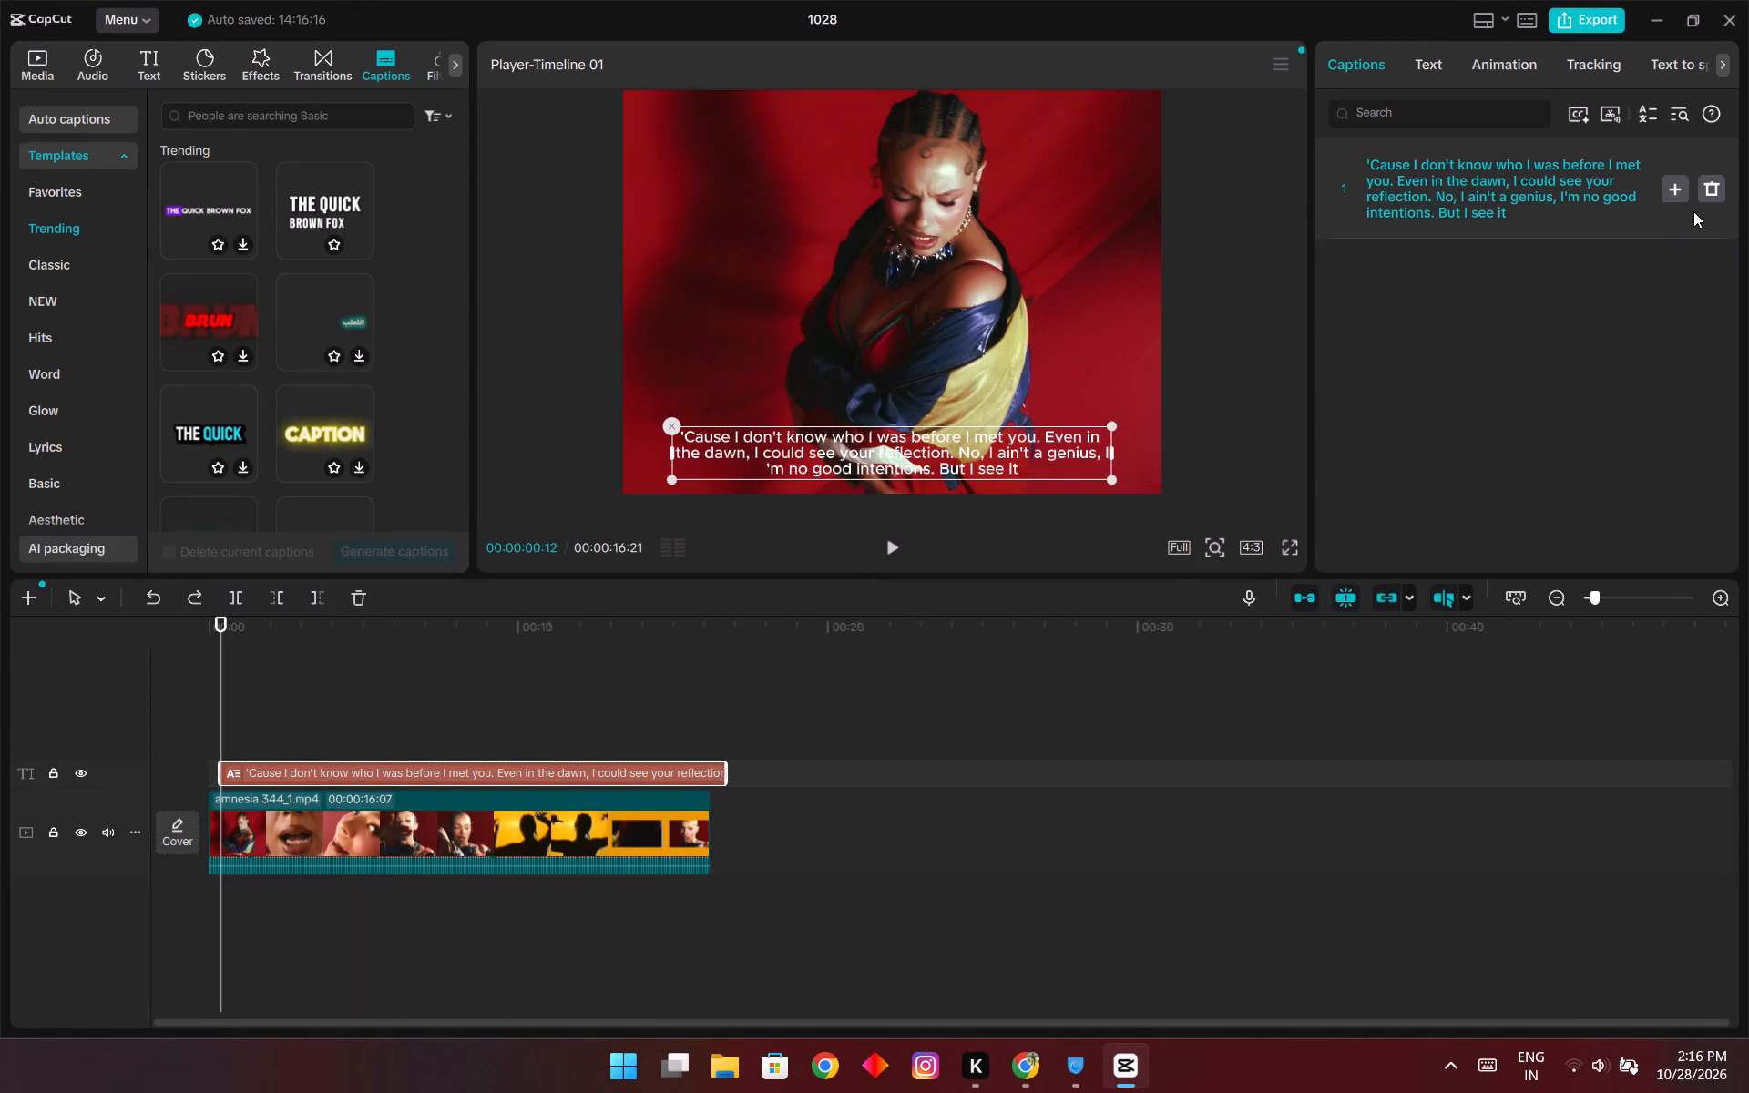
Add a second caption reading "before I met you." and move it above the lyrics caption, starting at about 4 seconds.
{"action": "left_click", "coordinate": [1674, 199]}
{"action": "key", "text": "ctrl+v"}
{"action": "left_click", "coordinate": [1513, 358]}
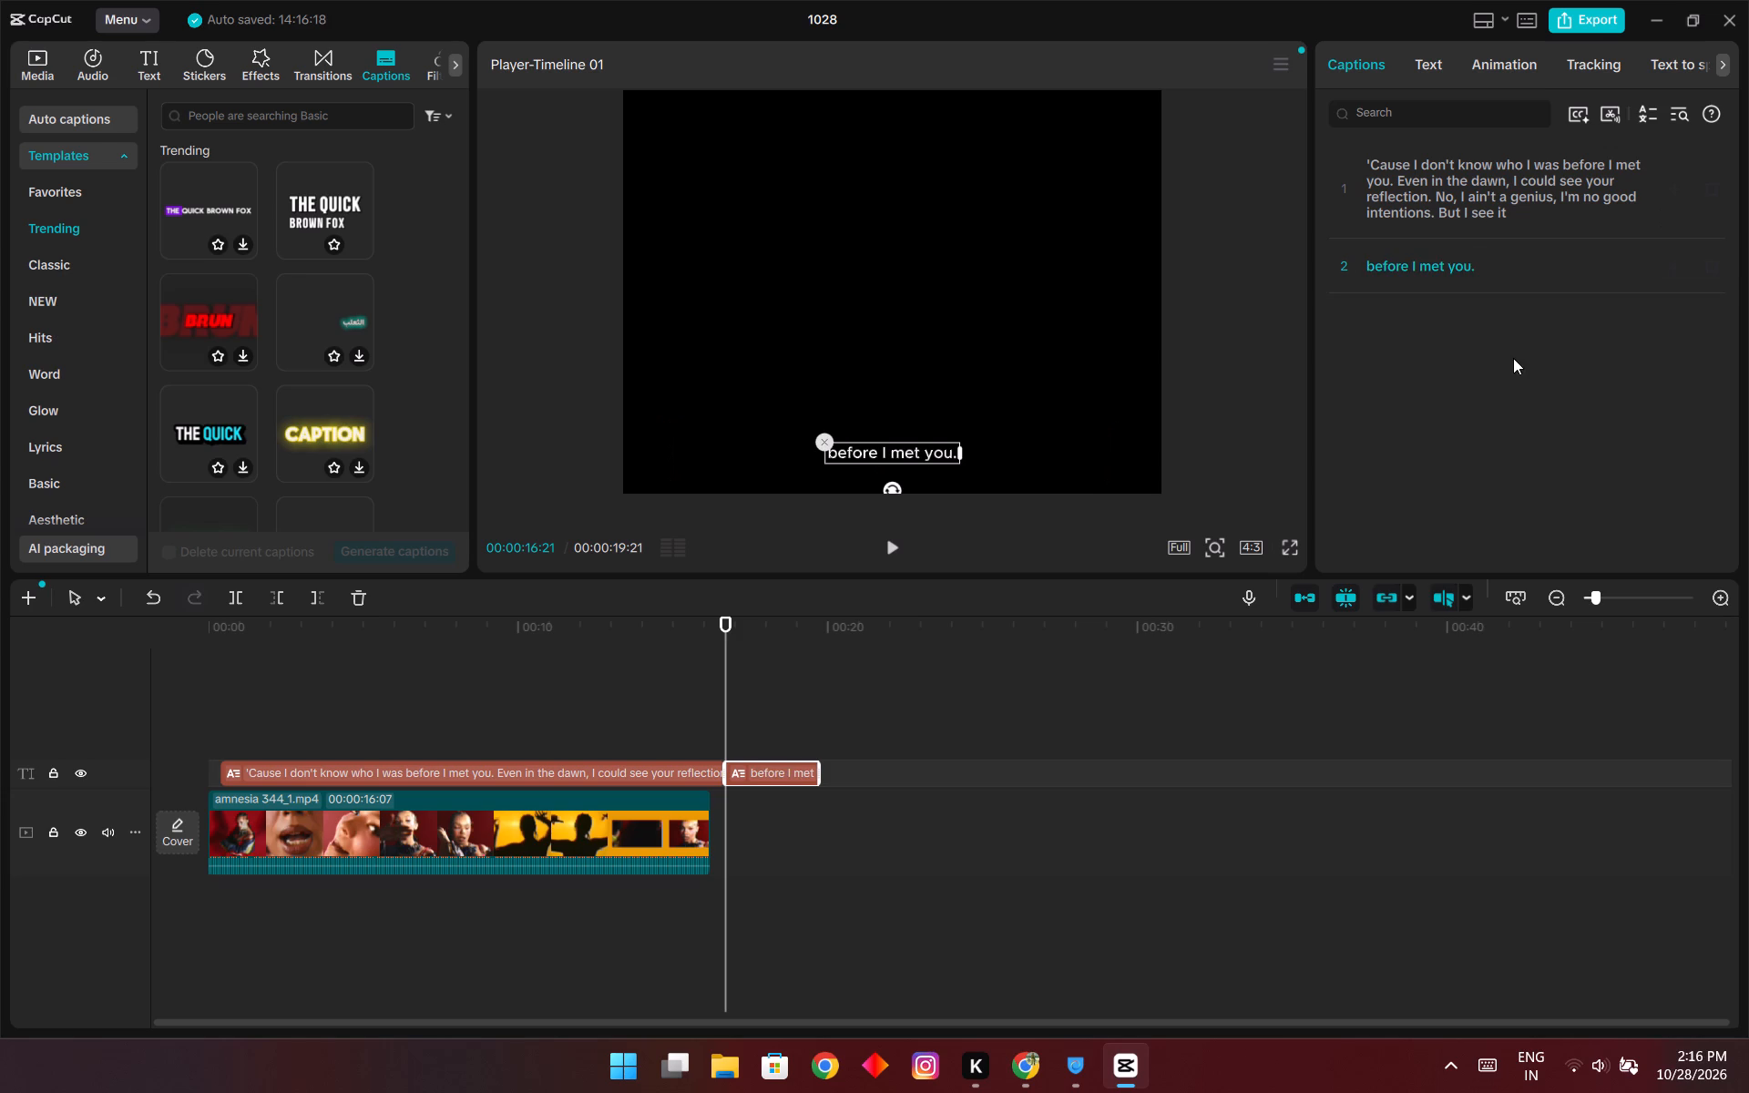
{"action": "left_click_drag", "start_coordinate": [766, 780], "coordinate": [762, 771]}
{"action": "left_click_drag", "start_coordinate": [762, 771], "coordinate": [368, 748]}
{"action": "left_click", "coordinate": [368, 749]}
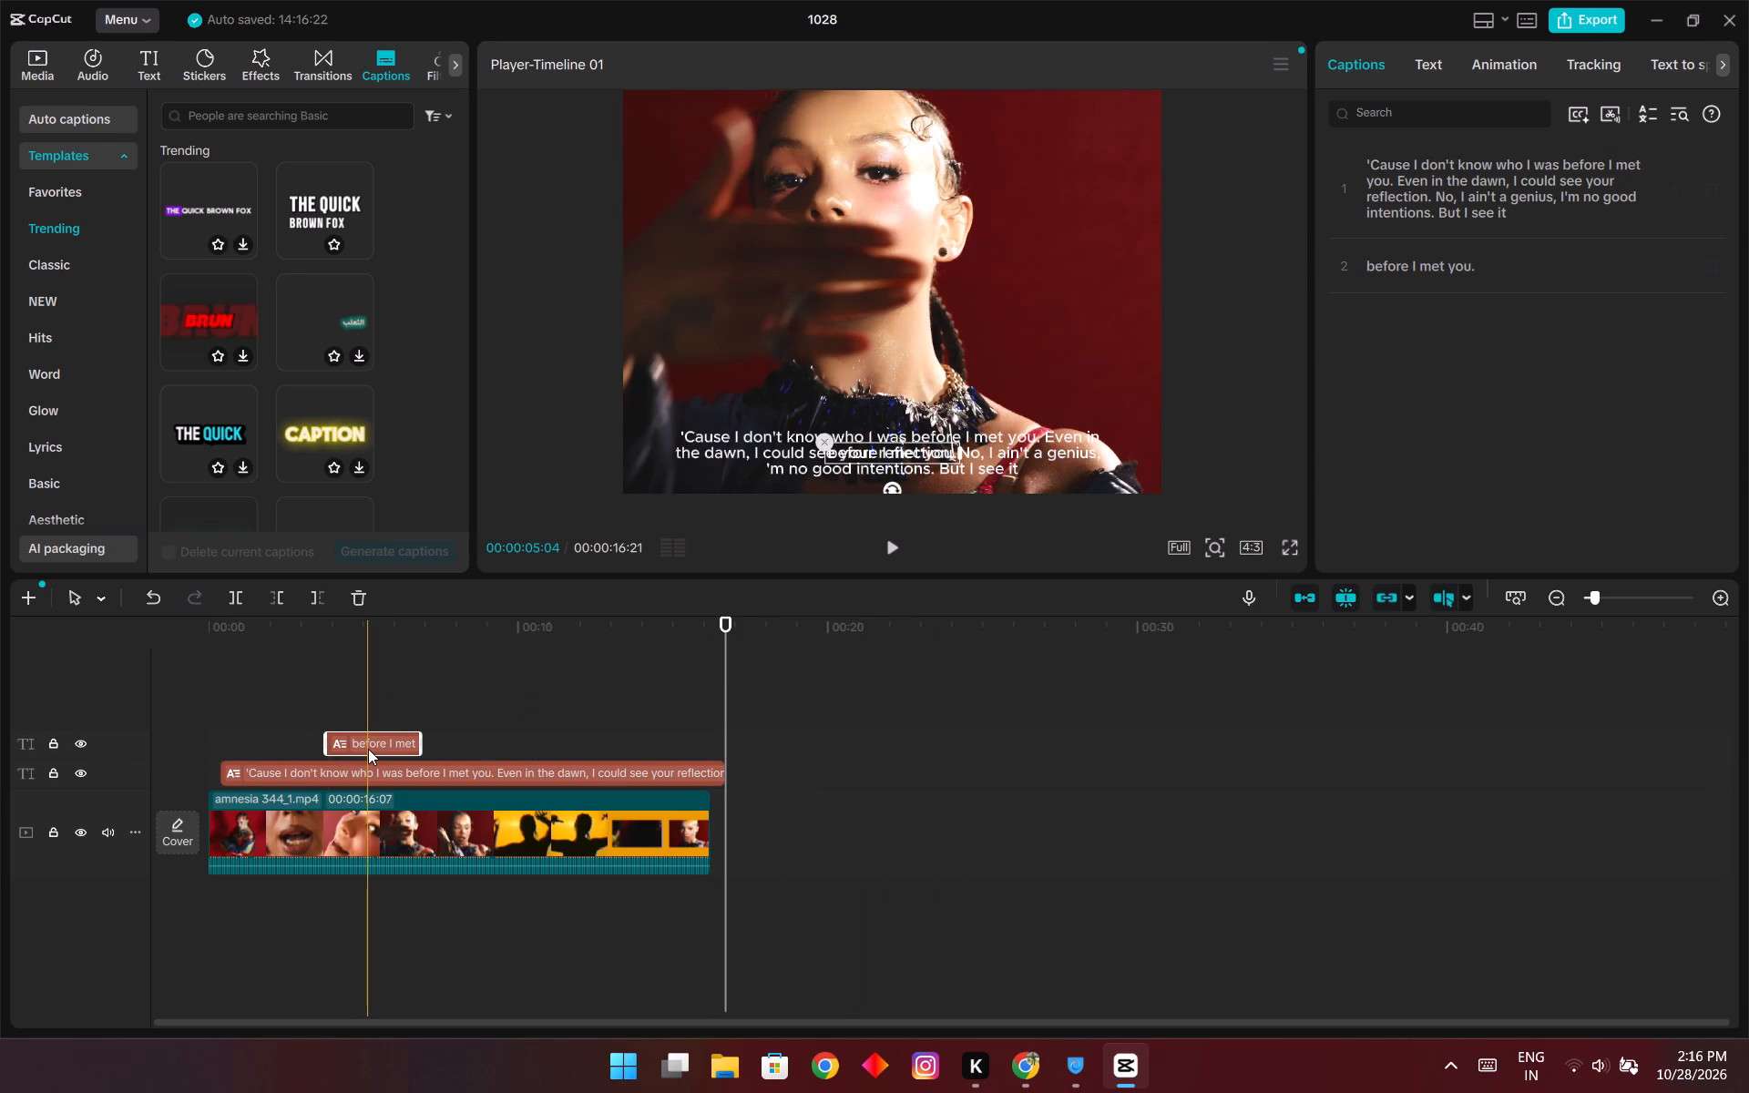
Explore the caption tools: bilingual captions, the clip's word-level transcript, and keyword highlighting.
{"action": "left_click", "coordinate": [1645, 119]}
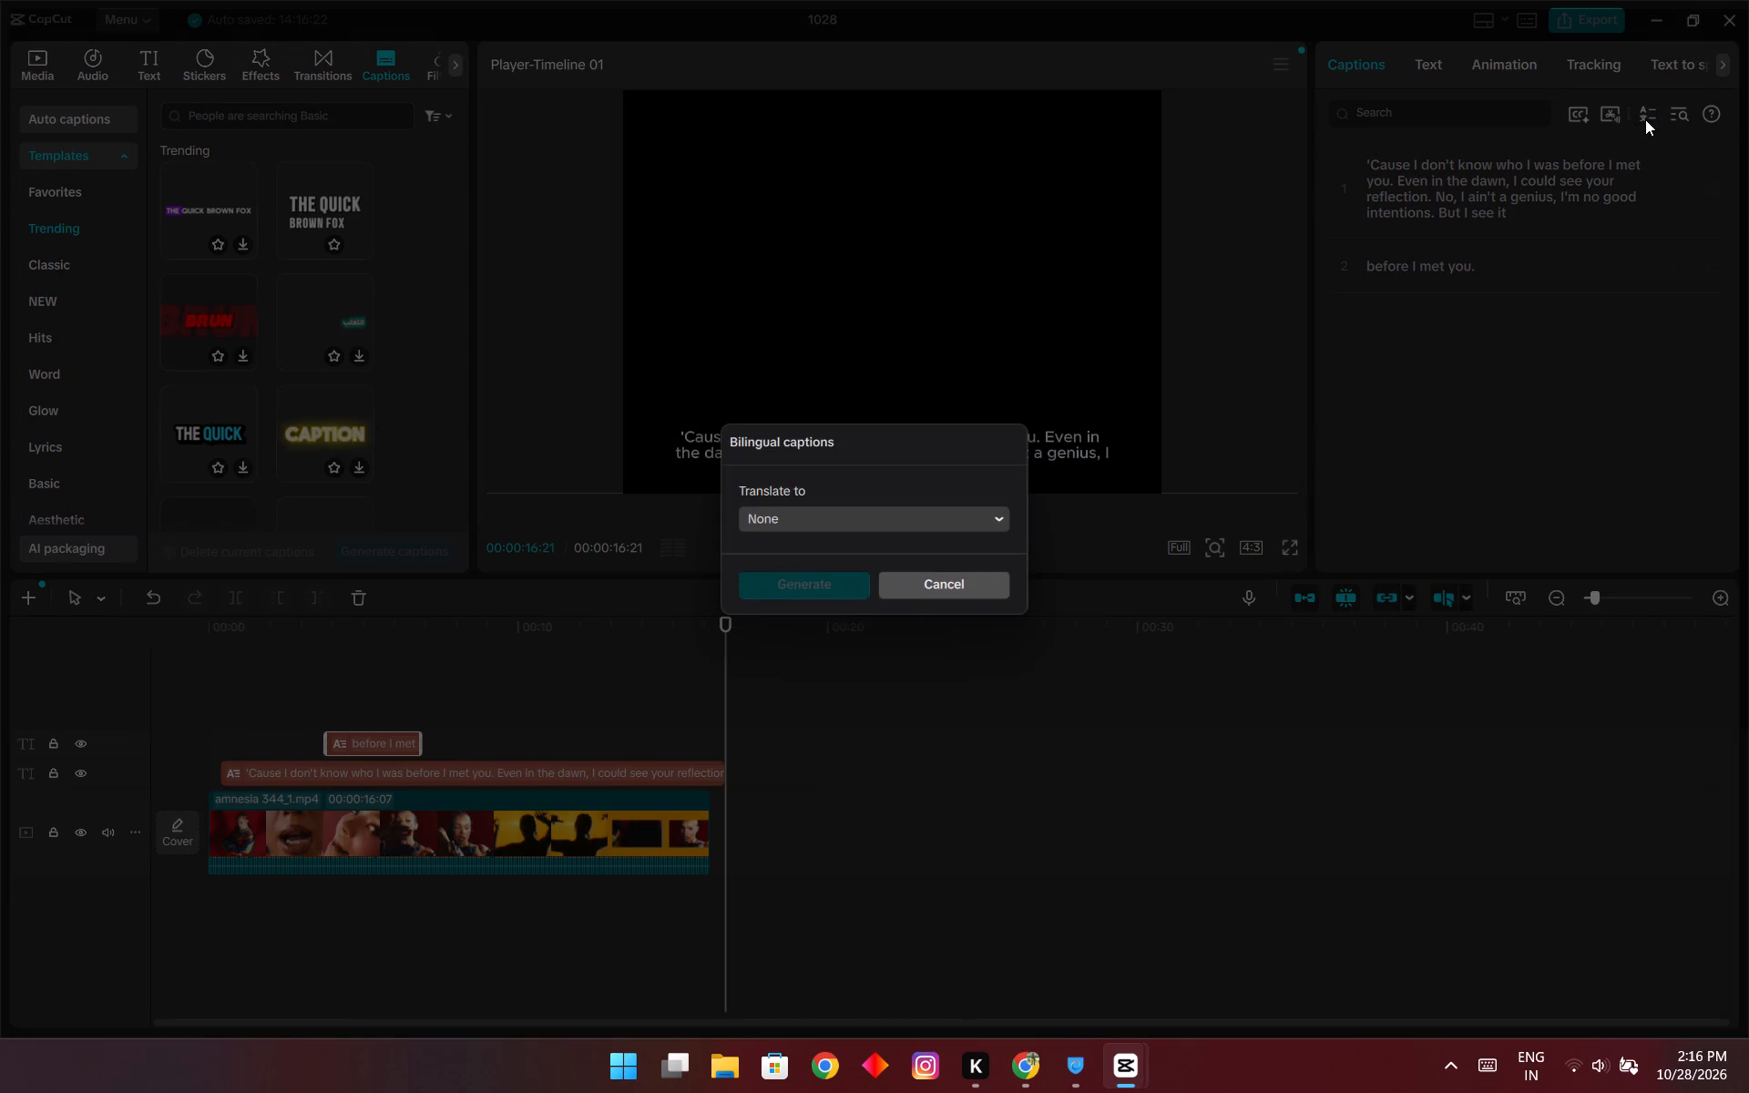
{"action": "left_click", "coordinate": [974, 583]}
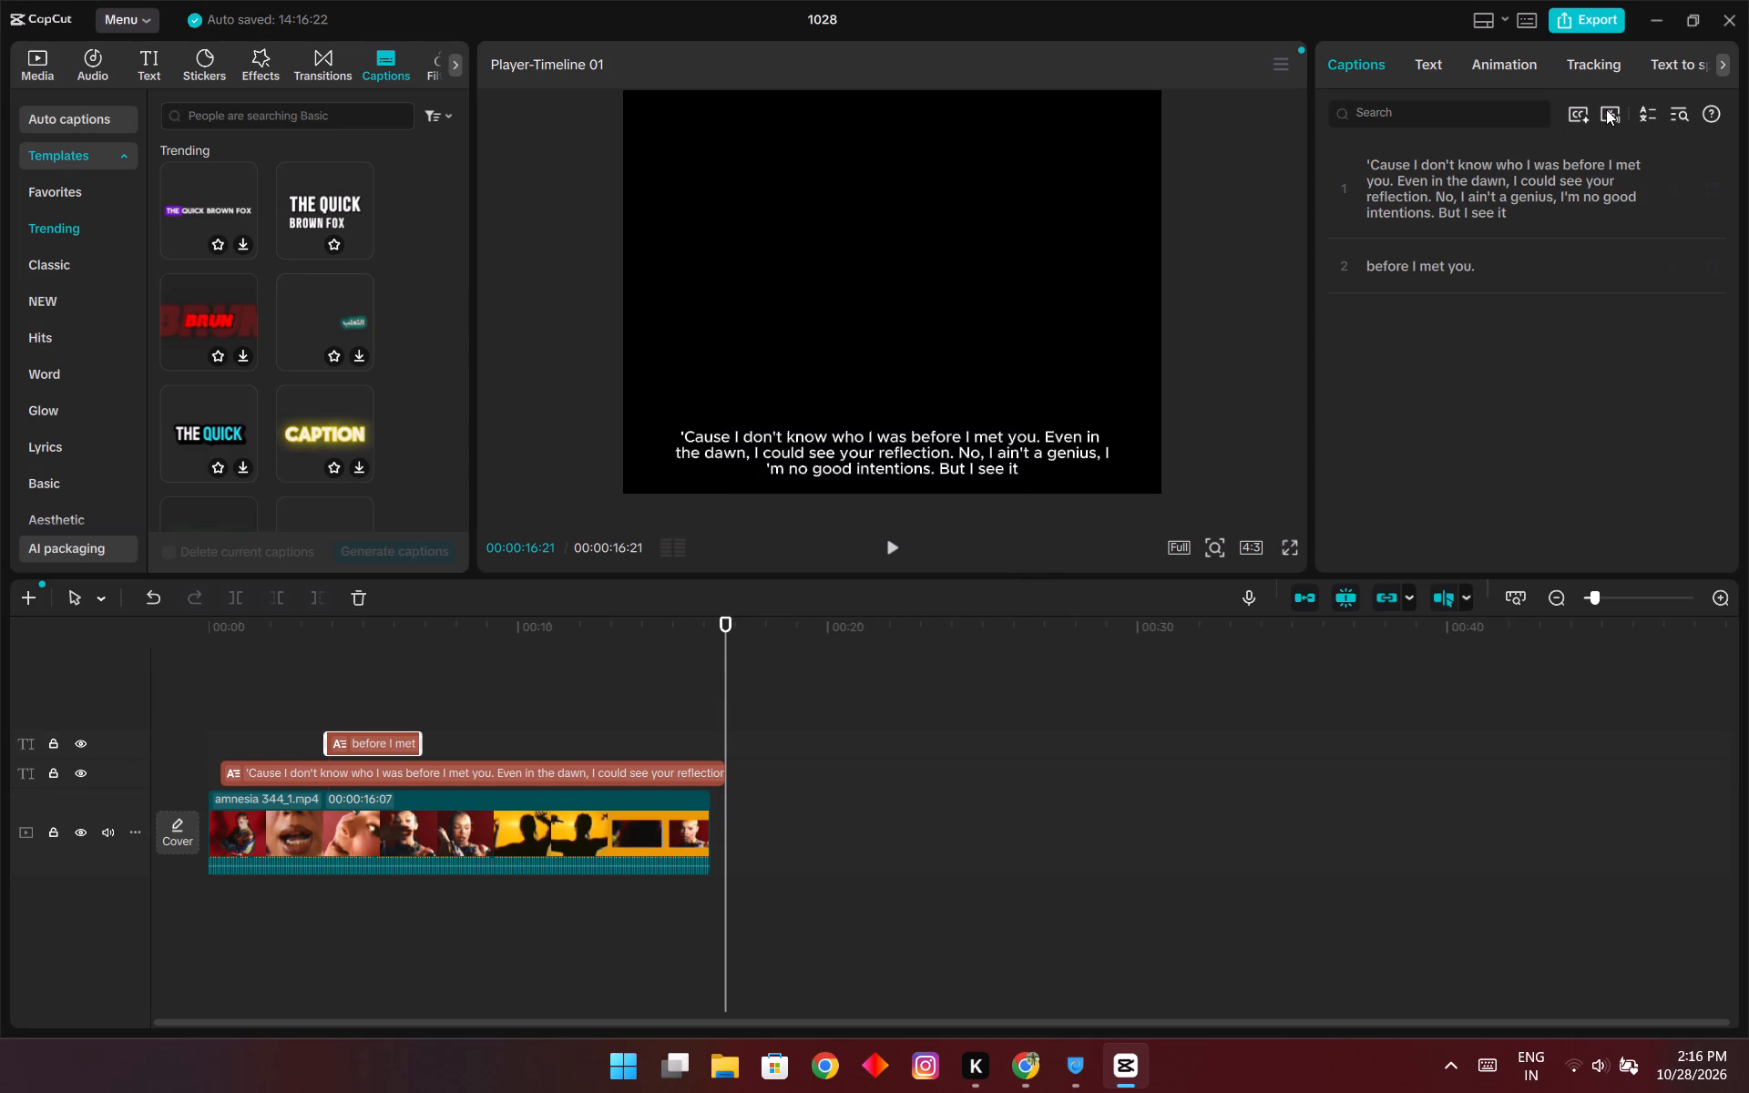
{"action": "left_click", "coordinate": [1606, 109]}
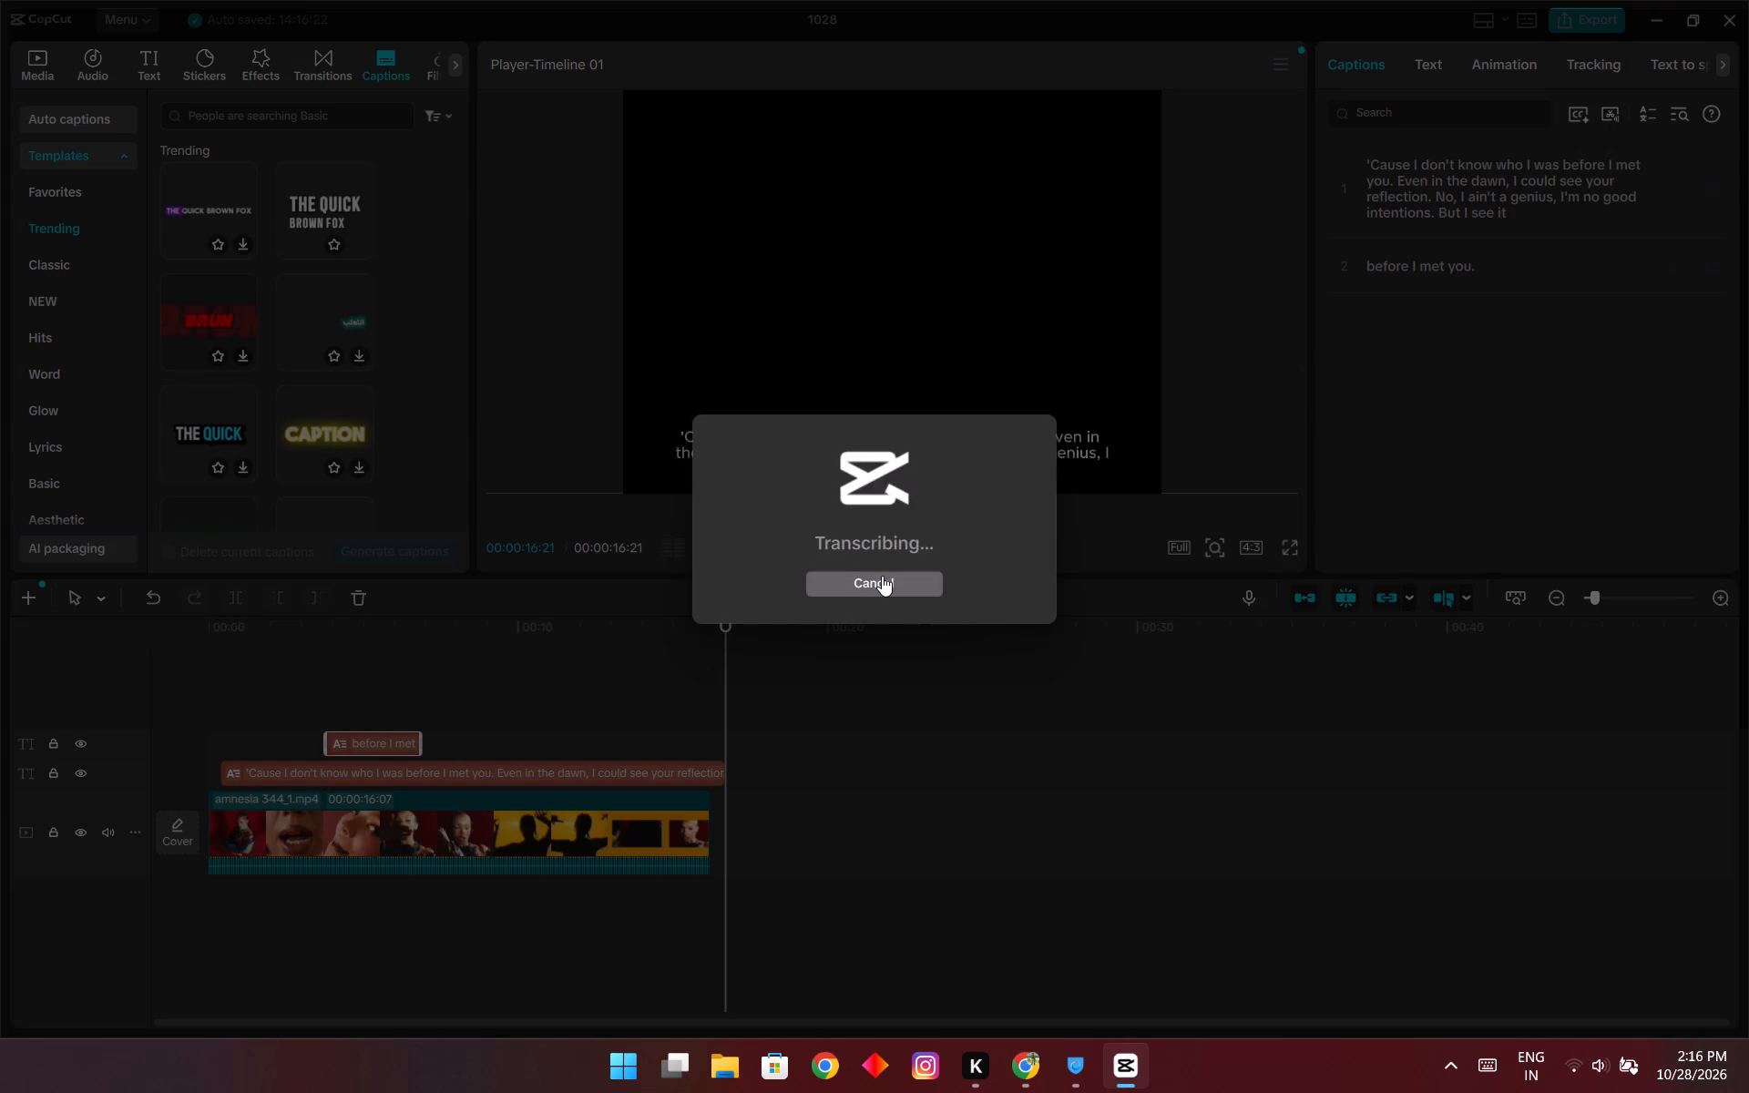
{"action": "scroll", "coordinate": [1700, 274], "scroll_direction": "up", "scroll_amount": 3}
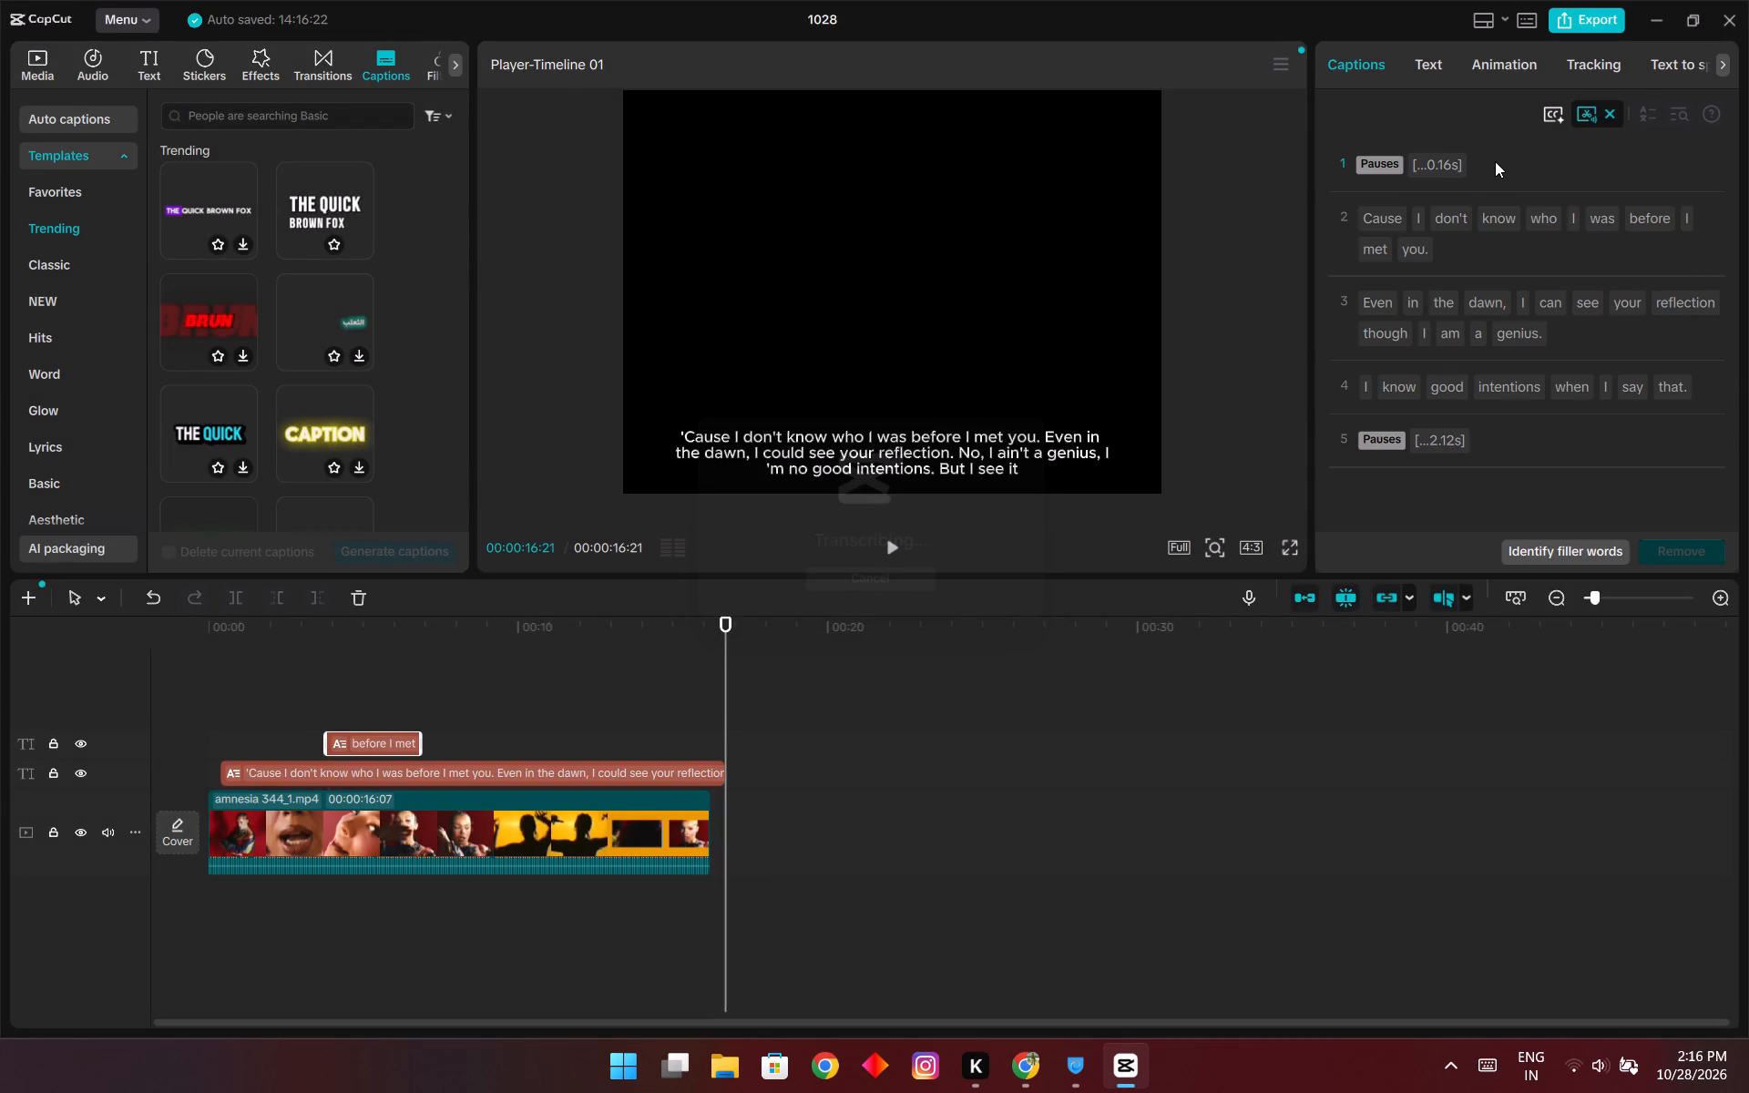
{"action": "left_click", "coordinate": [1493, 489]}
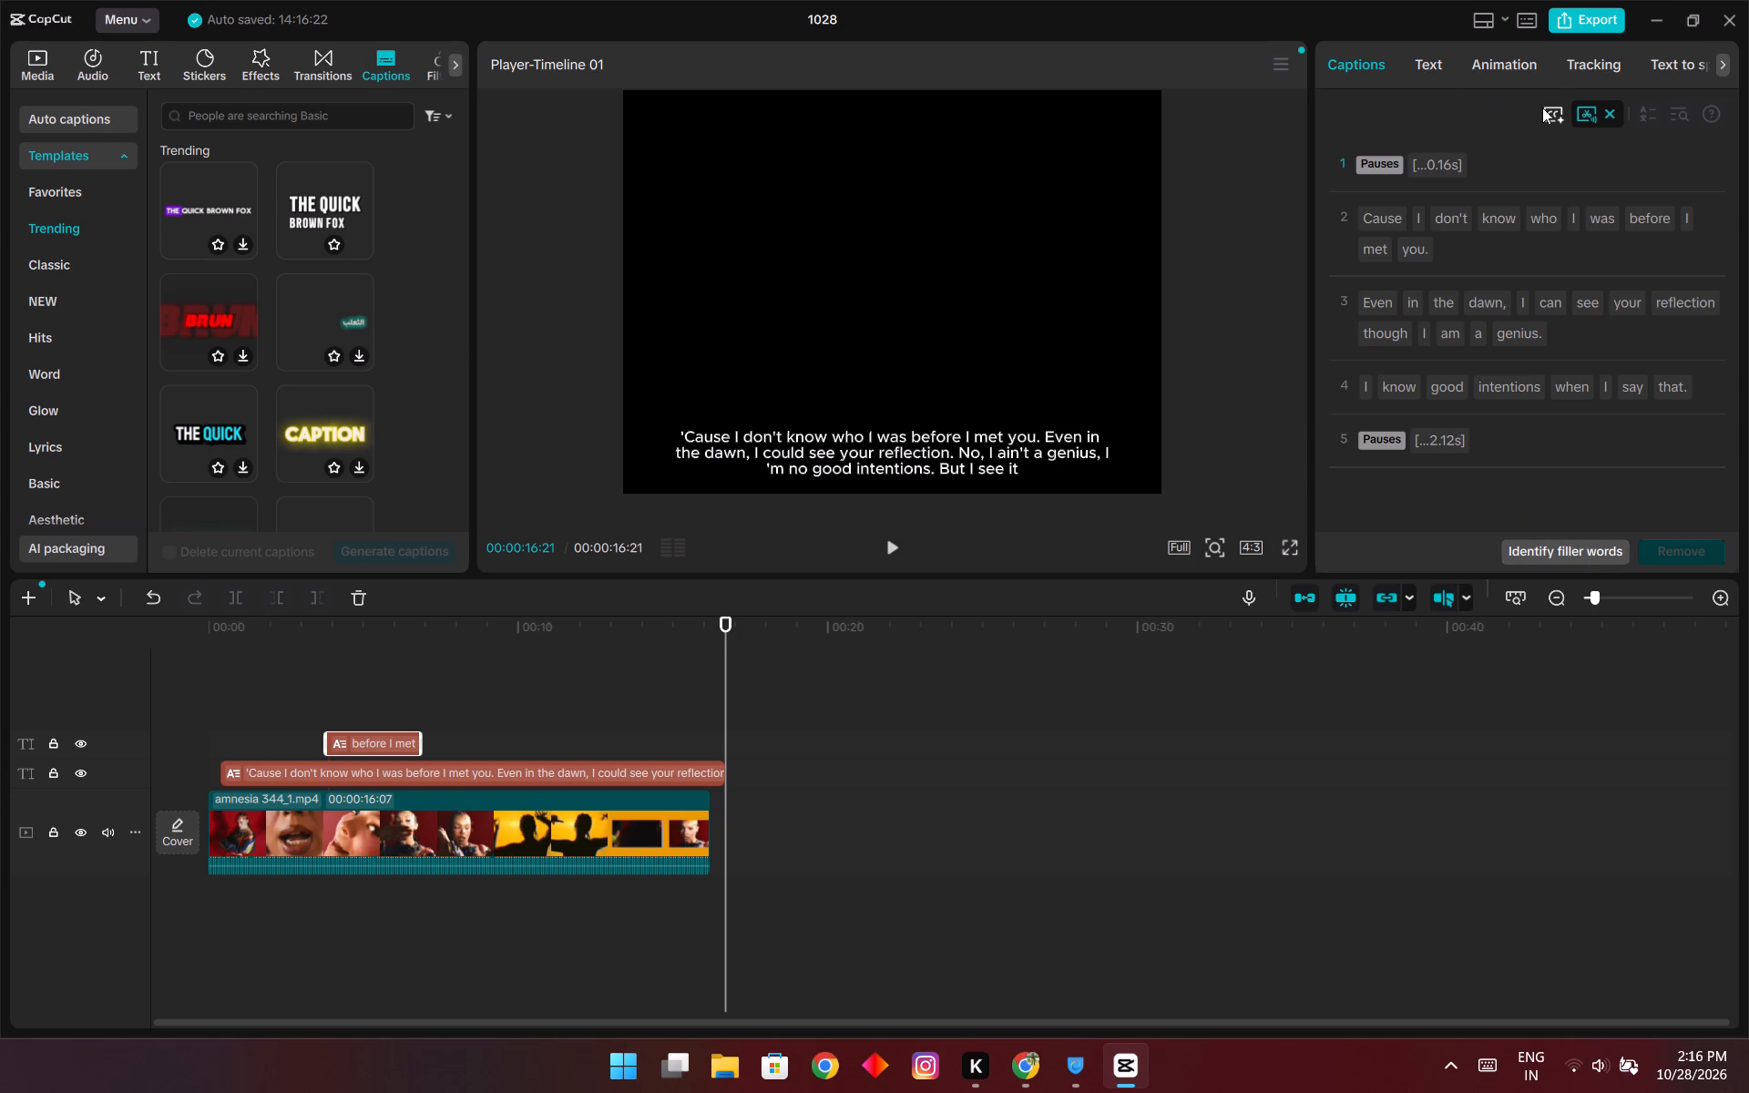
{"action": "left_click", "coordinate": [1560, 111]}
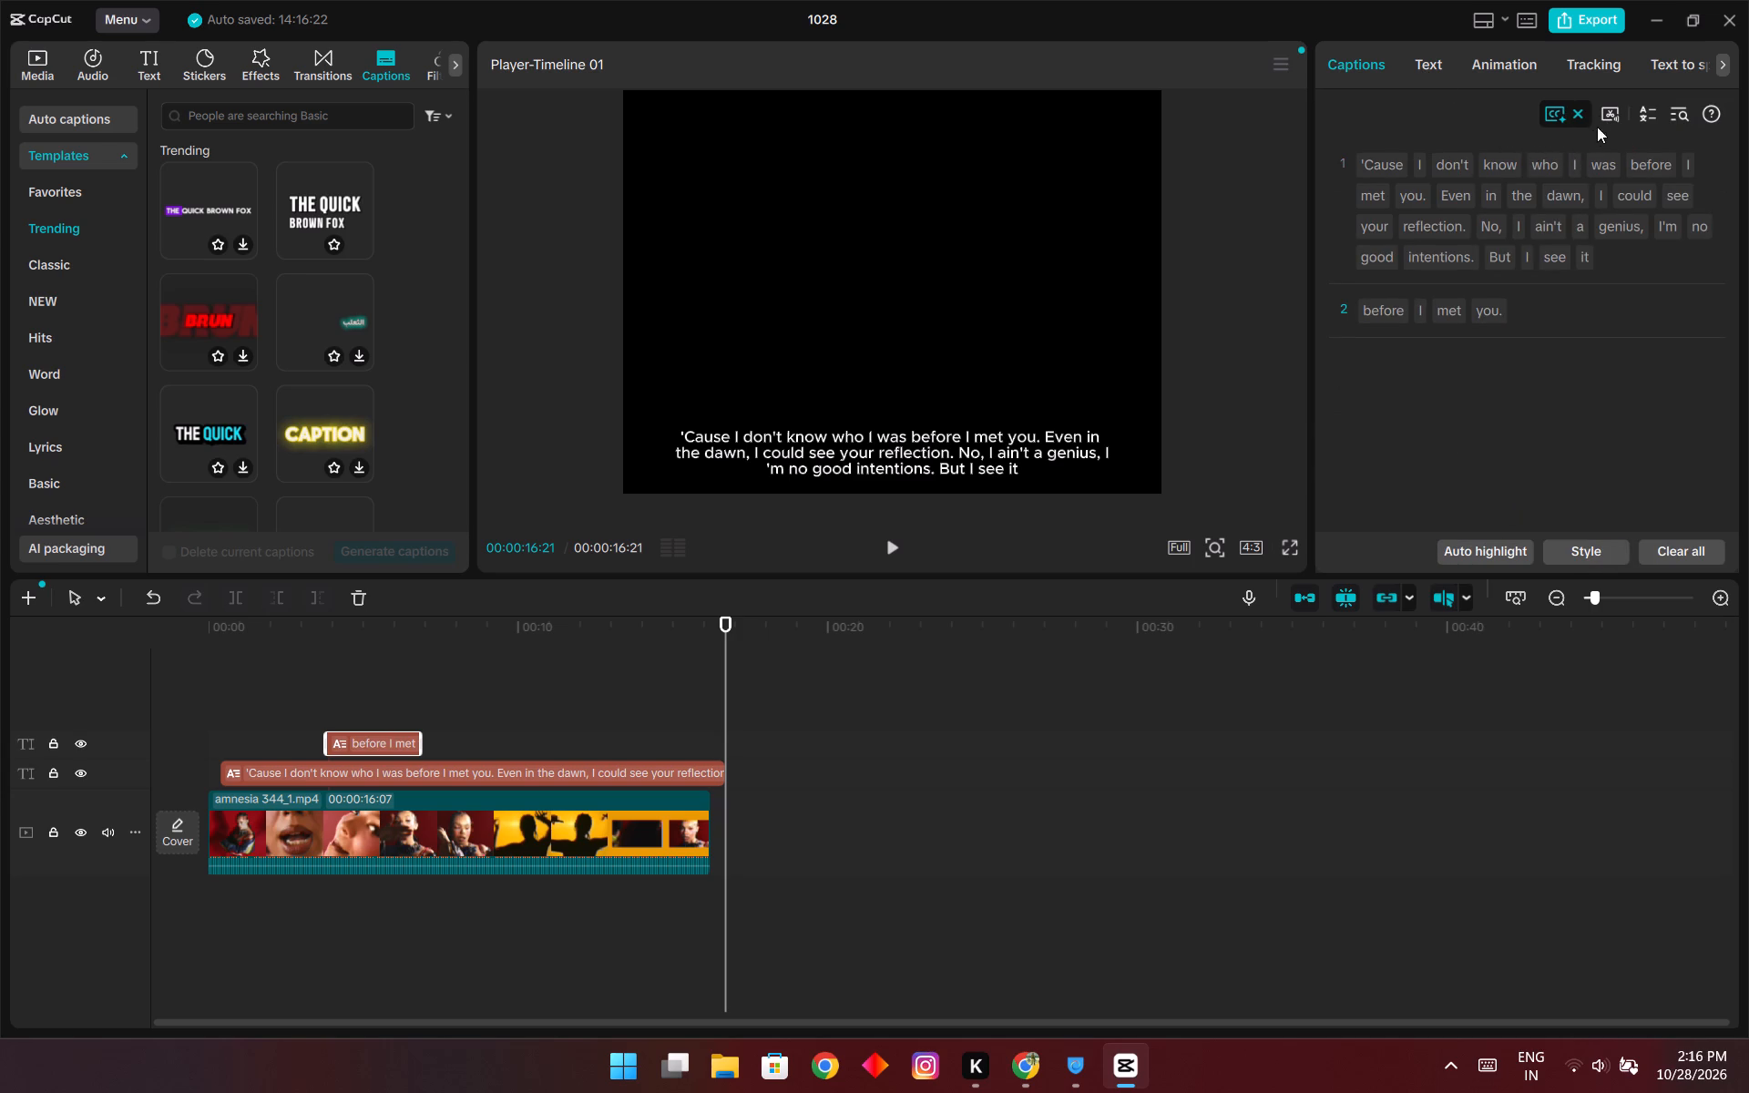
Delete both captions, the long lyrics one and "before I met you.", and return the playhead to the start.
{"action": "left_click", "coordinate": [1611, 115]}
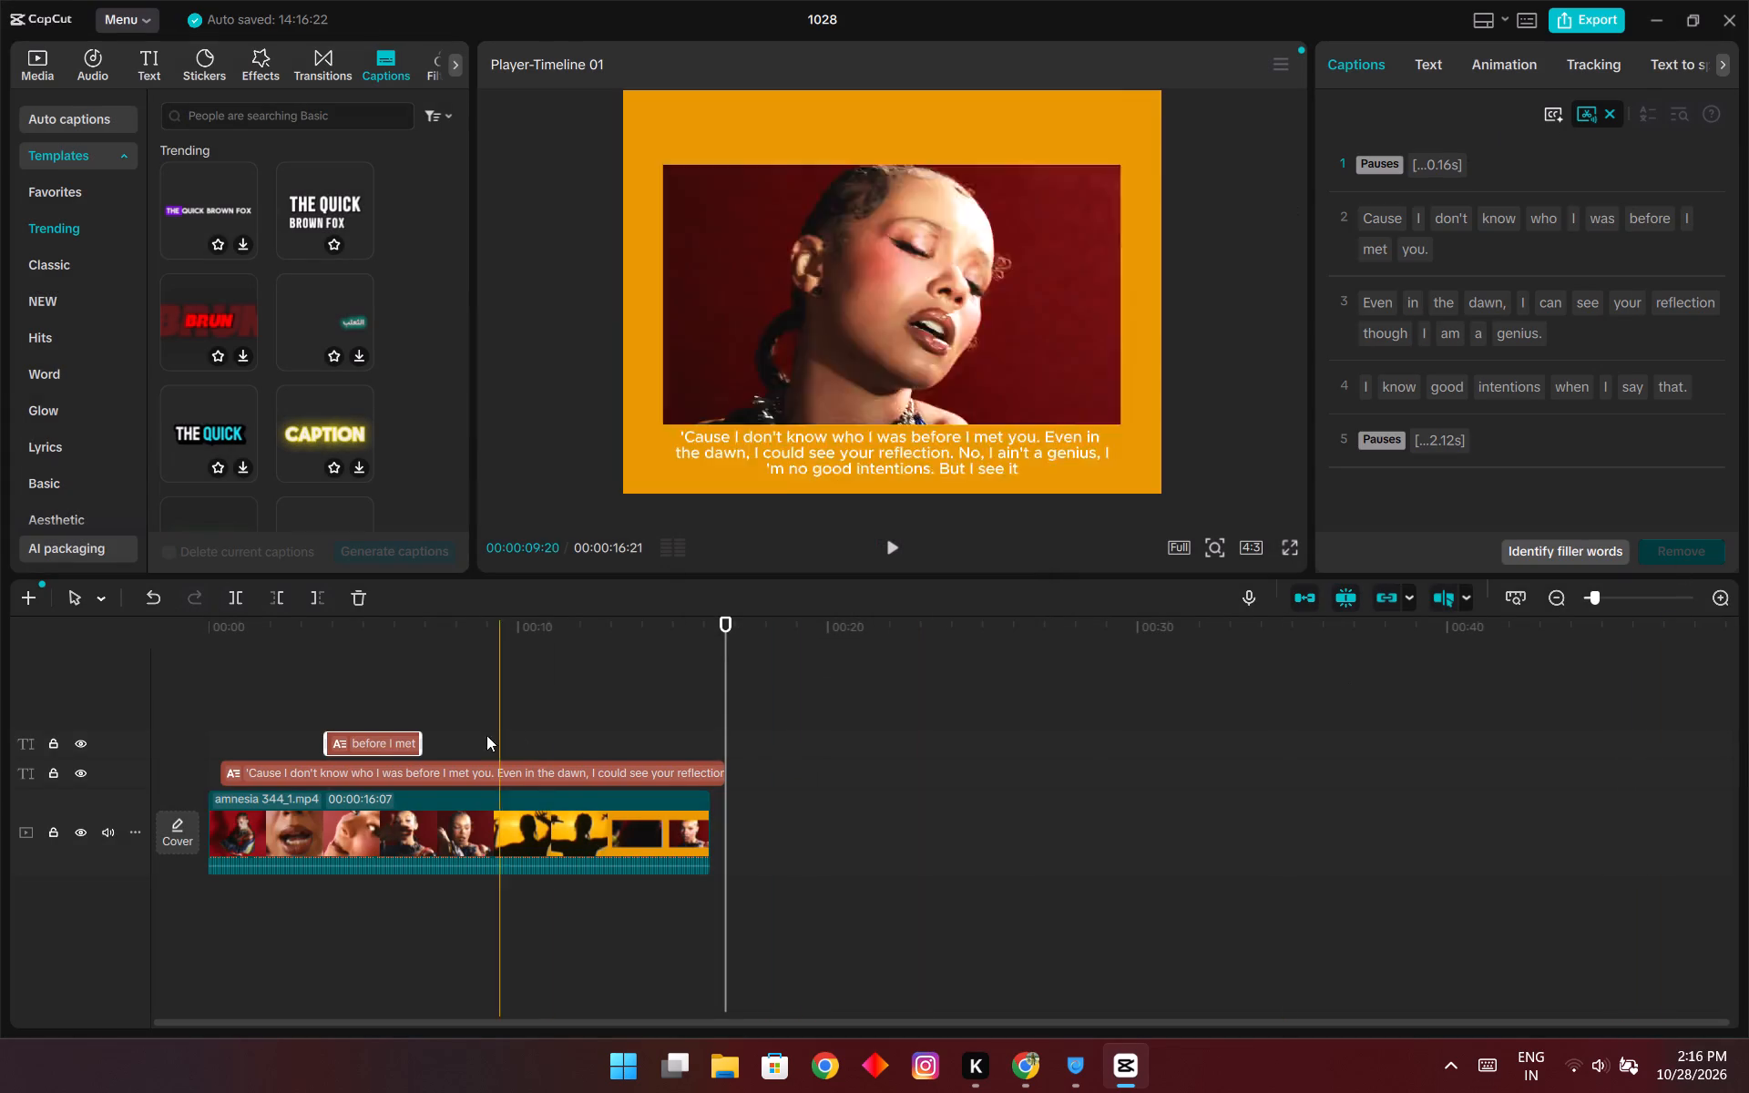
{"action": "left_click", "coordinate": [466, 769]}
{"action": "left_click_drag", "start_coordinate": [416, 643], "coordinate": [348, 637]}
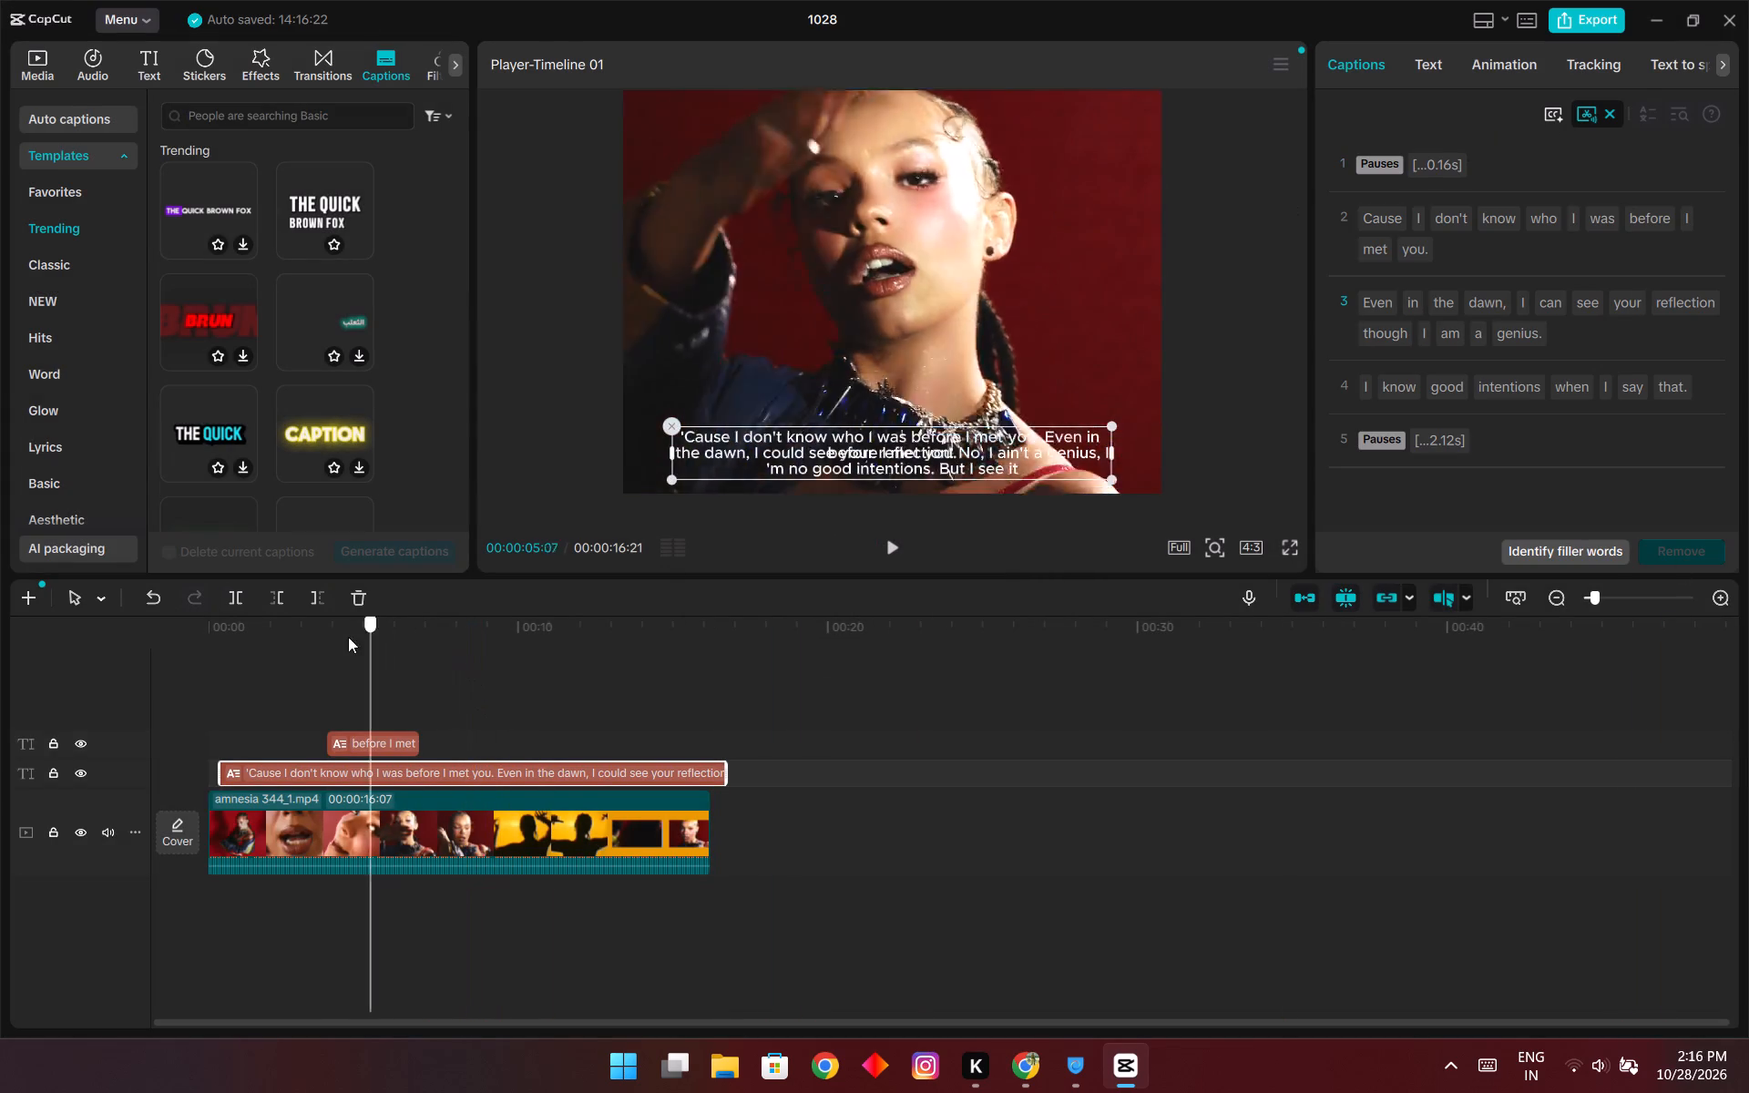
{"action": "left_click_drag", "start_coordinate": [348, 637], "coordinate": [259, 634]}
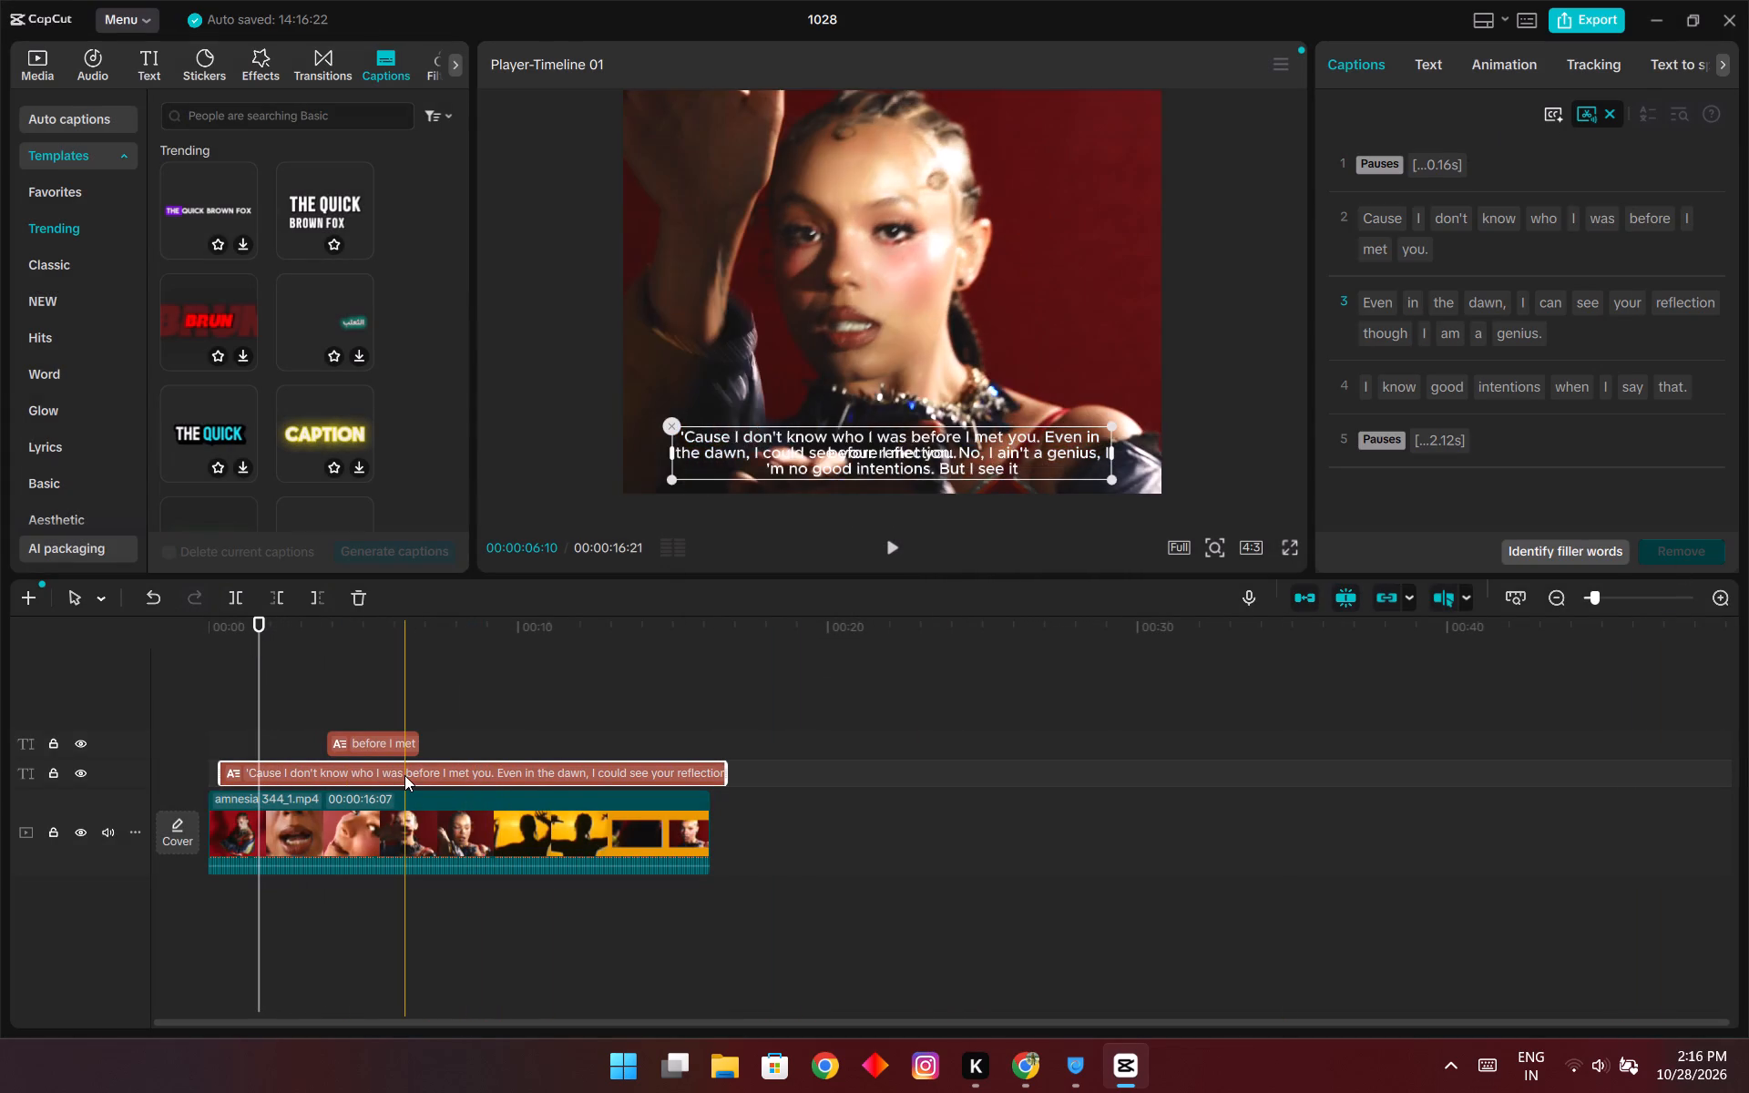
{"action": "left_click", "coordinate": [367, 598]}
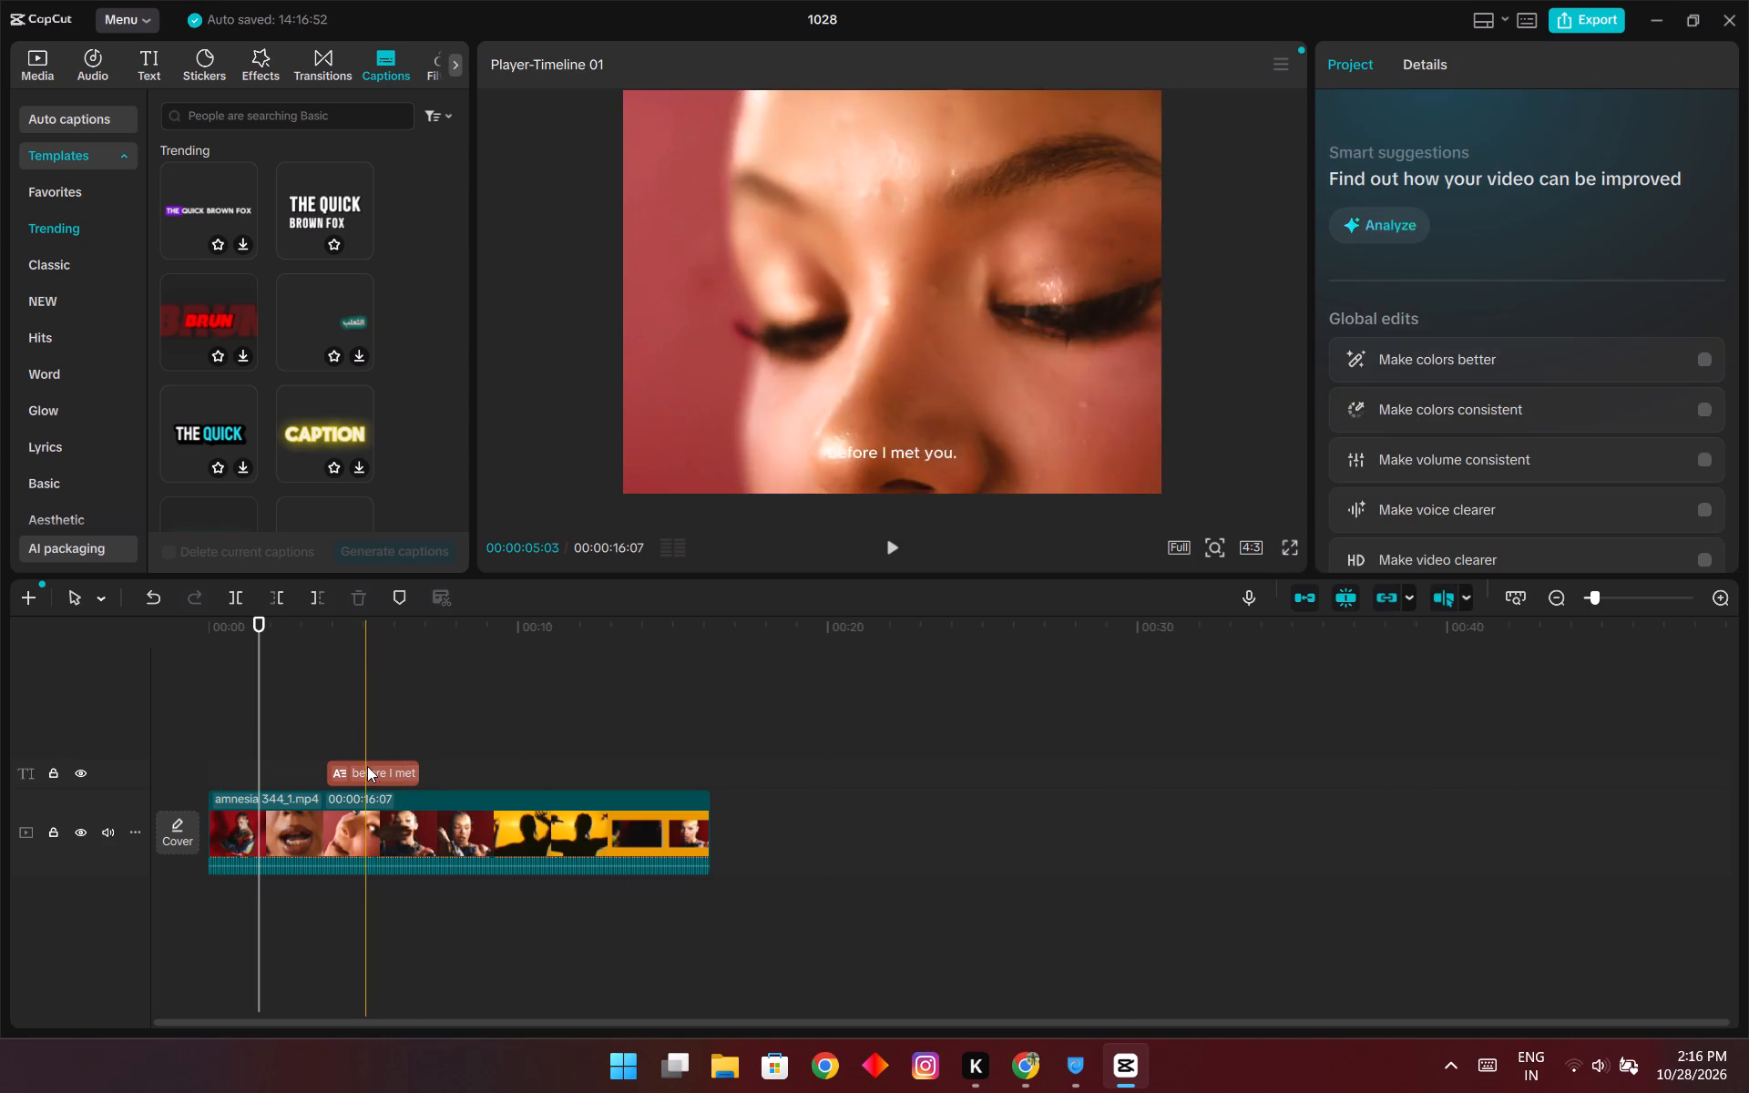
{"action": "left_click", "coordinate": [369, 771]}
{"action": "left_click", "coordinate": [358, 598]}
{"action": "left_click_drag", "start_coordinate": [245, 624], "coordinate": [211, 626]}
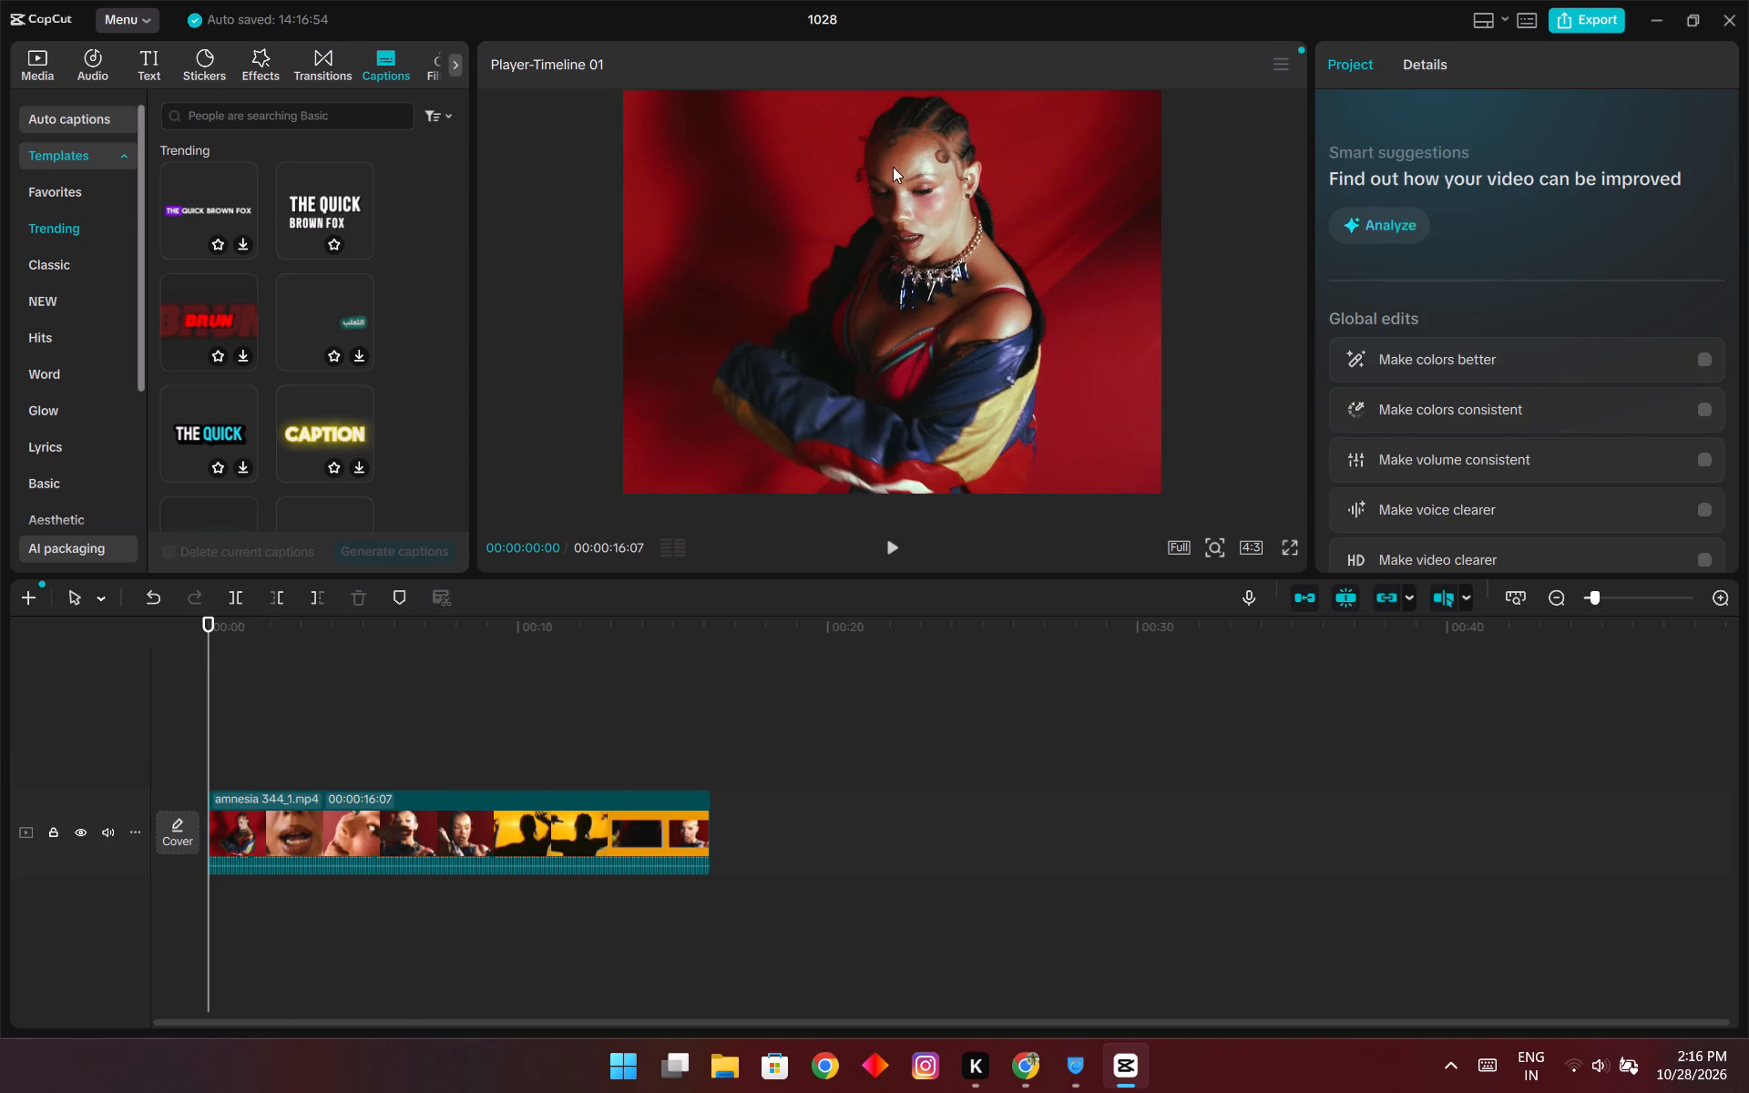
Generate automatic lyrics for the clip in English.
{"action": "scroll", "coordinate": [56, 475], "scroll_direction": "down", "scroll_amount": 4}
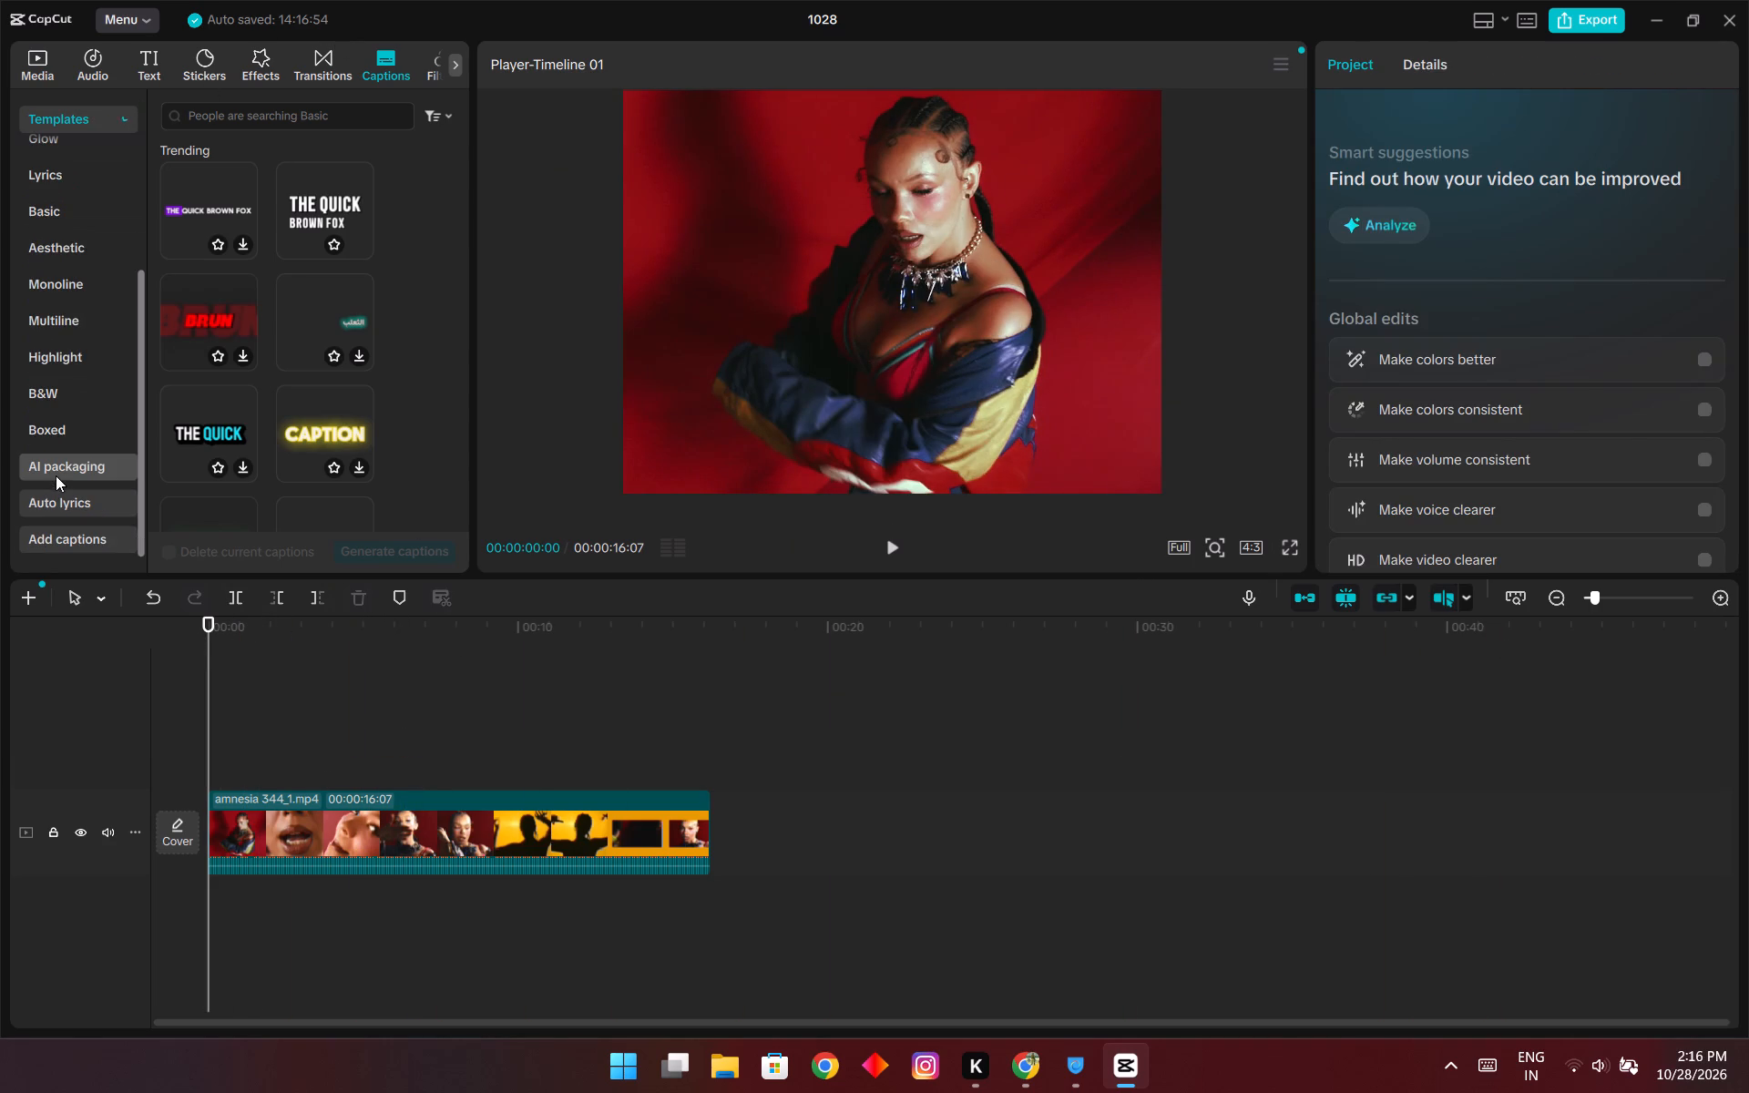
{"action": "left_click", "coordinate": [70, 512]}
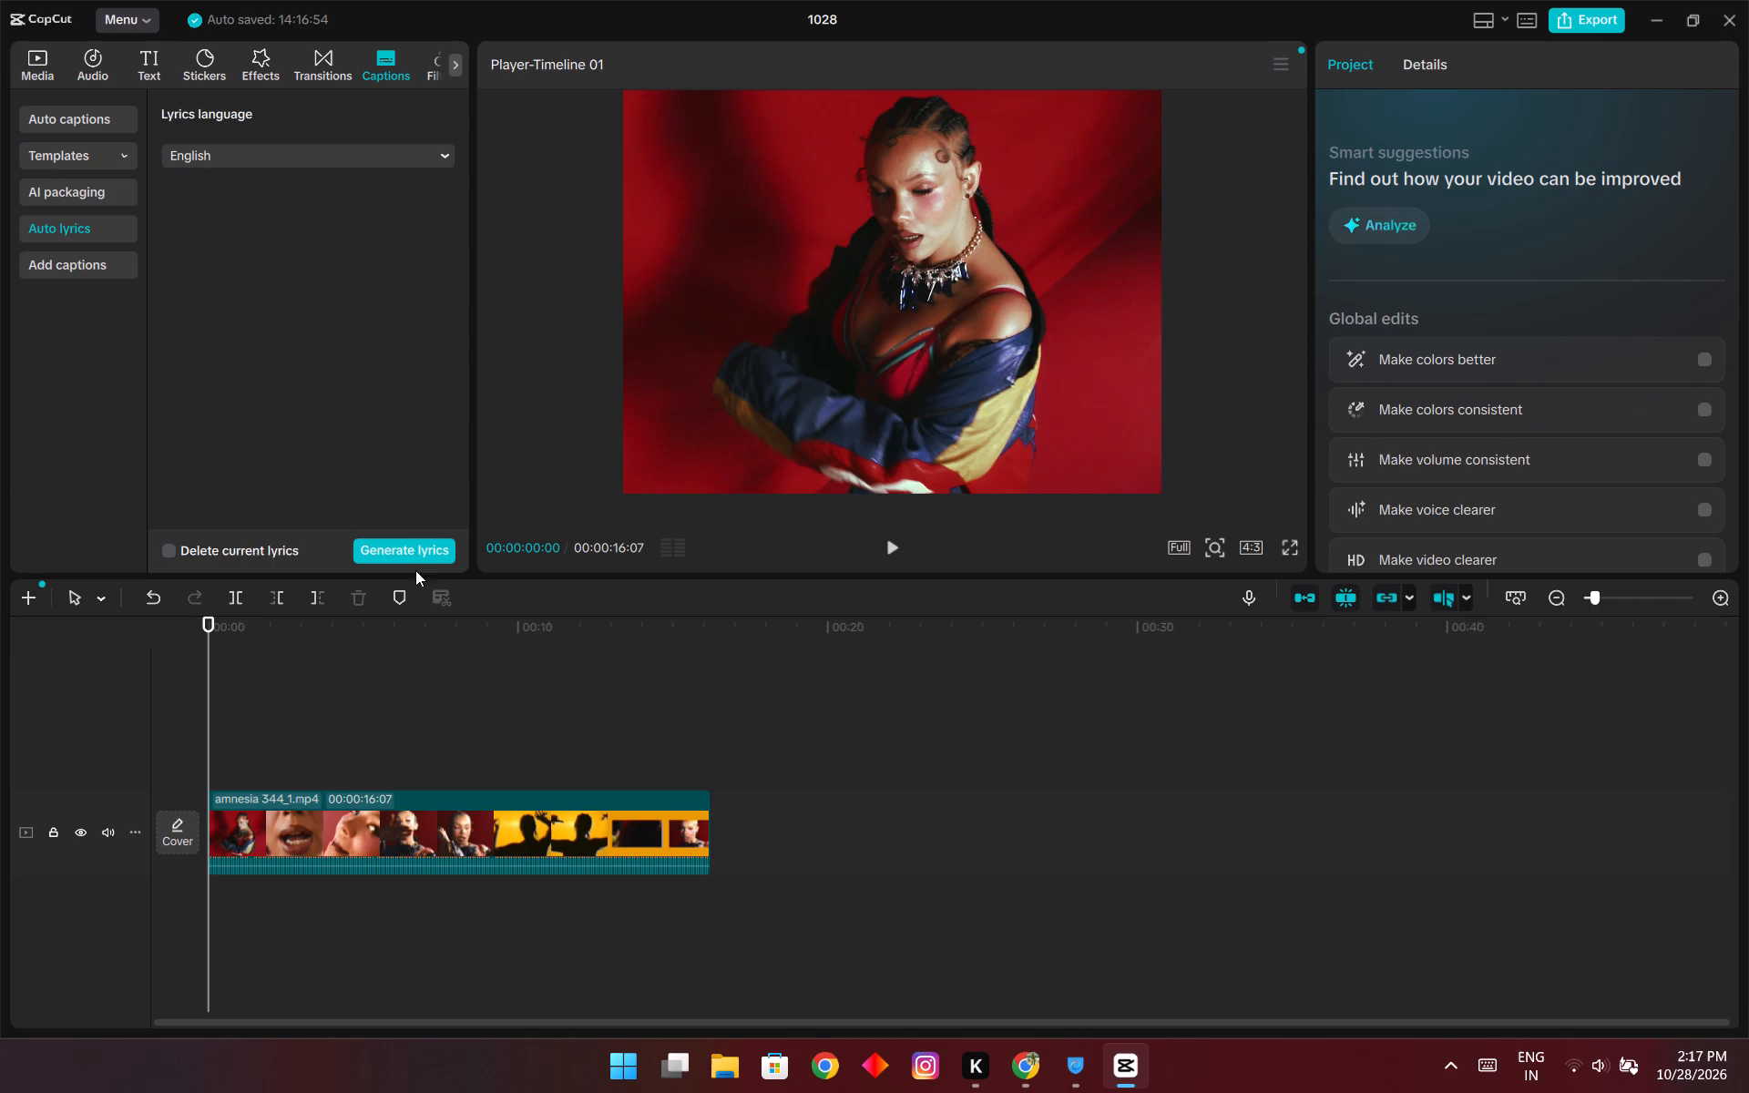
{"action": "left_click", "coordinate": [398, 555]}
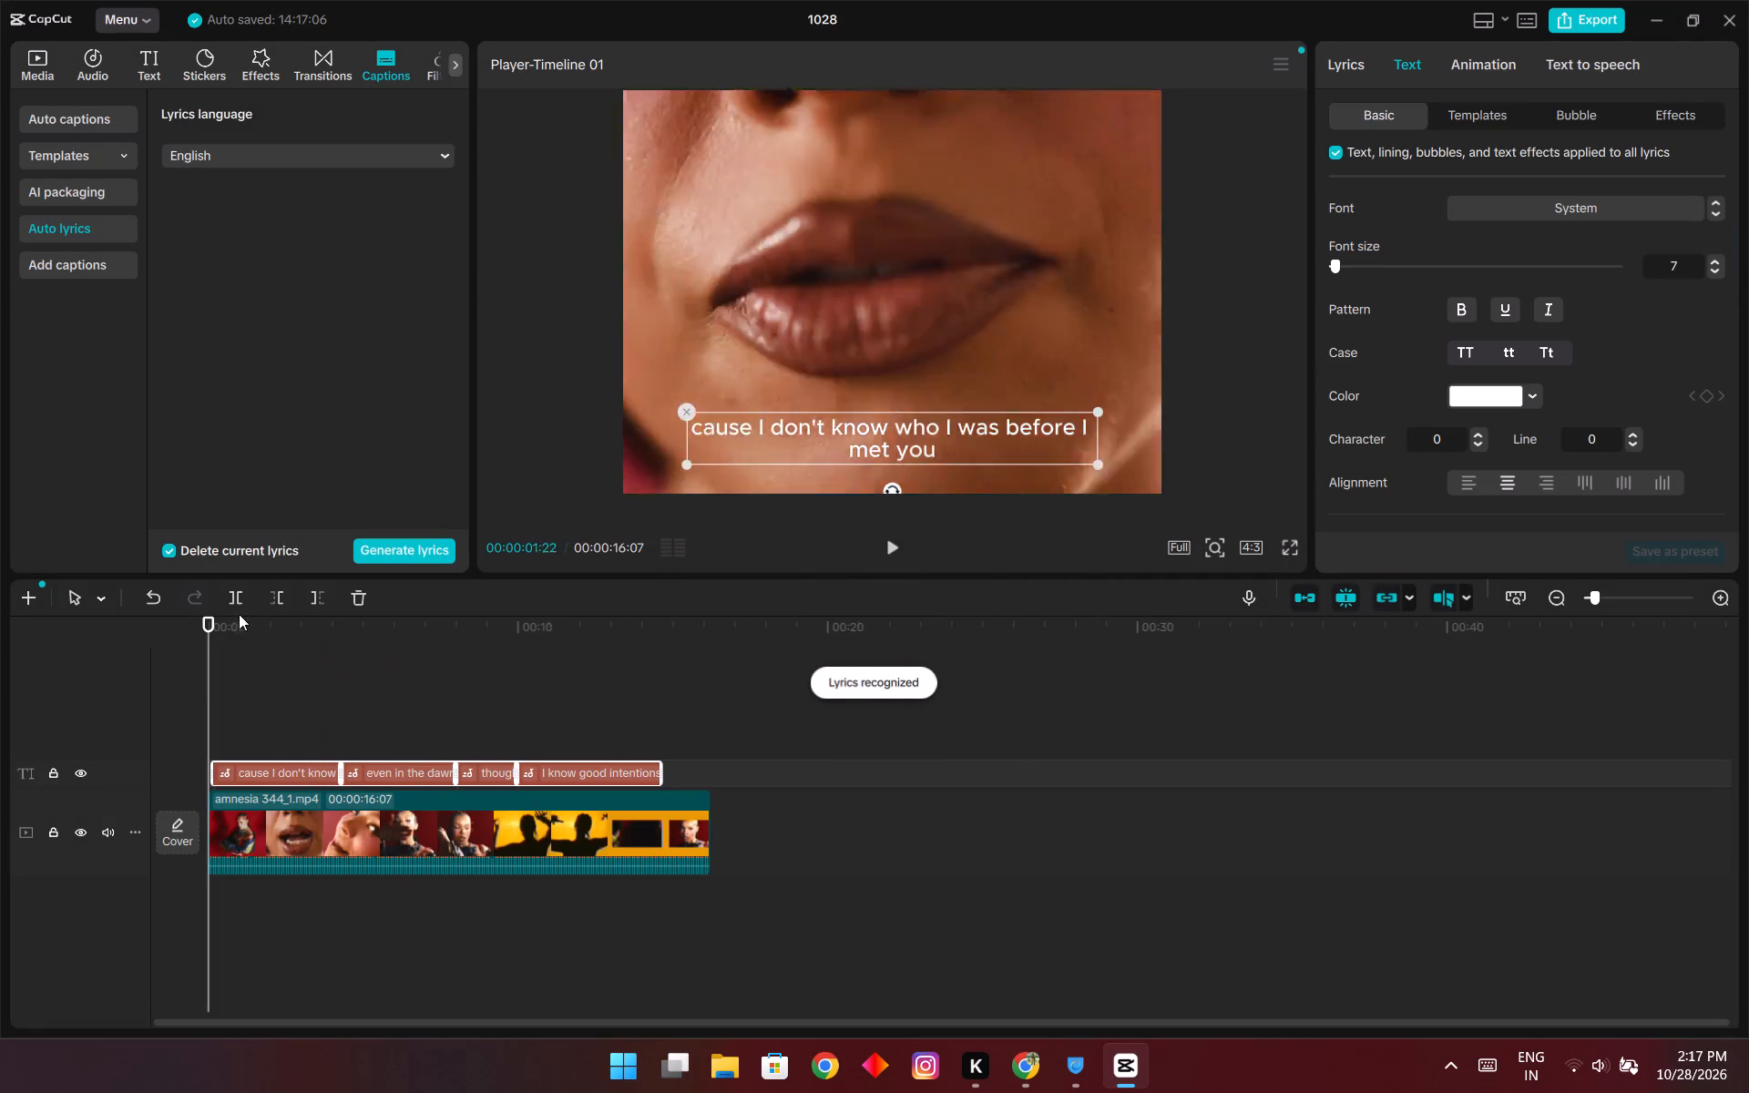
Browse the text styling options for the generated lyrics: basic settings, preset styles, templates, bubbles and effects.
{"action": "left_click", "coordinate": [1464, 115]}
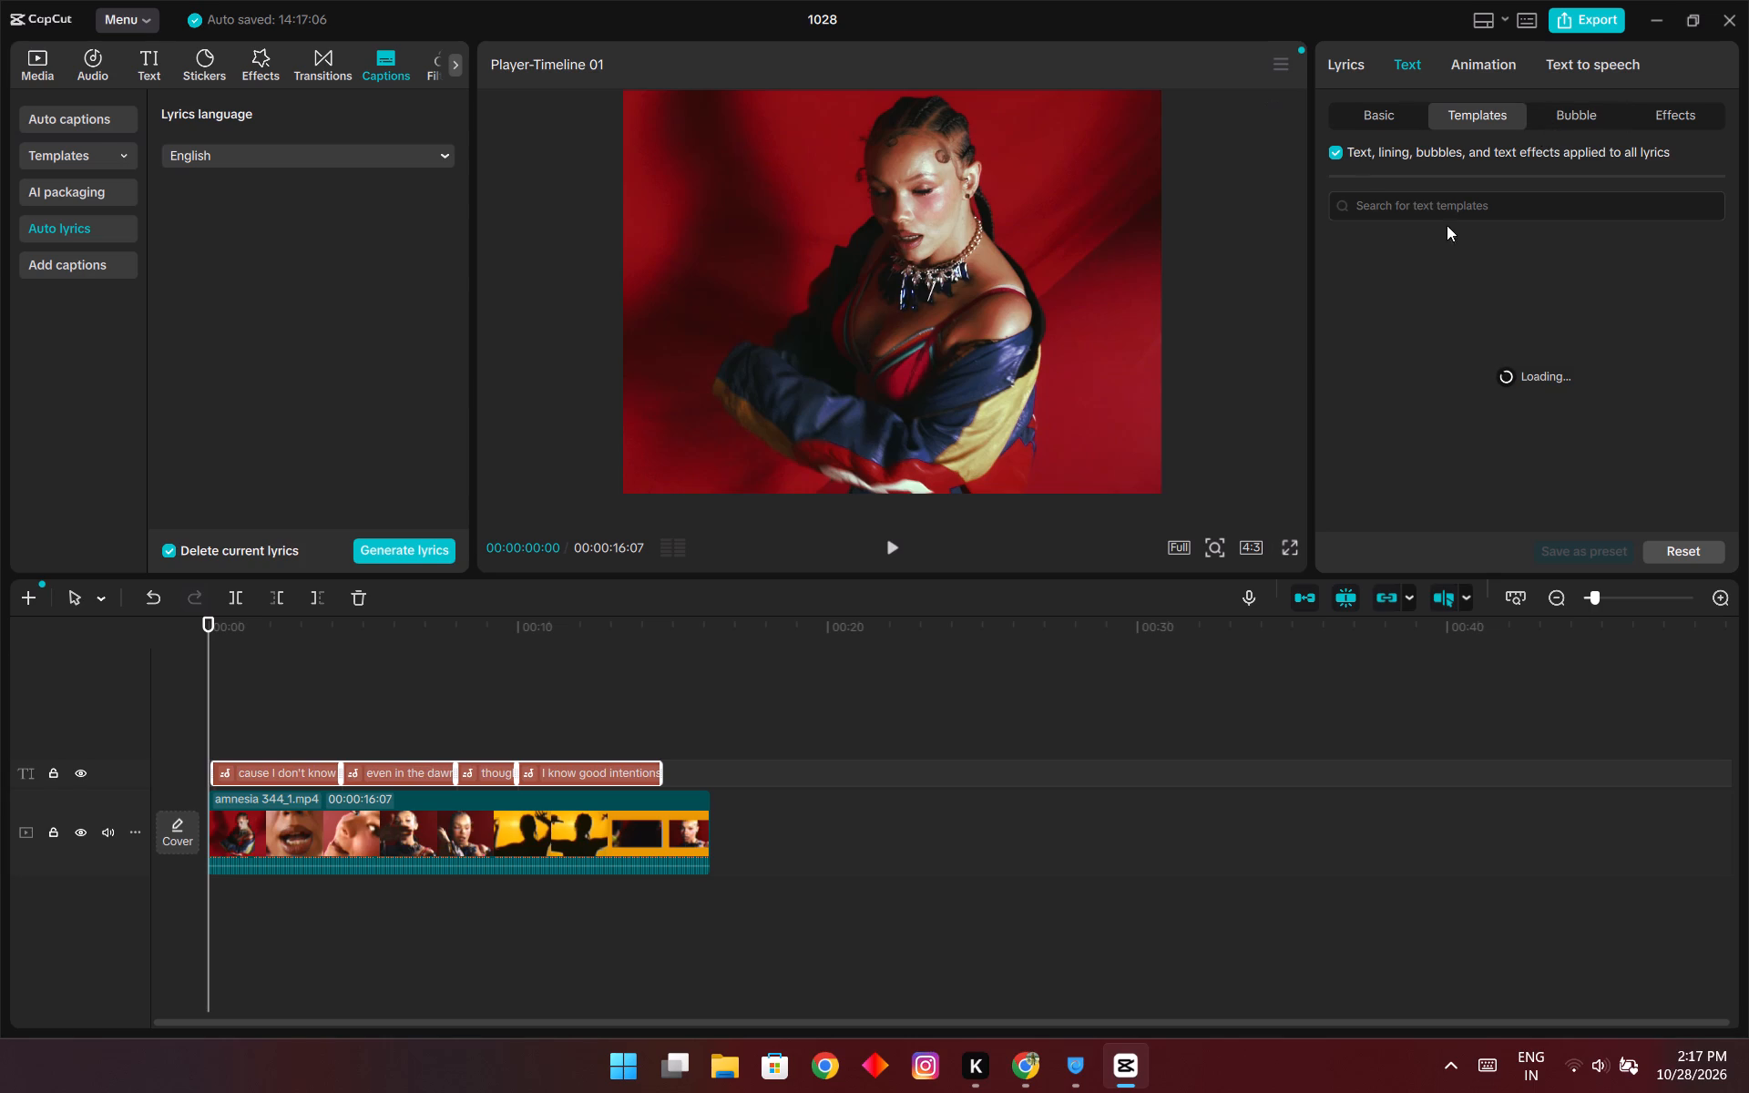
{"action": "left_click", "coordinate": [1455, 322]}
{"action": "left_click", "coordinate": [1395, 105]}
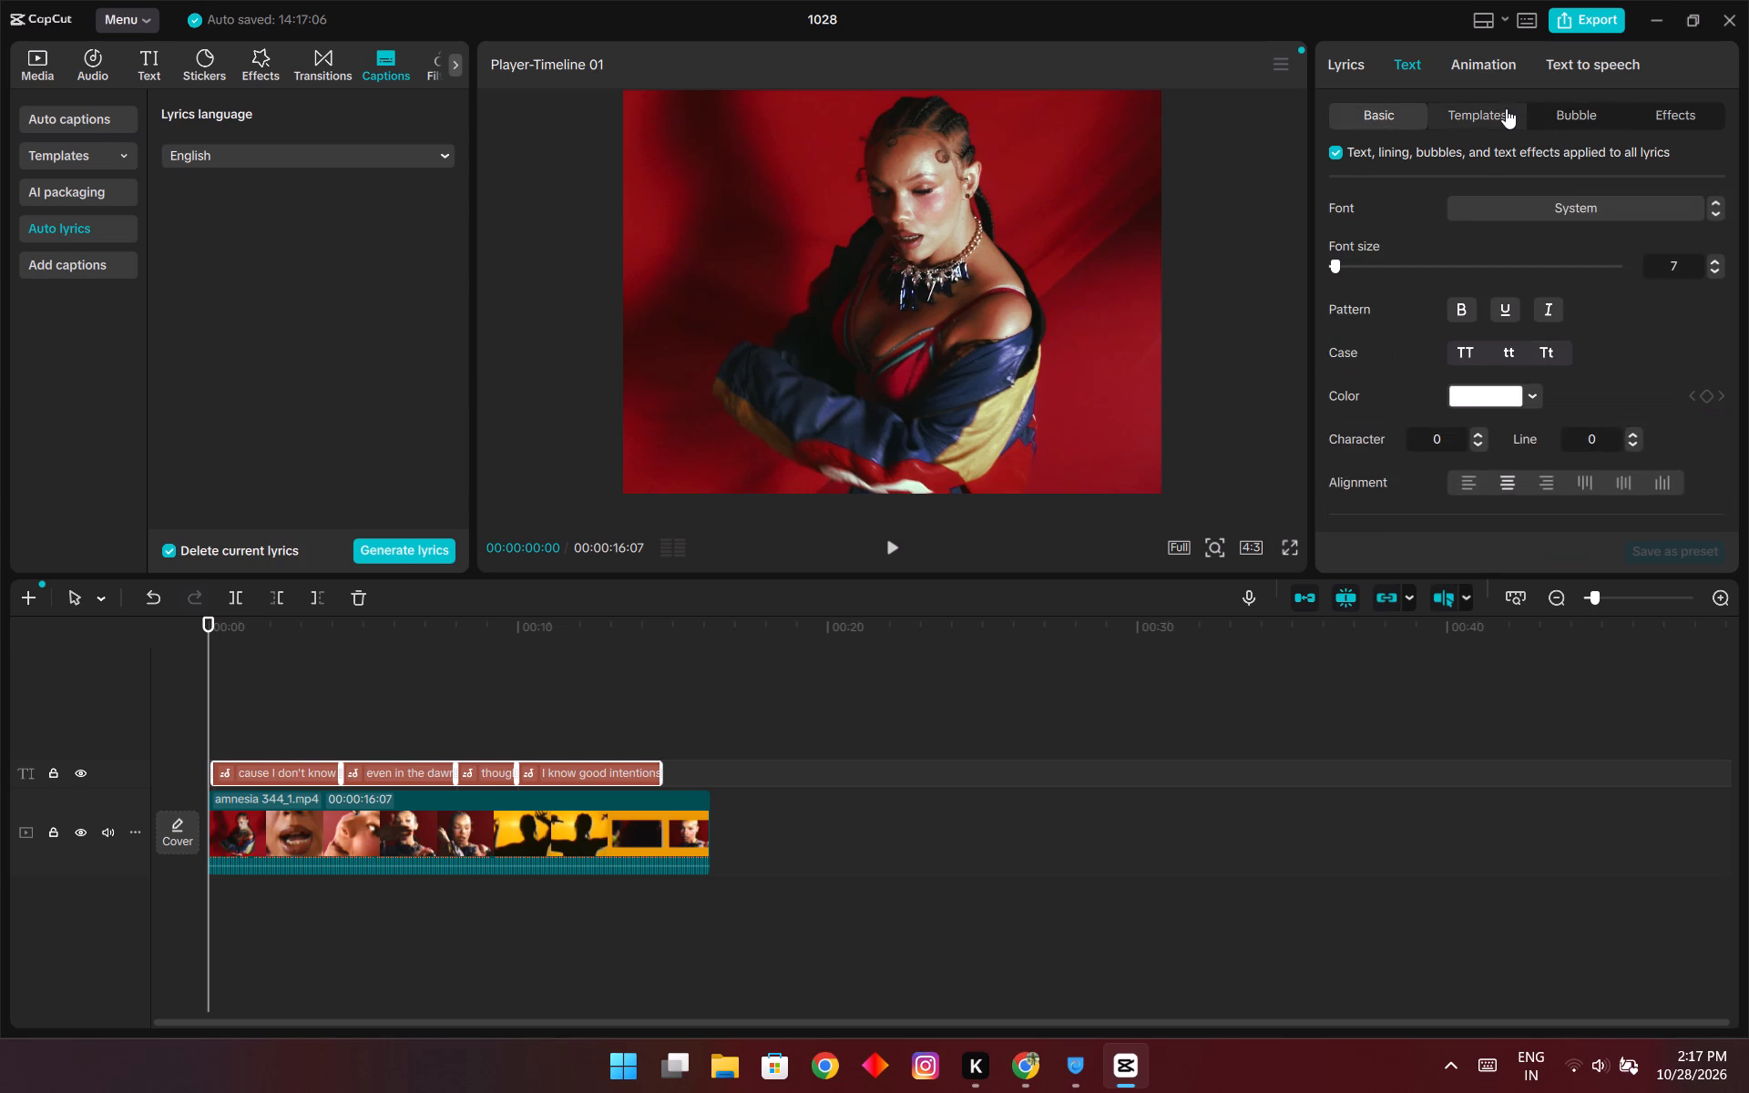
{"action": "left_click", "coordinate": [1505, 108]}
{"action": "scroll", "coordinate": [1519, 250], "scroll_direction": "down", "scroll_amount": 3}
{"action": "left_click", "coordinate": [1410, 128]}
{"action": "scroll", "coordinate": [1522, 291], "scroll_direction": "down", "scroll_amount": 3}
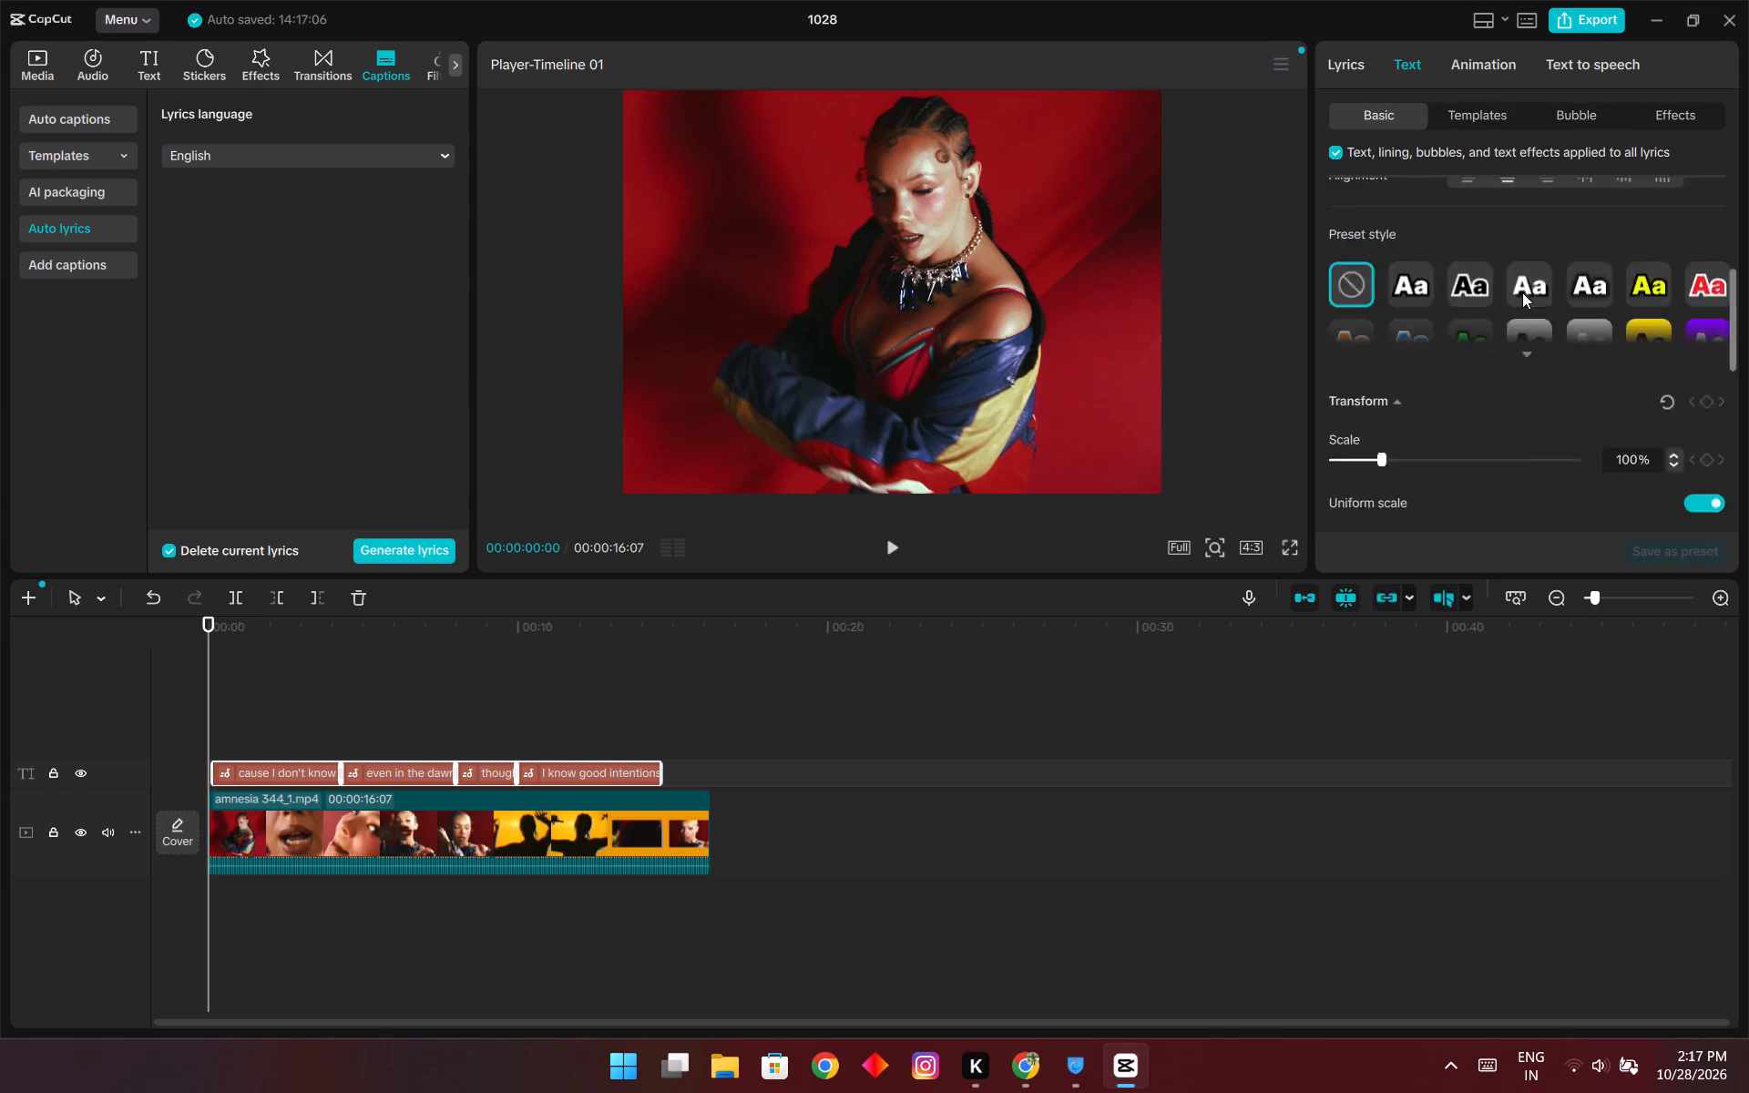
{"action": "scroll", "coordinate": [1522, 292], "scroll_direction": "down", "scroll_amount": 1}
{"action": "scroll", "coordinate": [1522, 292], "scroll_direction": "up", "scroll_amount": 1}
{"action": "left_click", "coordinate": [1469, 108]}
{"action": "left_click", "coordinate": [1580, 115]}
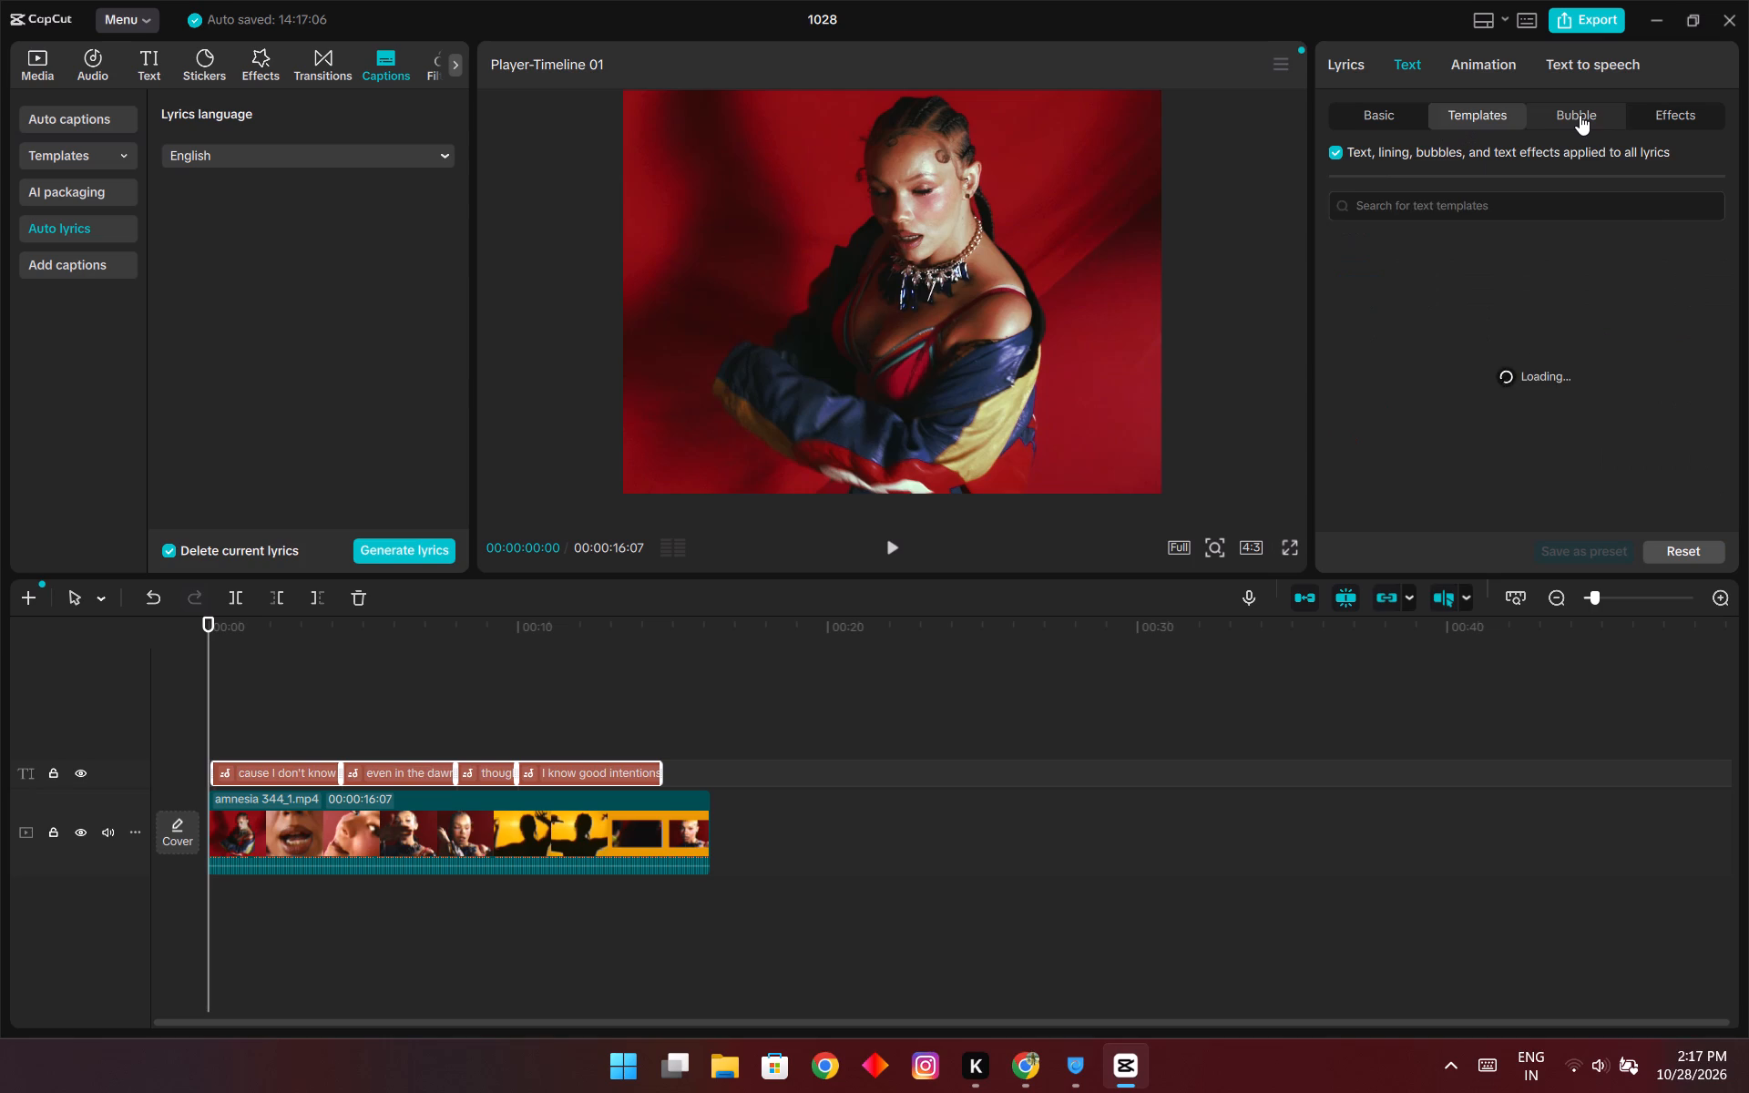
{"action": "left_click", "coordinate": [1498, 115]}
{"action": "left_click", "coordinate": [1611, 113]}
{"action": "scroll", "coordinate": [1529, 279], "scroll_direction": "down", "scroll_amount": 1}
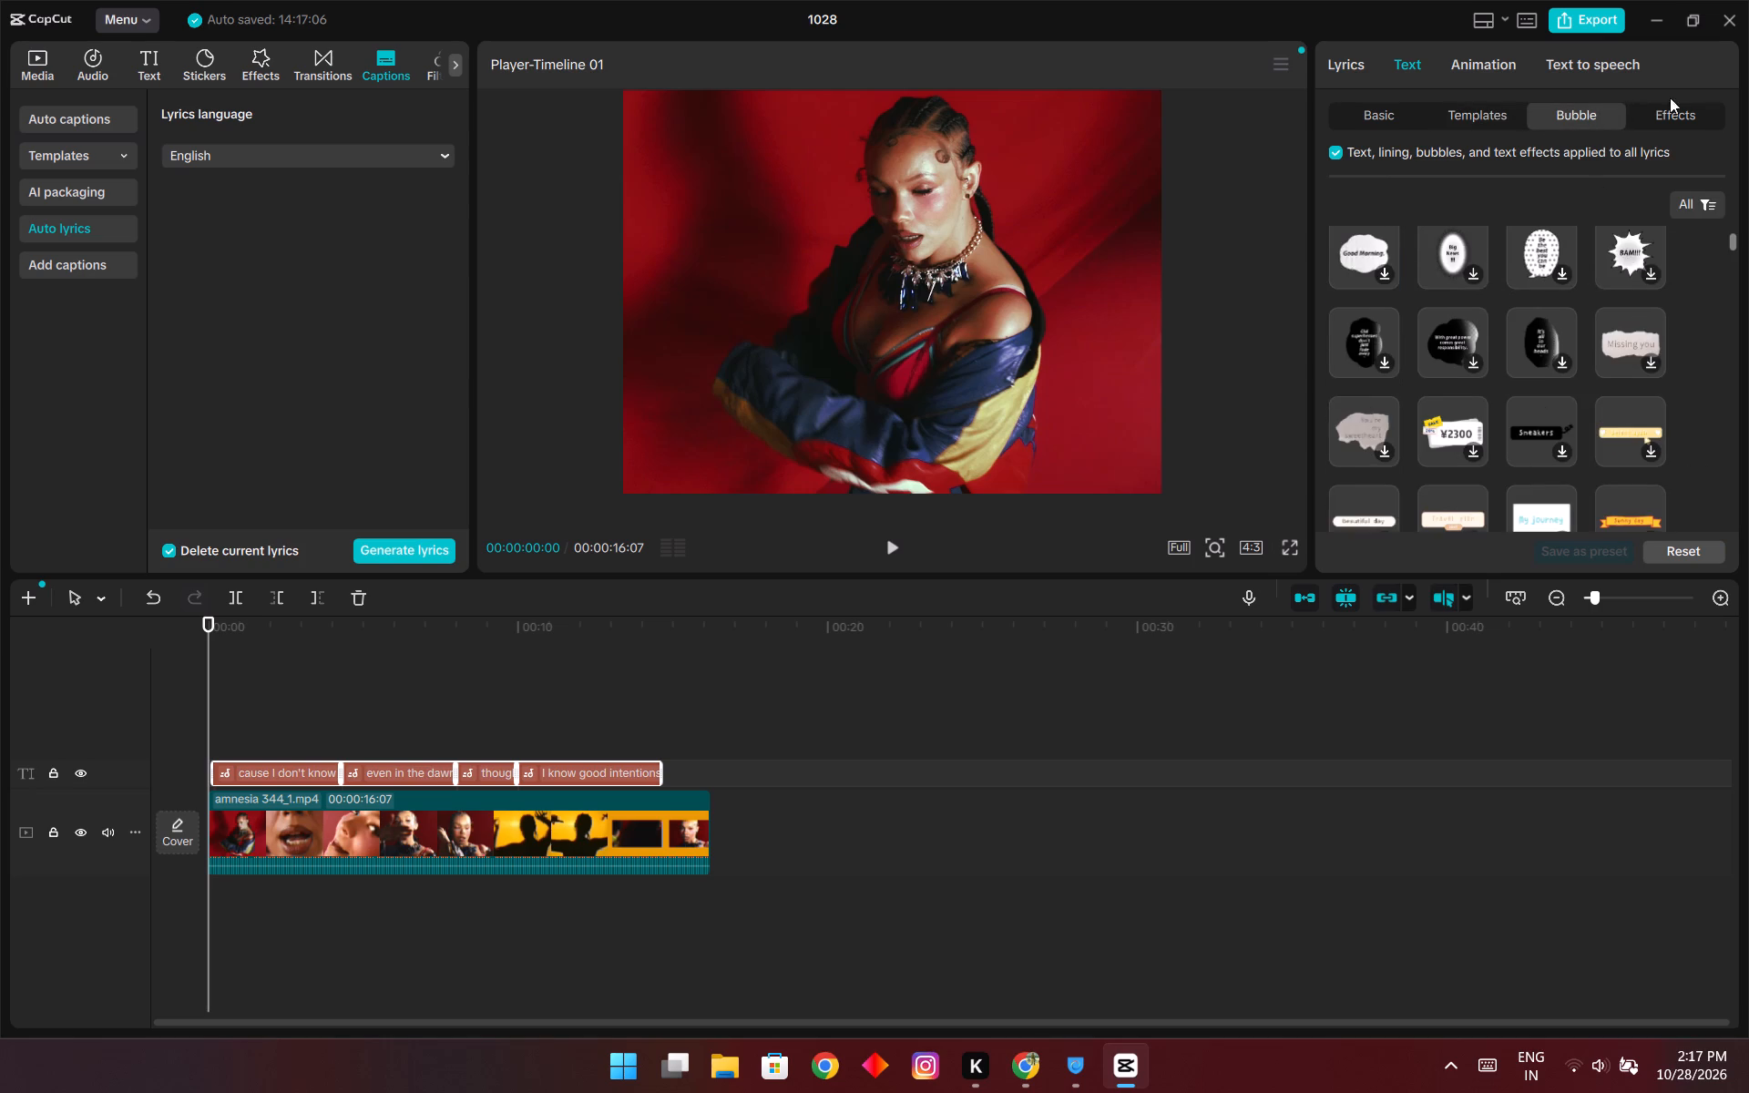
{"action": "left_click", "coordinate": [1678, 115]}
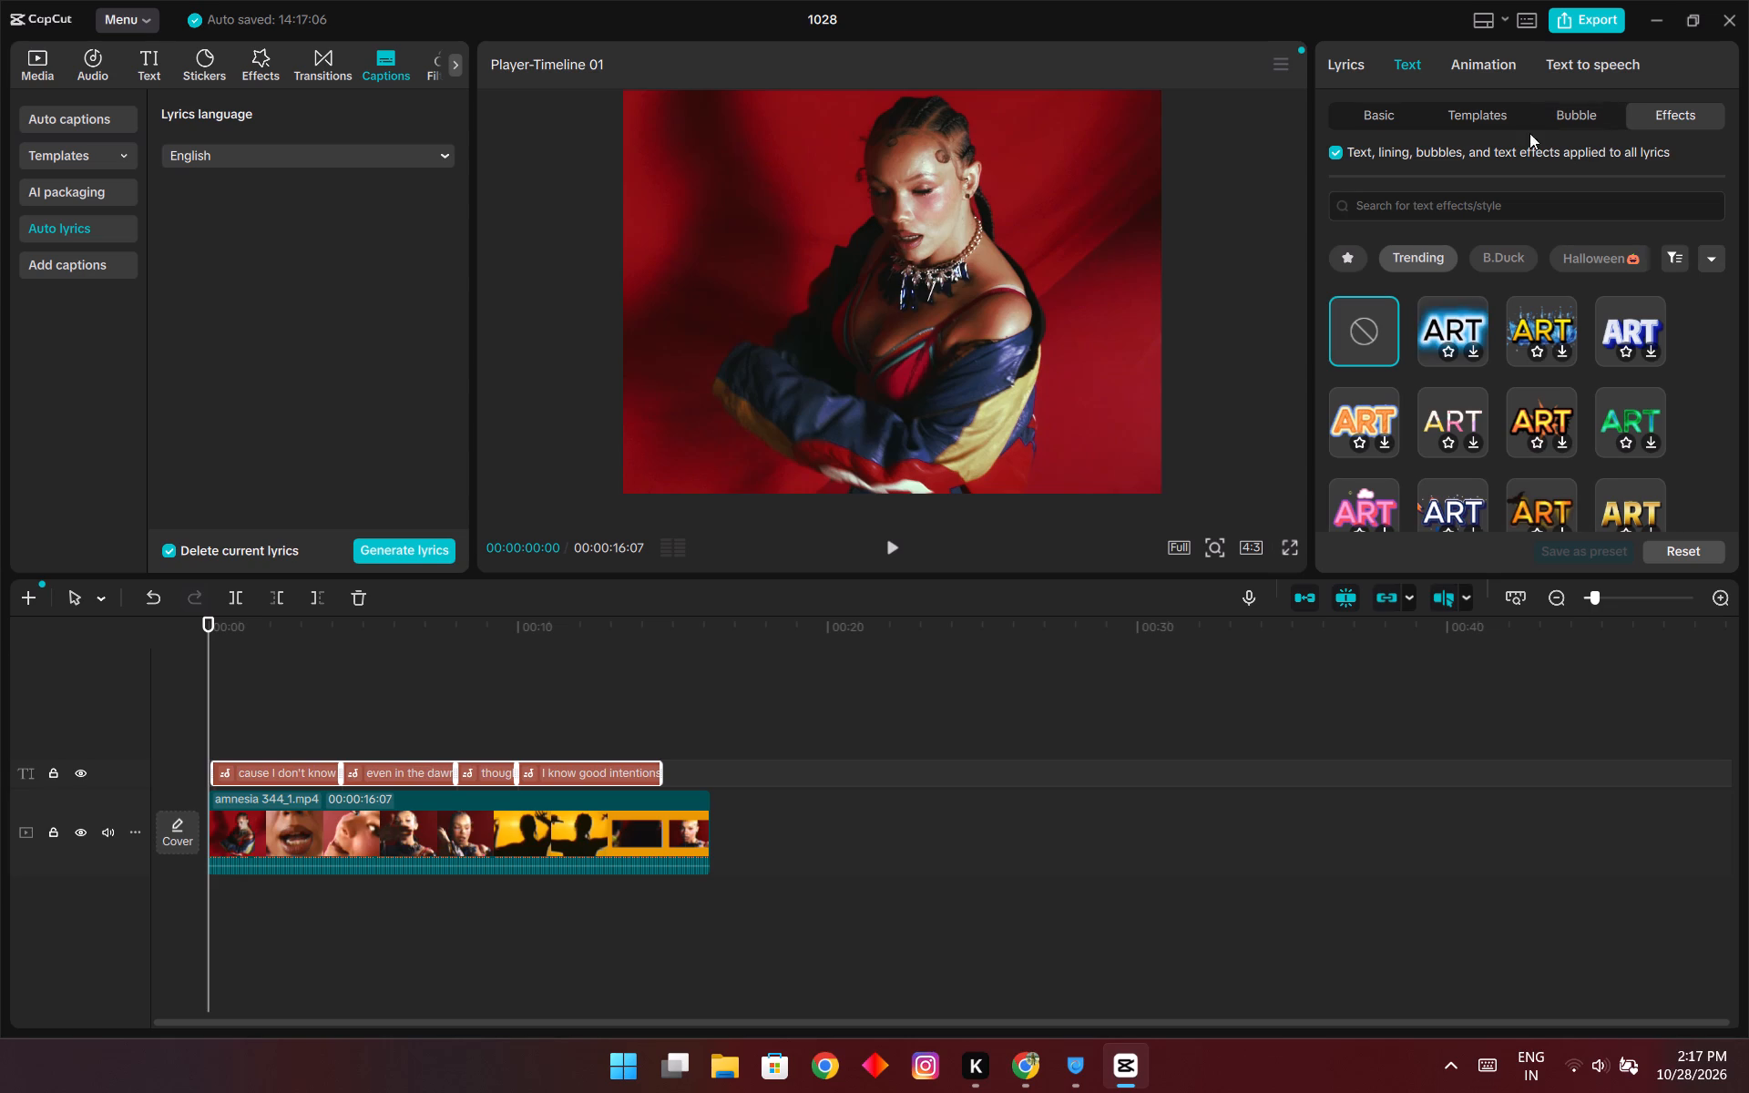
{"action": "left_click", "coordinate": [1482, 116]}
{"action": "left_click", "coordinate": [1511, 368]}
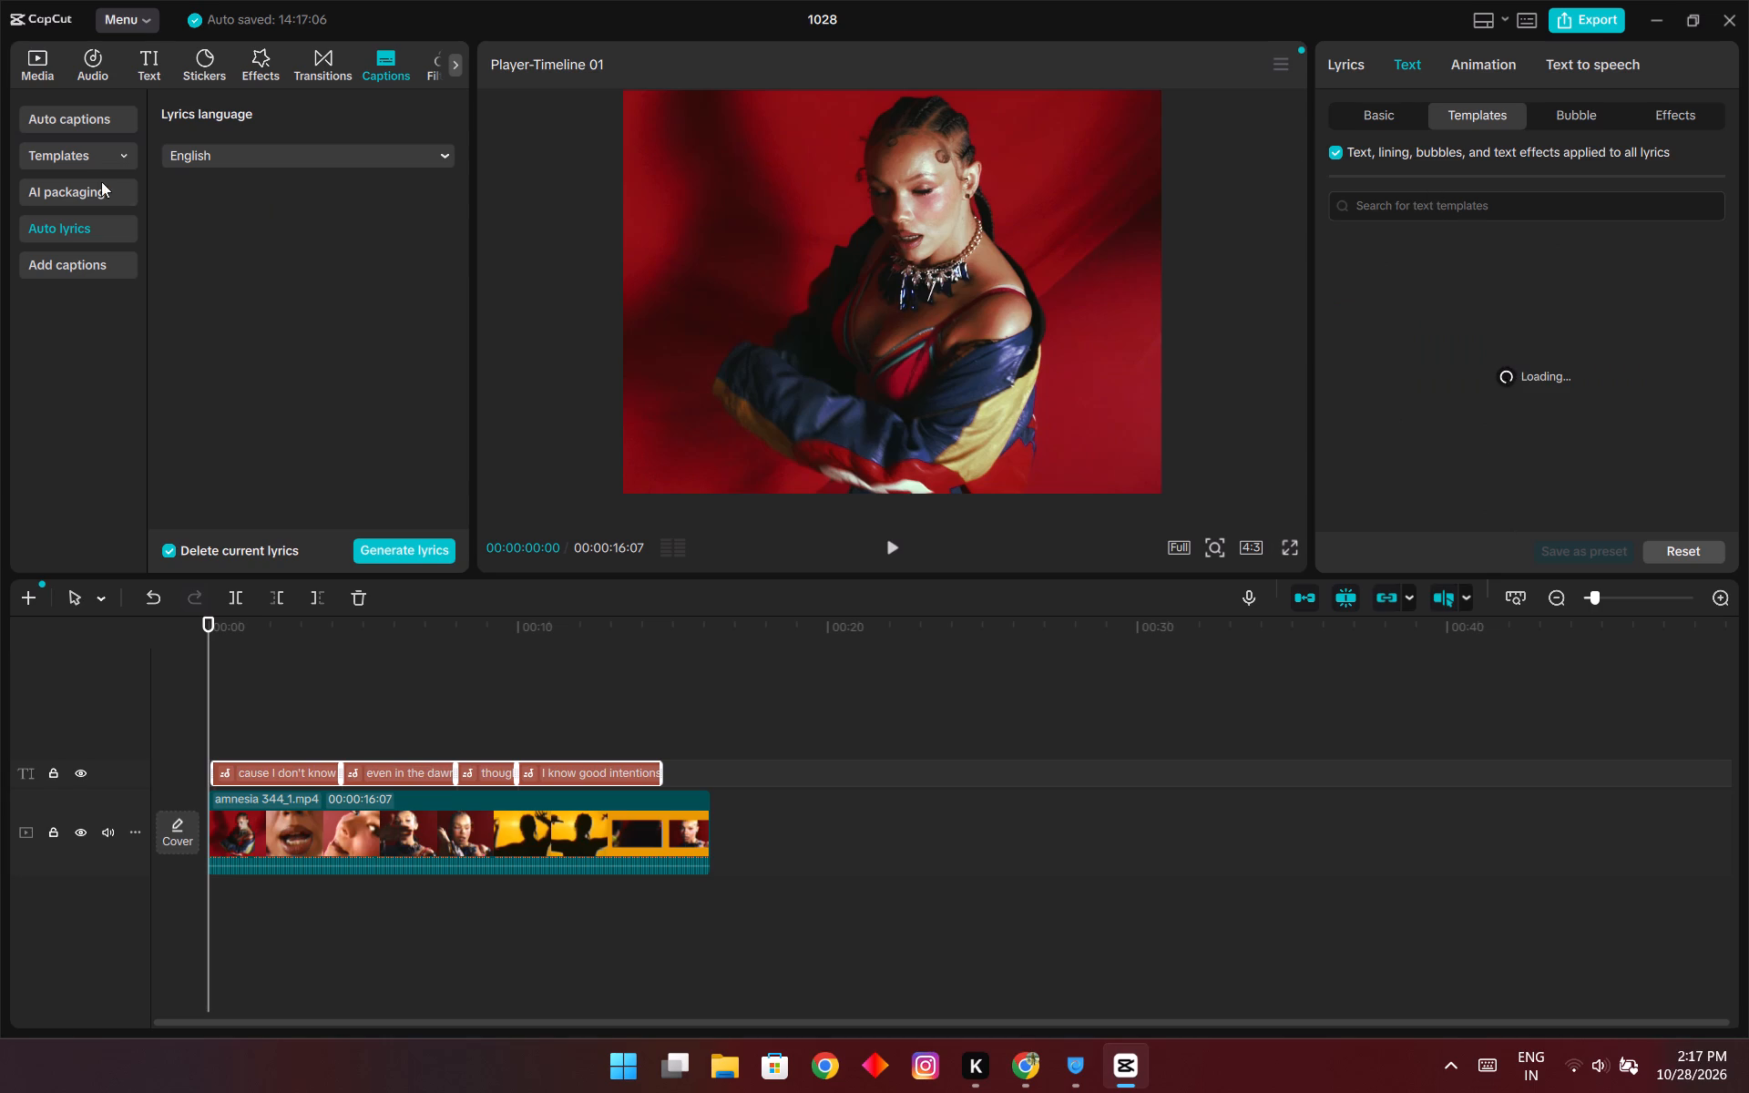
Look through the trending caption templates, the entrance animations and the basic text settings for the lyrics.
{"action": "left_click", "coordinate": [81, 166]}
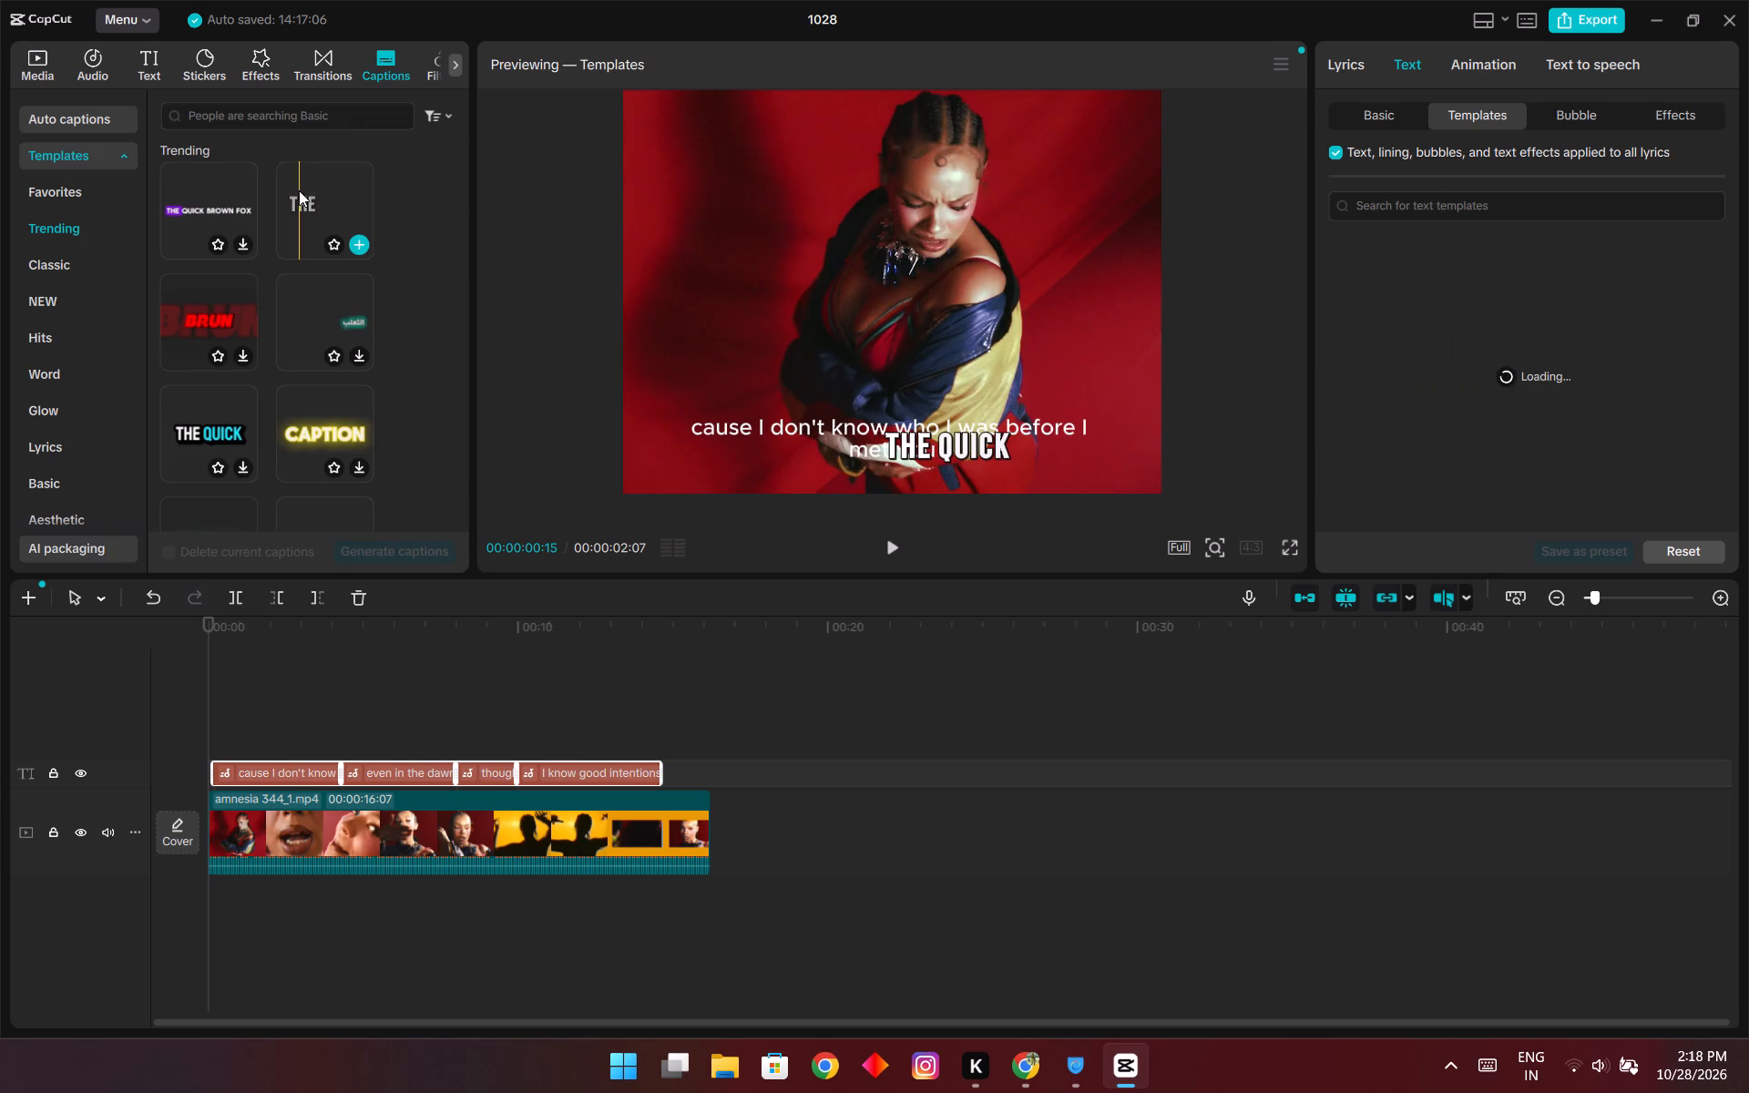
{"action": "left_click", "coordinate": [38, 153]}
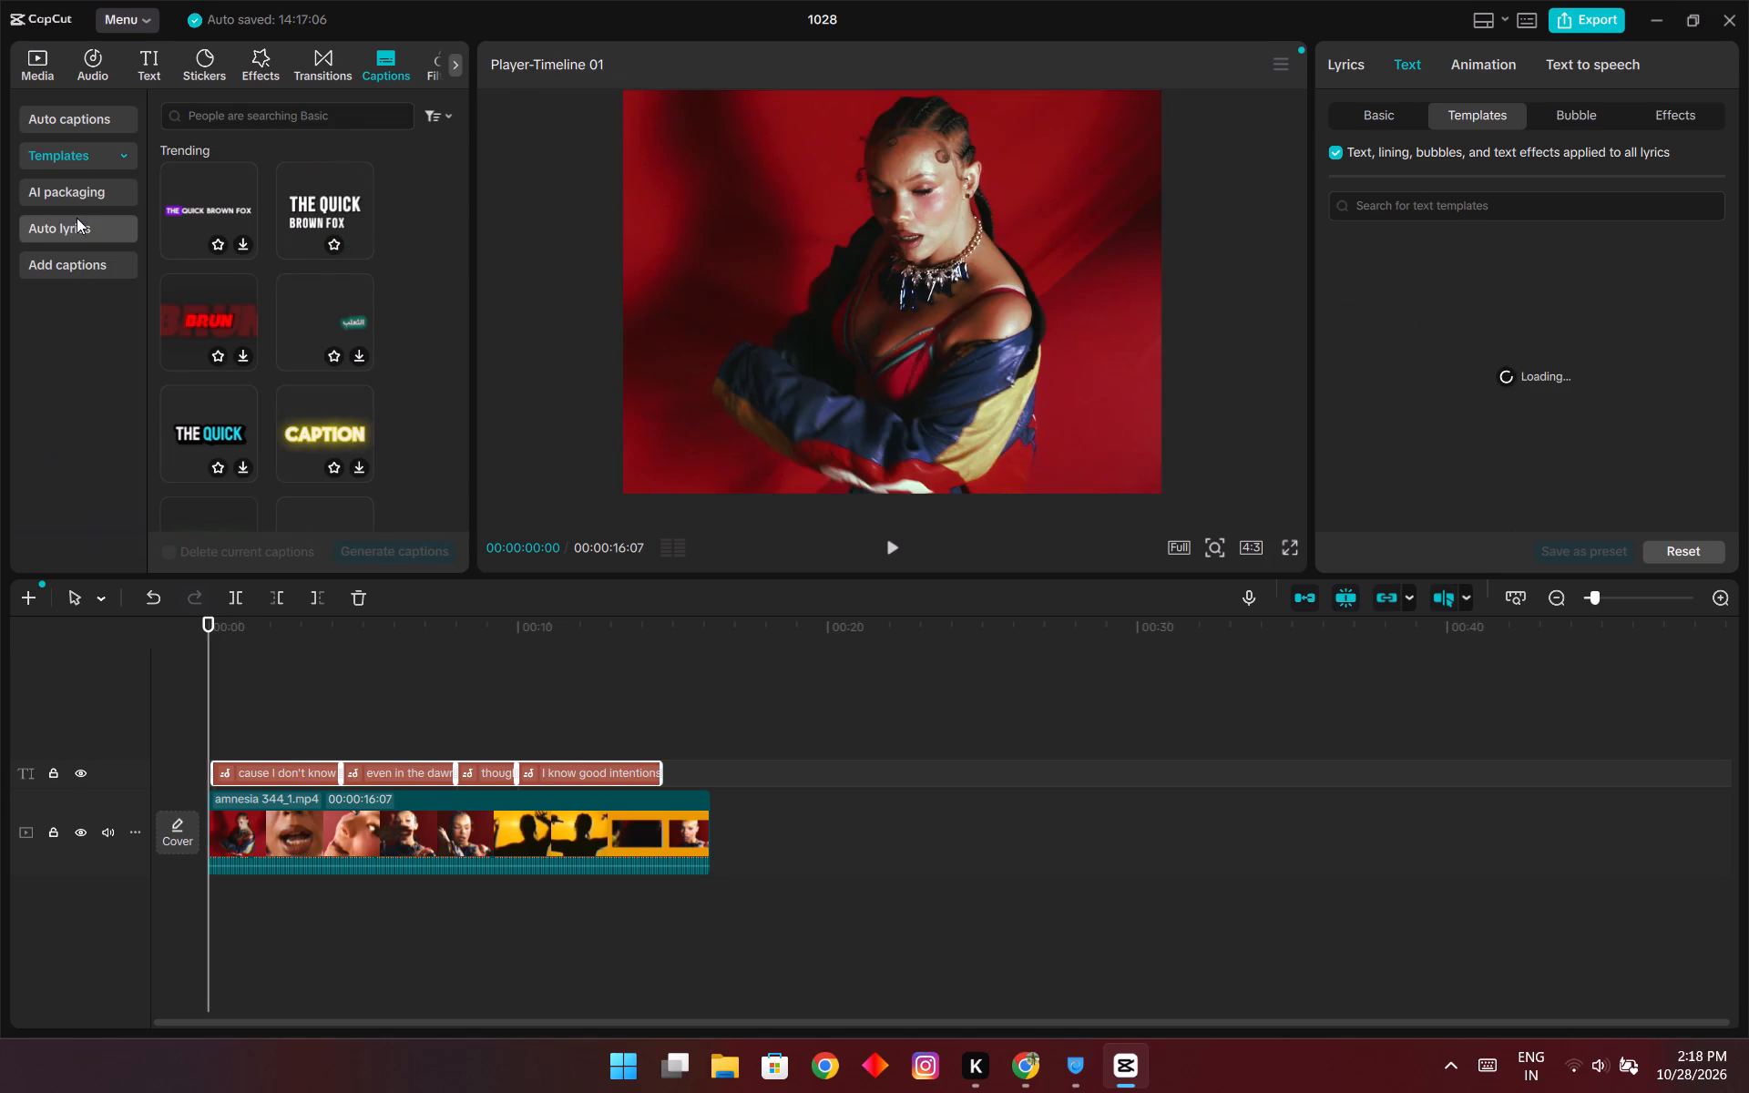
{"action": "left_click", "coordinate": [80, 230]}
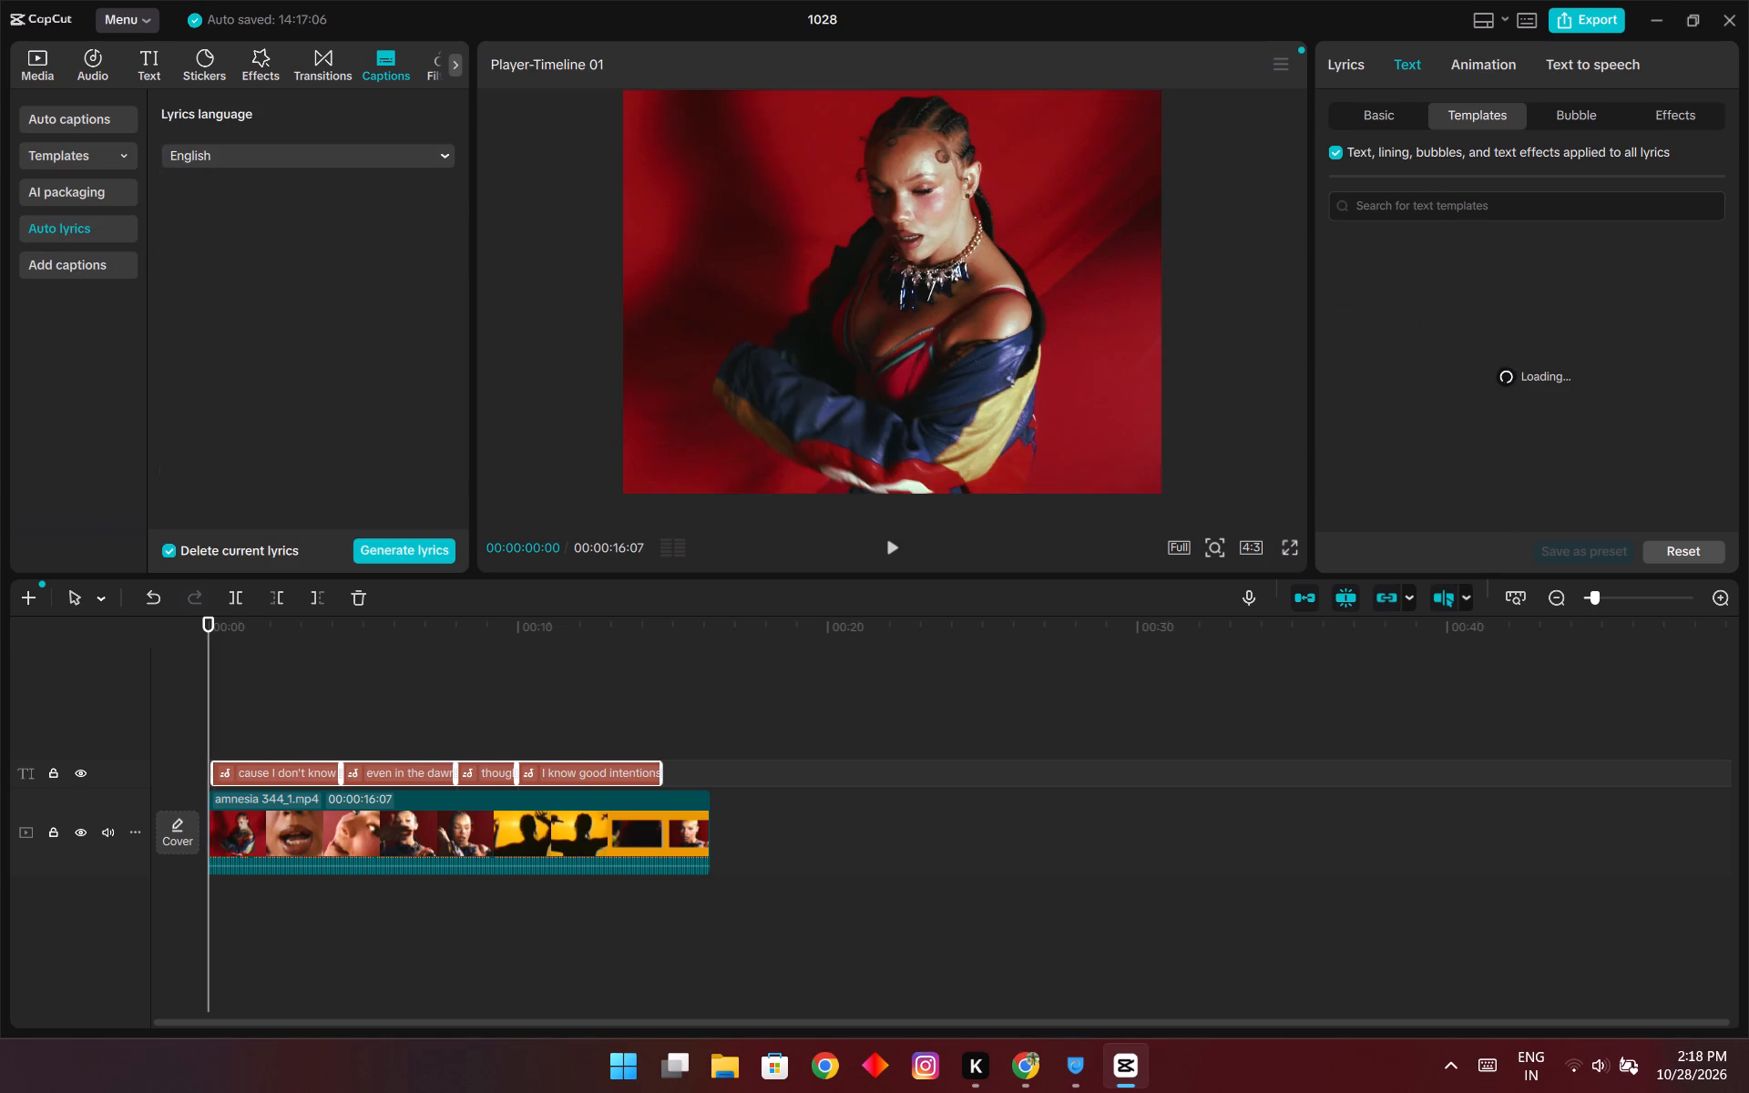
{"action": "left_click", "coordinate": [1488, 69]}
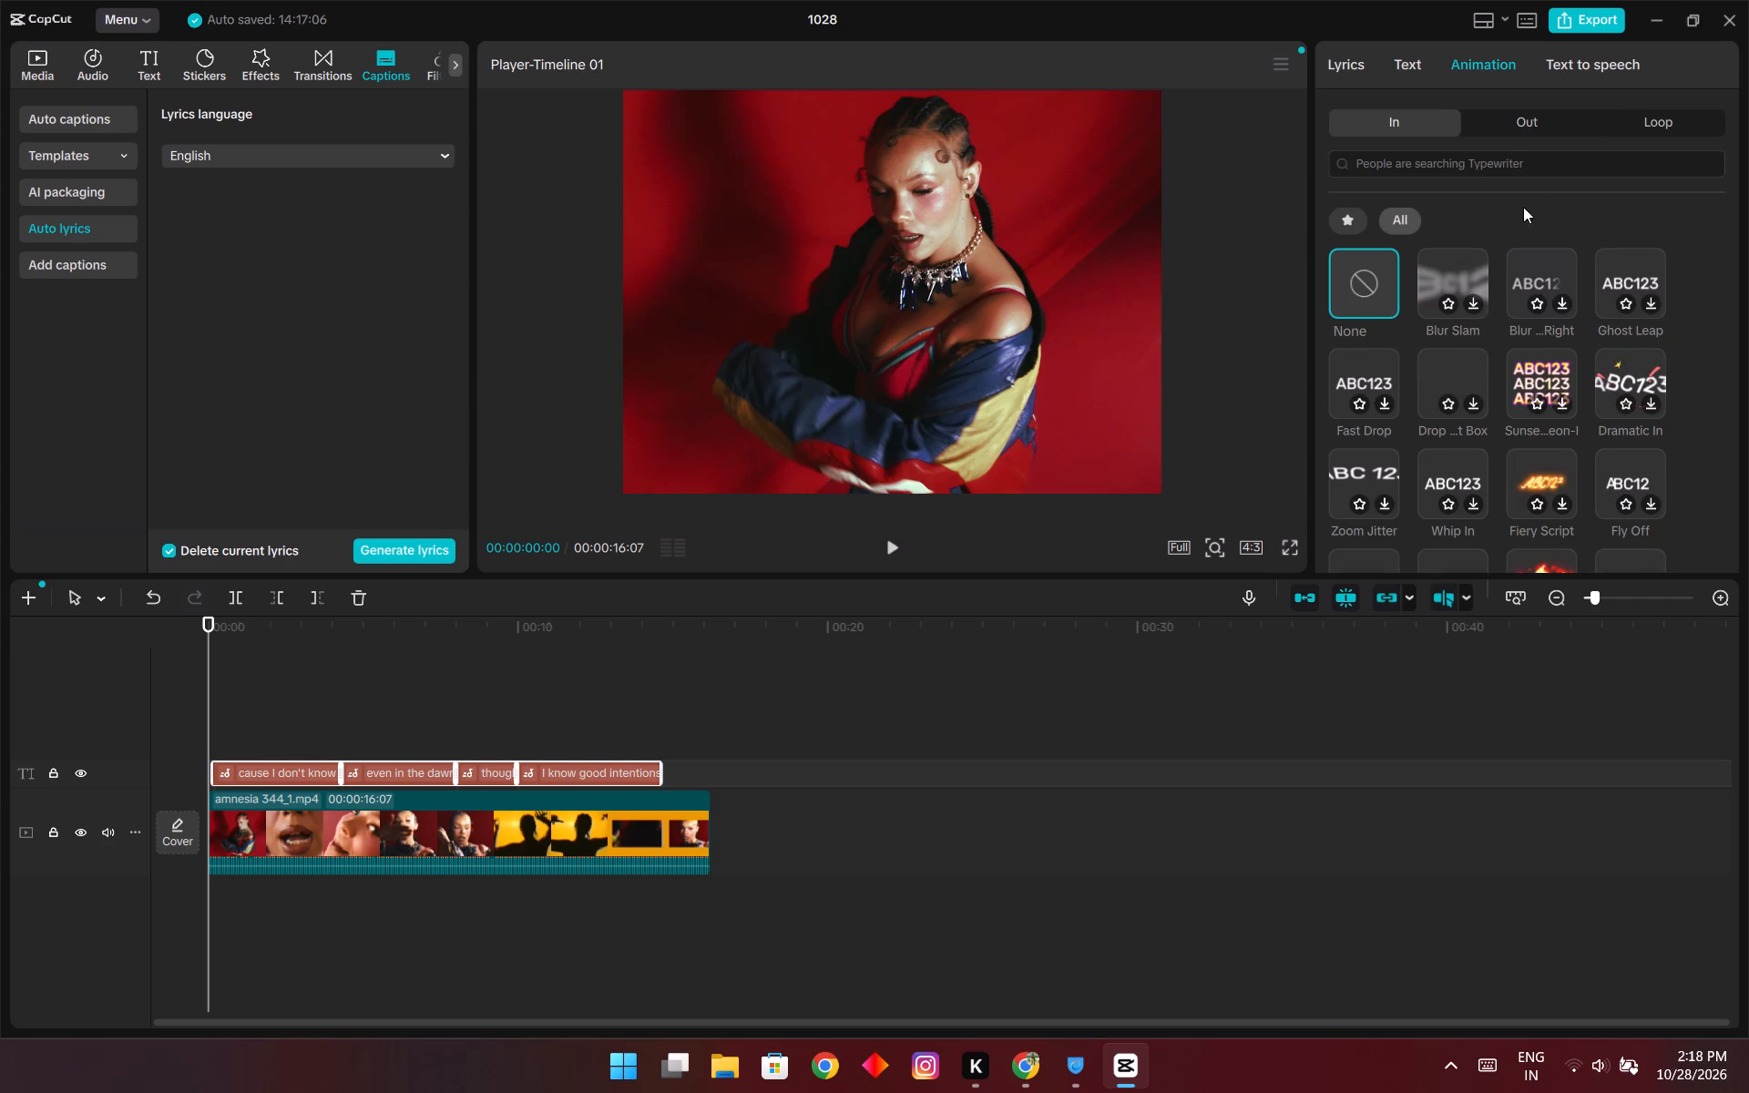
{"action": "scroll", "coordinate": [1409, 420], "scroll_direction": "down", "scroll_amount": 1}
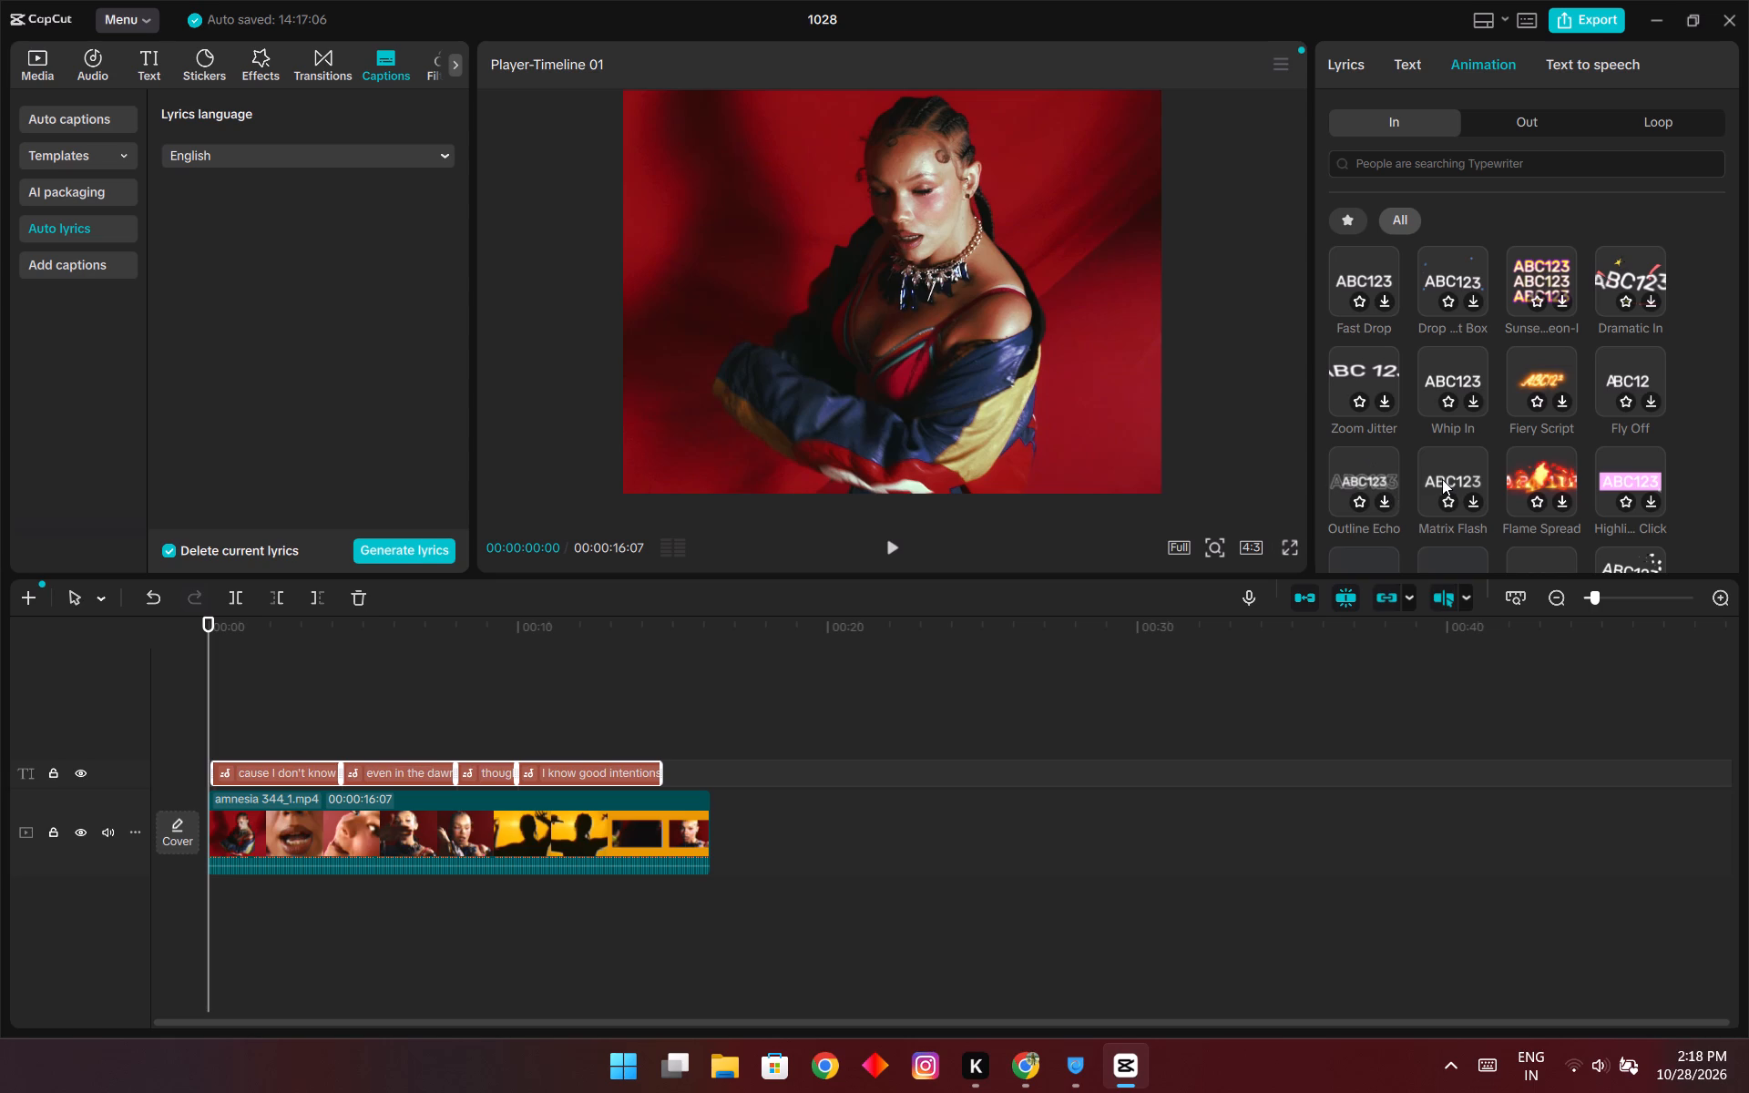
{"action": "left_click", "coordinate": [1427, 60]}
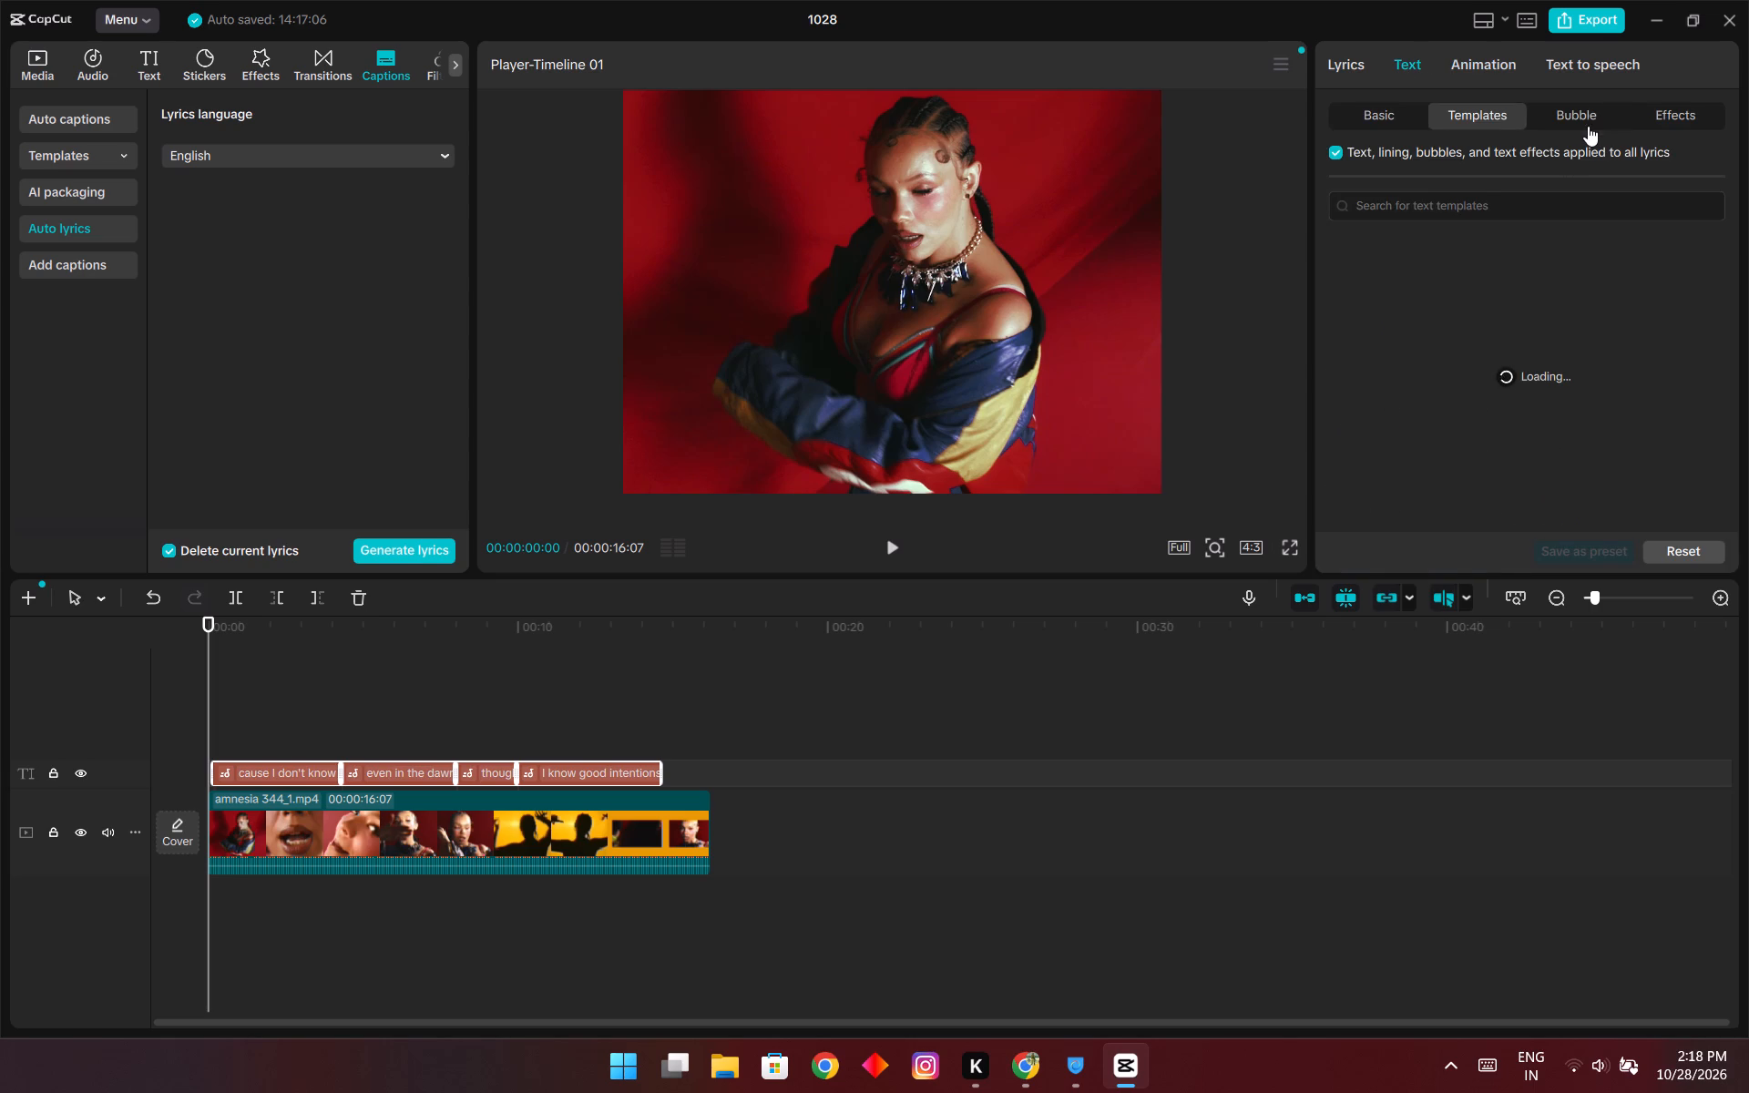
{"action": "left_click", "coordinate": [1578, 119]}
{"action": "left_click", "coordinate": [1383, 105]}
{"action": "scroll", "coordinate": [1594, 352], "scroll_direction": "down", "scroll_amount": 2}
{"action": "scroll", "coordinate": [1591, 347], "scroll_direction": "up", "scroll_amount": 1}
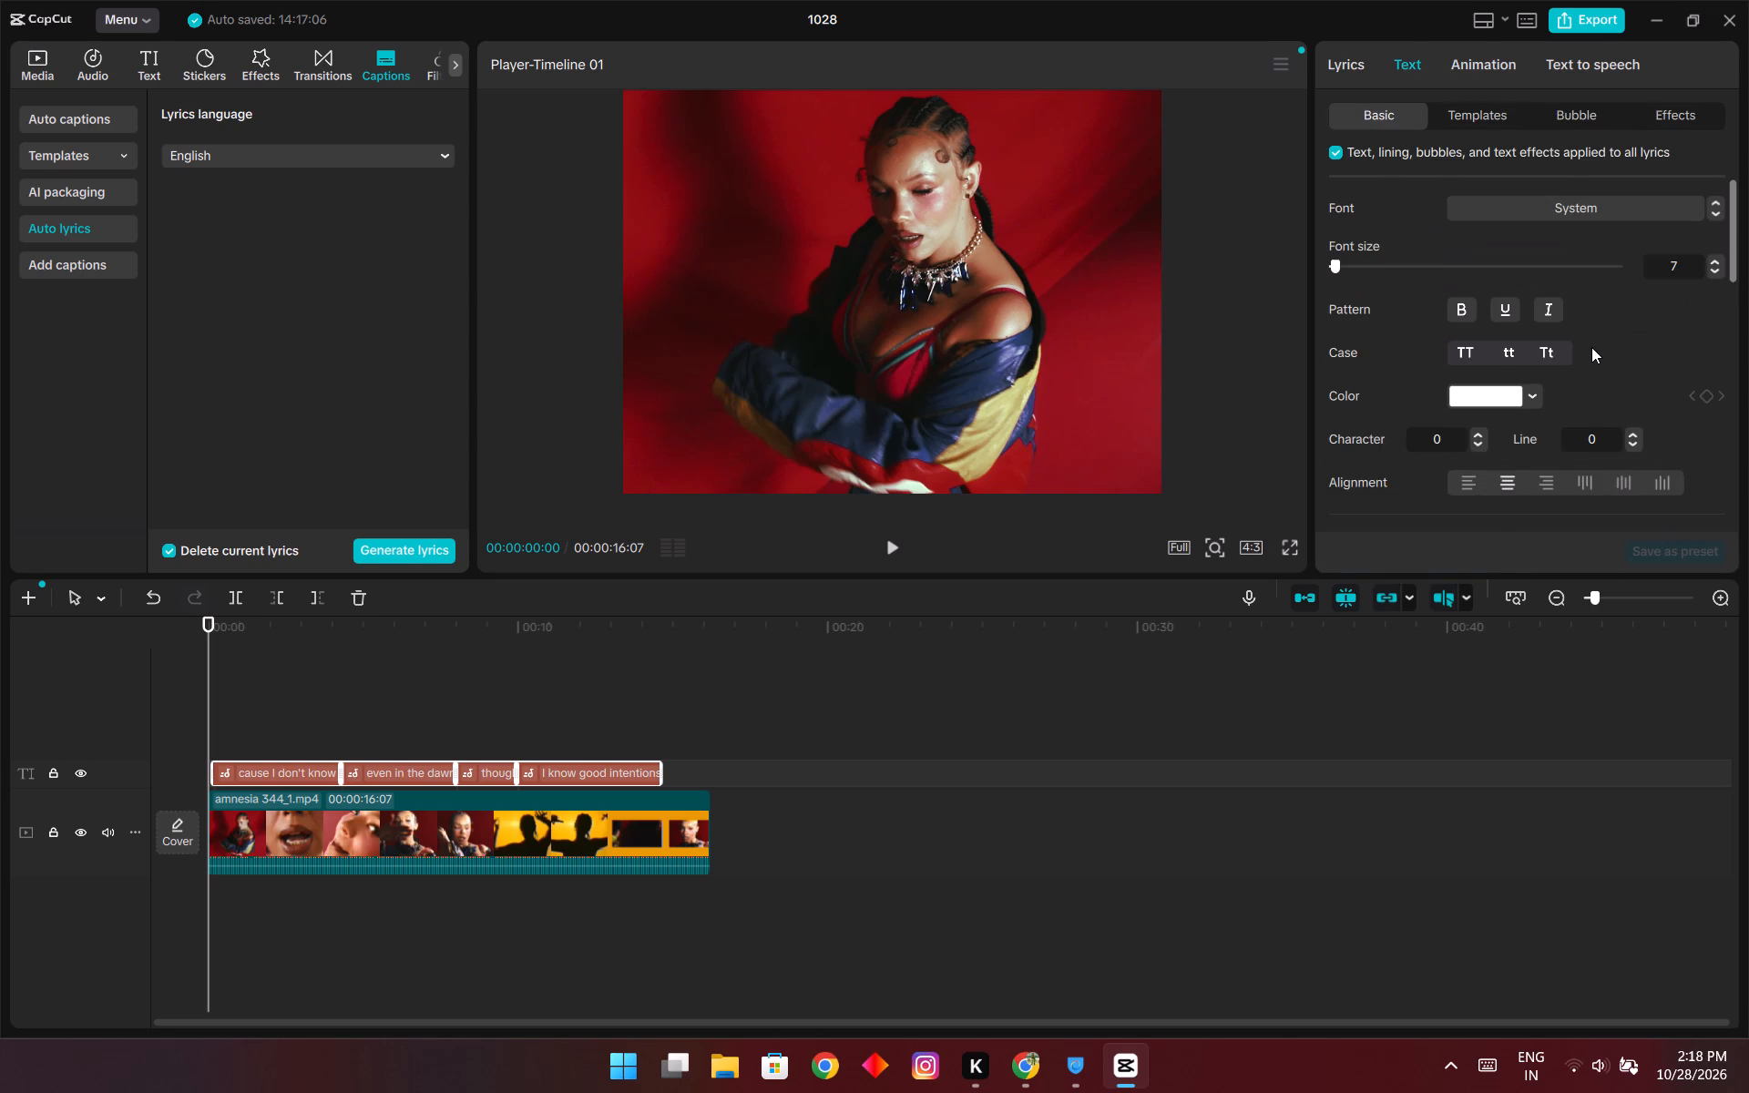
{"action": "scroll", "coordinate": [1591, 347], "scroll_direction": "up", "scroll_amount": 2}
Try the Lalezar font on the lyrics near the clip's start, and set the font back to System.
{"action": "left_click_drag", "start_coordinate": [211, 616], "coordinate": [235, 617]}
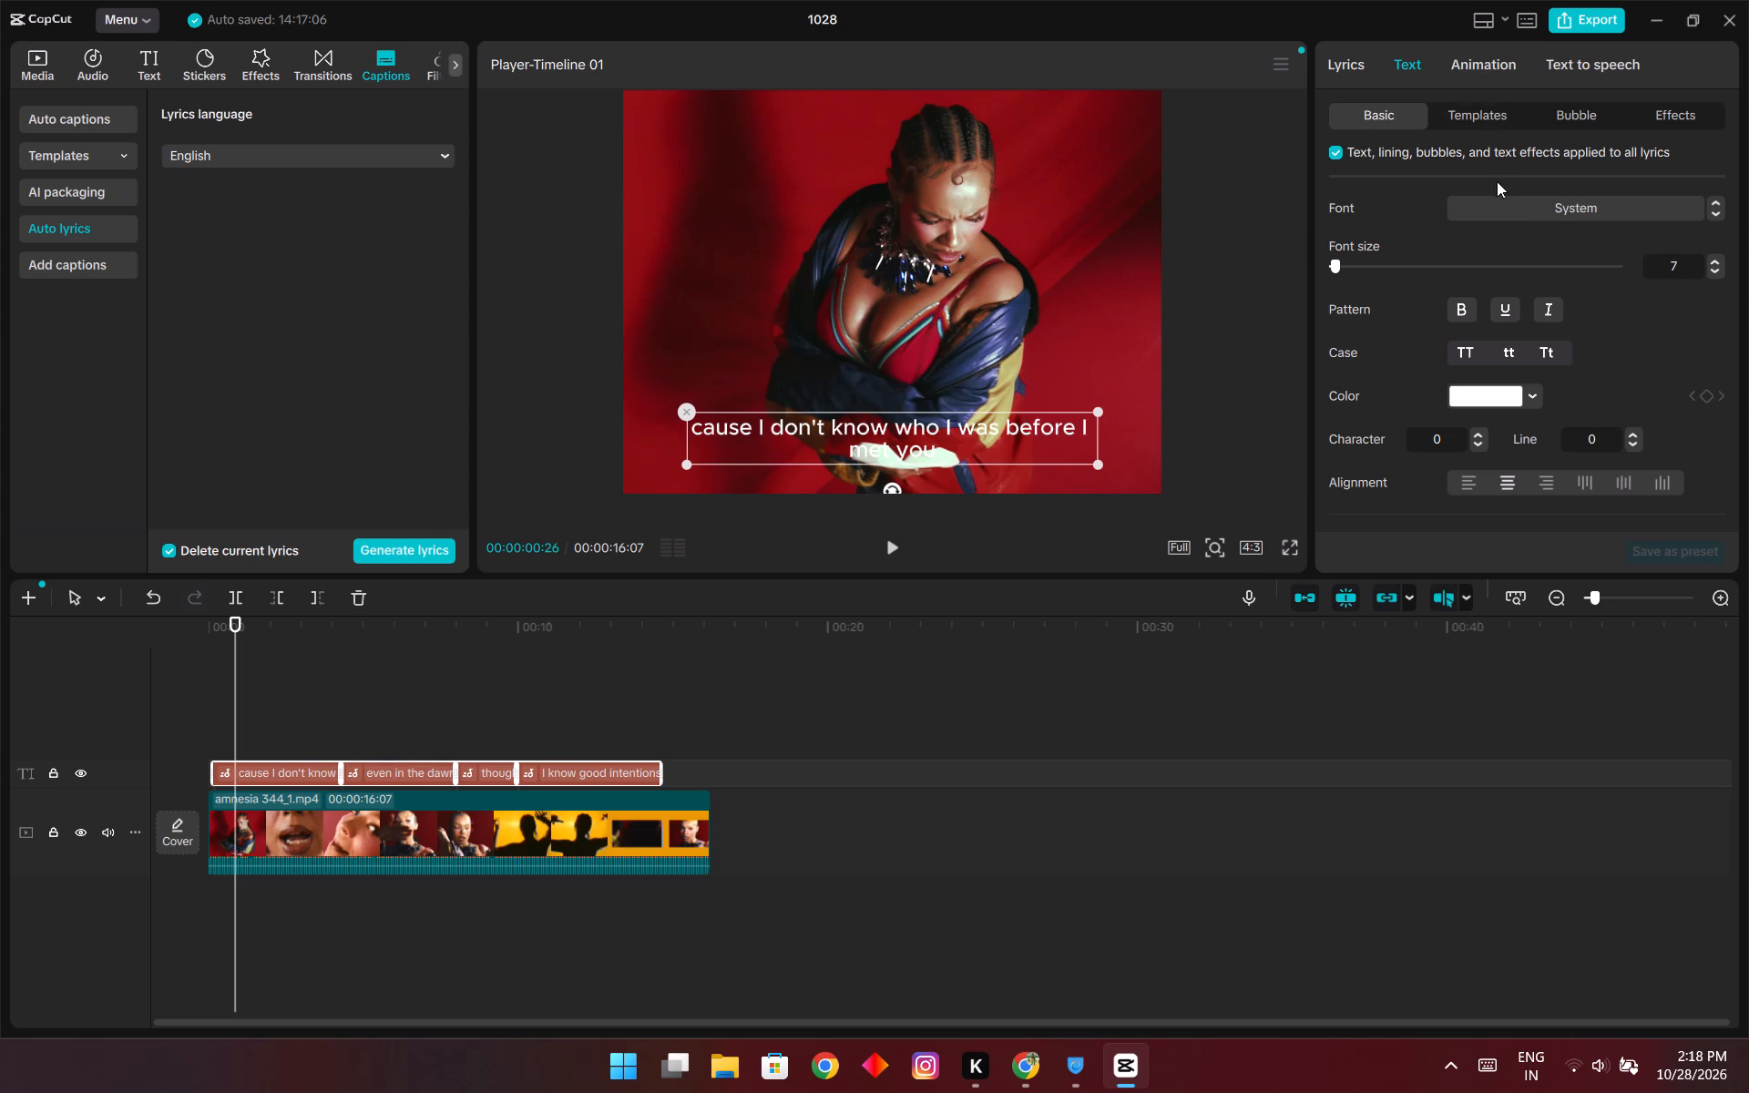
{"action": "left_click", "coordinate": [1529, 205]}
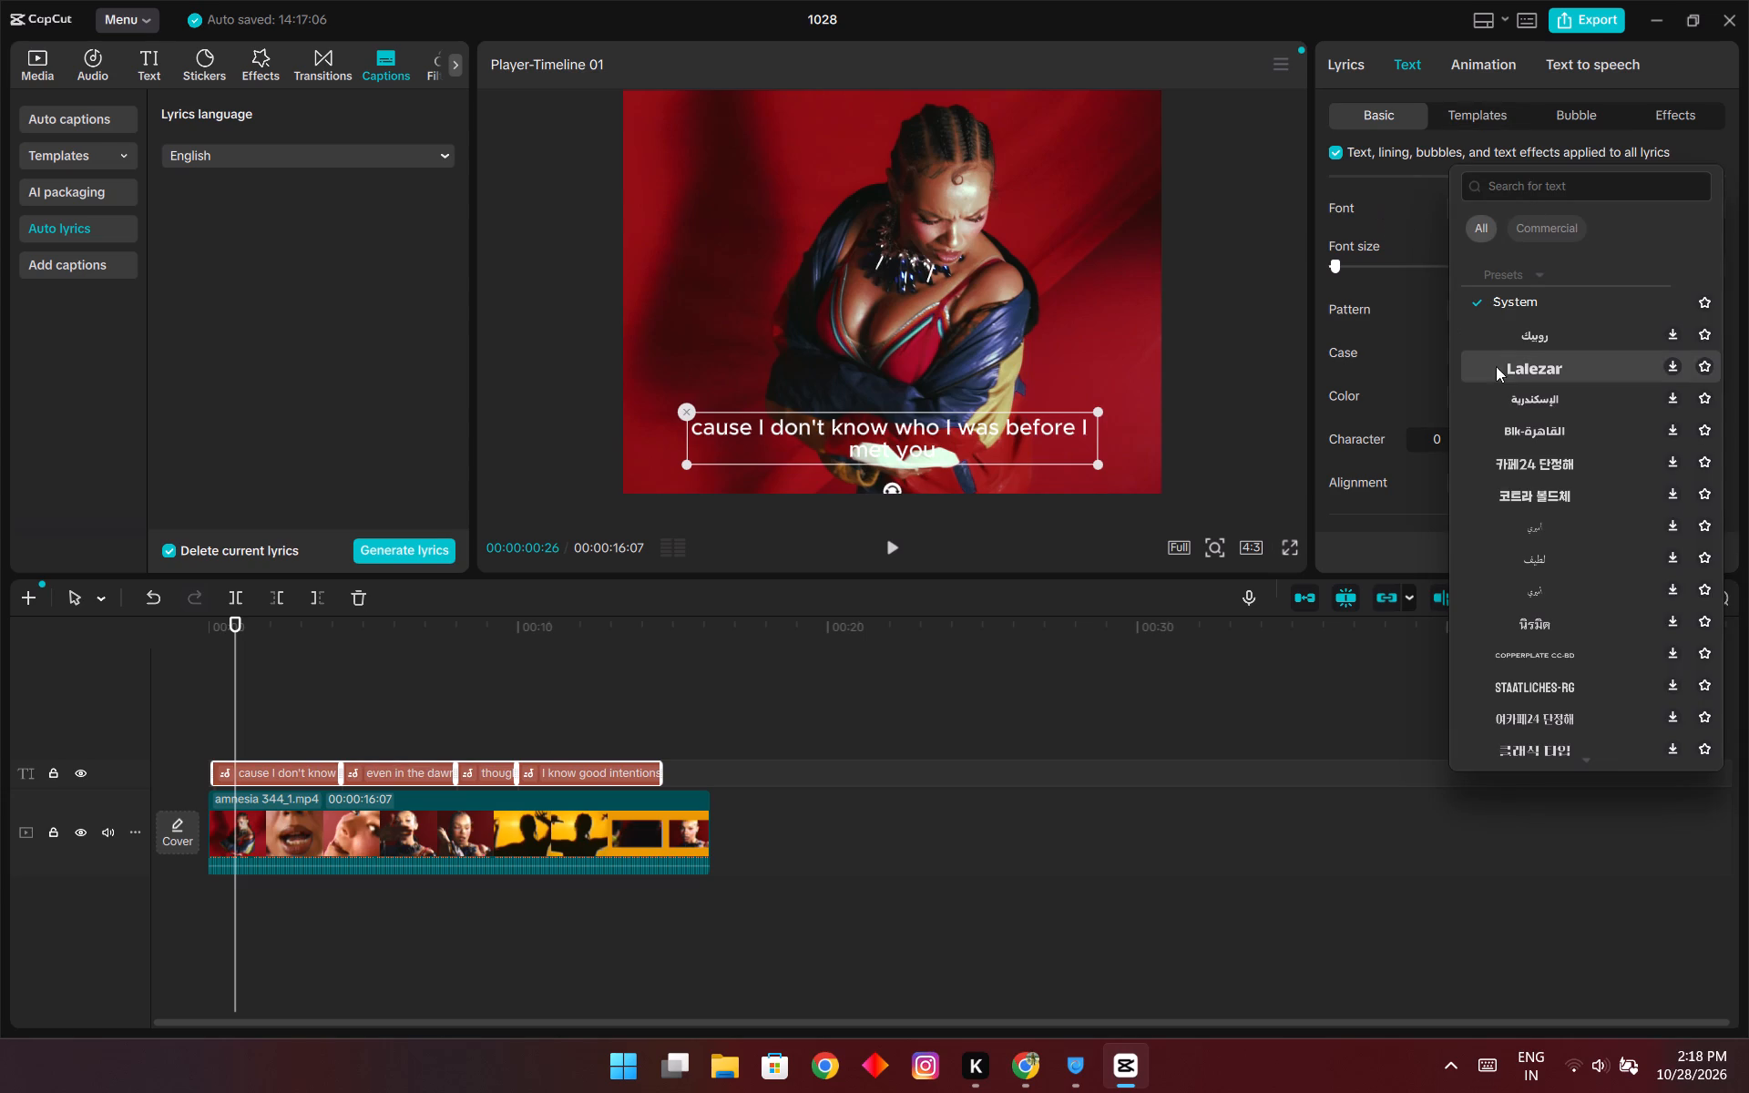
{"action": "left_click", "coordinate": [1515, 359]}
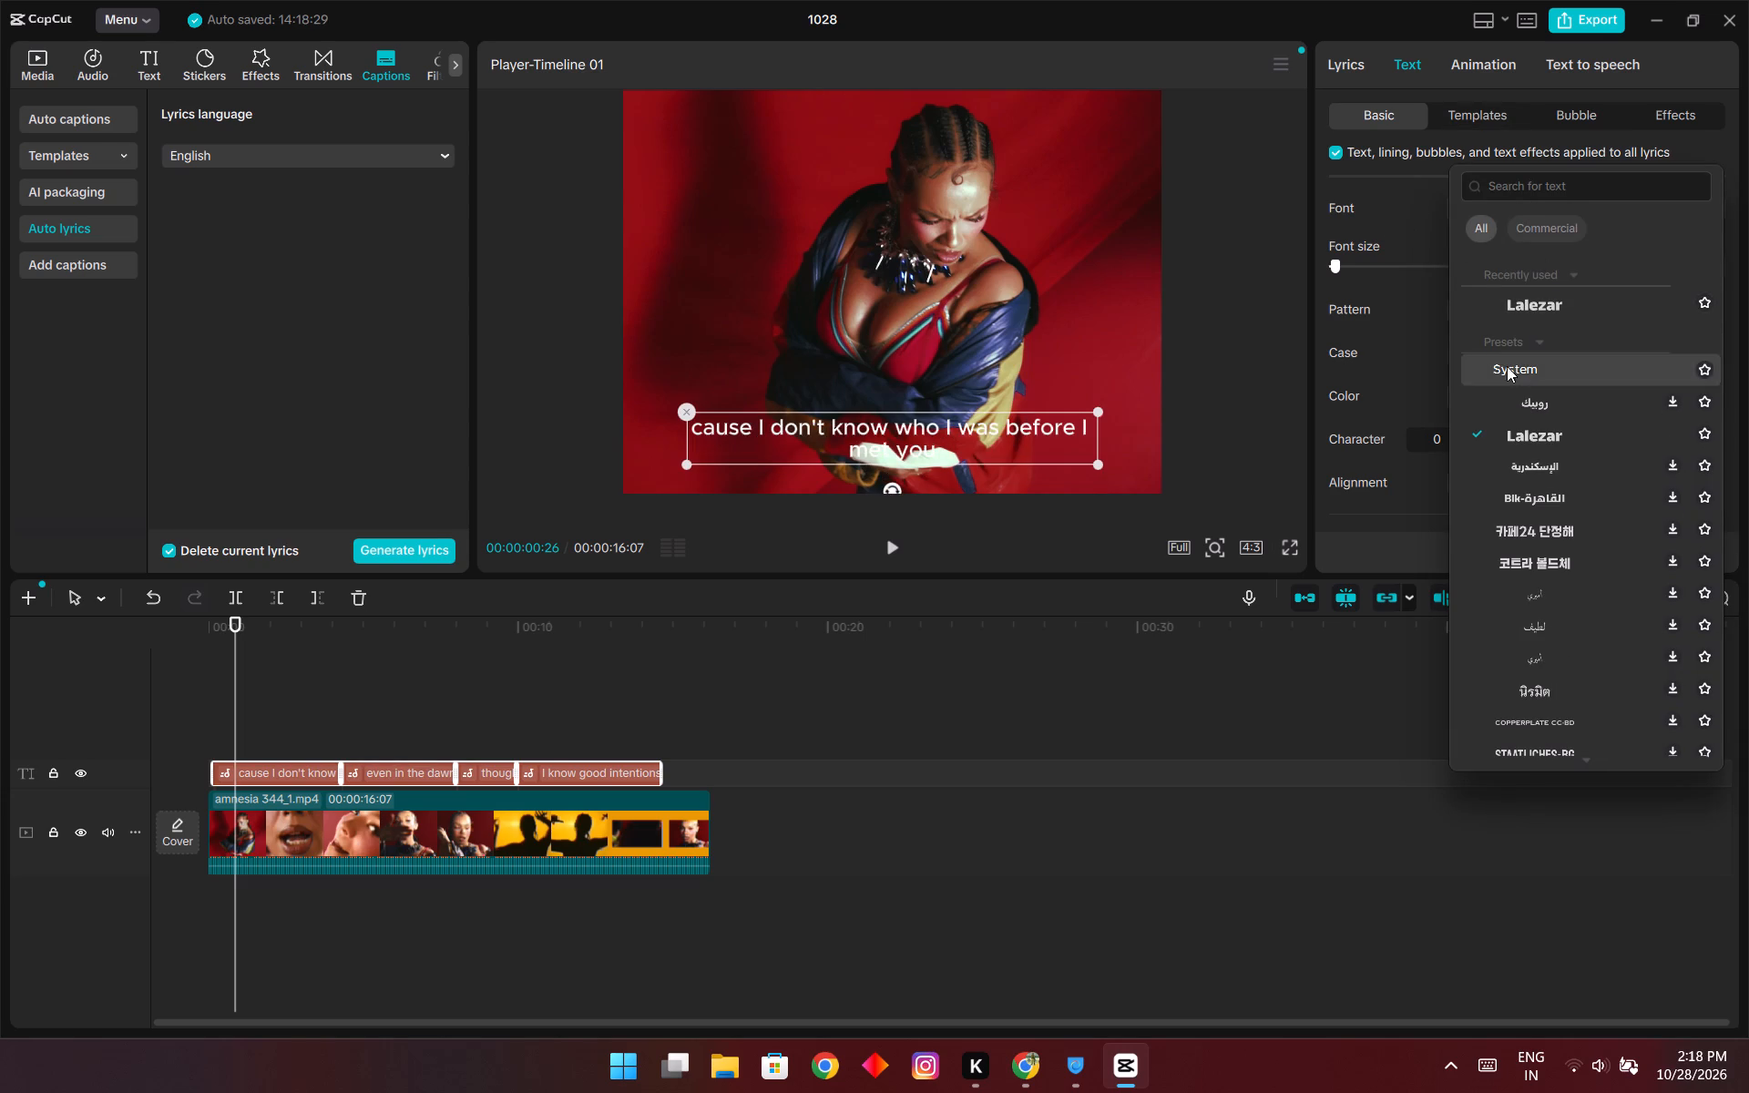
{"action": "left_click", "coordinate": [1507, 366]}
Search the text templates for "freehand" and apply the bold white uppercase "THE QUICK" template to all lyrics.
{"action": "left_click", "coordinate": [1462, 121]}
{"action": "left_click", "coordinate": [1436, 204]}
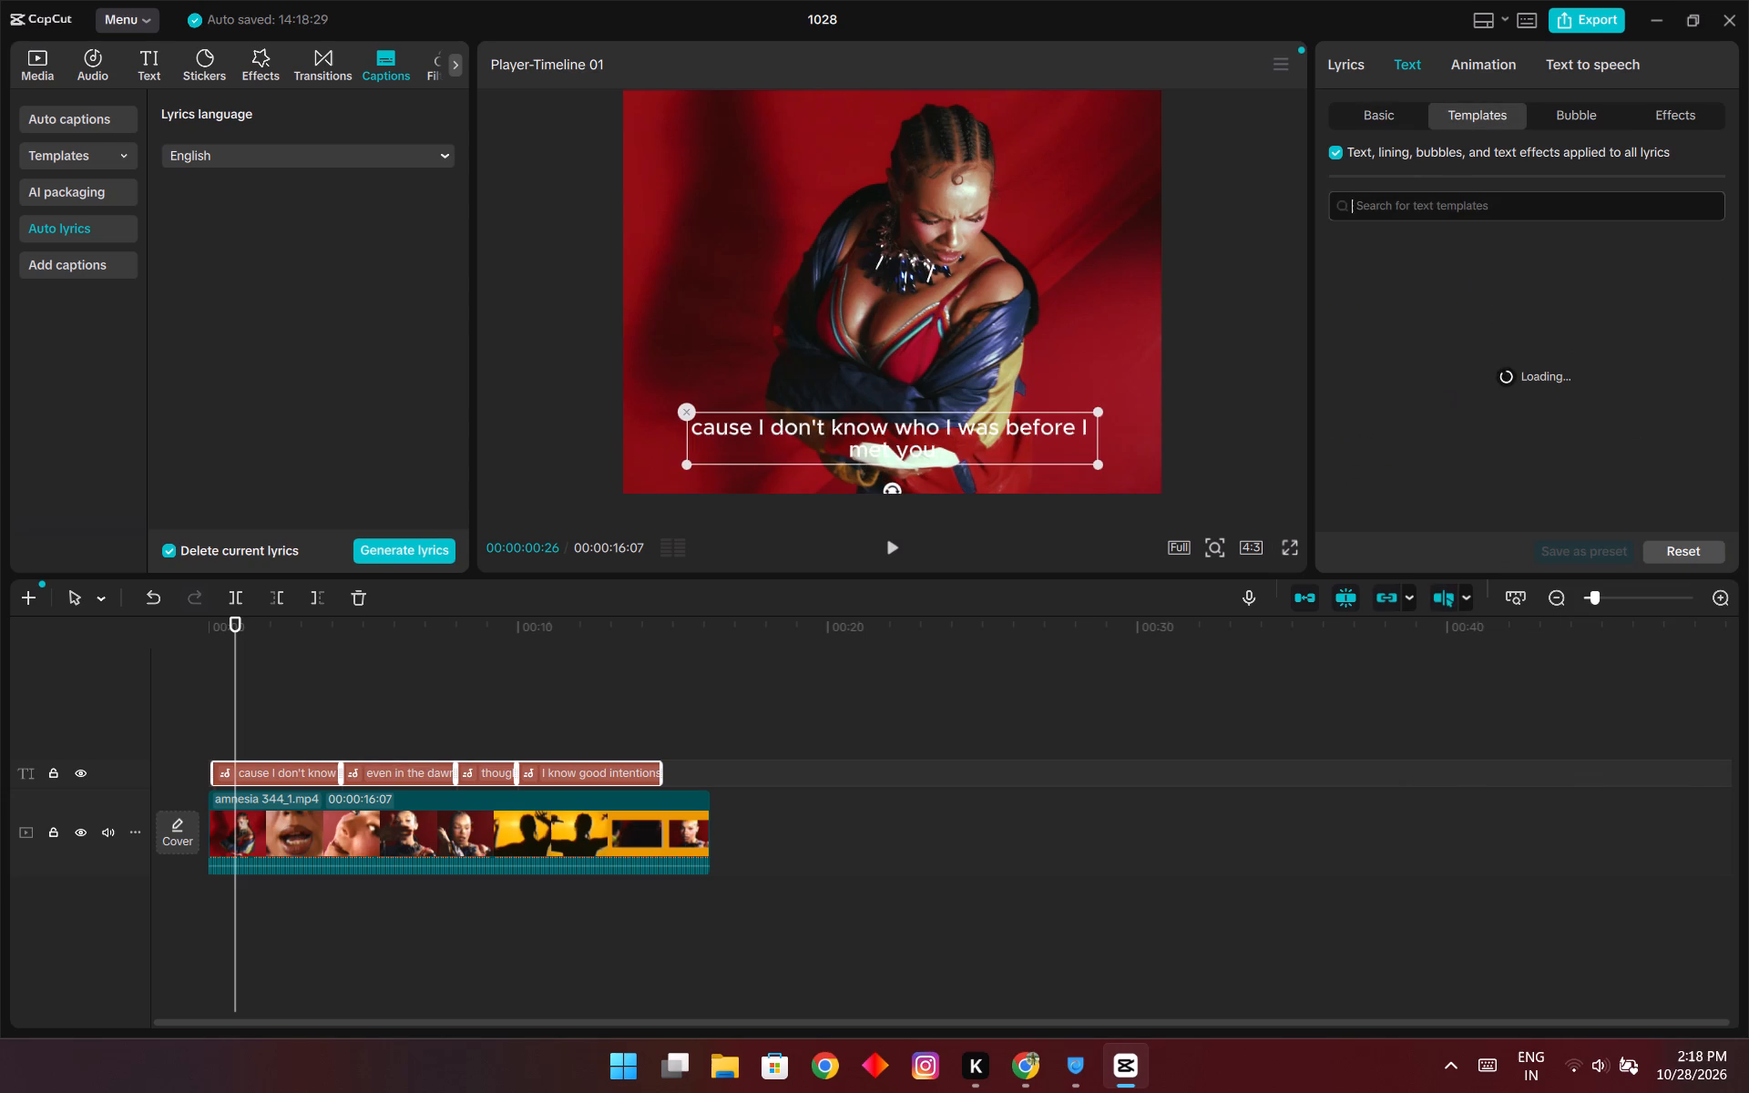
{"action": "key", "text": "f"}
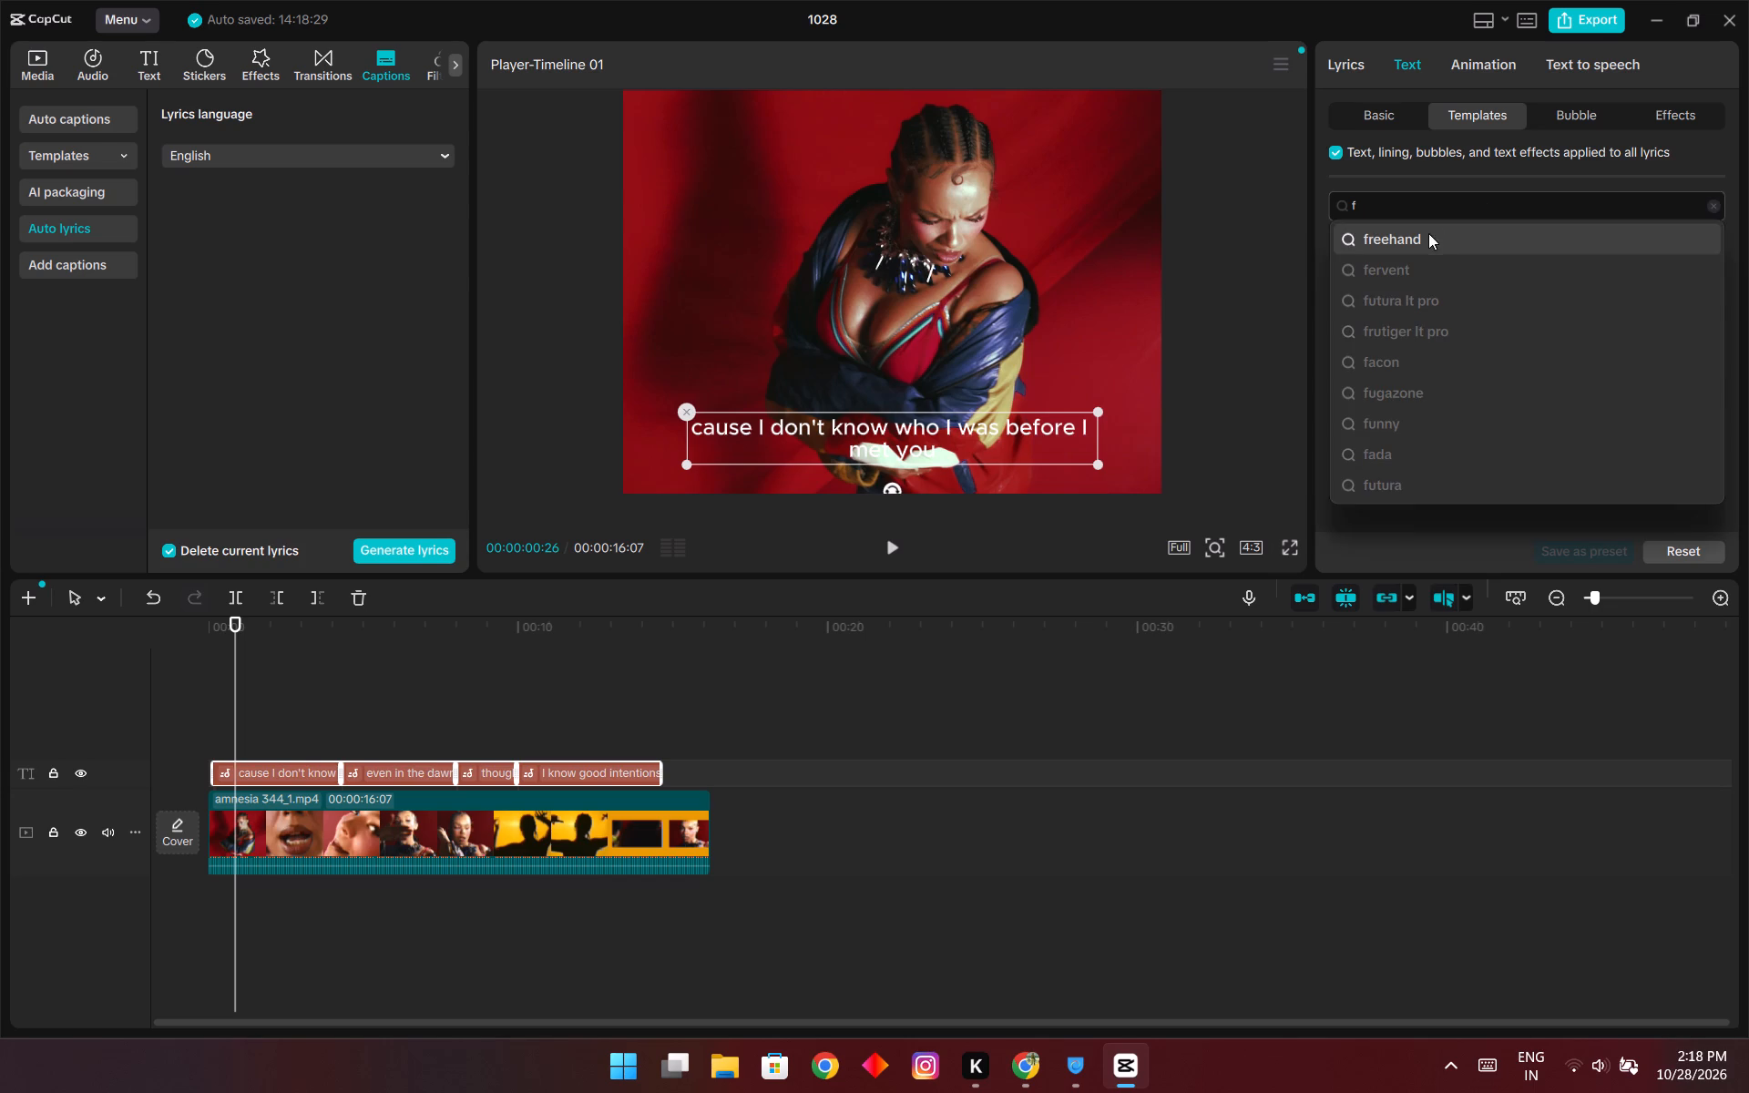
{"action": "left_click", "coordinate": [1420, 239]}
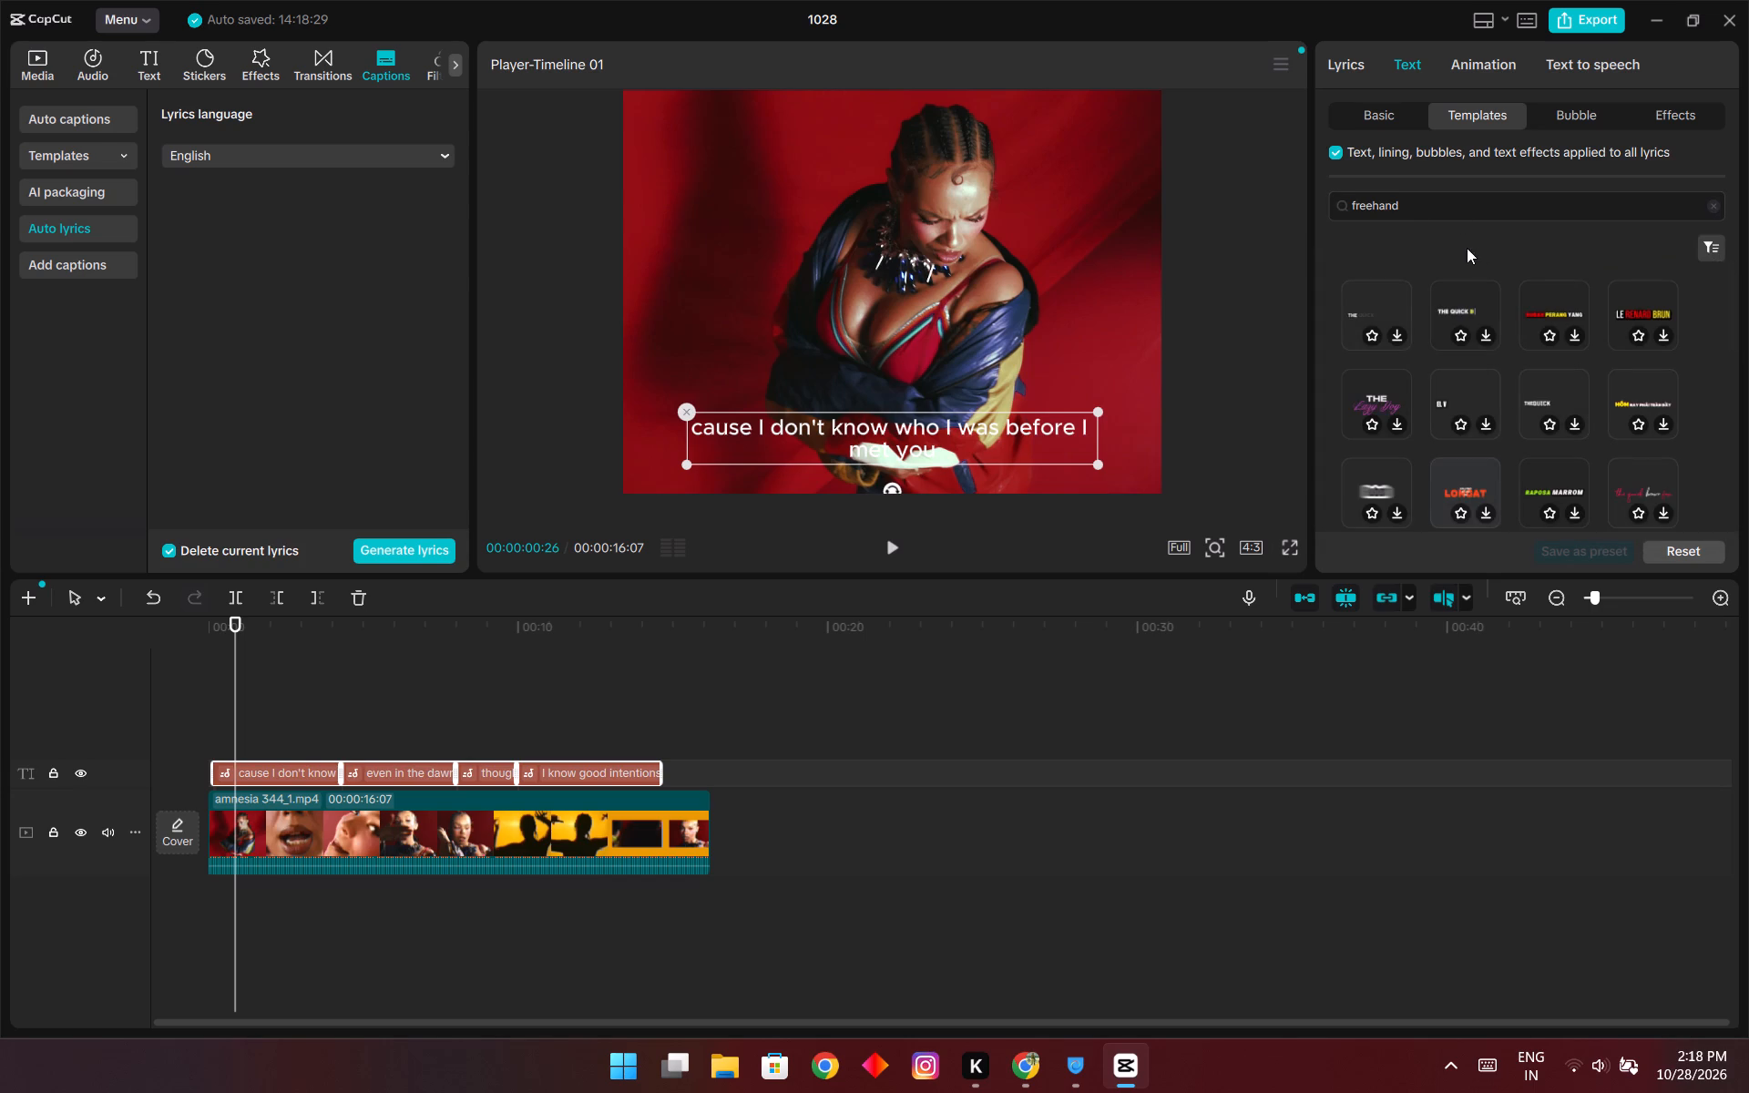
{"action": "left_click", "coordinate": [1366, 400]}
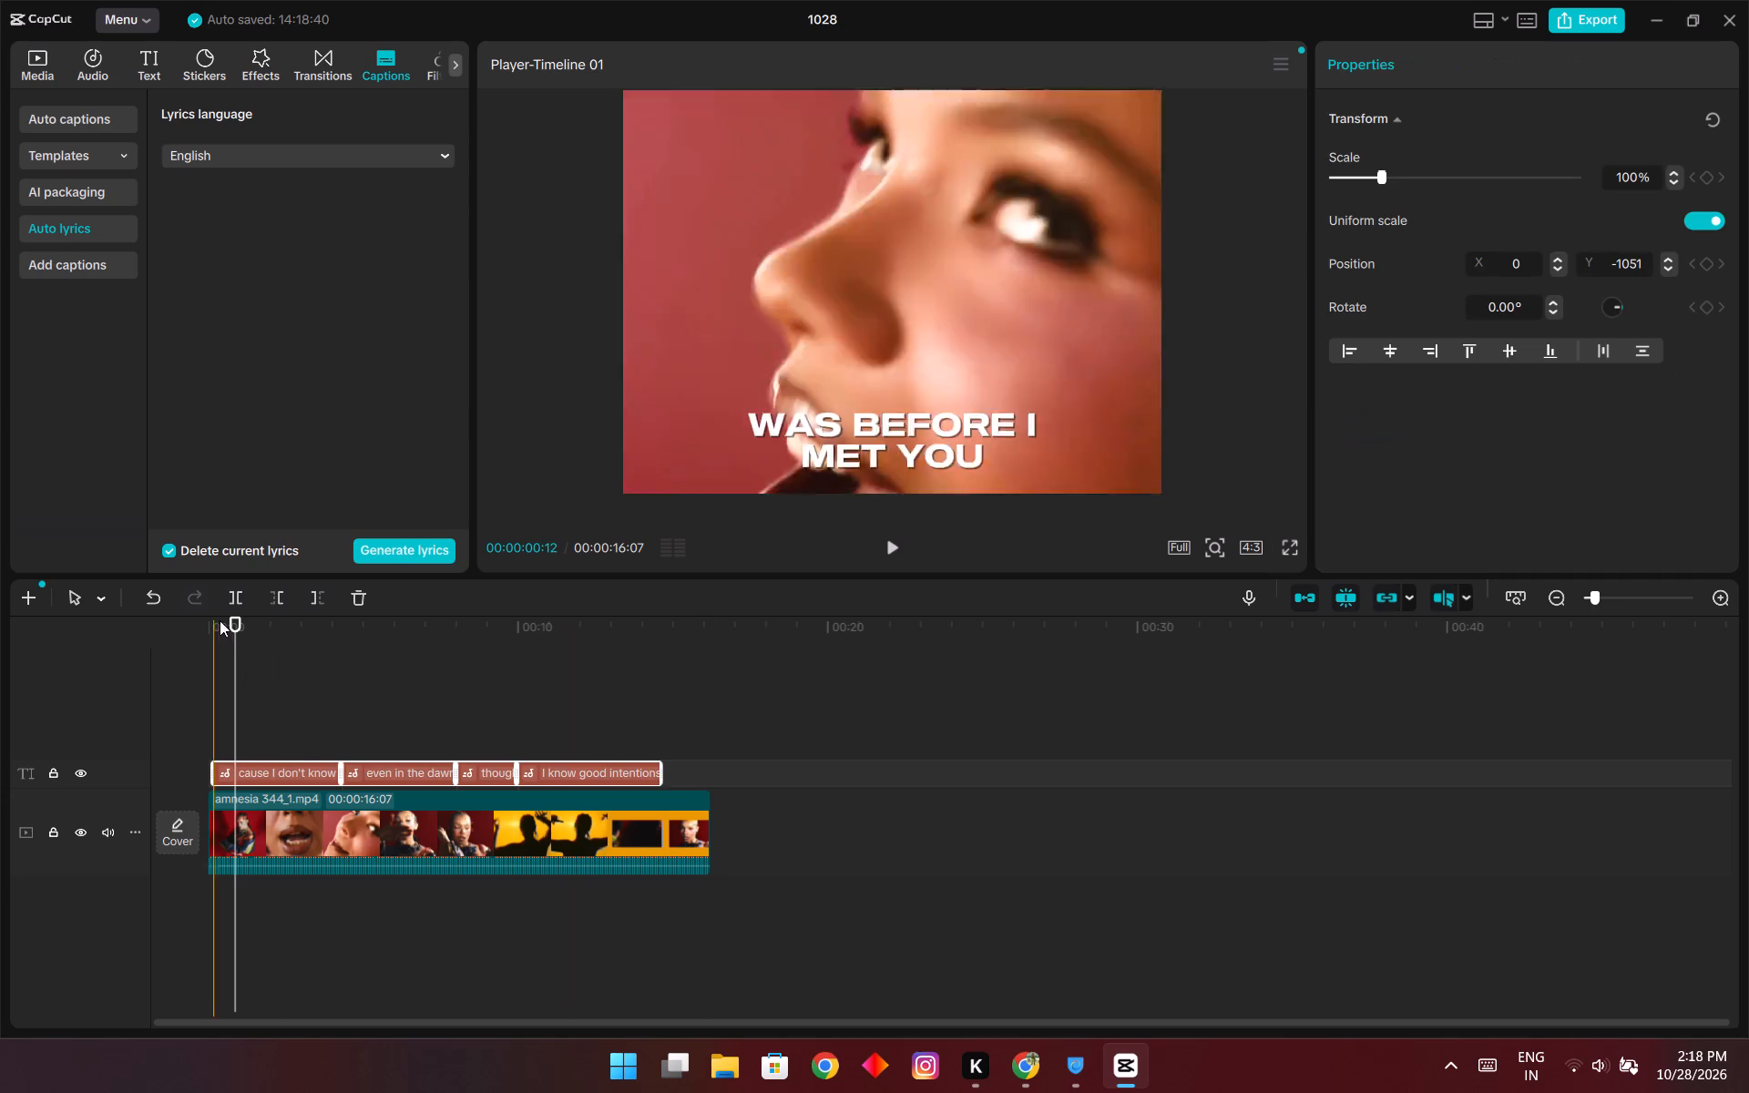
Preview the styled lyrics over roughly the first 6 seconds and check their transform settings.
{"action": "left_click_drag", "start_coordinate": [234, 620], "coordinate": [400, 637]}
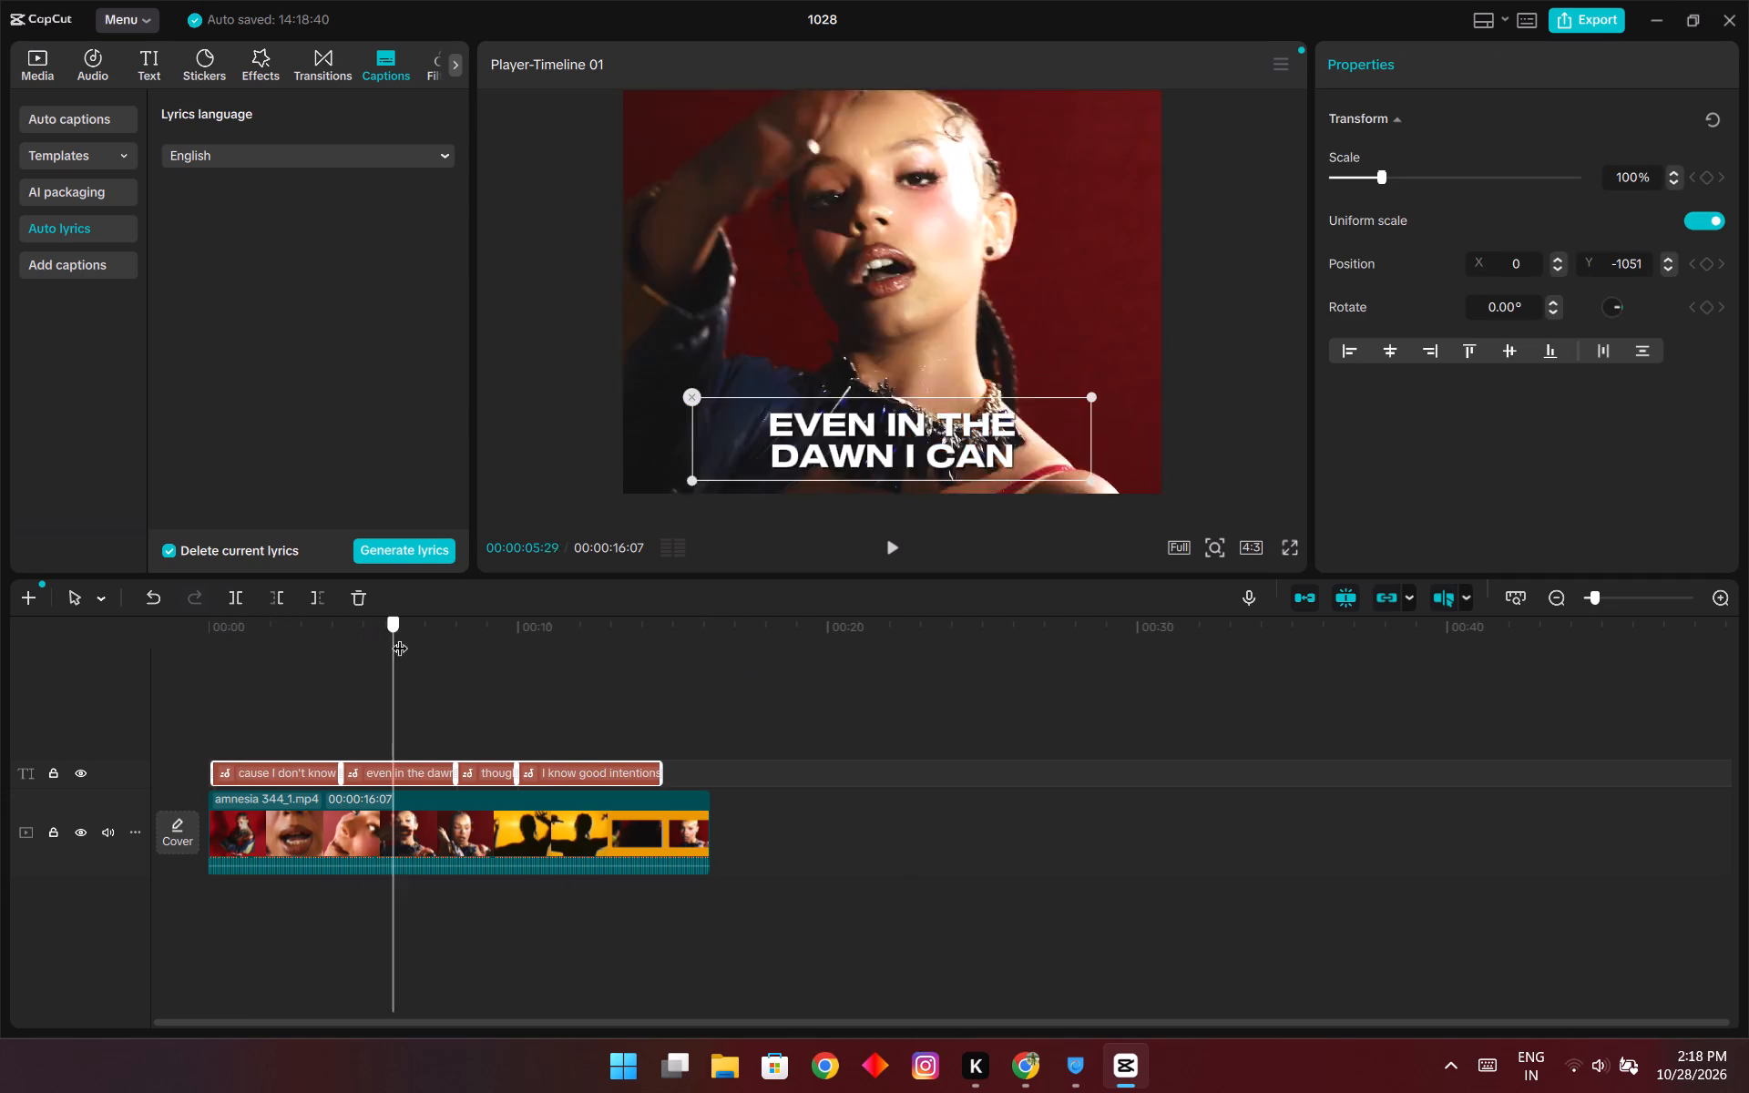
{"action": "left_click_drag", "start_coordinate": [400, 637], "coordinate": [210, 635]}
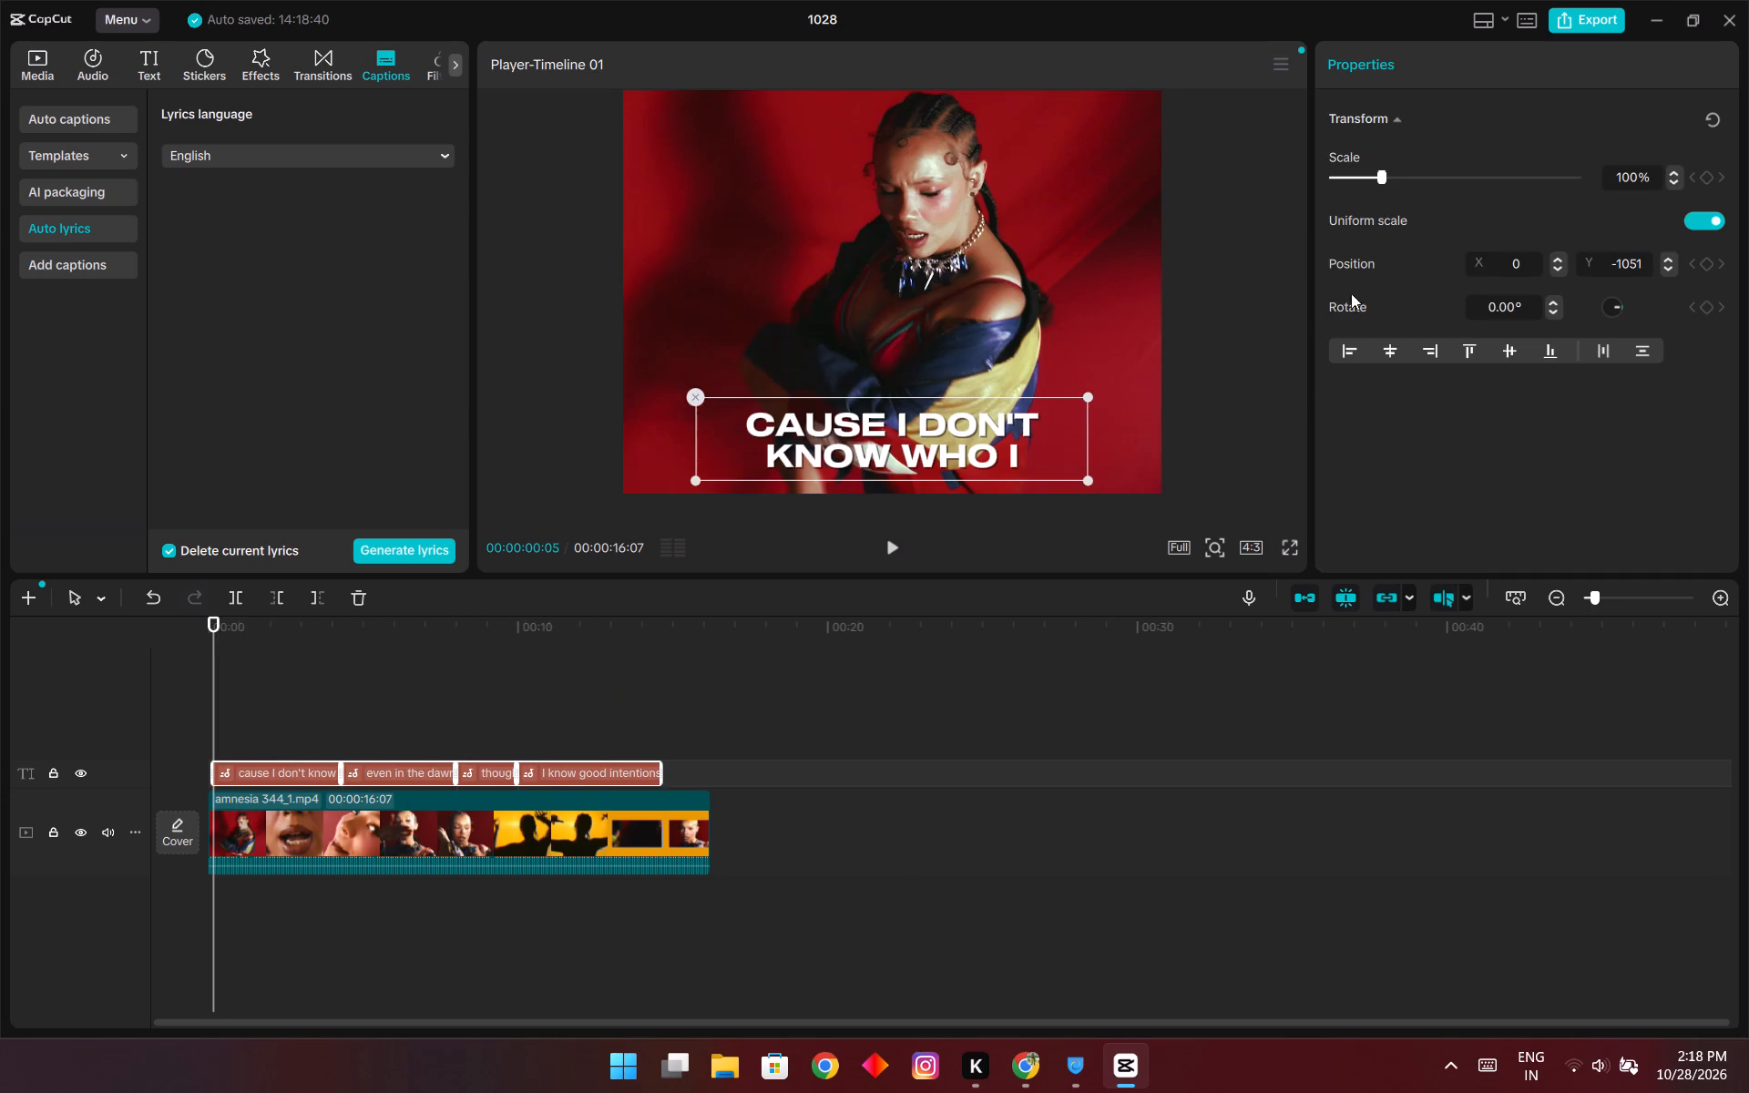
{"action": "left_click", "coordinate": [1386, 121]}
{"action": "left_click", "coordinate": [1386, 121]}
Replace the lyrics' text template with the trending "The Quick" one that puts each word on a coloured block.
{"action": "left_click", "coordinate": [673, 681]}
{"action": "left_click", "coordinate": [284, 771]}
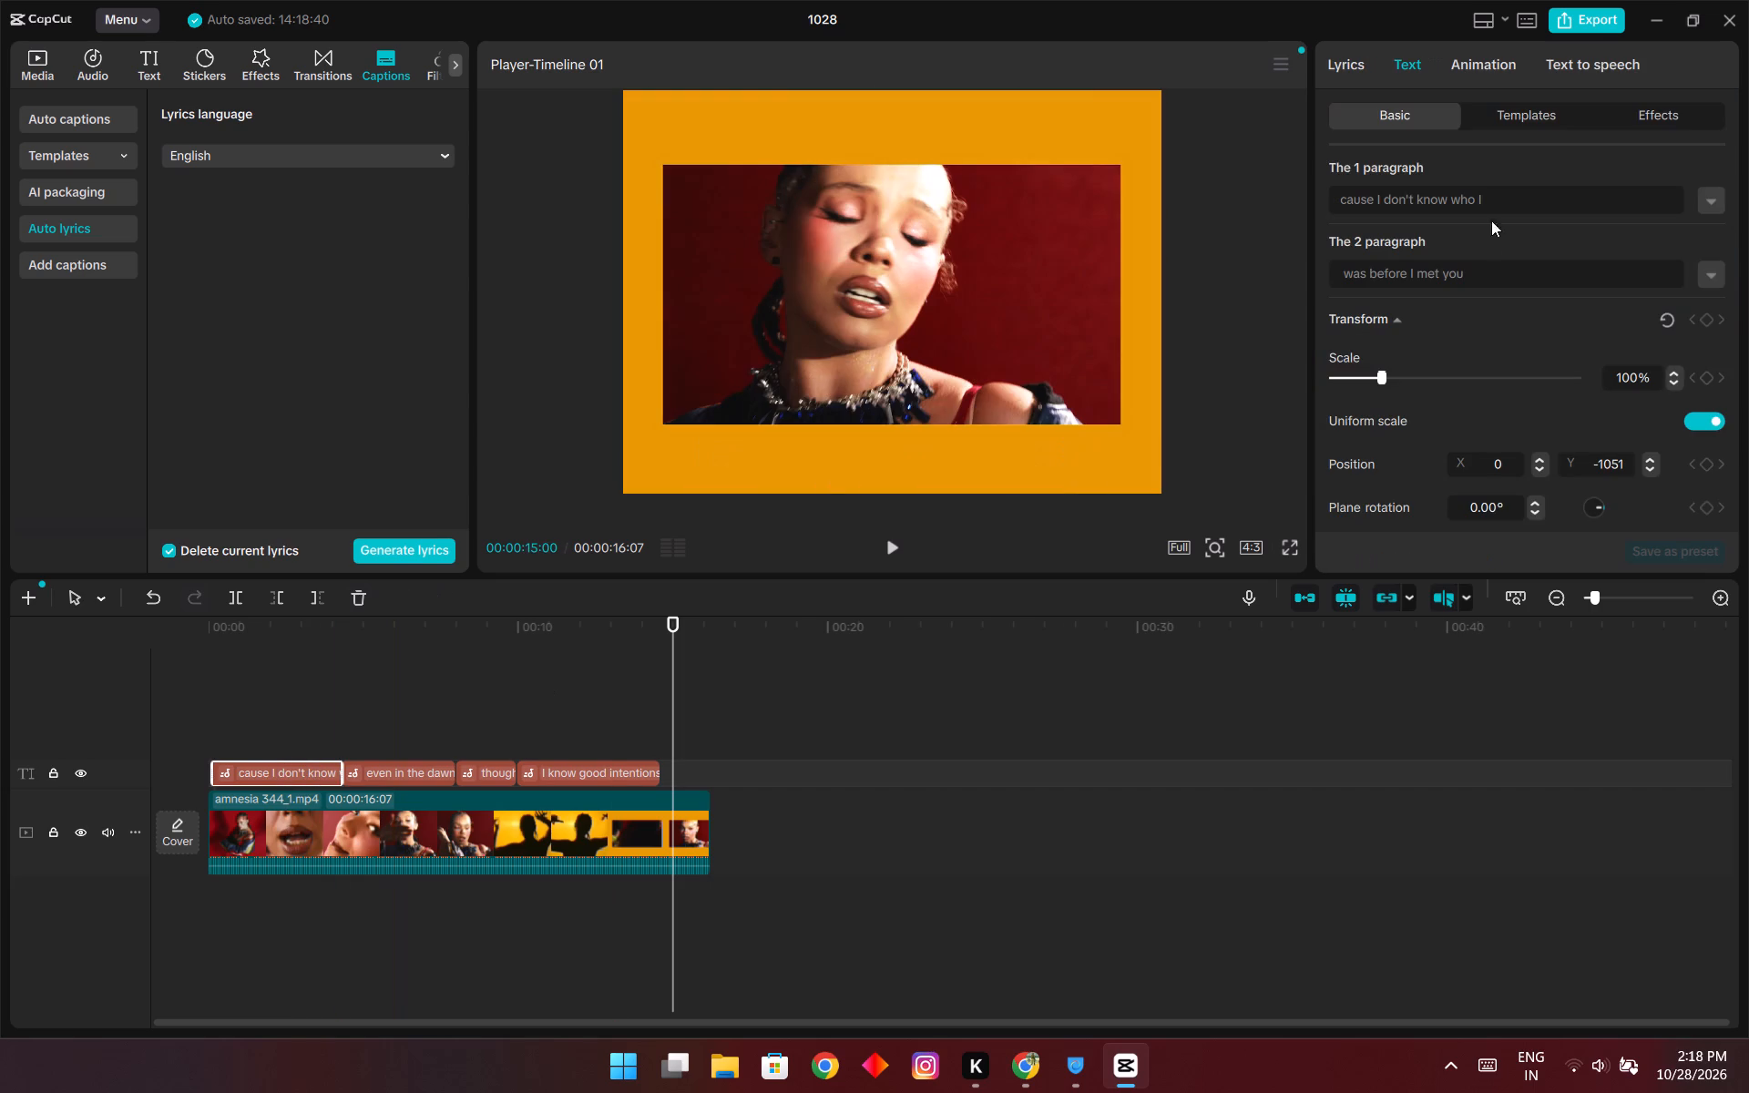
{"action": "scroll", "coordinate": [1480, 191], "scroll_direction": "up", "scroll_amount": 3}
{"action": "left_click", "coordinate": [1499, 105]}
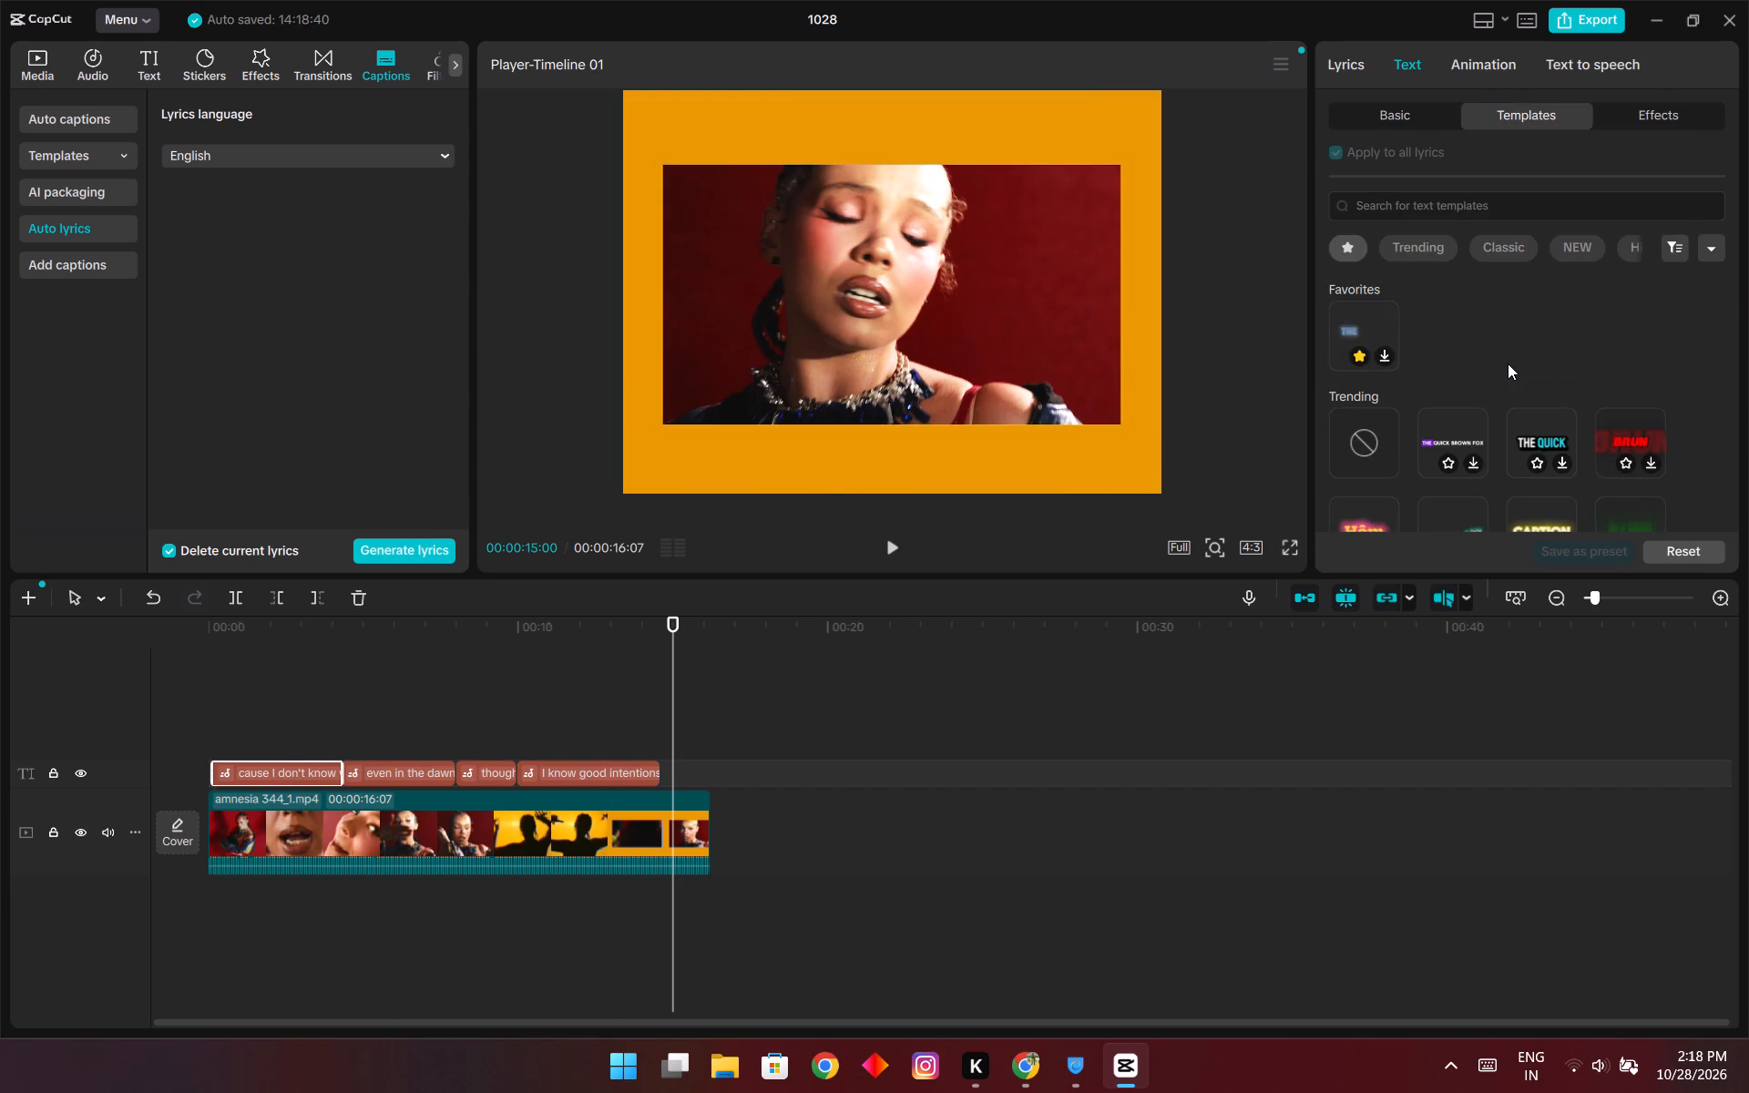
{"action": "scroll", "coordinate": [1514, 364], "scroll_direction": "down", "scroll_amount": 3}
{"action": "scroll", "coordinate": [1518, 364], "scroll_direction": "up", "scroll_amount": 2}
{"action": "scroll", "coordinate": [1518, 364], "scroll_direction": "down", "scroll_amount": 2}
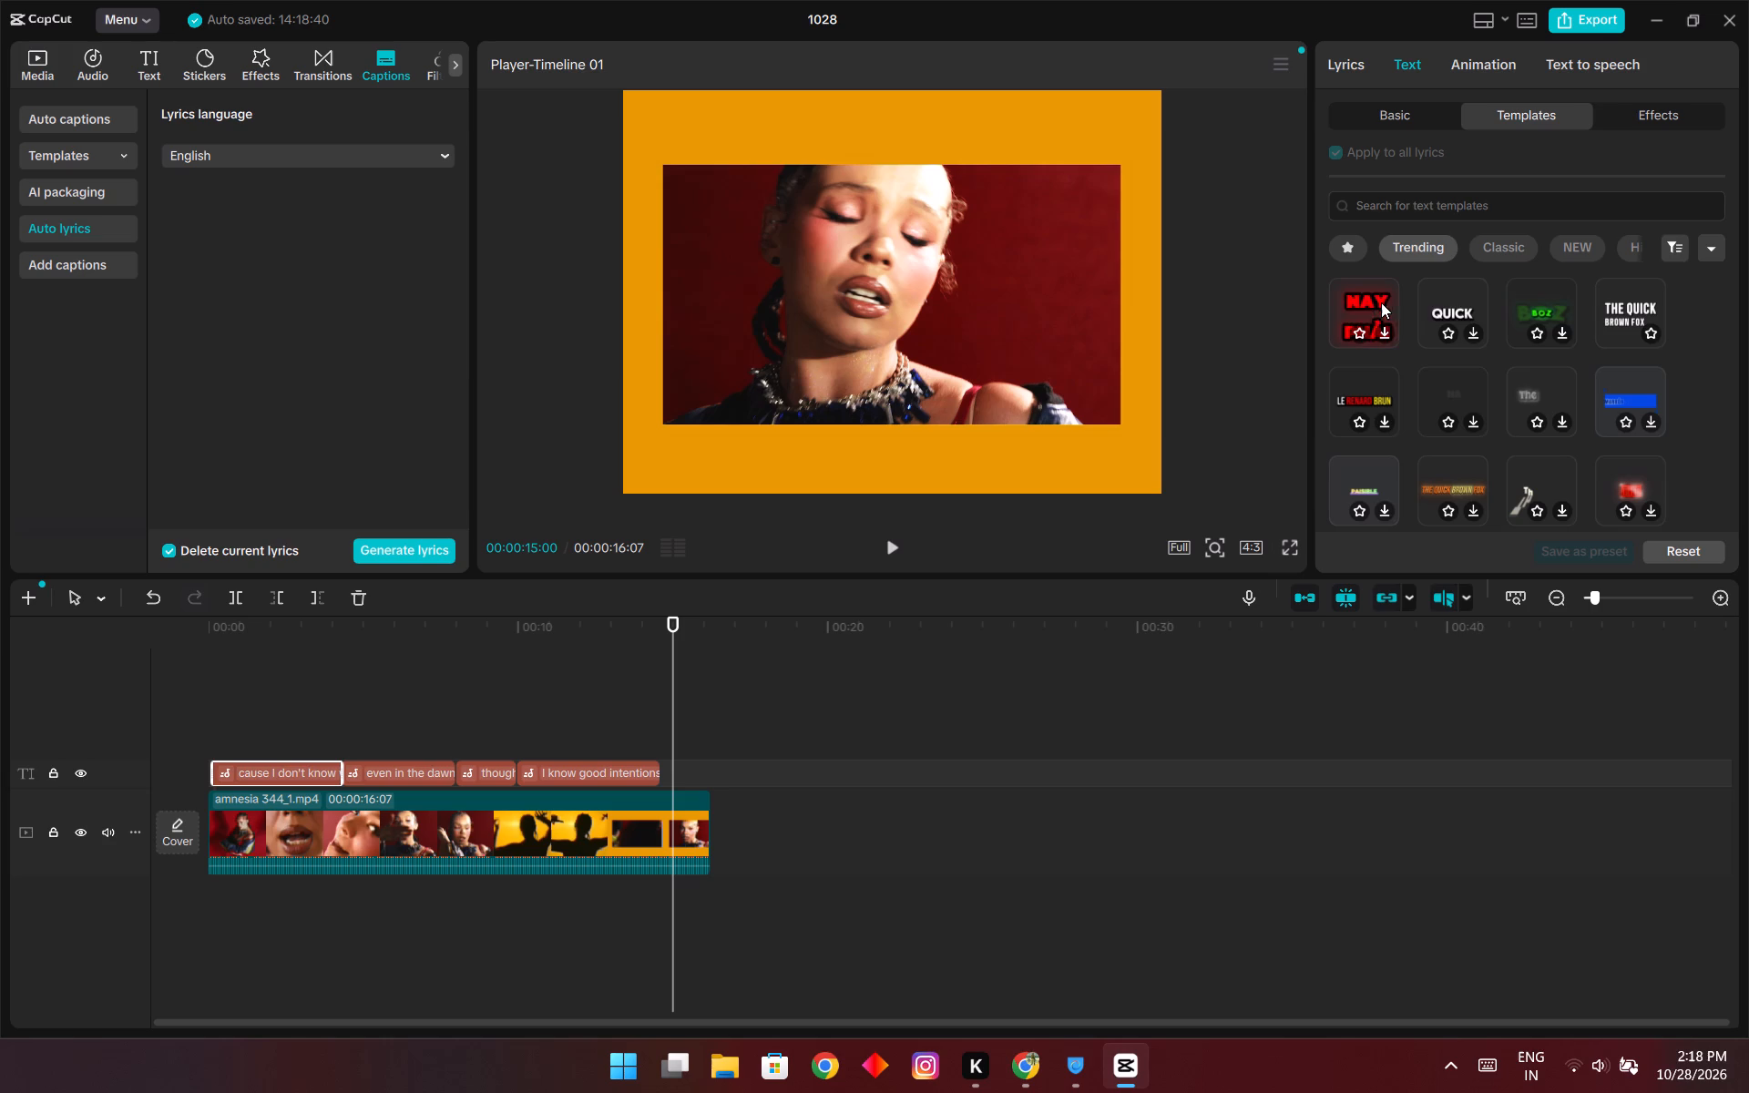
{"action": "scroll", "coordinate": [1627, 317], "scroll_direction": "up", "scroll_amount": 1}
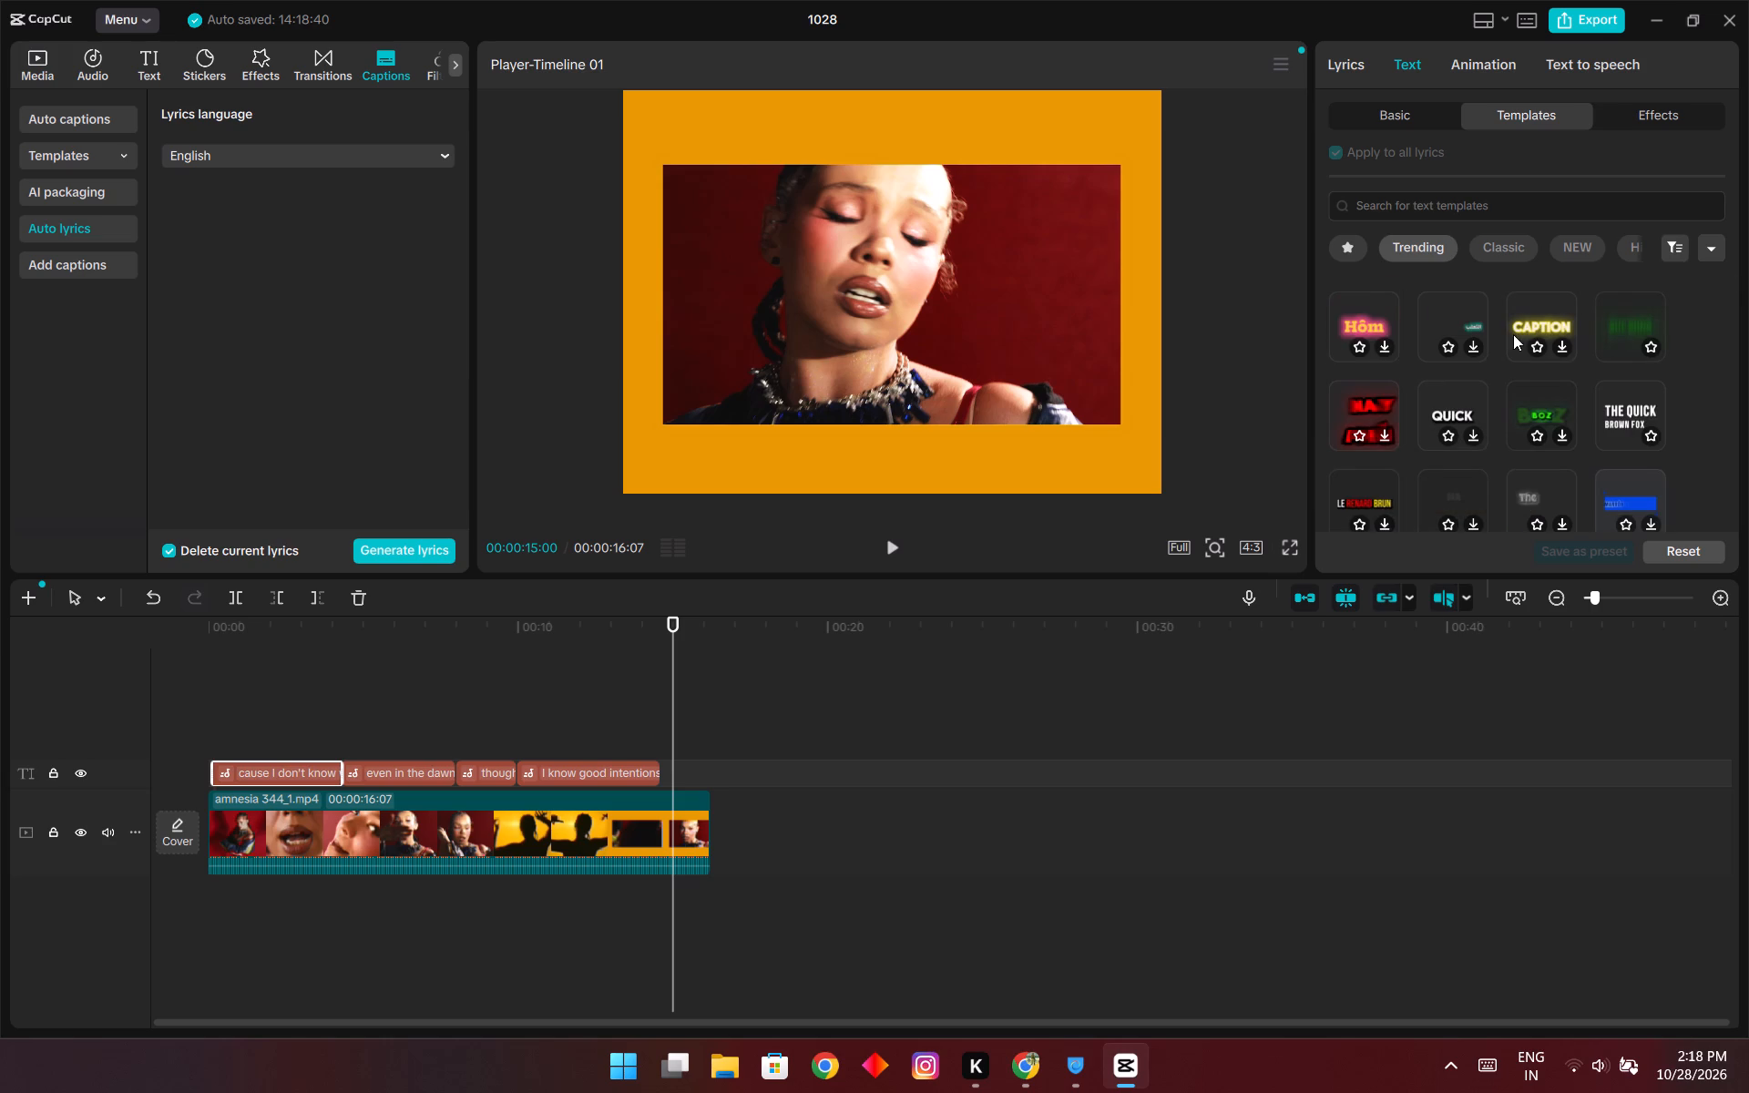
{"action": "scroll", "coordinate": [1560, 321], "scroll_direction": "down", "scroll_amount": 1}
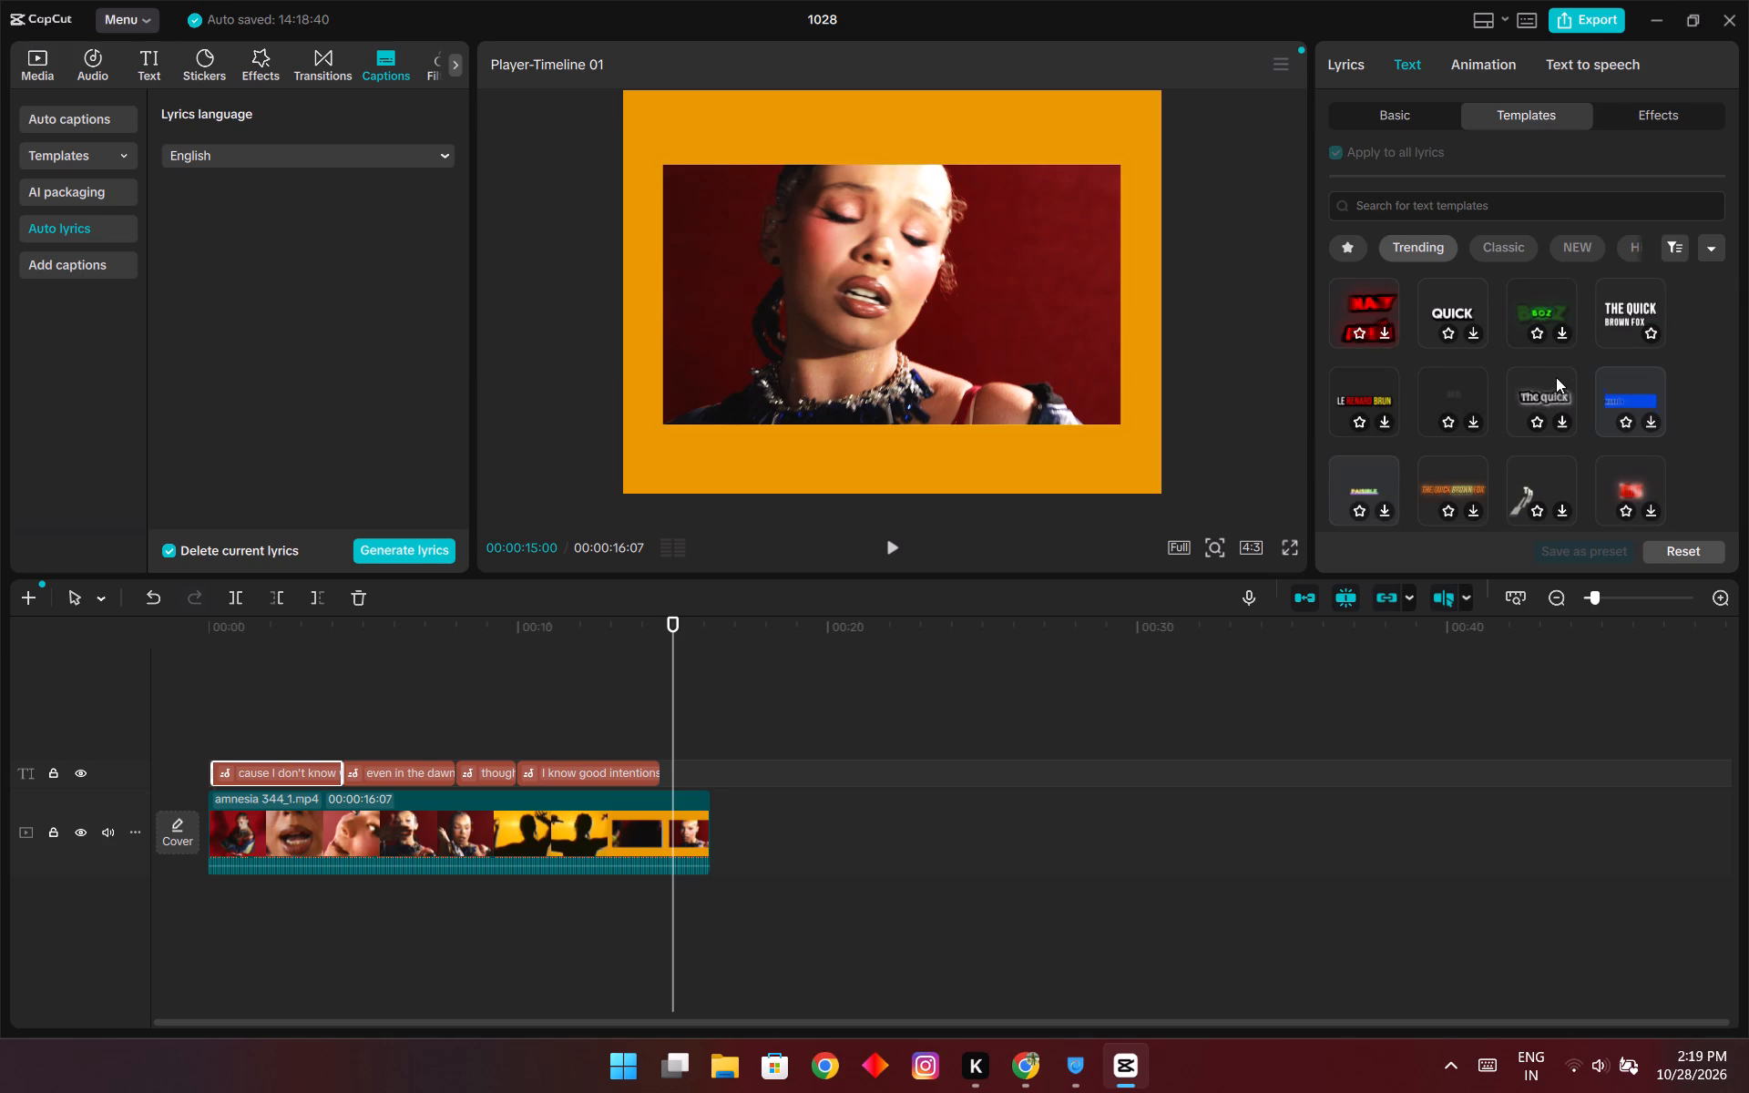
{"action": "scroll", "coordinate": [1371, 393], "scroll_direction": "down", "scroll_amount": 1}
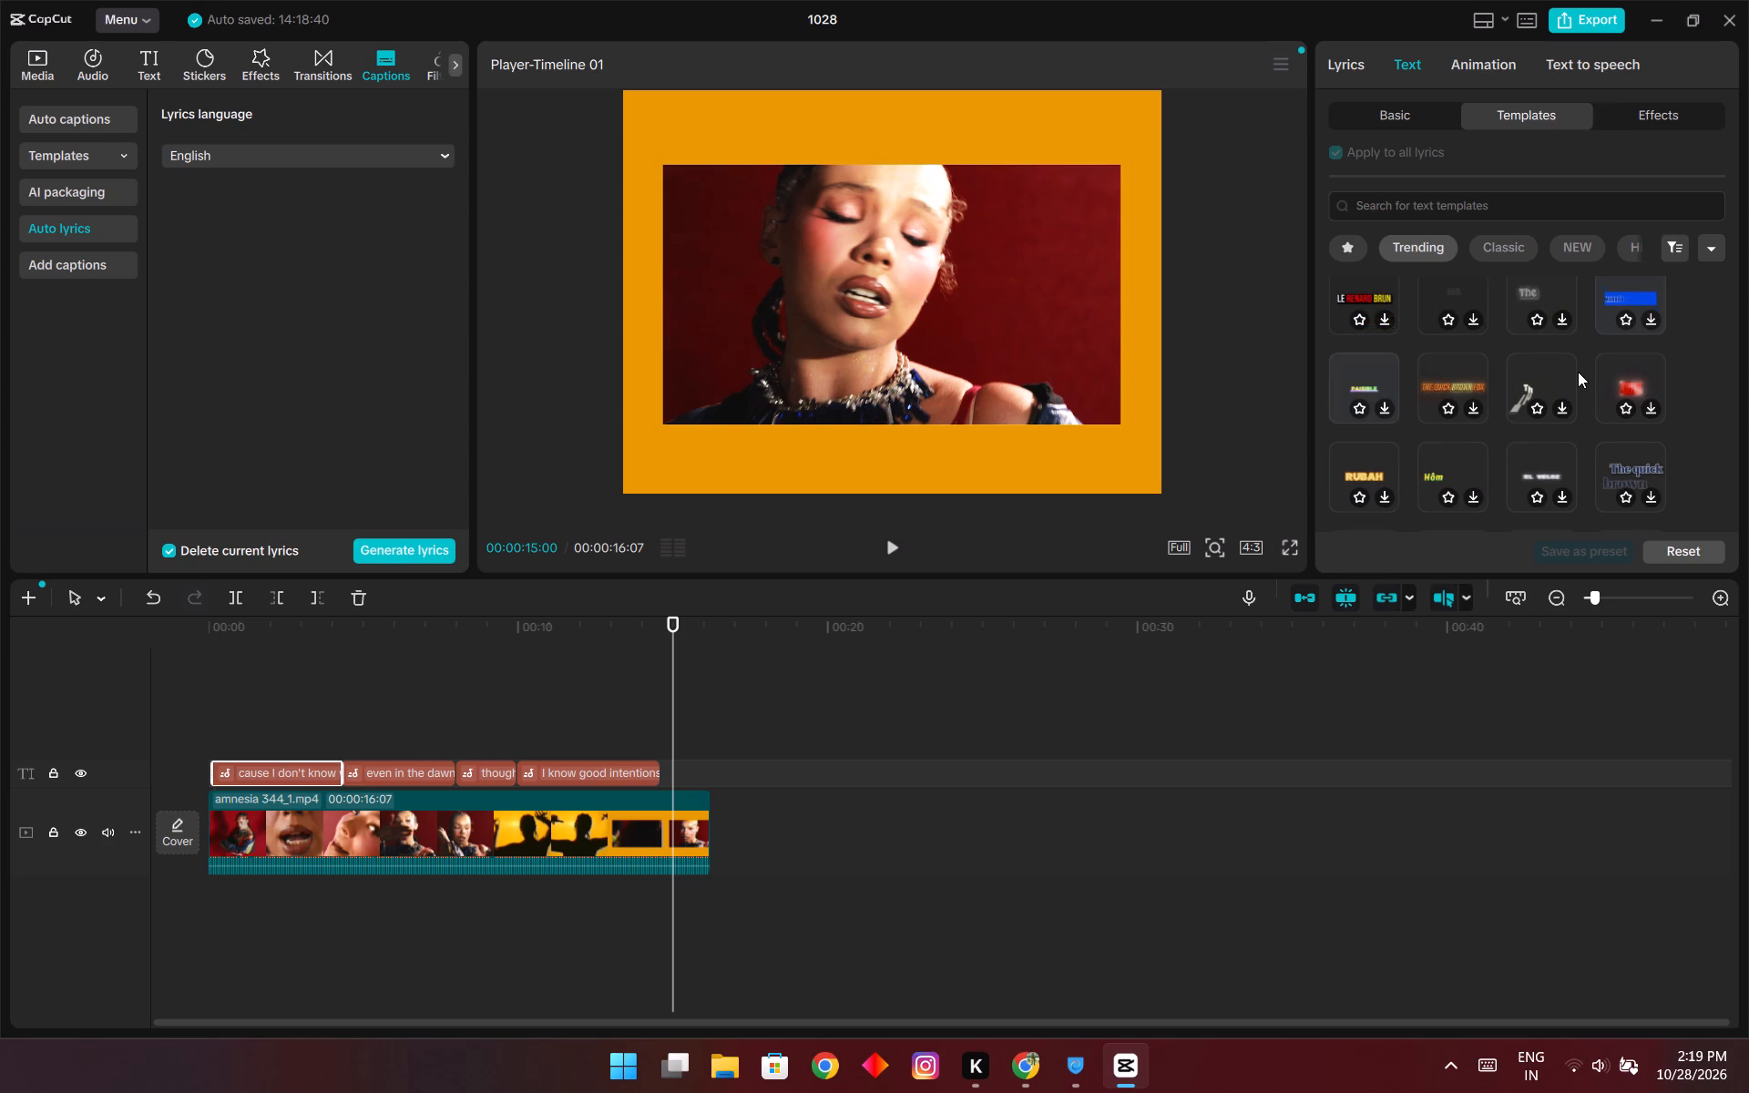
{"action": "scroll", "coordinate": [1621, 378], "scroll_direction": "down", "scroll_amount": 1}
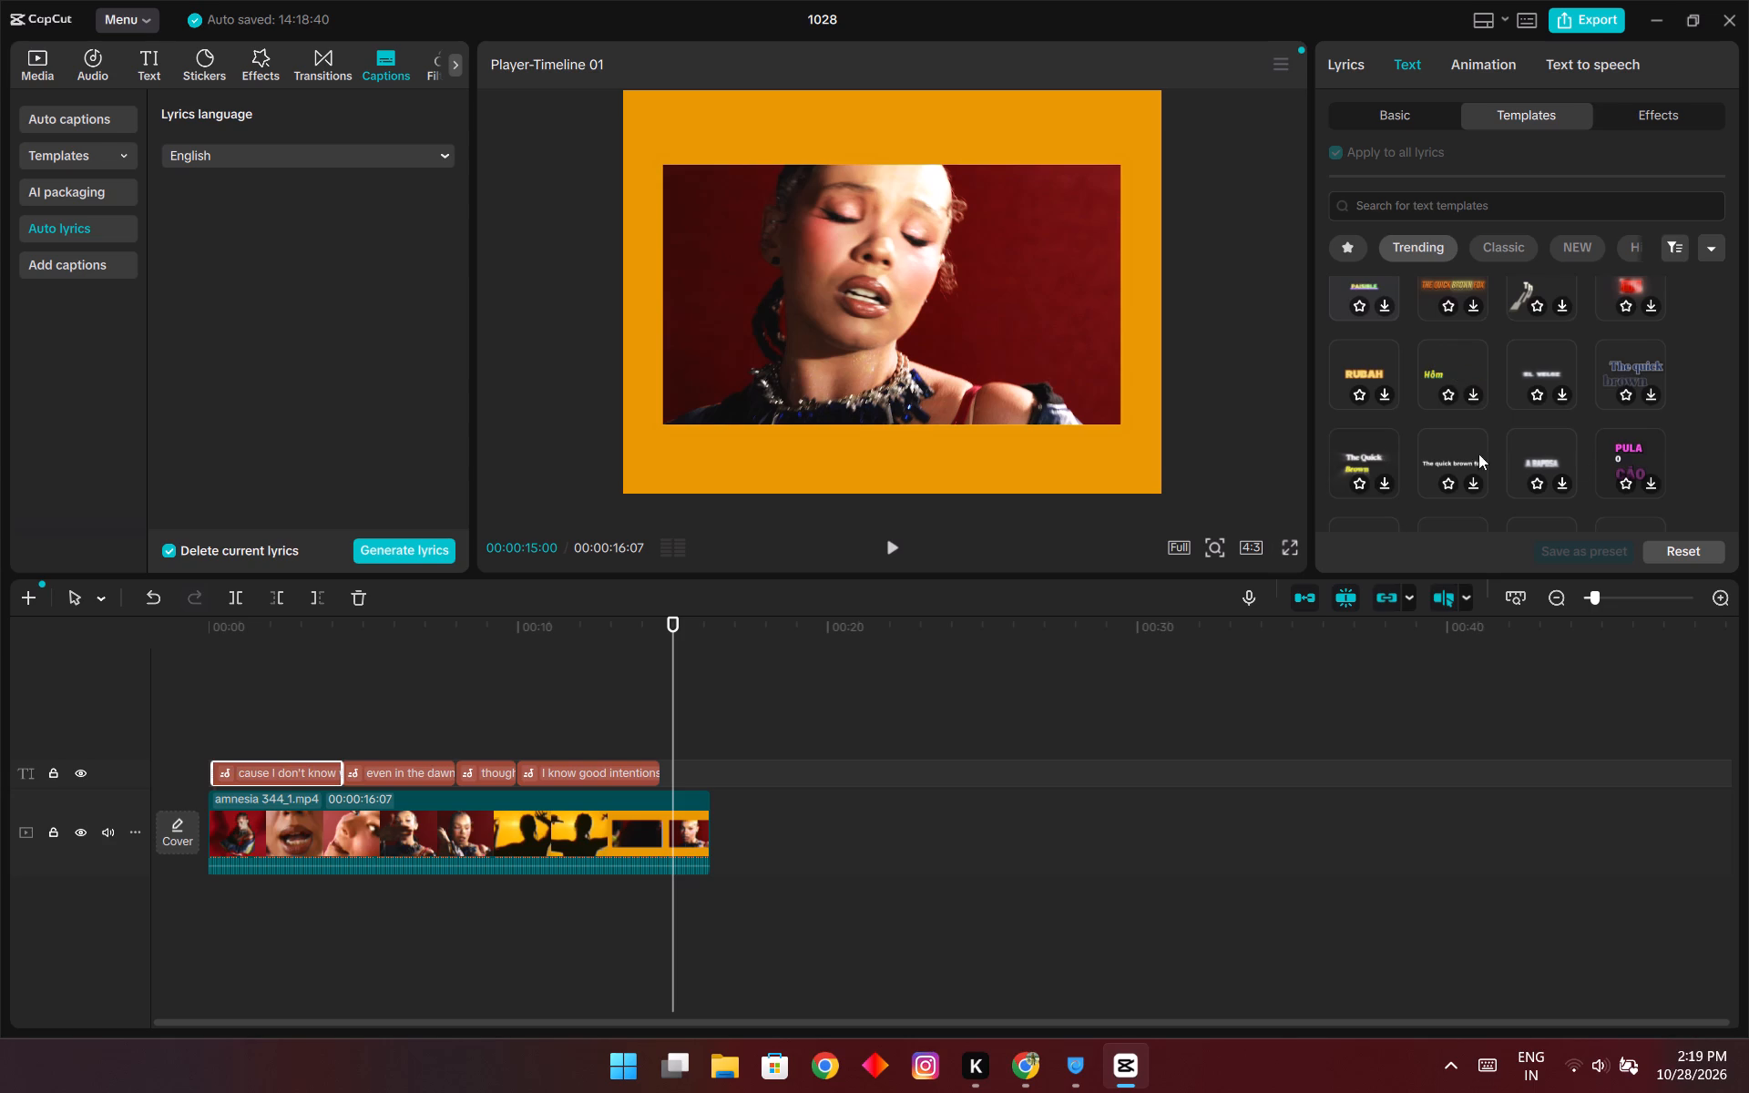
{"action": "scroll", "coordinate": [1461, 447], "scroll_direction": "down", "scroll_amount": 2}
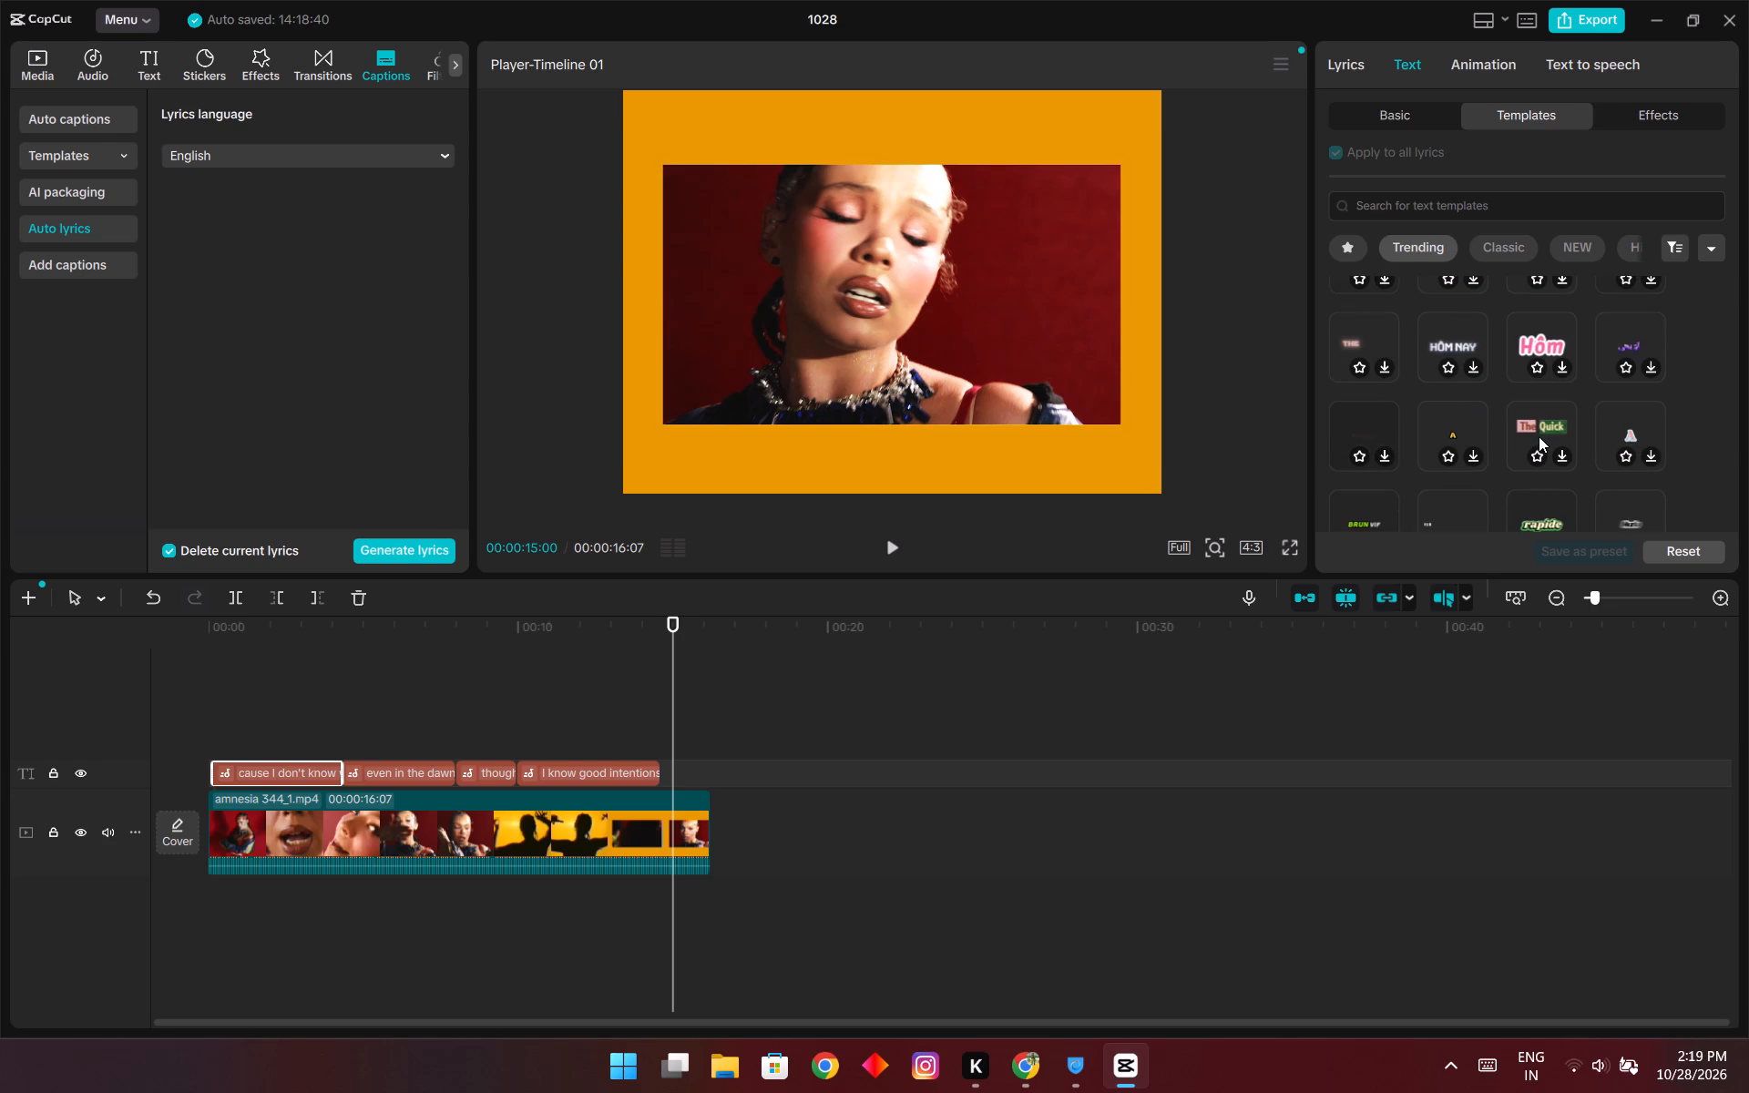
{"action": "left_click", "coordinate": [1559, 454]}
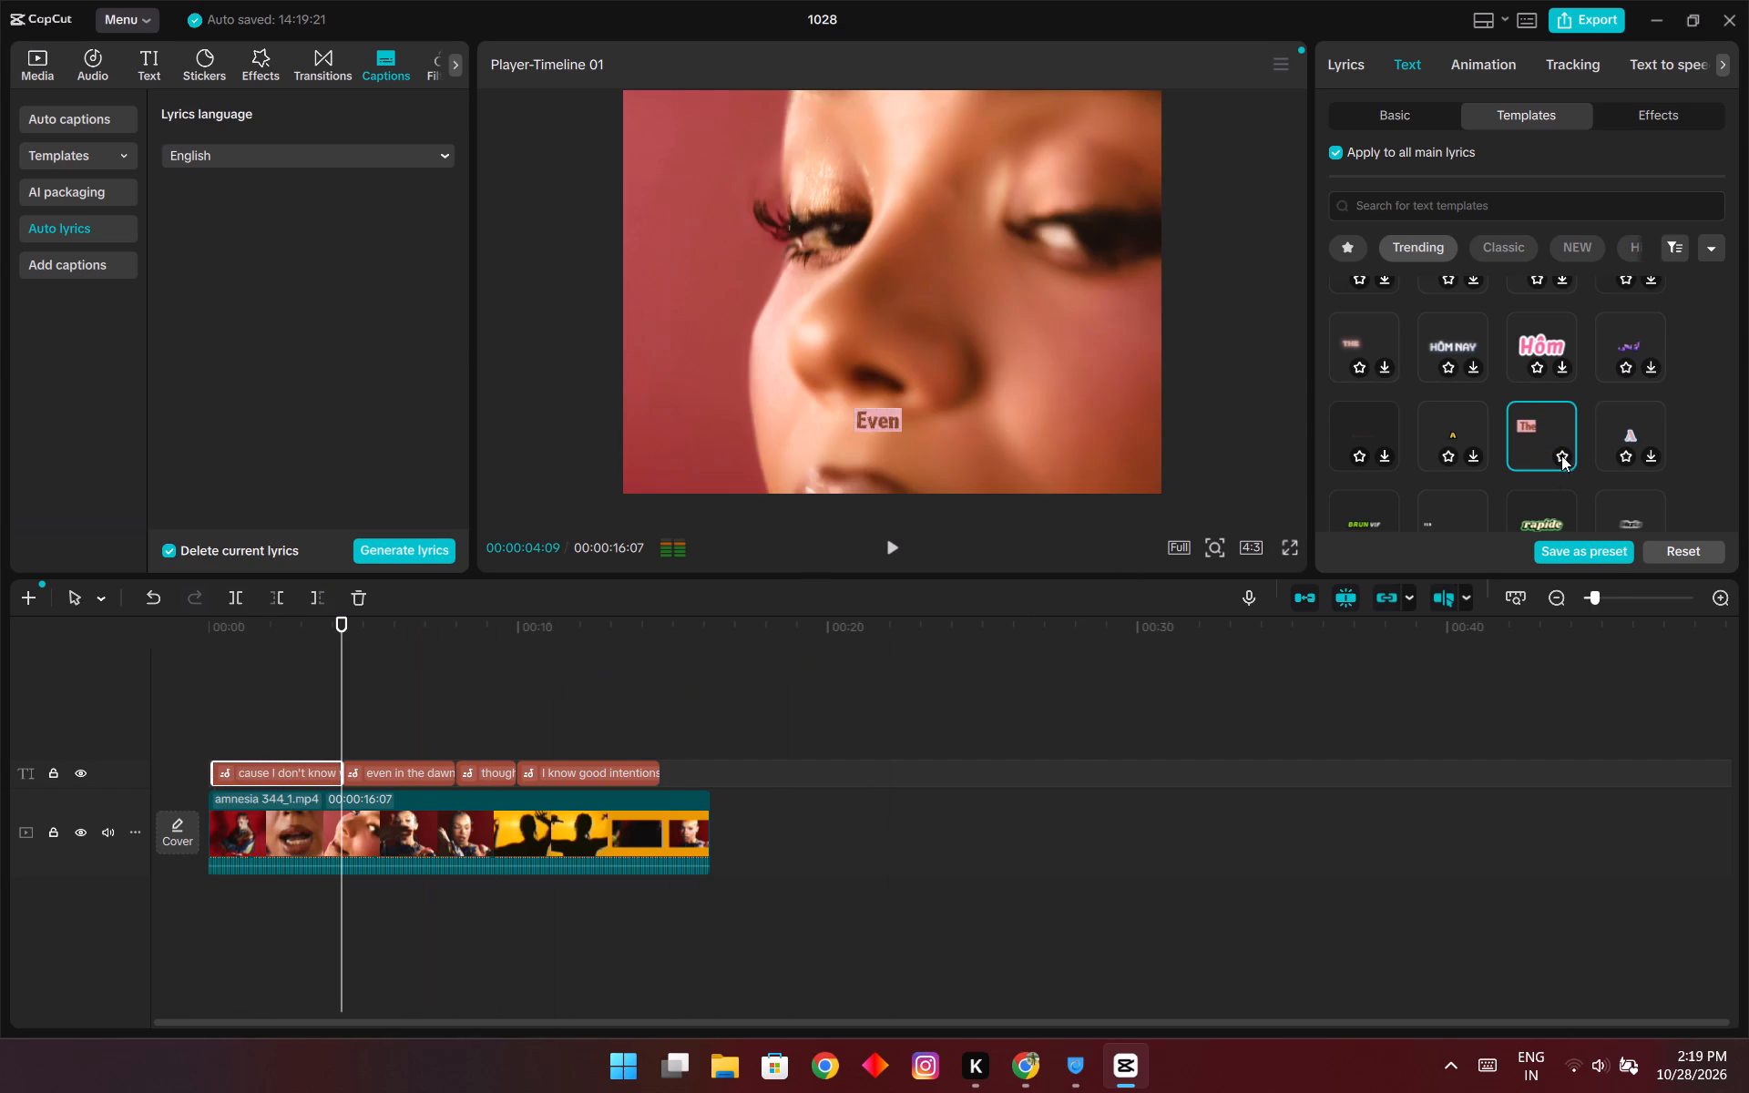
Save the lyrics' coloured-block text style as a preset.
{"action": "left_click", "coordinate": [1605, 555]}
Preview the coloured-block lyrics over roughly the first 7 seconds of the clip.
{"action": "left_click", "coordinate": [784, 617]}
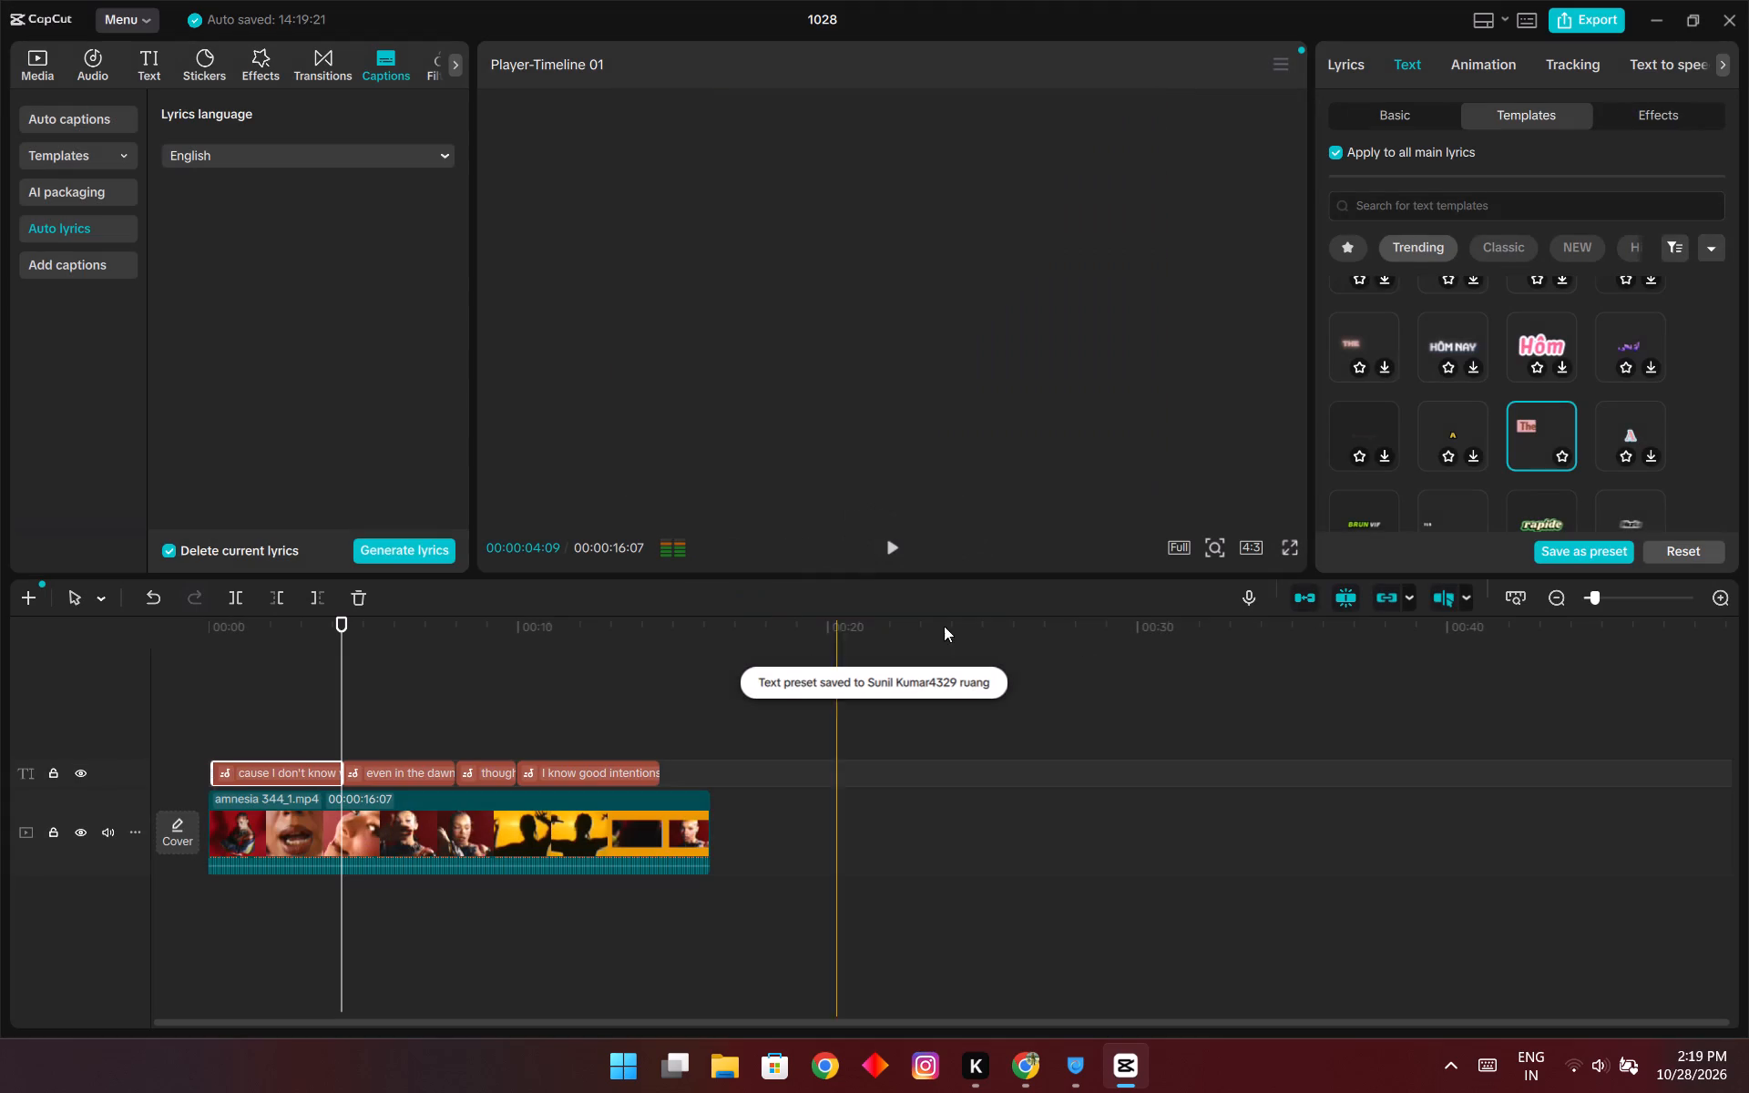
{"action": "left_click_drag", "start_coordinate": [341, 618], "coordinate": [441, 624]}
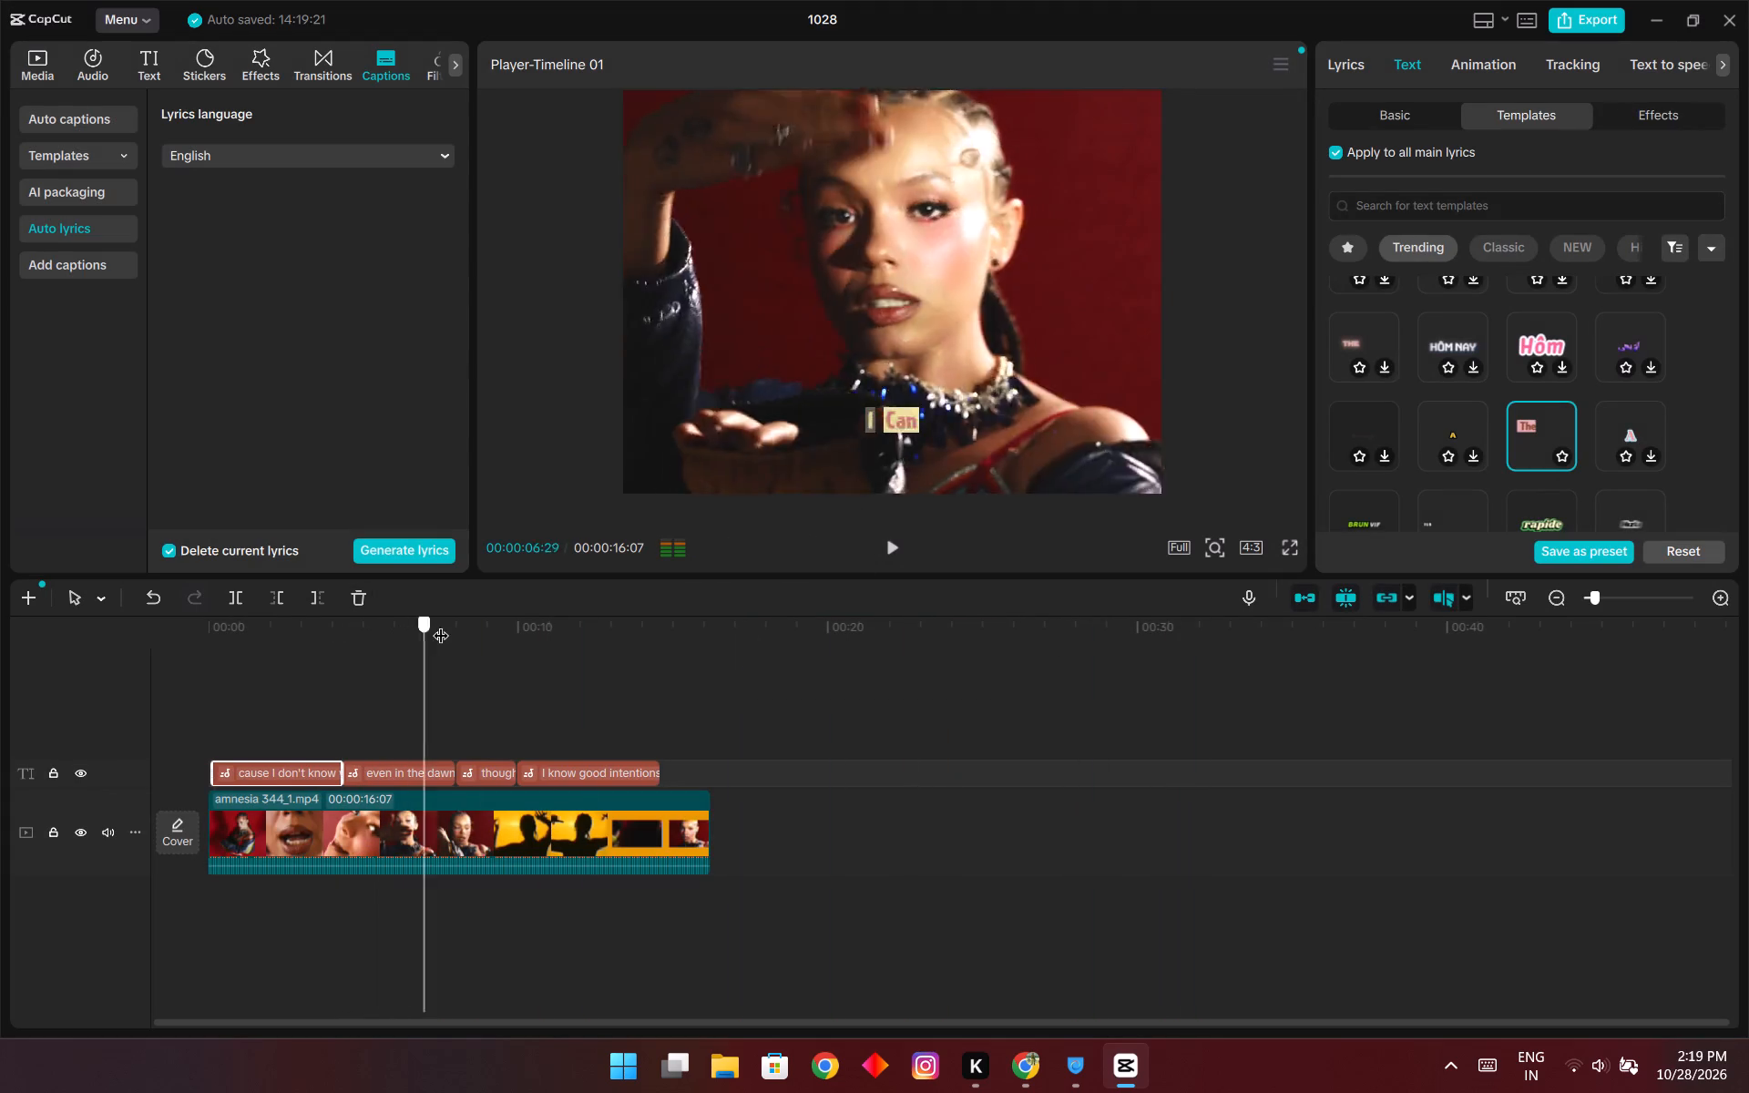
{"action": "left_click_drag", "start_coordinate": [441, 624], "coordinate": [56, 630]}
{"action": "left_click", "coordinate": [268, 890]}
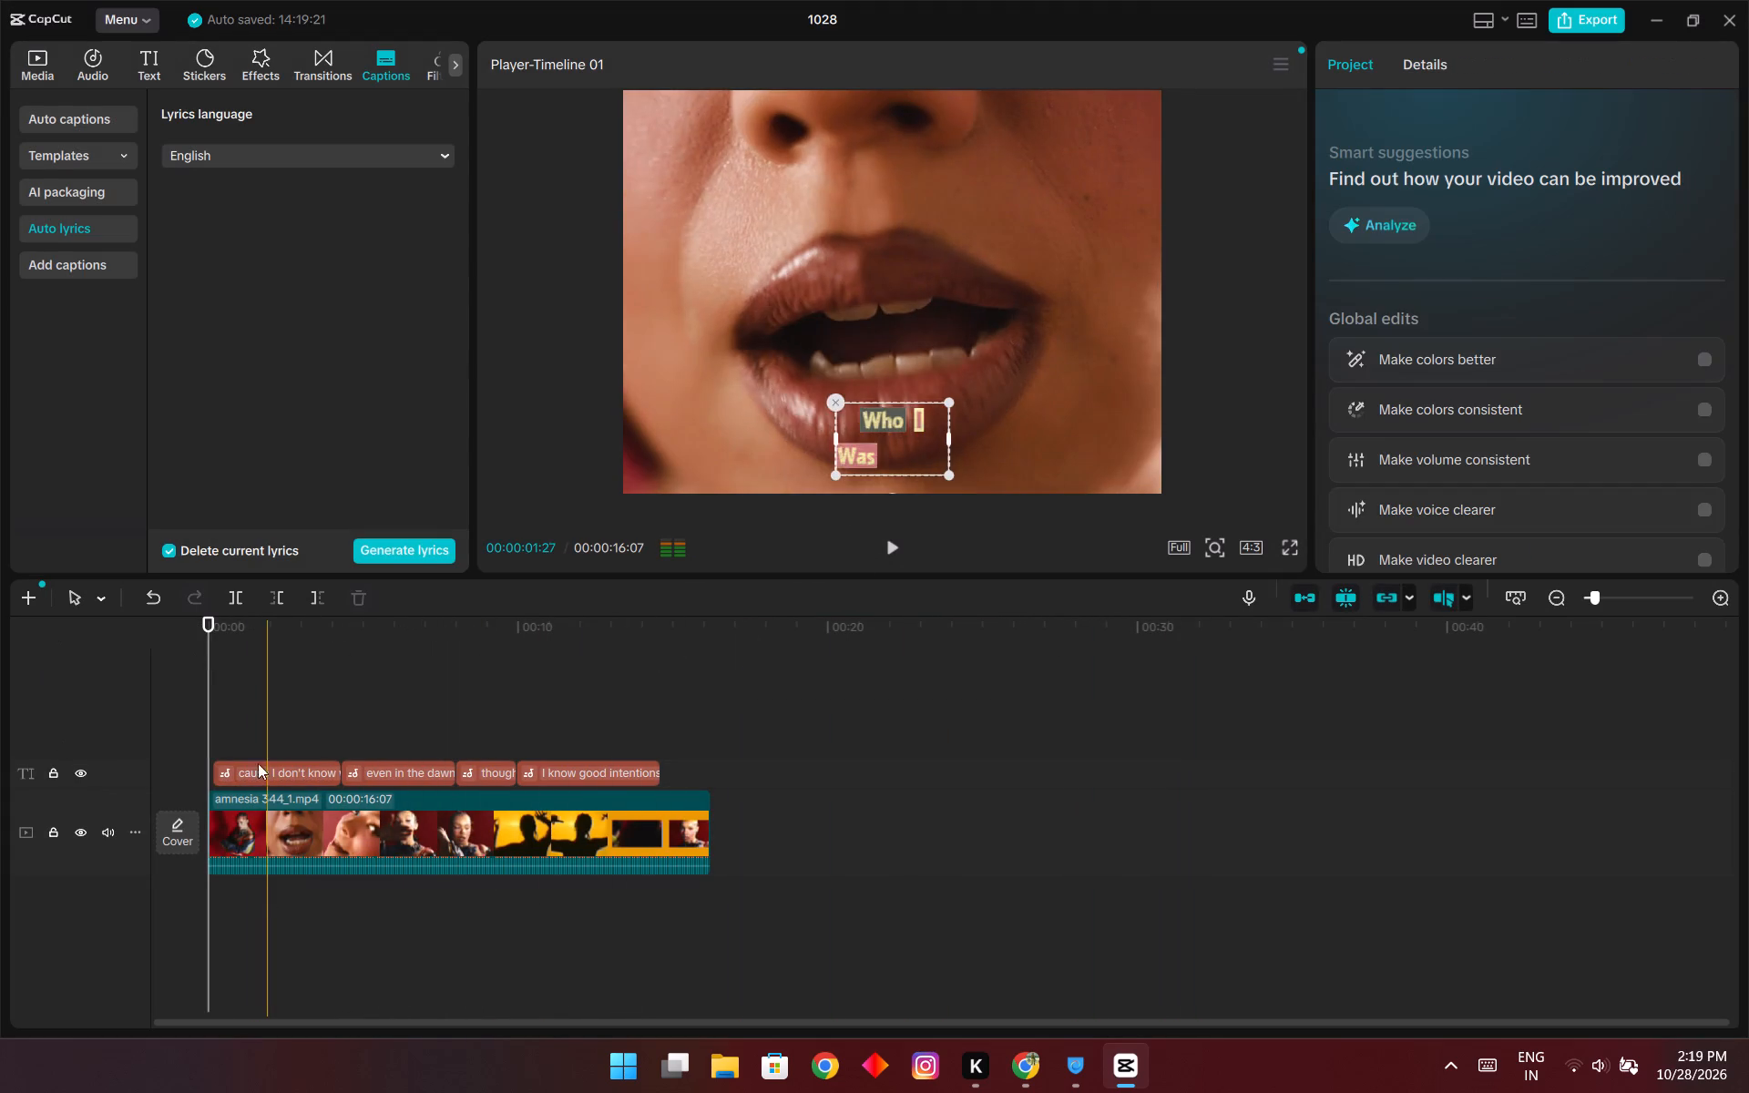
{"action": "key", "text": "space"}
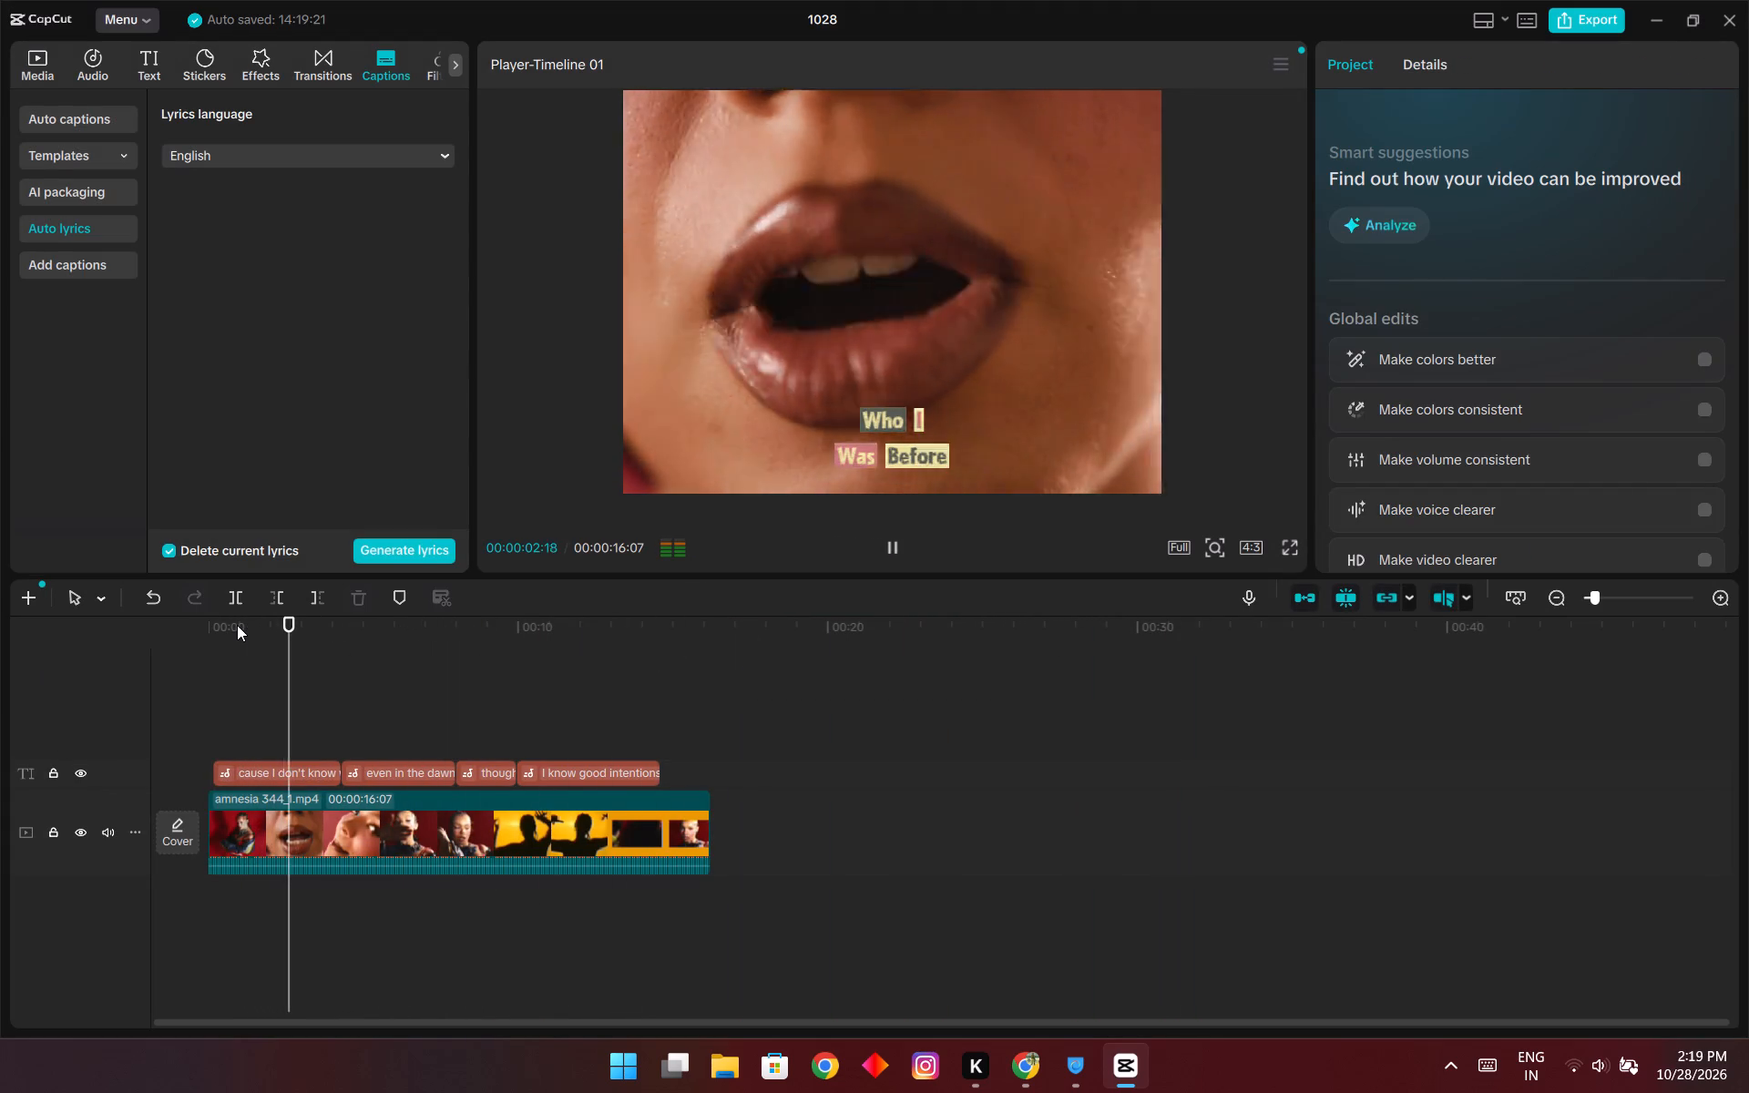
{"action": "left_click_drag", "start_coordinate": [267, 628], "coordinate": [192, 628]}
{"action": "left_click", "coordinate": [257, 759]}
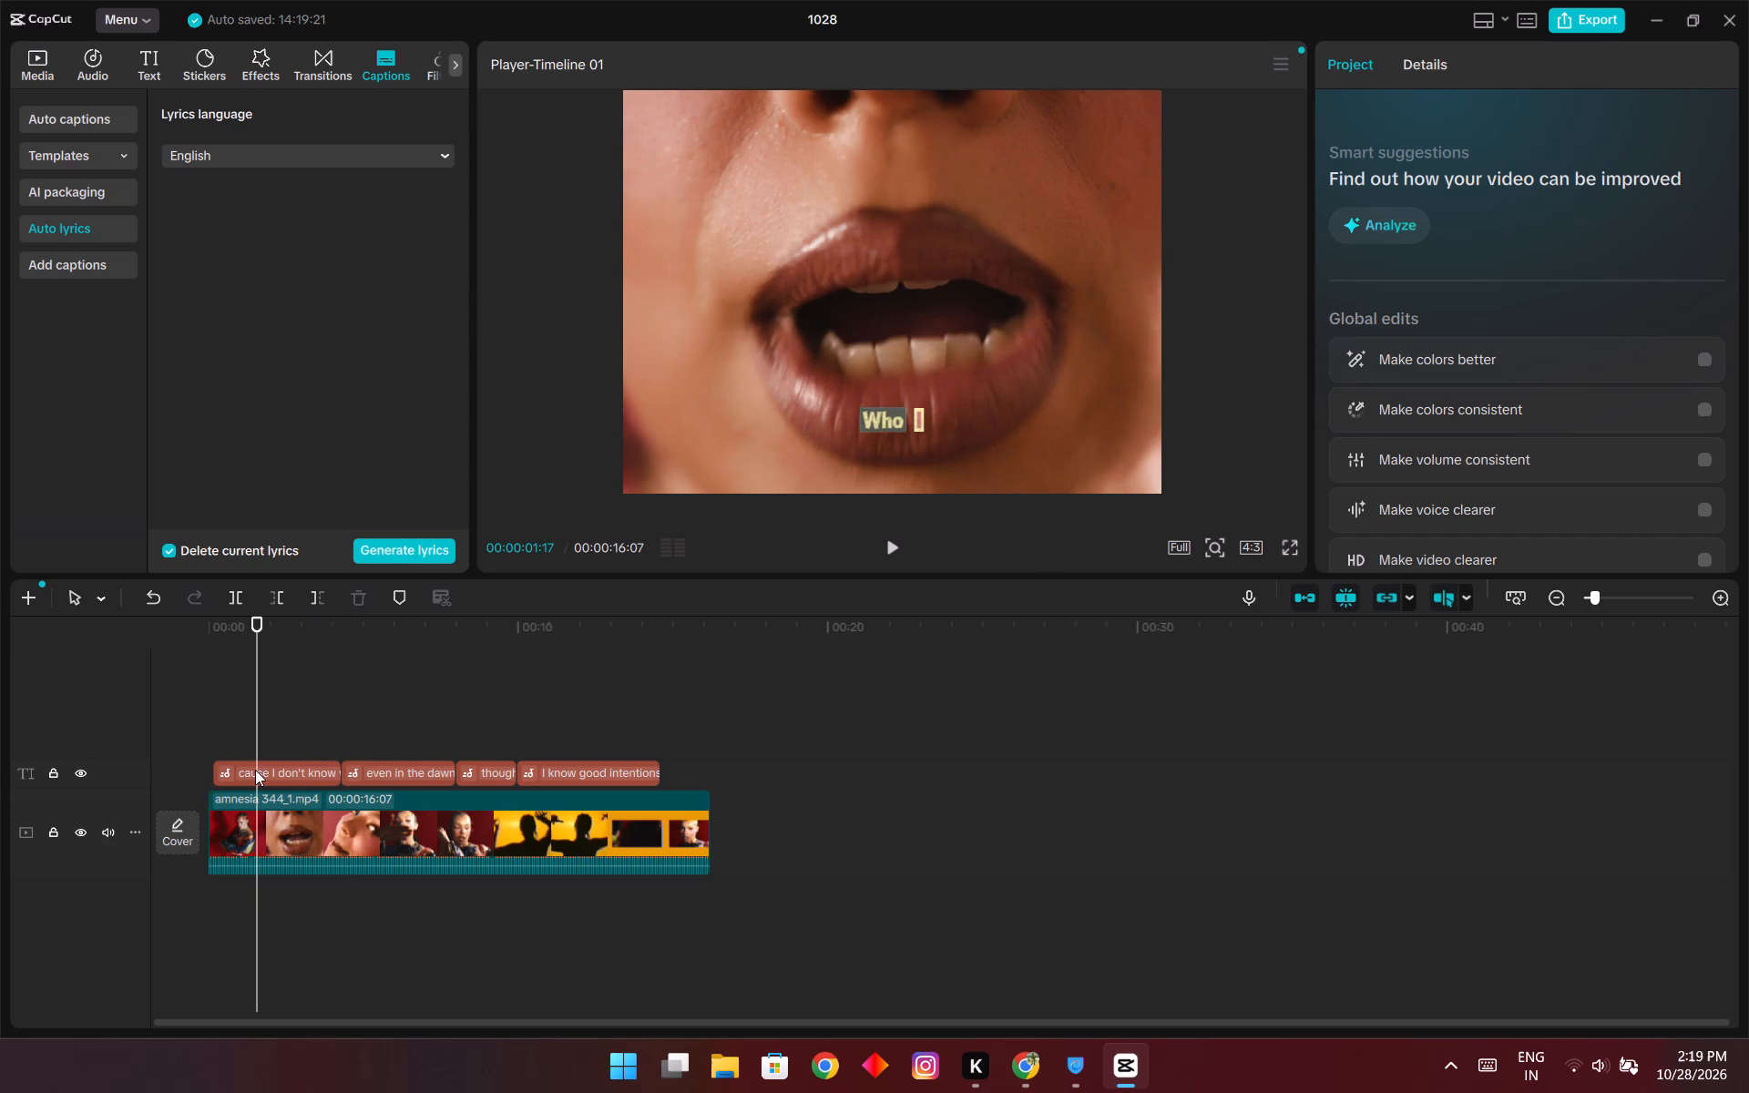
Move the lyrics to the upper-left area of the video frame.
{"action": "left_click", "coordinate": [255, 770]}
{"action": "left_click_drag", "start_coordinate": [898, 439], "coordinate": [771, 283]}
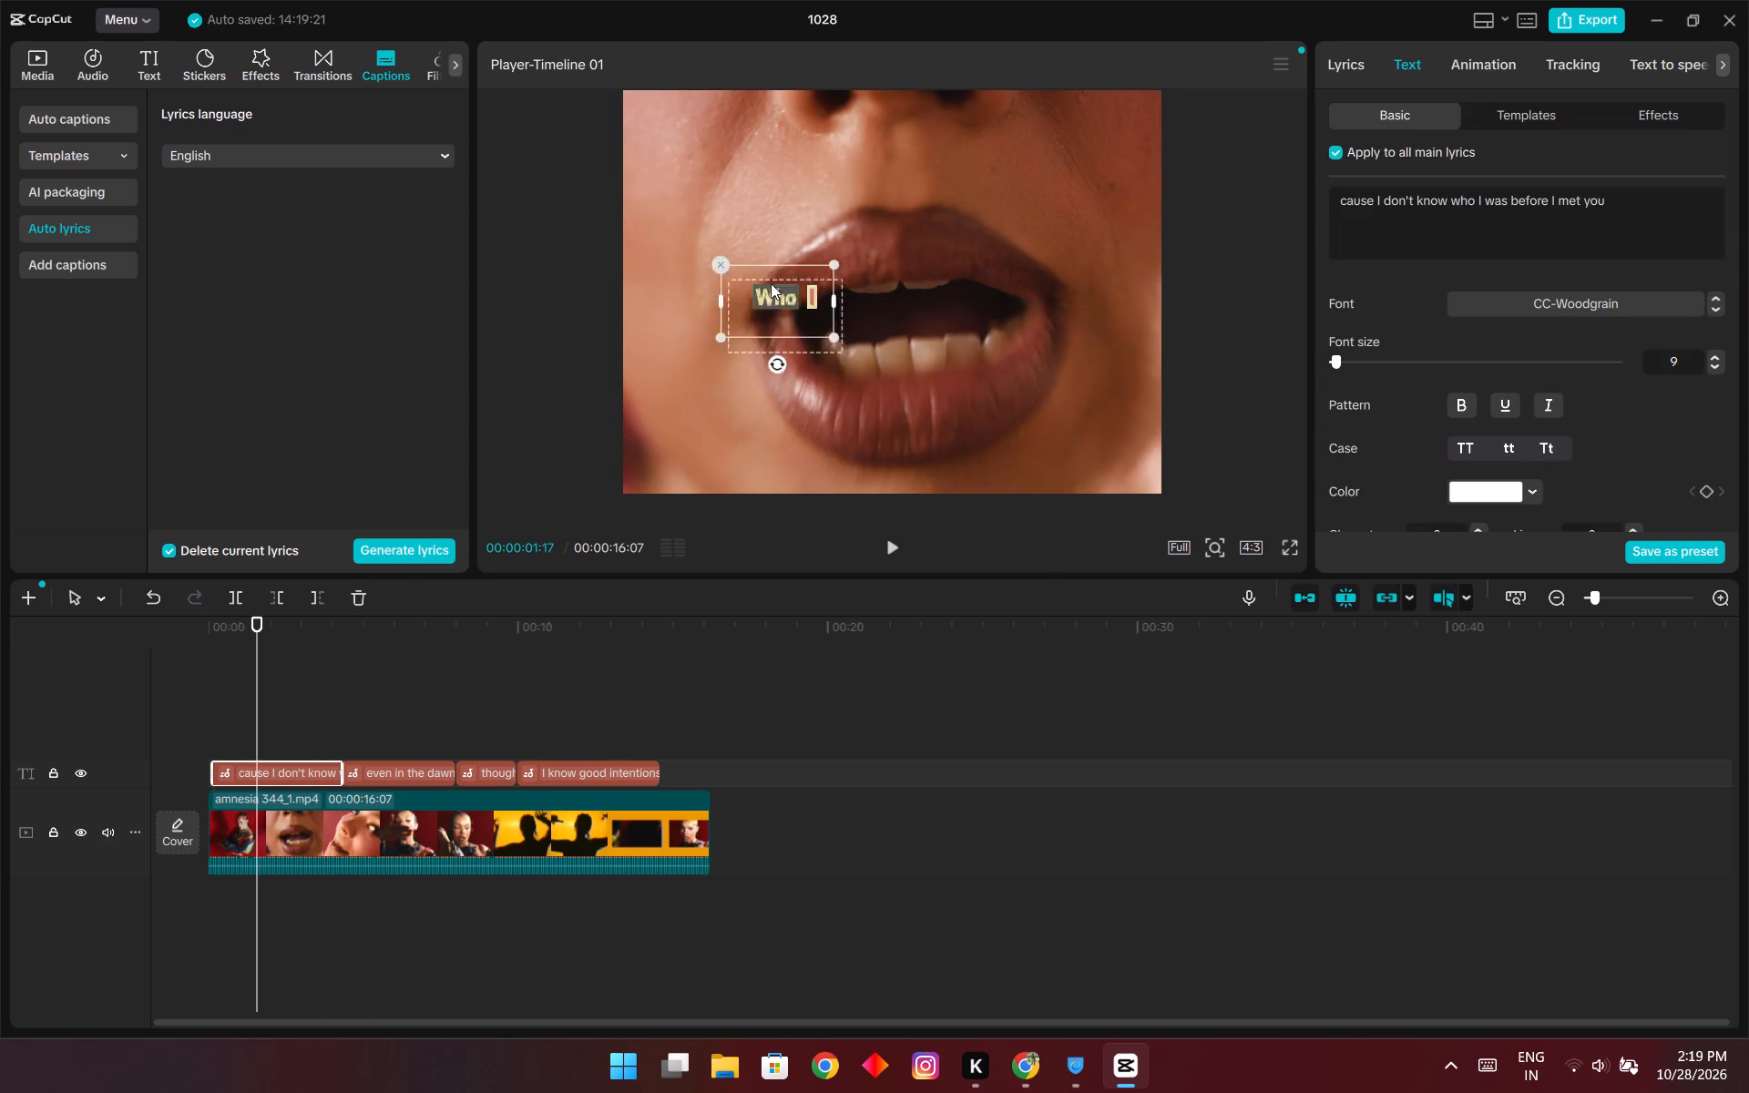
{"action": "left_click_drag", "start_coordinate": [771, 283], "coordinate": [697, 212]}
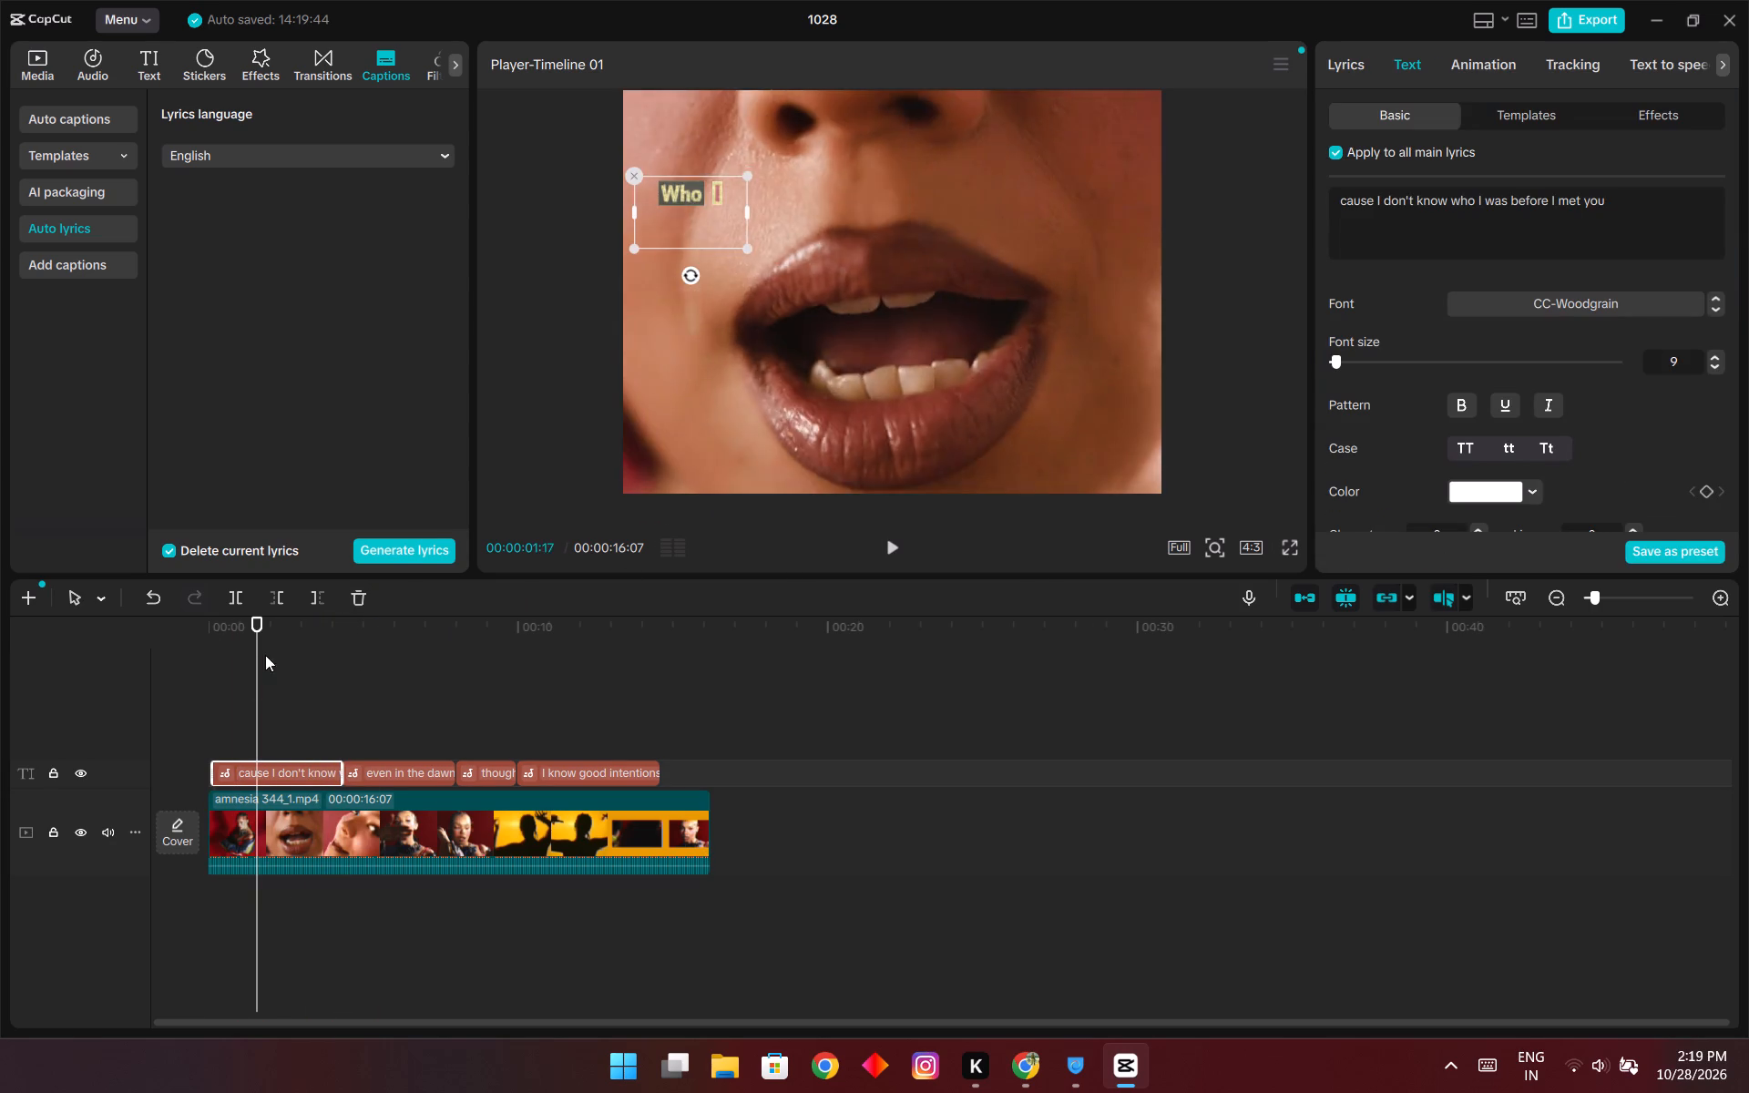
Set the font size of the lyrics to 16.
{"action": "left_click_drag", "start_coordinate": [251, 616], "coordinate": [241, 624]}
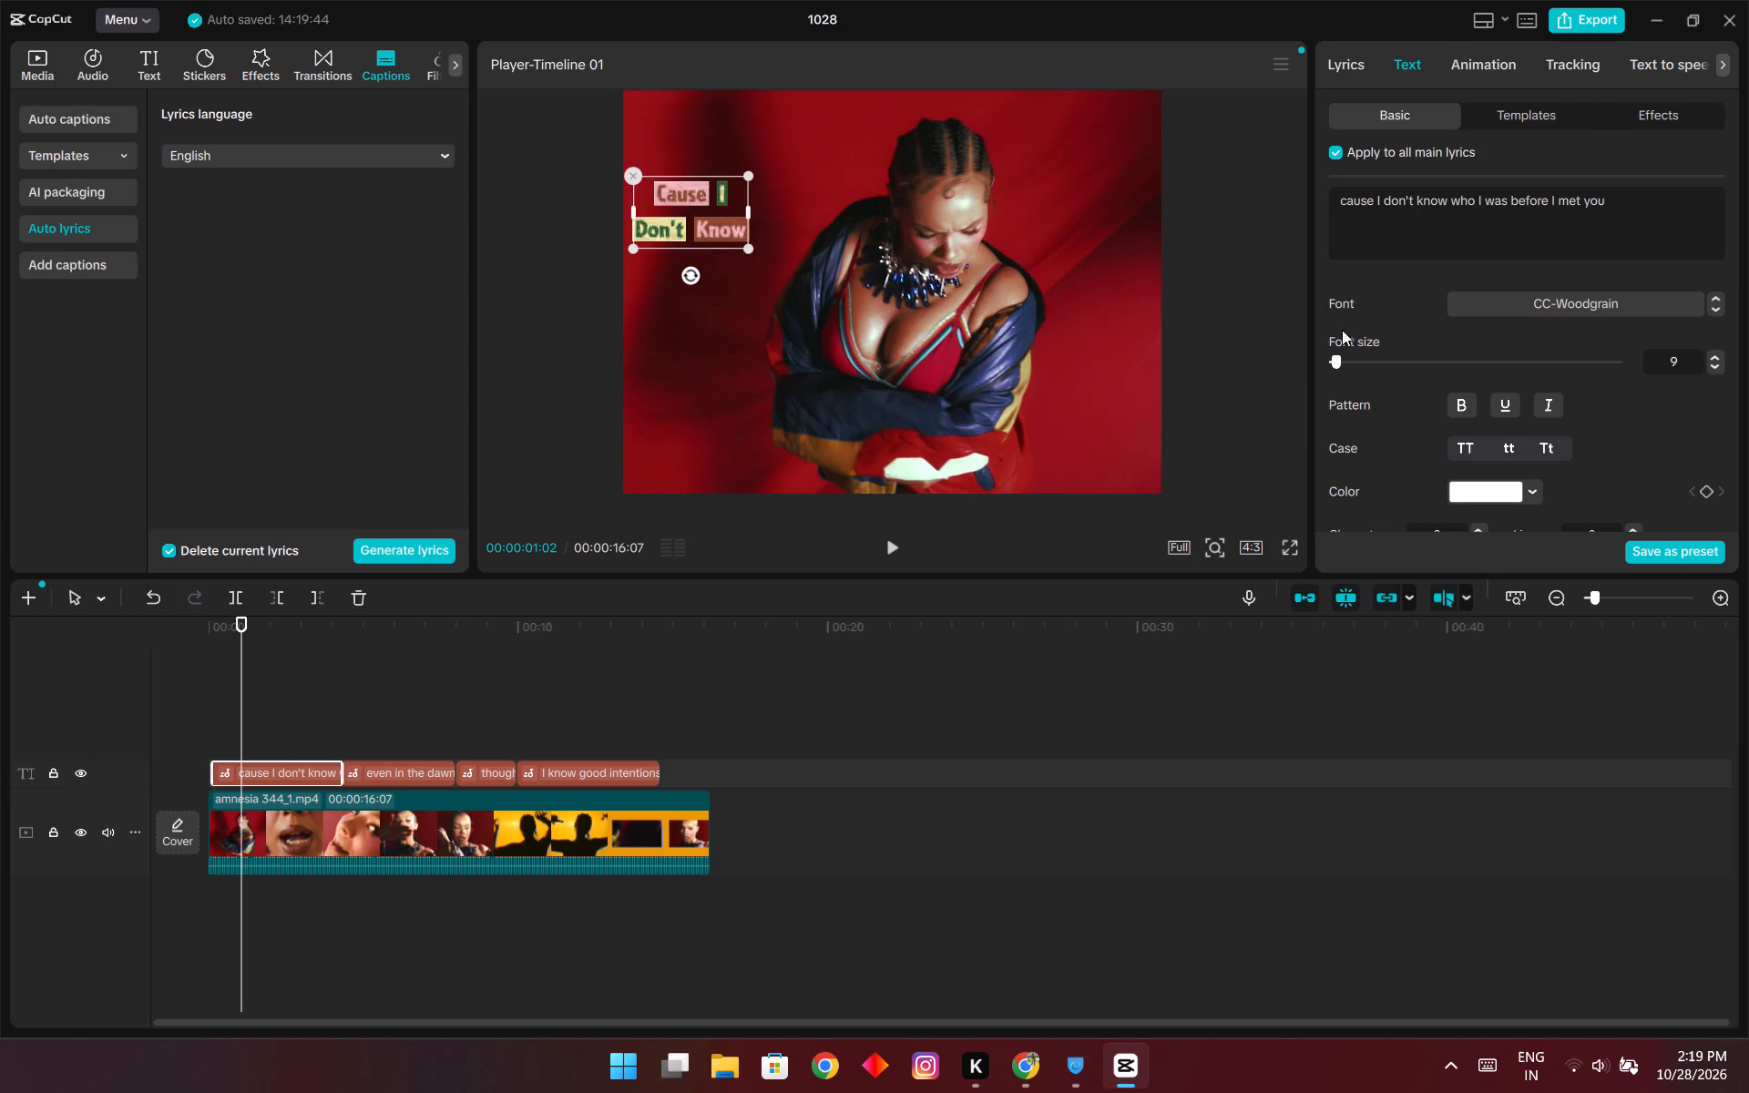
{"action": "left_click", "coordinate": [1334, 360]}
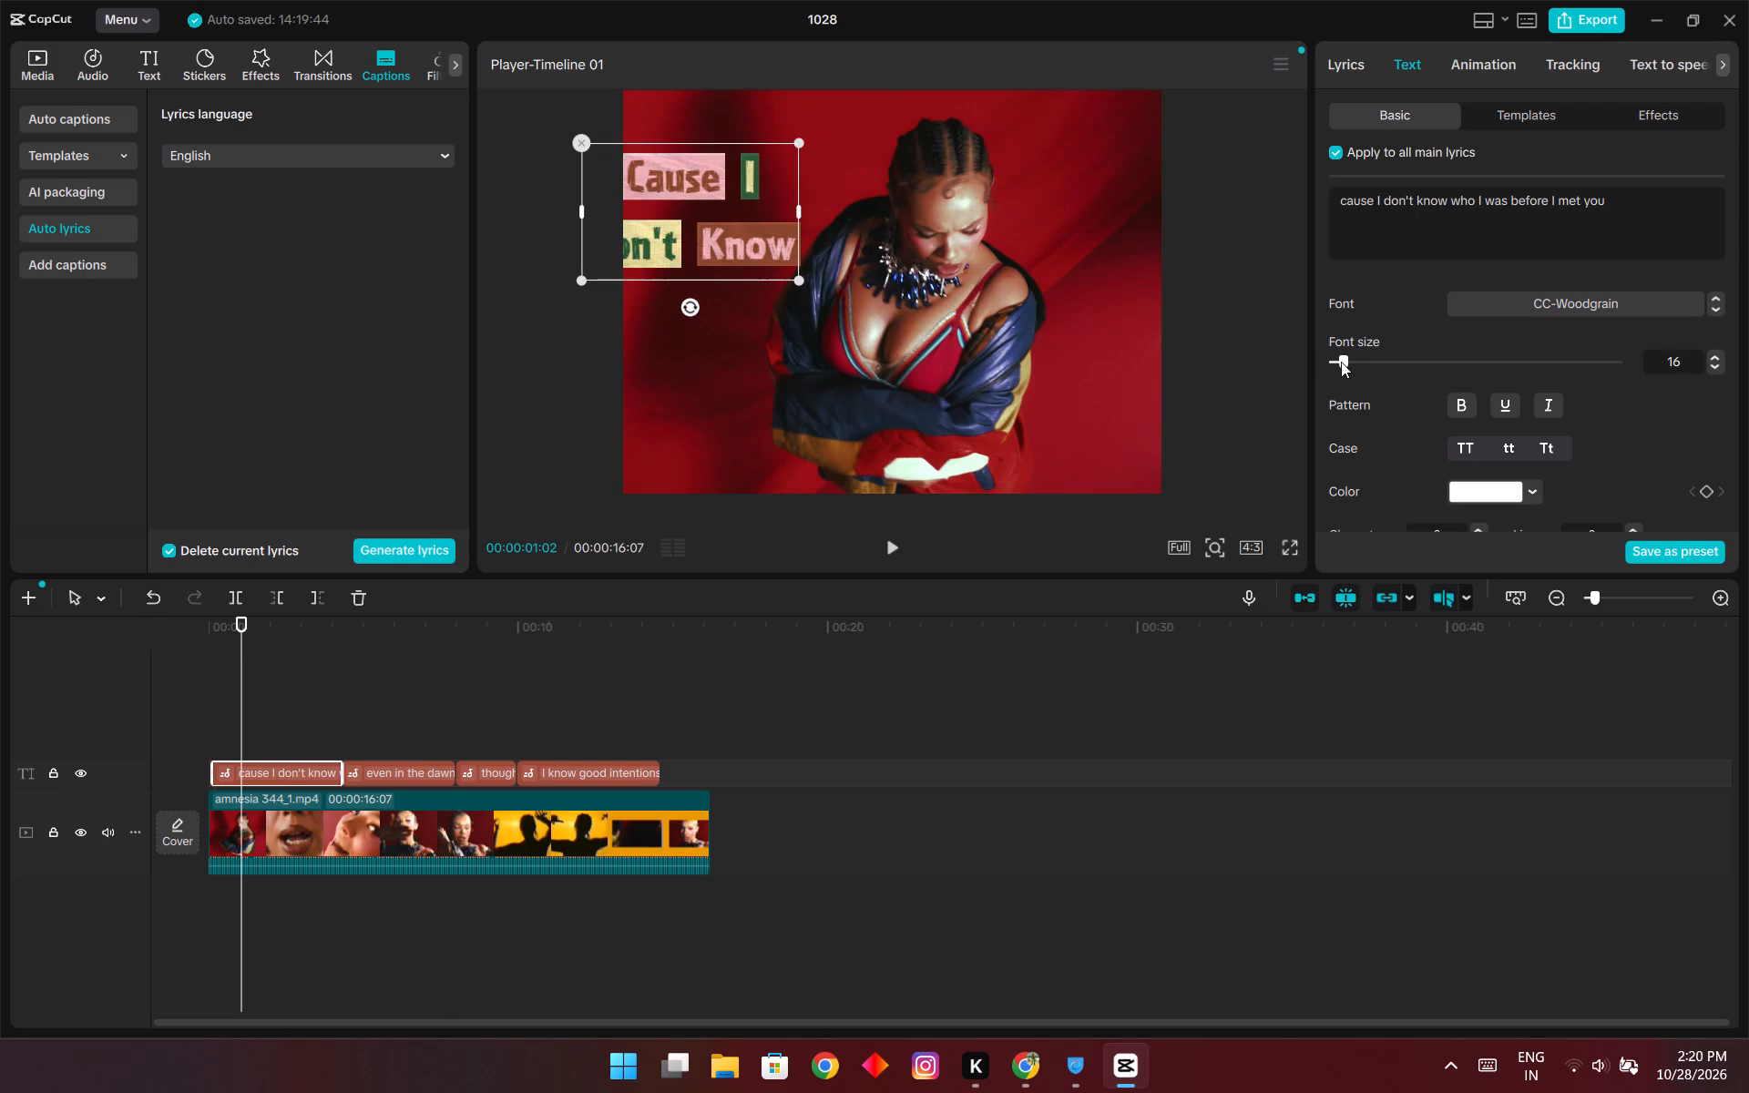
Play the enlarged lyrics and move them to the lower-left area of the video frame, about X -832, Y -767.
{"action": "left_click_drag", "start_coordinate": [670, 220], "coordinate": [711, 220]}
{"action": "left_click_drag", "start_coordinate": [728, 226], "coordinate": [777, 233]}
{"action": "key", "text": "space"}
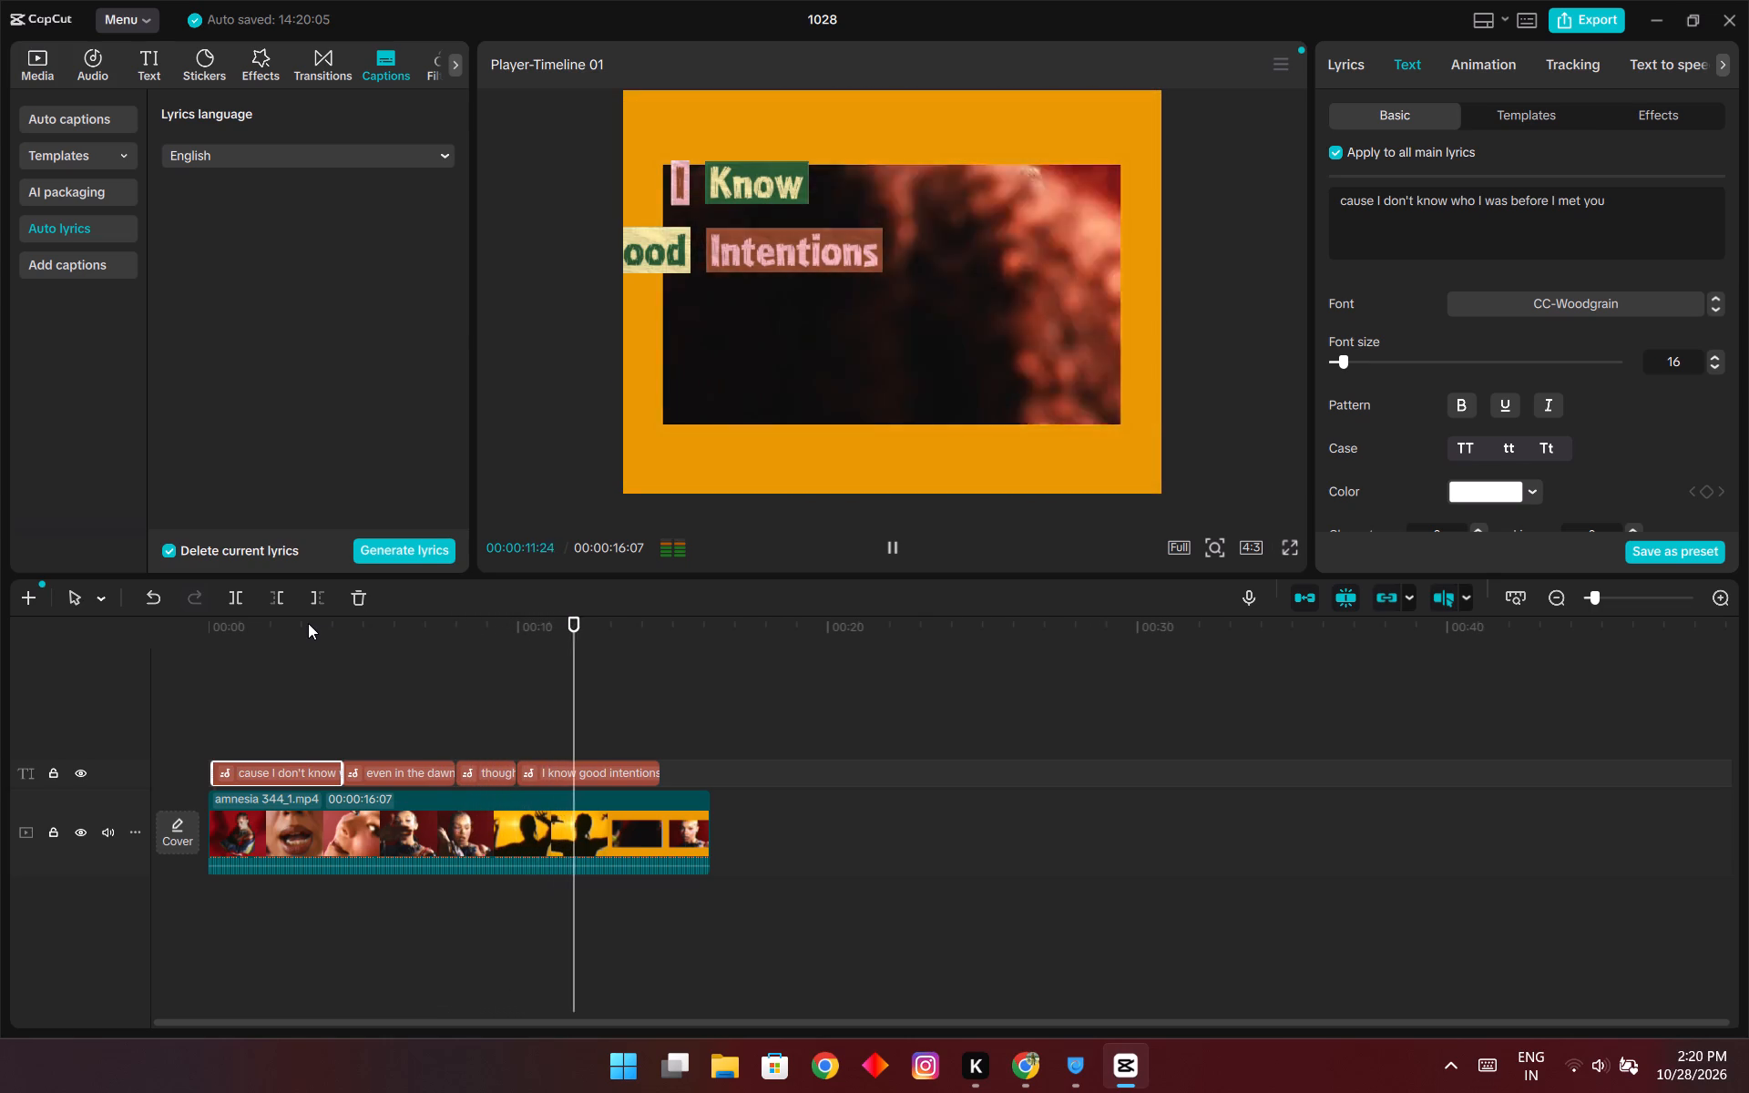
{"action": "left_click_drag", "start_coordinate": [308, 623], "coordinate": [576, 652]}
{"action": "left_click", "coordinate": [595, 775]}
{"action": "left_click_drag", "start_coordinate": [769, 232], "coordinate": [777, 332]}
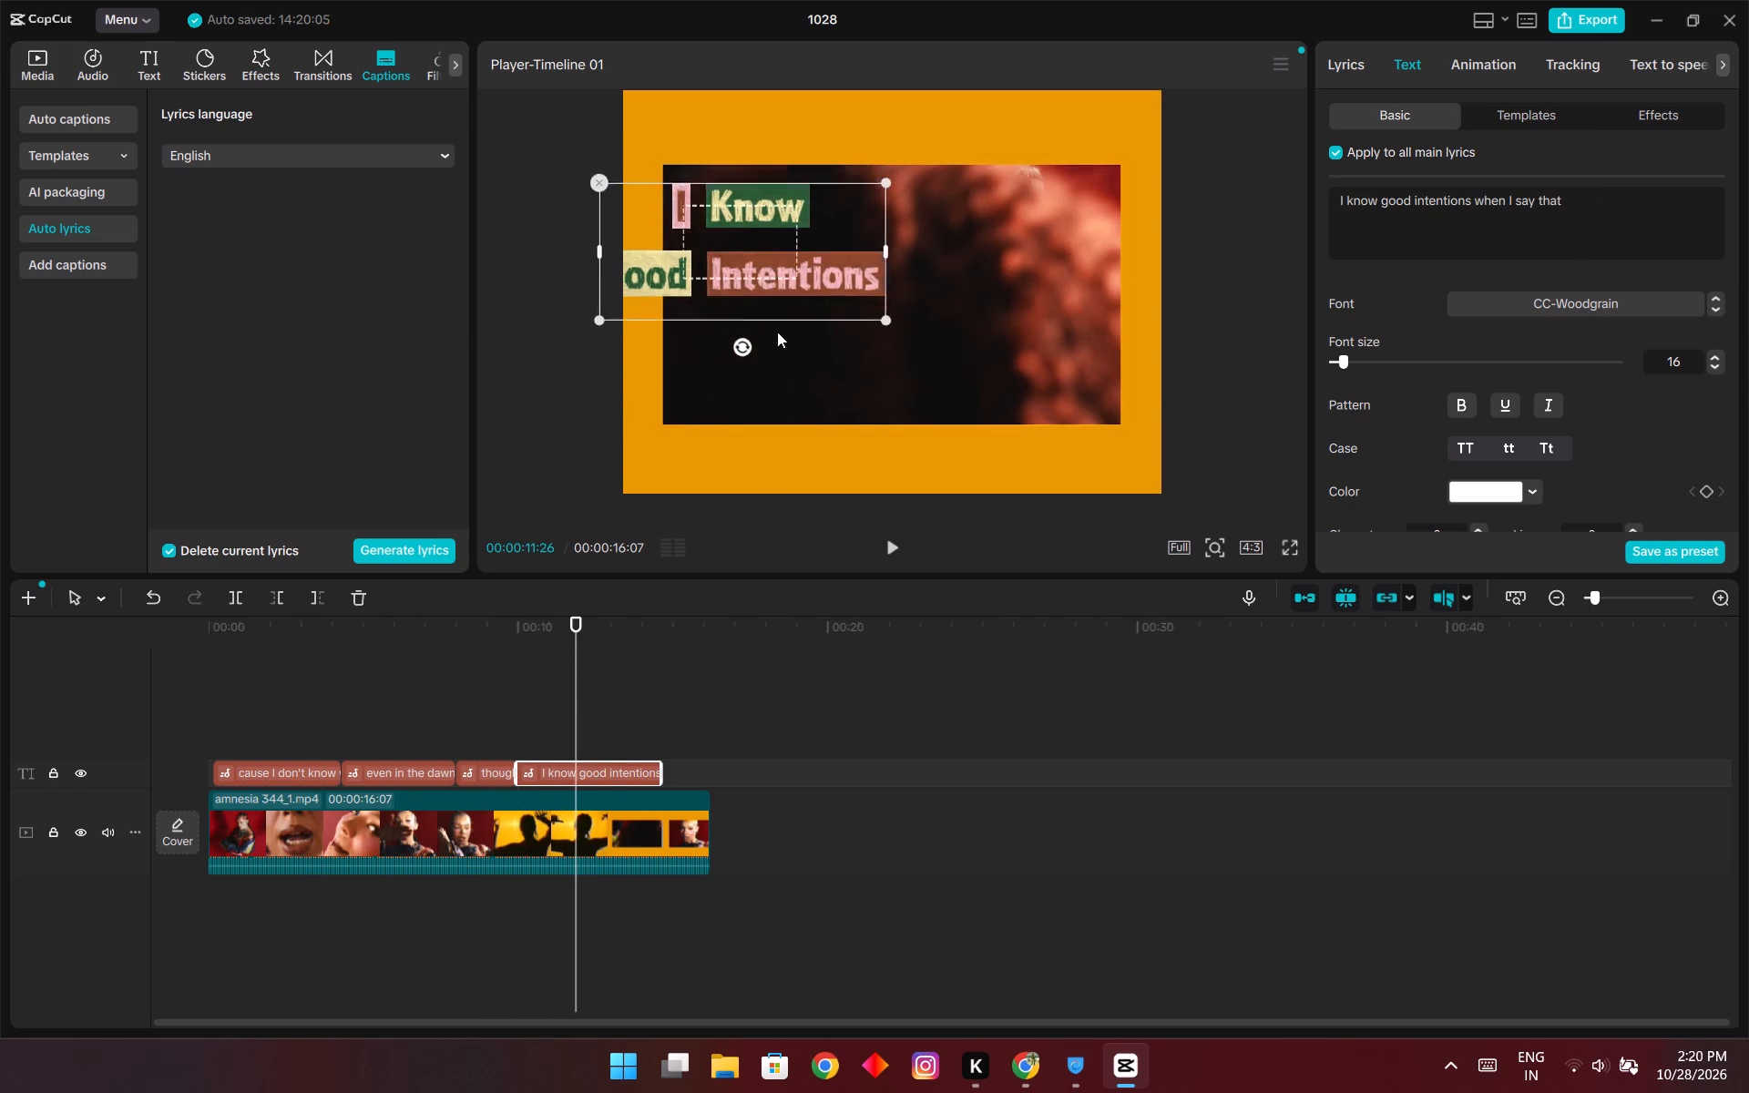
{"action": "left_click_drag", "start_coordinate": [777, 332], "coordinate": [805, 413]}
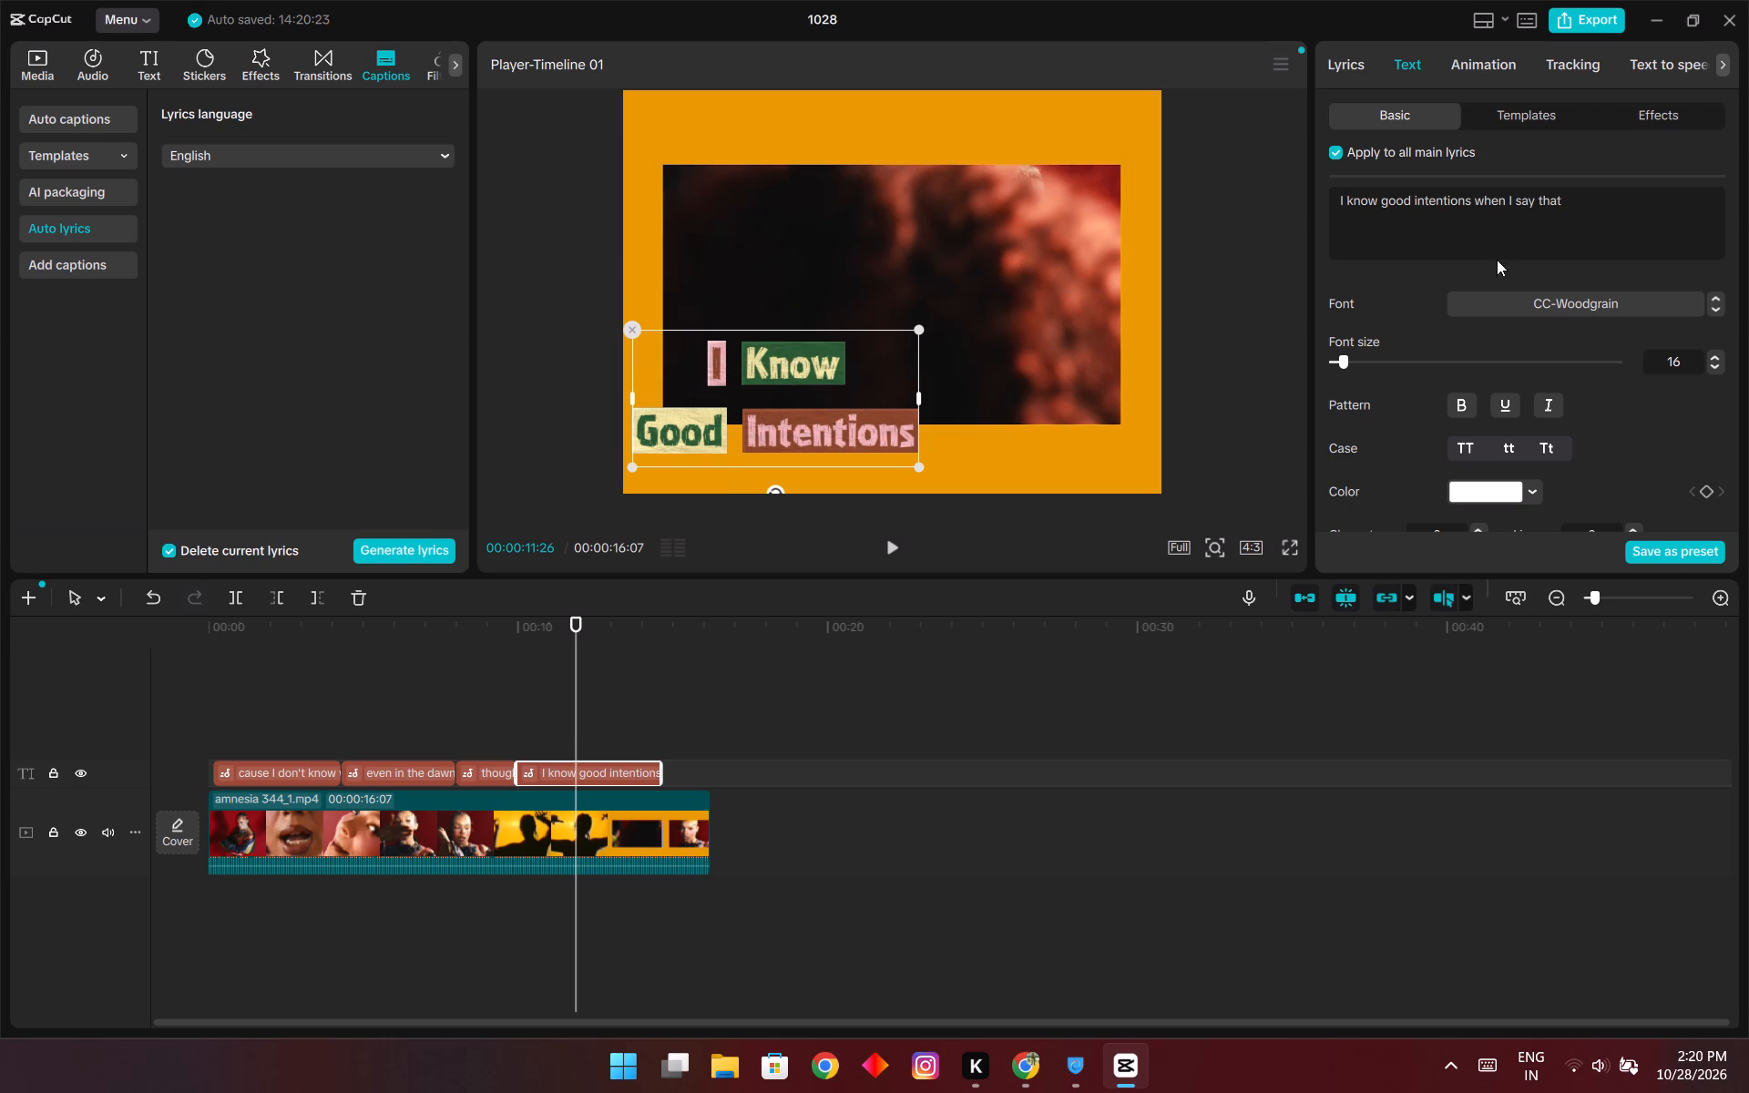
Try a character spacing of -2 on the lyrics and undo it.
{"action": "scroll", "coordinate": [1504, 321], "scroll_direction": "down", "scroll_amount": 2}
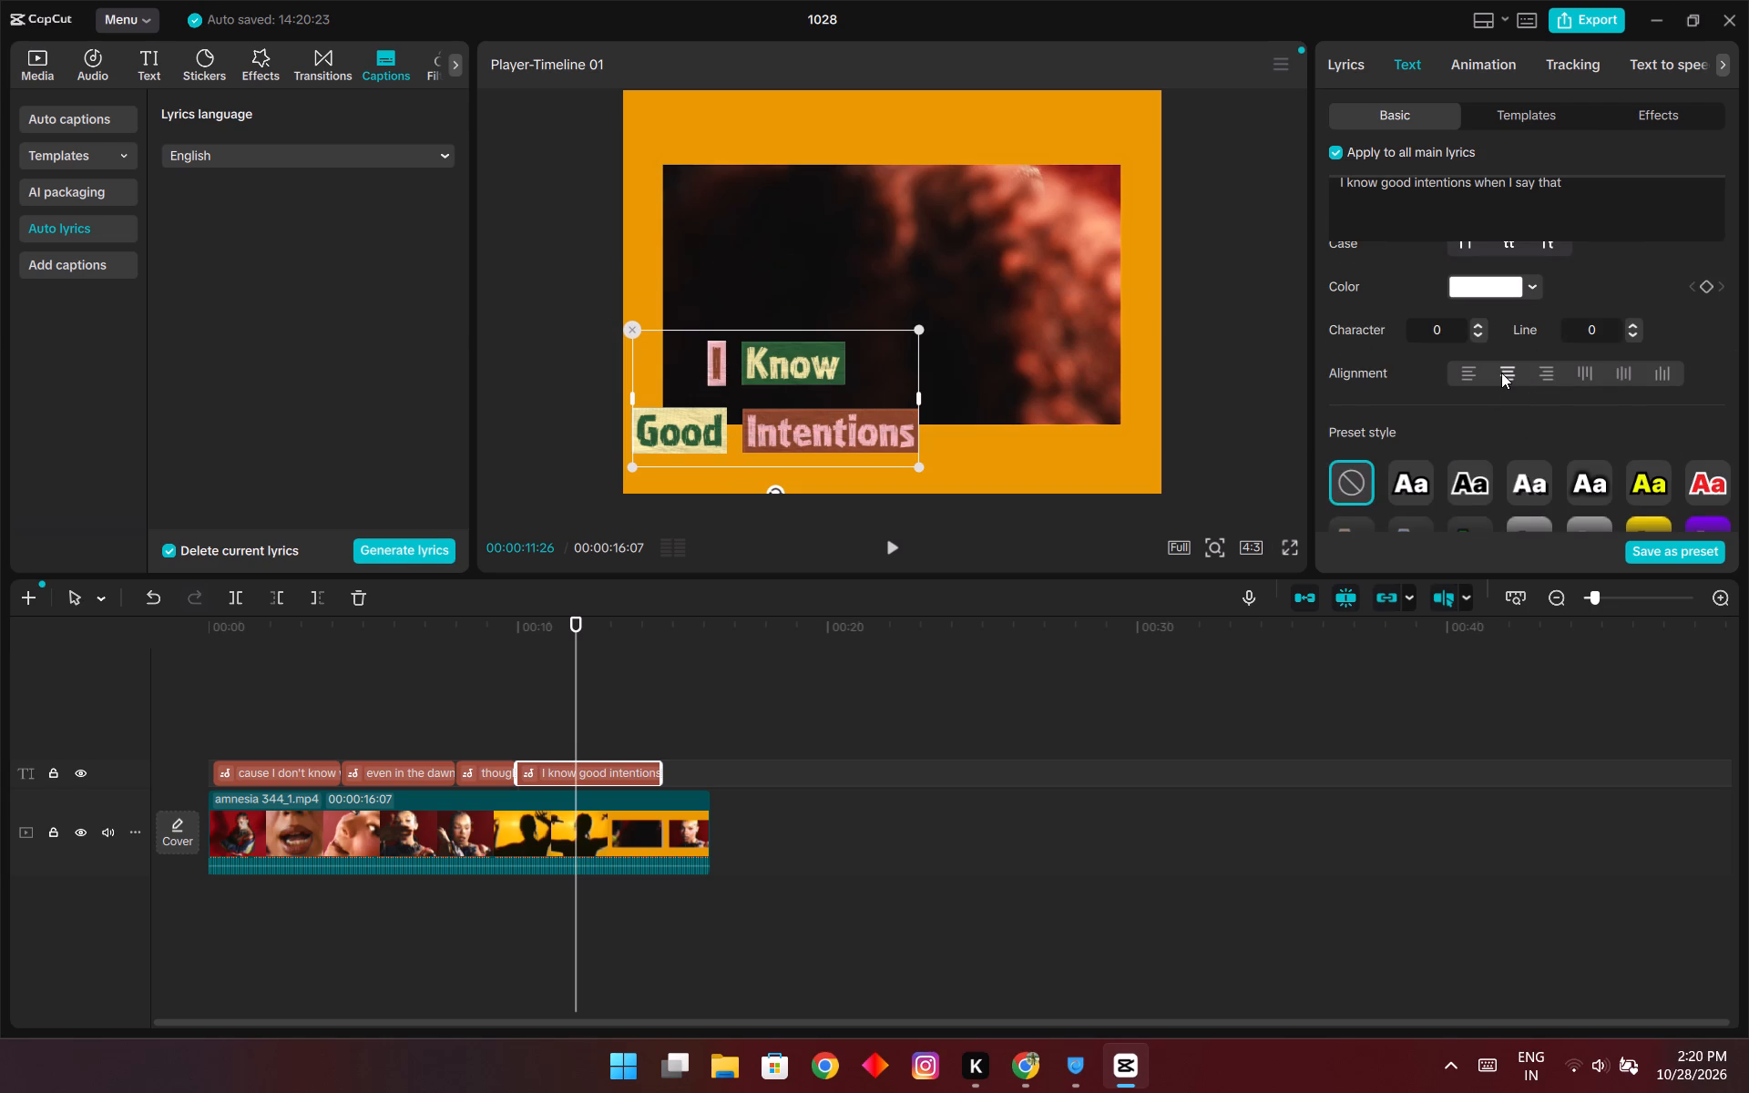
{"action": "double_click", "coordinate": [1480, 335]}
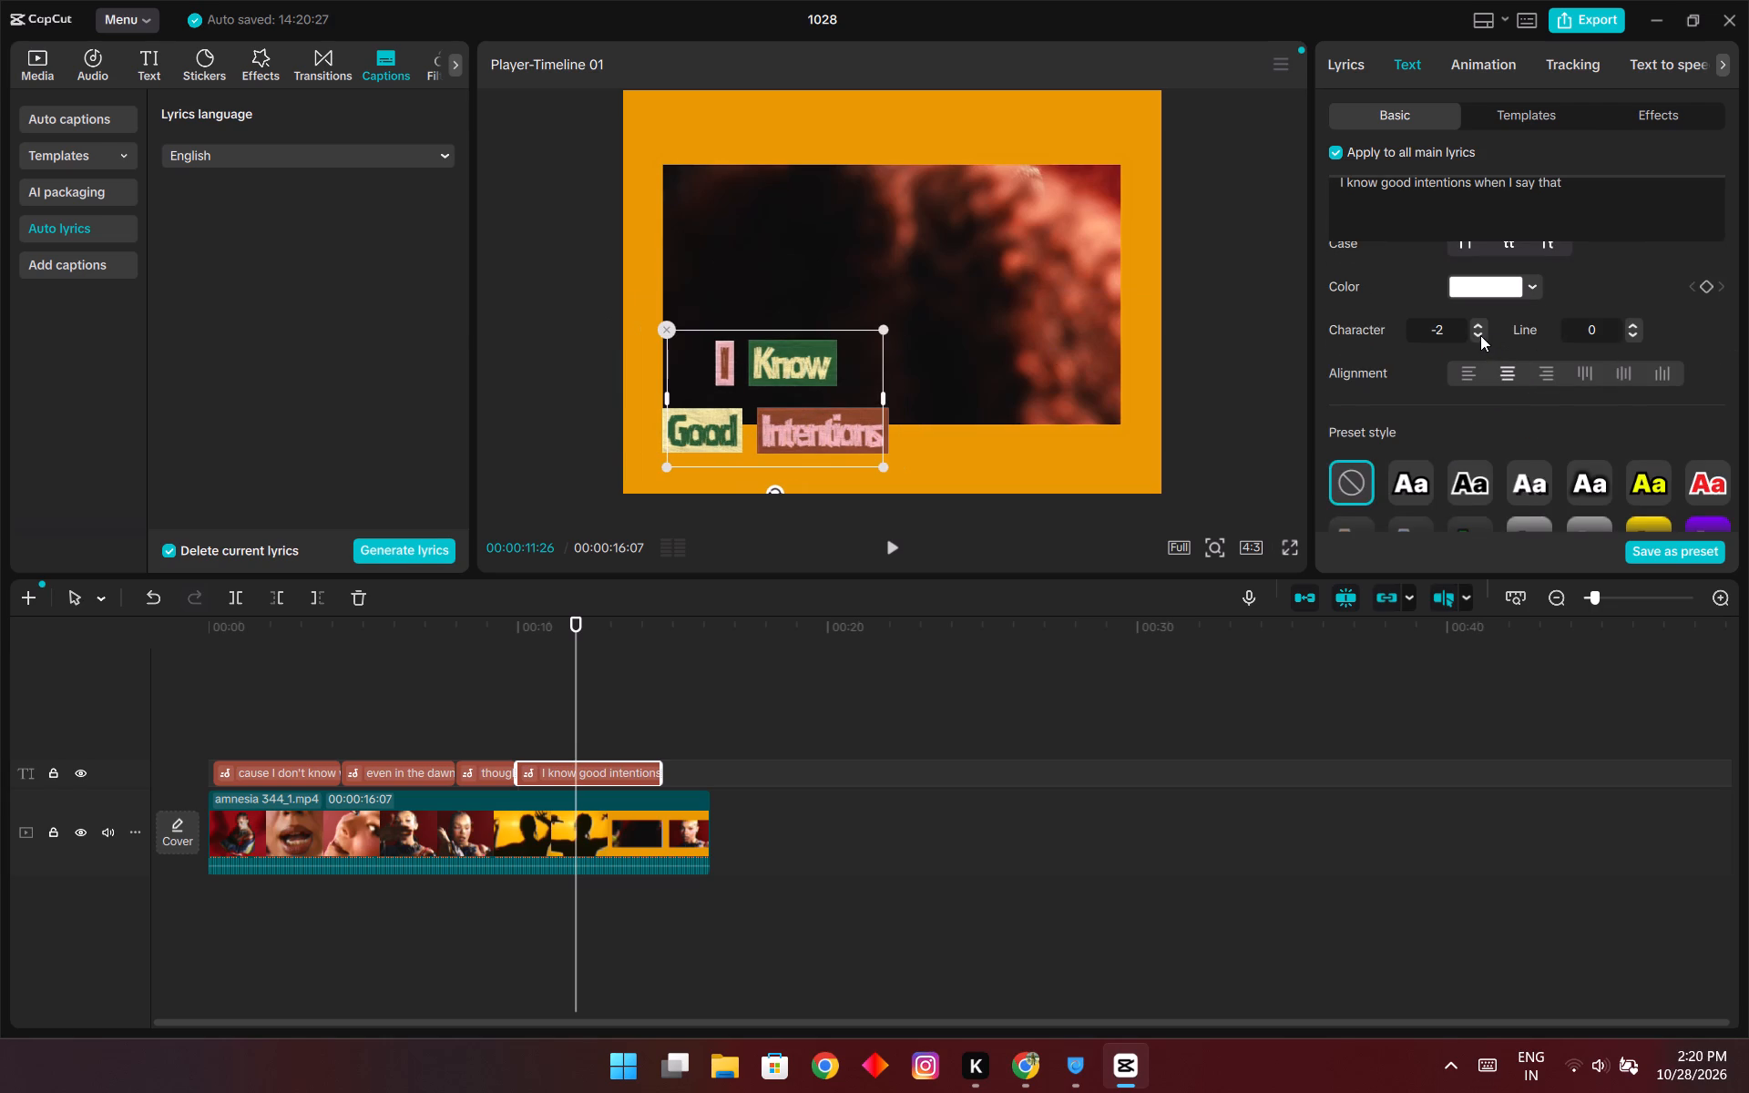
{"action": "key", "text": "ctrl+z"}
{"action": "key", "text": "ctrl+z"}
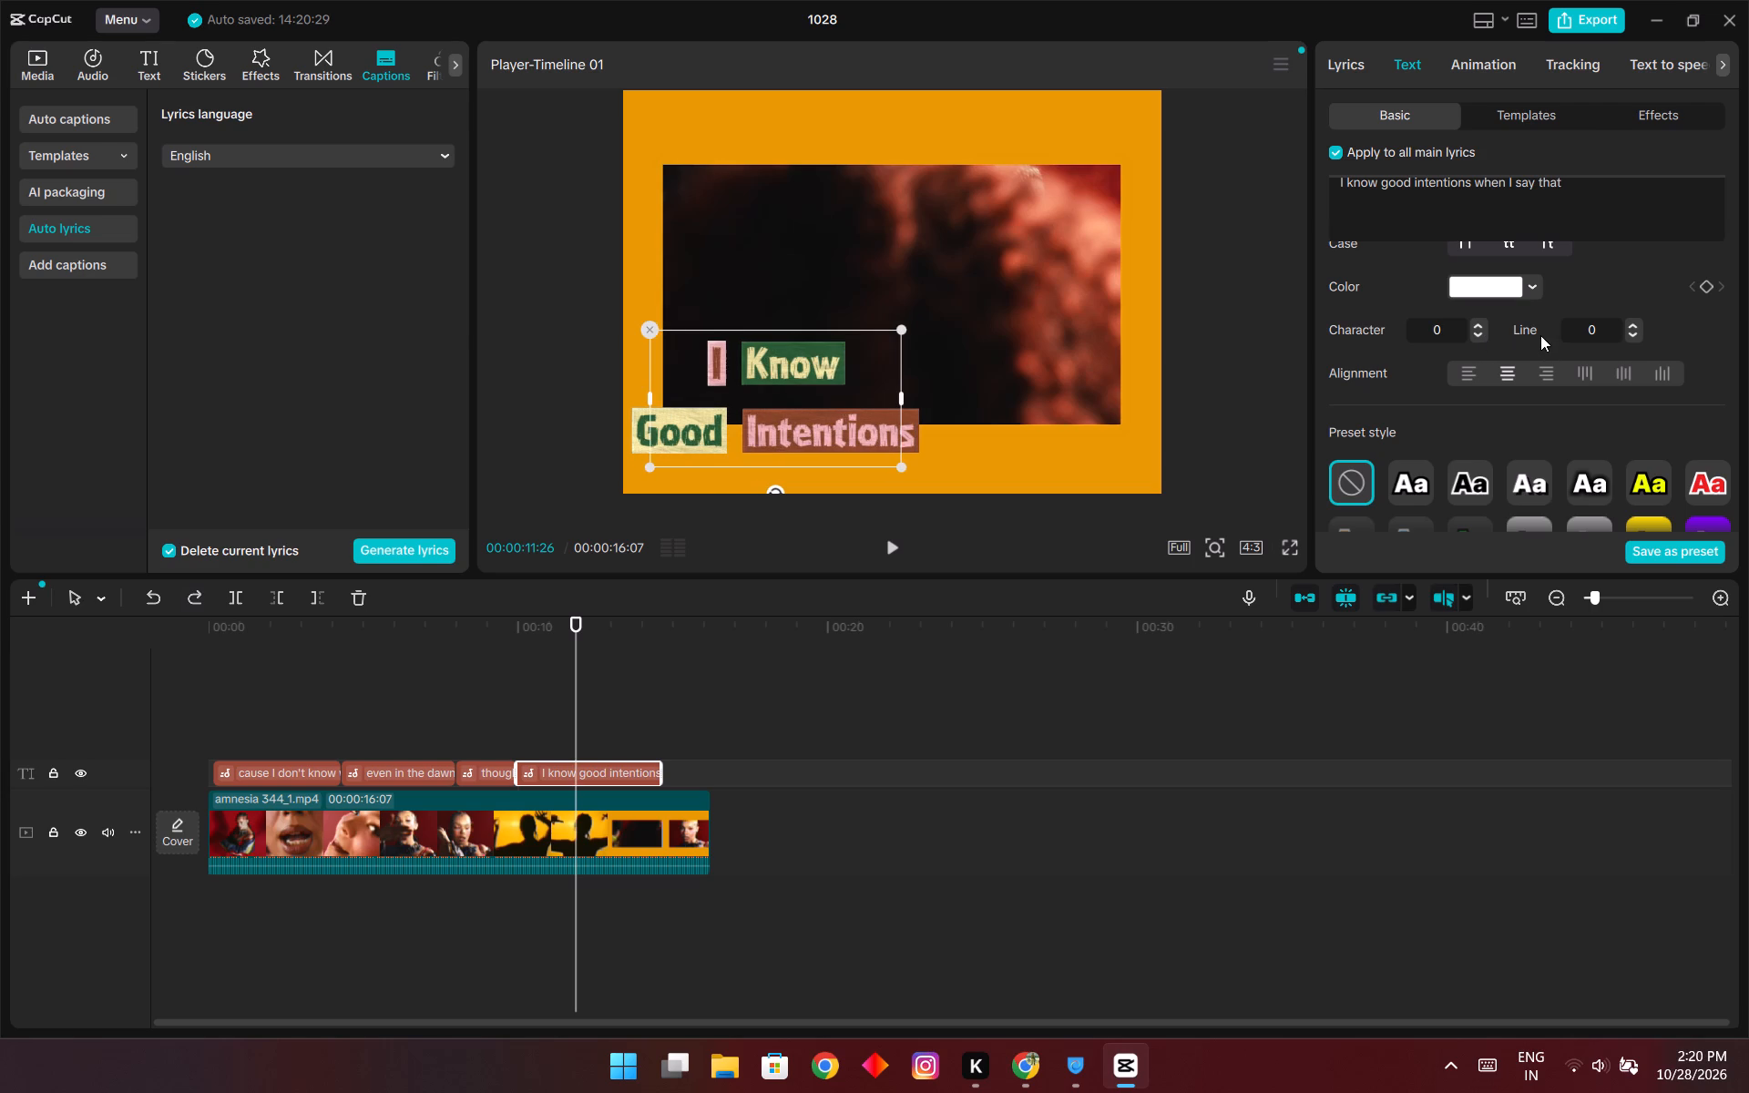
Set the line spacing of the lyrics to -1.
{"action": "double_click", "coordinate": [1631, 337]}
{"action": "key", "text": "ctrl+z"}
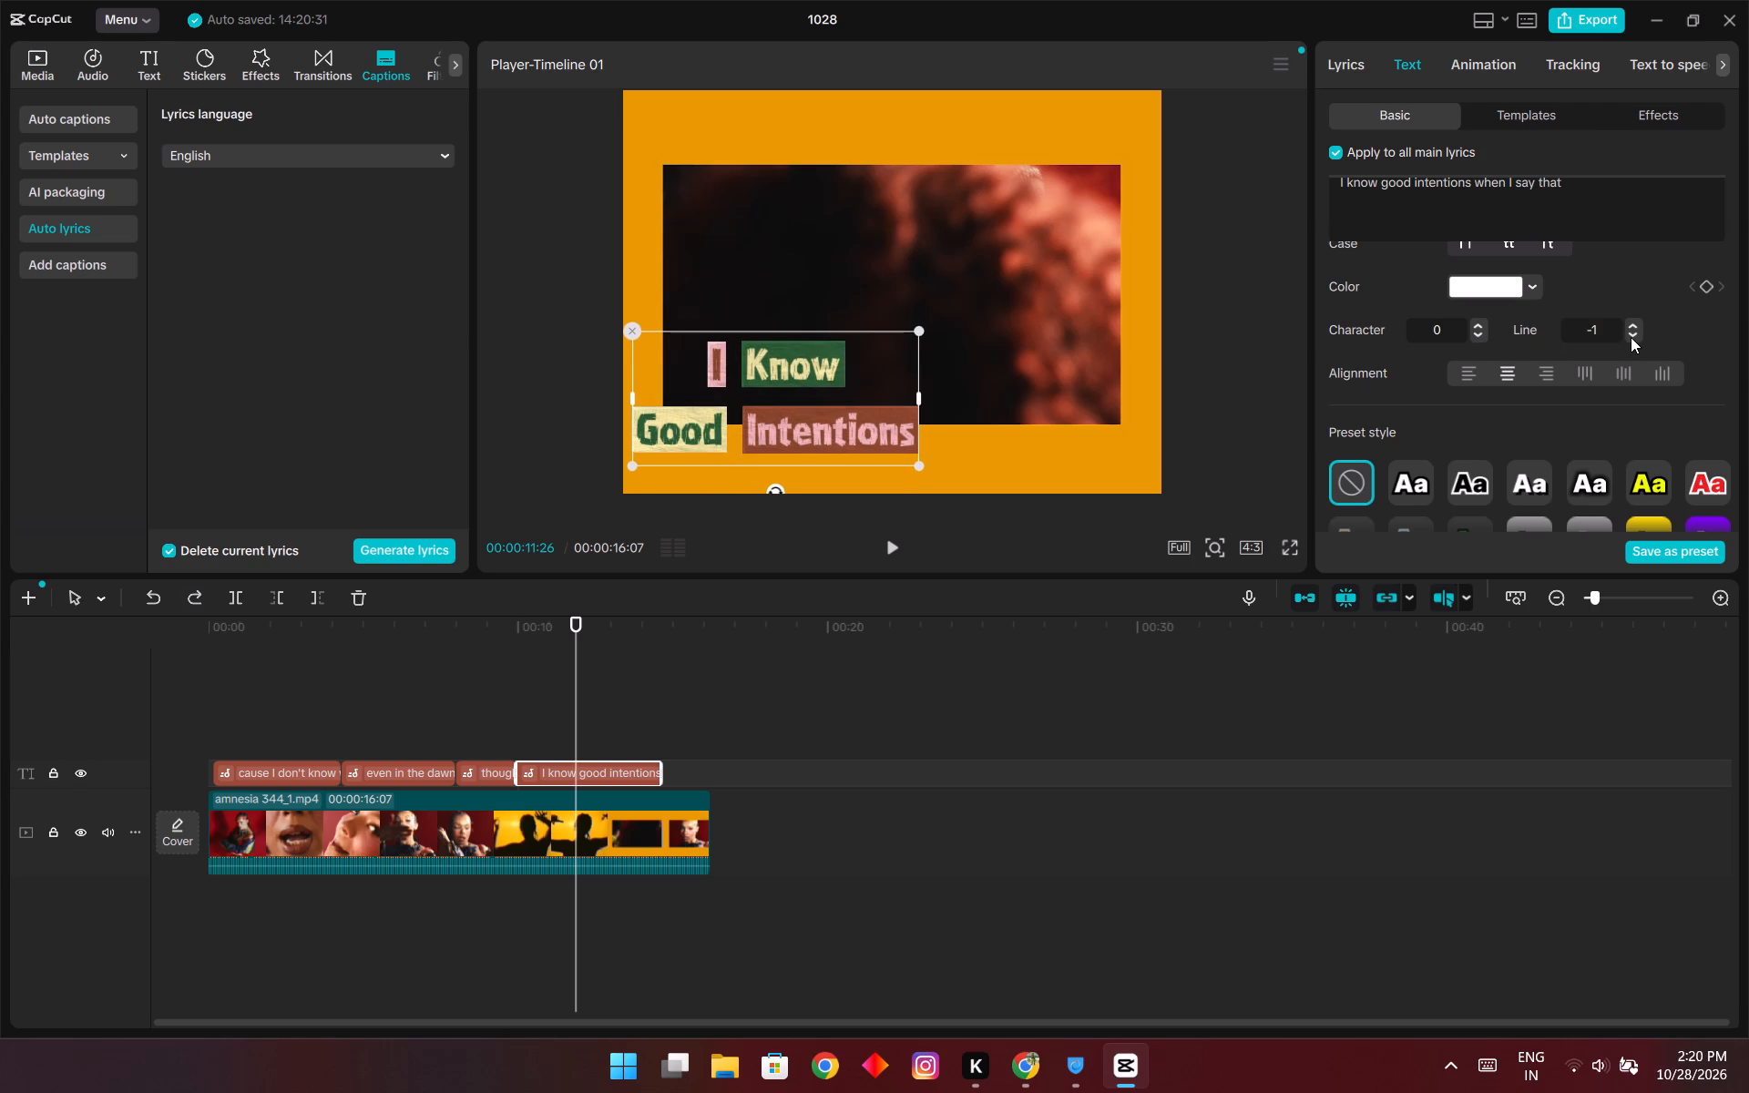
Look through the remaining basic text settings and set the lyrics' character spacing to -2.
{"action": "scroll", "coordinate": [1328, 398], "scroll_direction": "down", "scroll_amount": 4}
{"action": "scroll", "coordinate": [1511, 373], "scroll_direction": "down", "scroll_amount": 1}
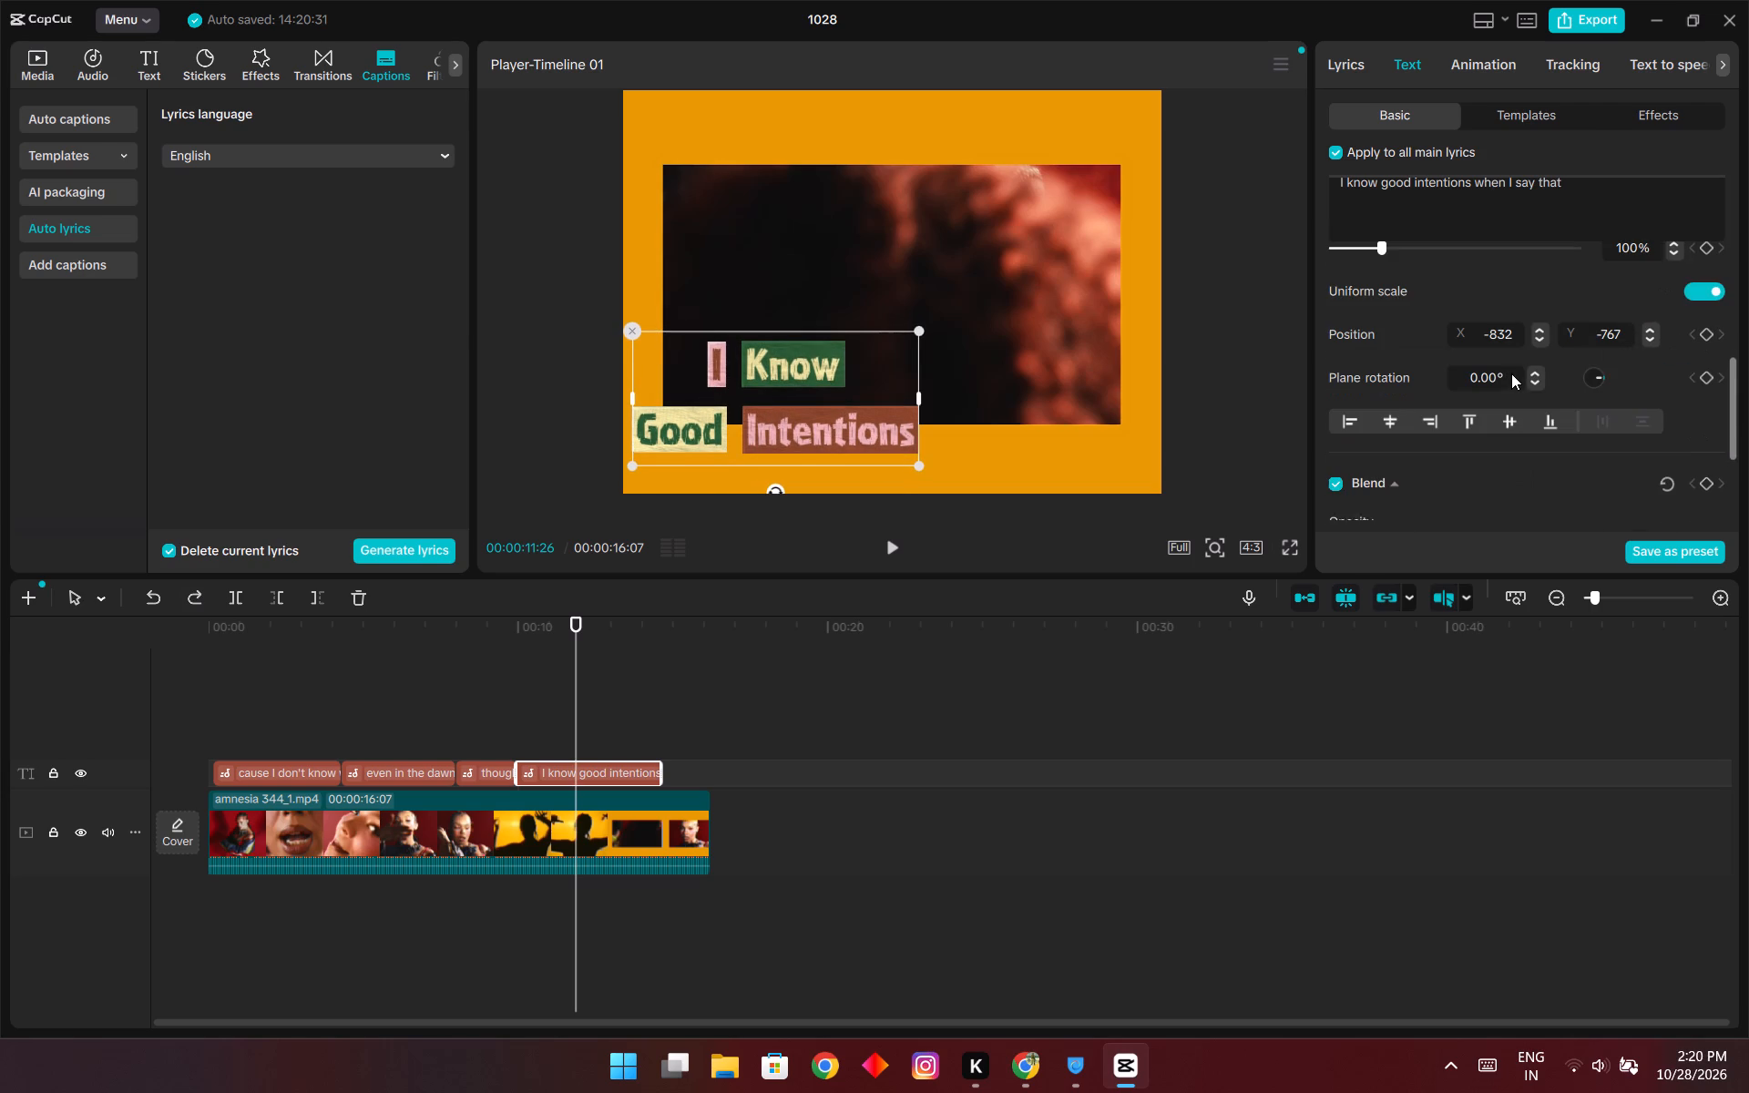
{"action": "scroll", "coordinate": [1531, 371], "scroll_direction": "down", "scroll_amount": 6}
{"action": "scroll", "coordinate": [1531, 371], "scroll_direction": "up", "scroll_amount": 8}
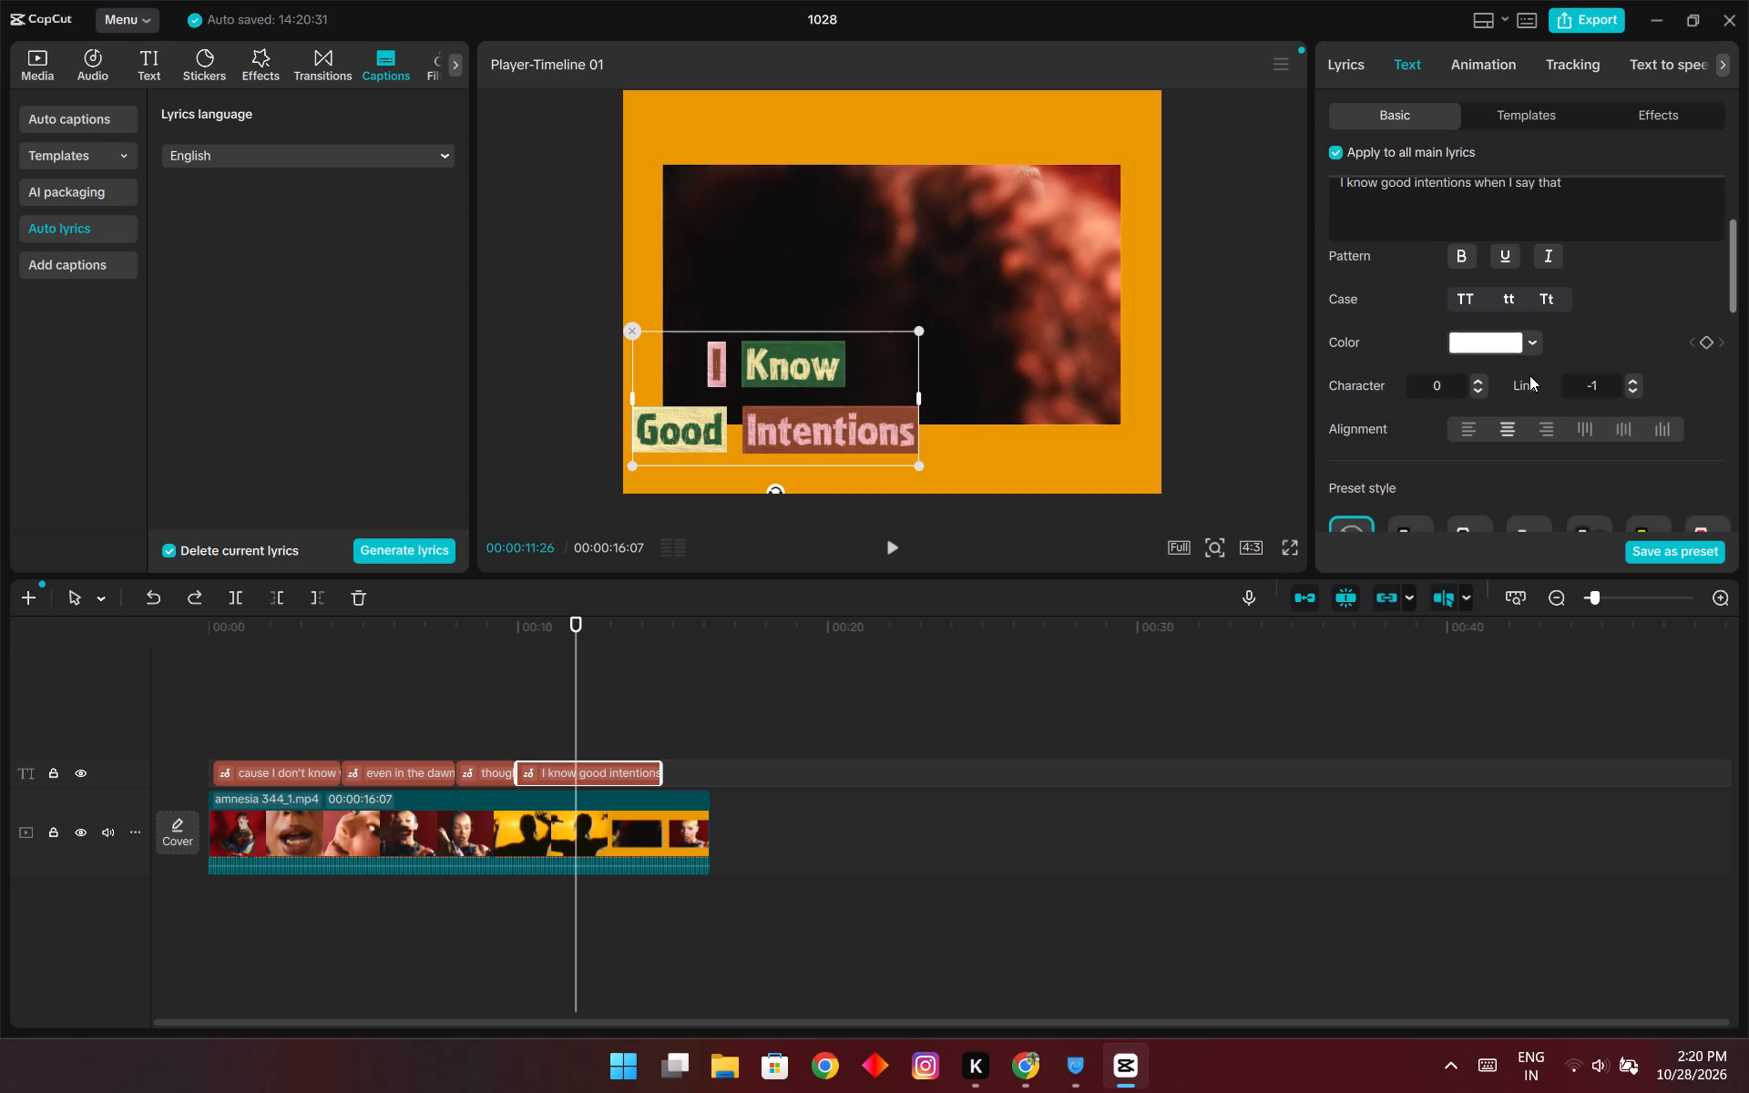
{"action": "left_click", "coordinate": [1481, 389]}
{"action": "left_click", "coordinate": [1481, 389]}
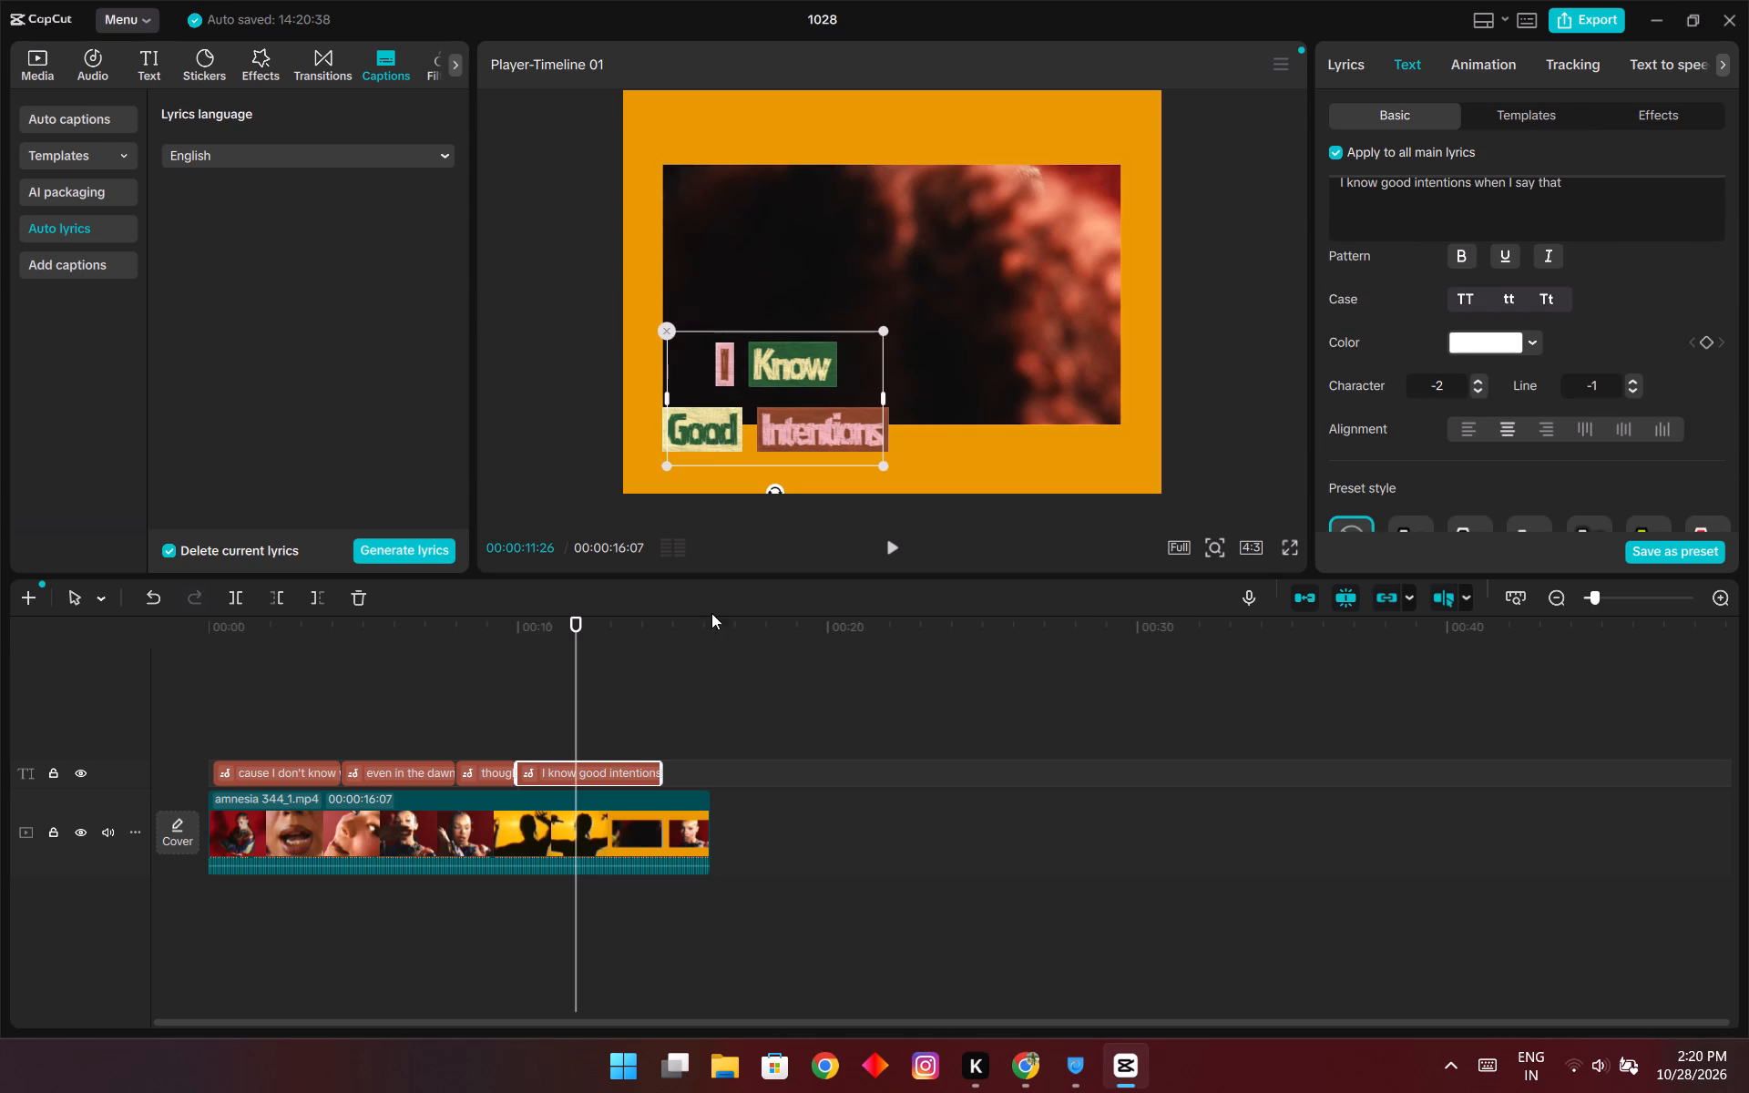
Preview the restyled and repositioned lyrics from the start of the clip through to the last lyric.
{"action": "left_click_drag", "start_coordinate": [572, 620], "coordinate": [235, 629]}
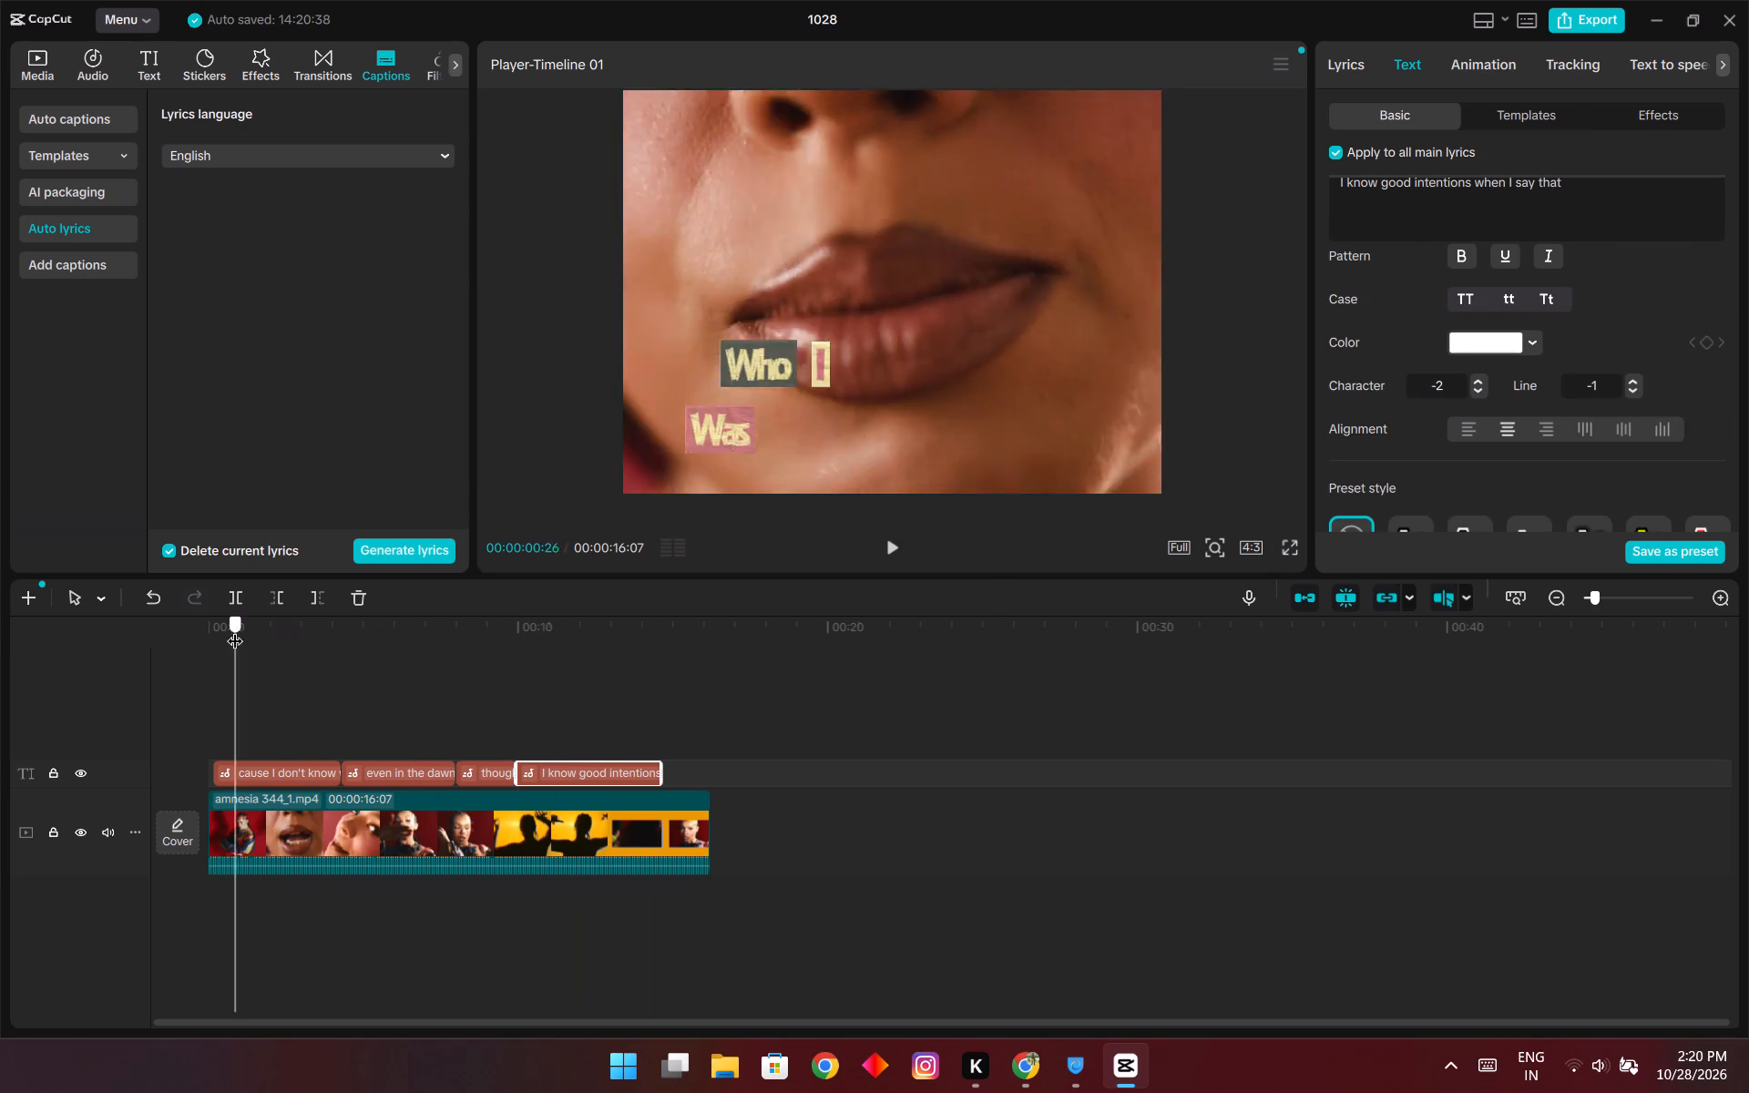
{"action": "left_click_drag", "start_coordinate": [235, 629], "coordinate": [214, 630]}
{"action": "left_click", "coordinate": [281, 771]}
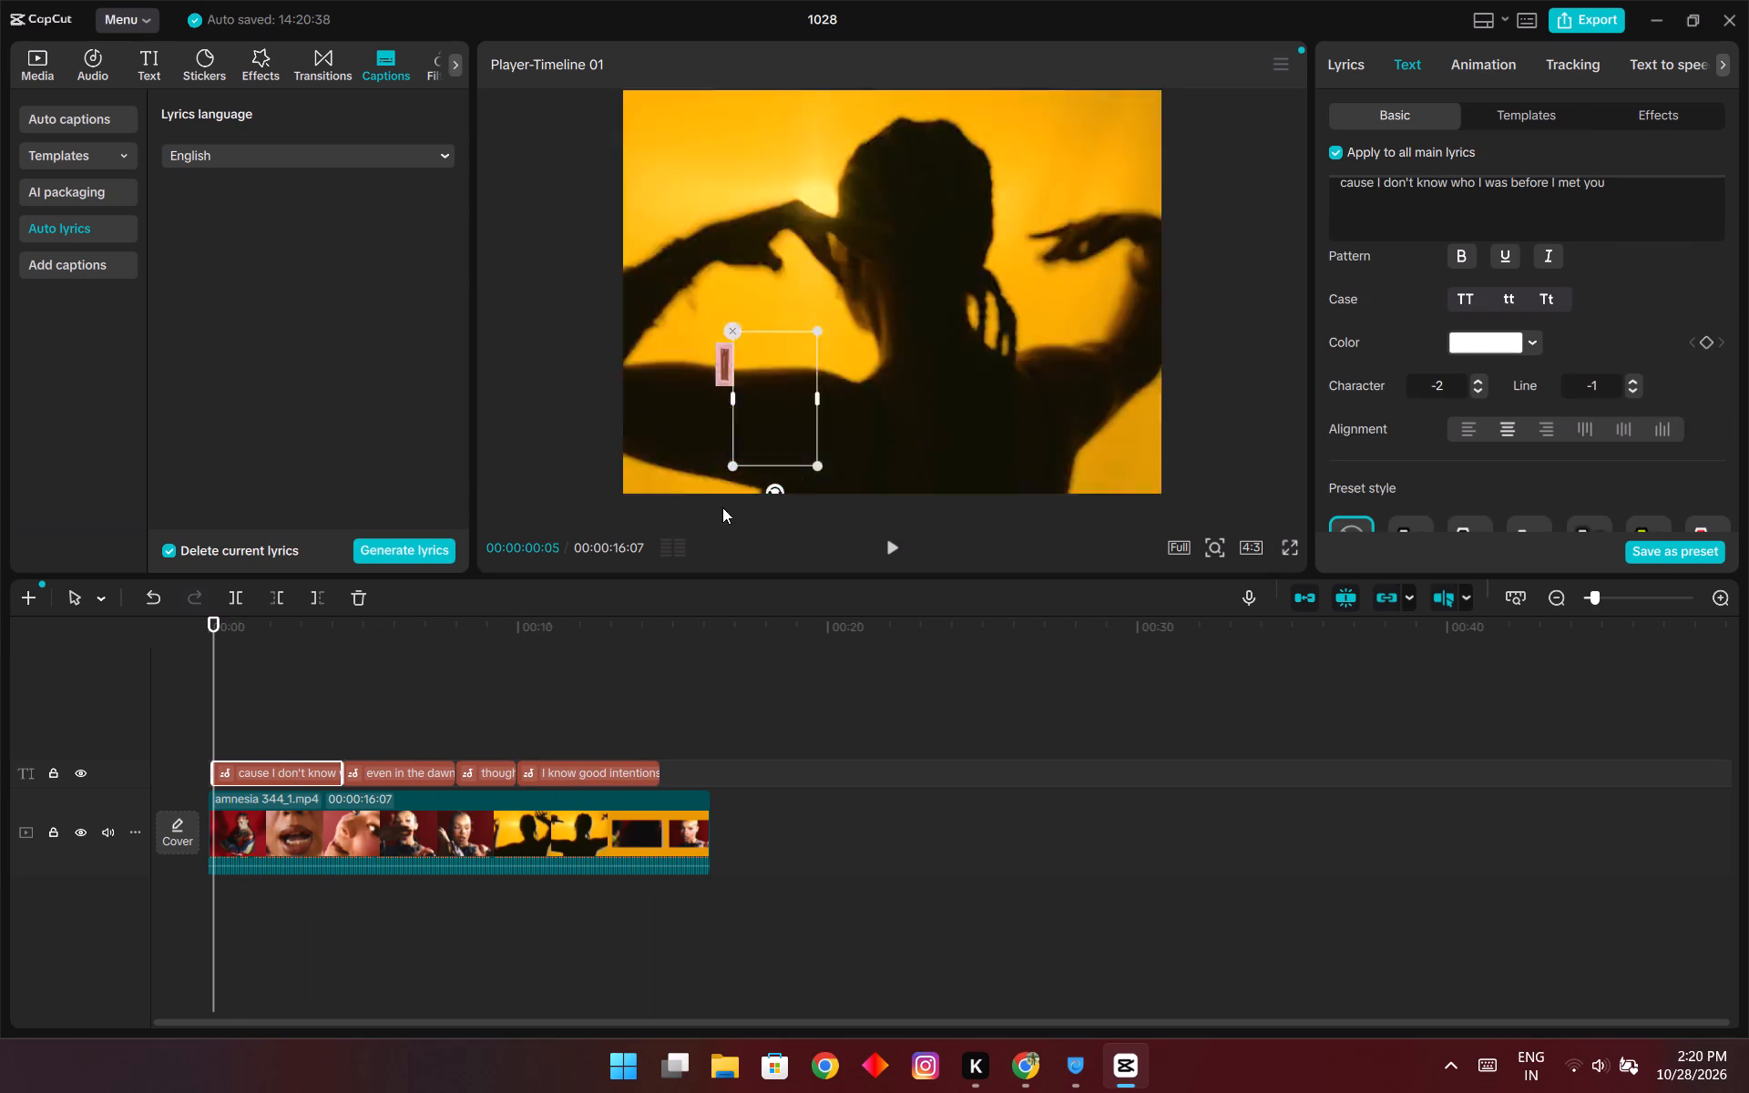
{"action": "key", "text": "space"}
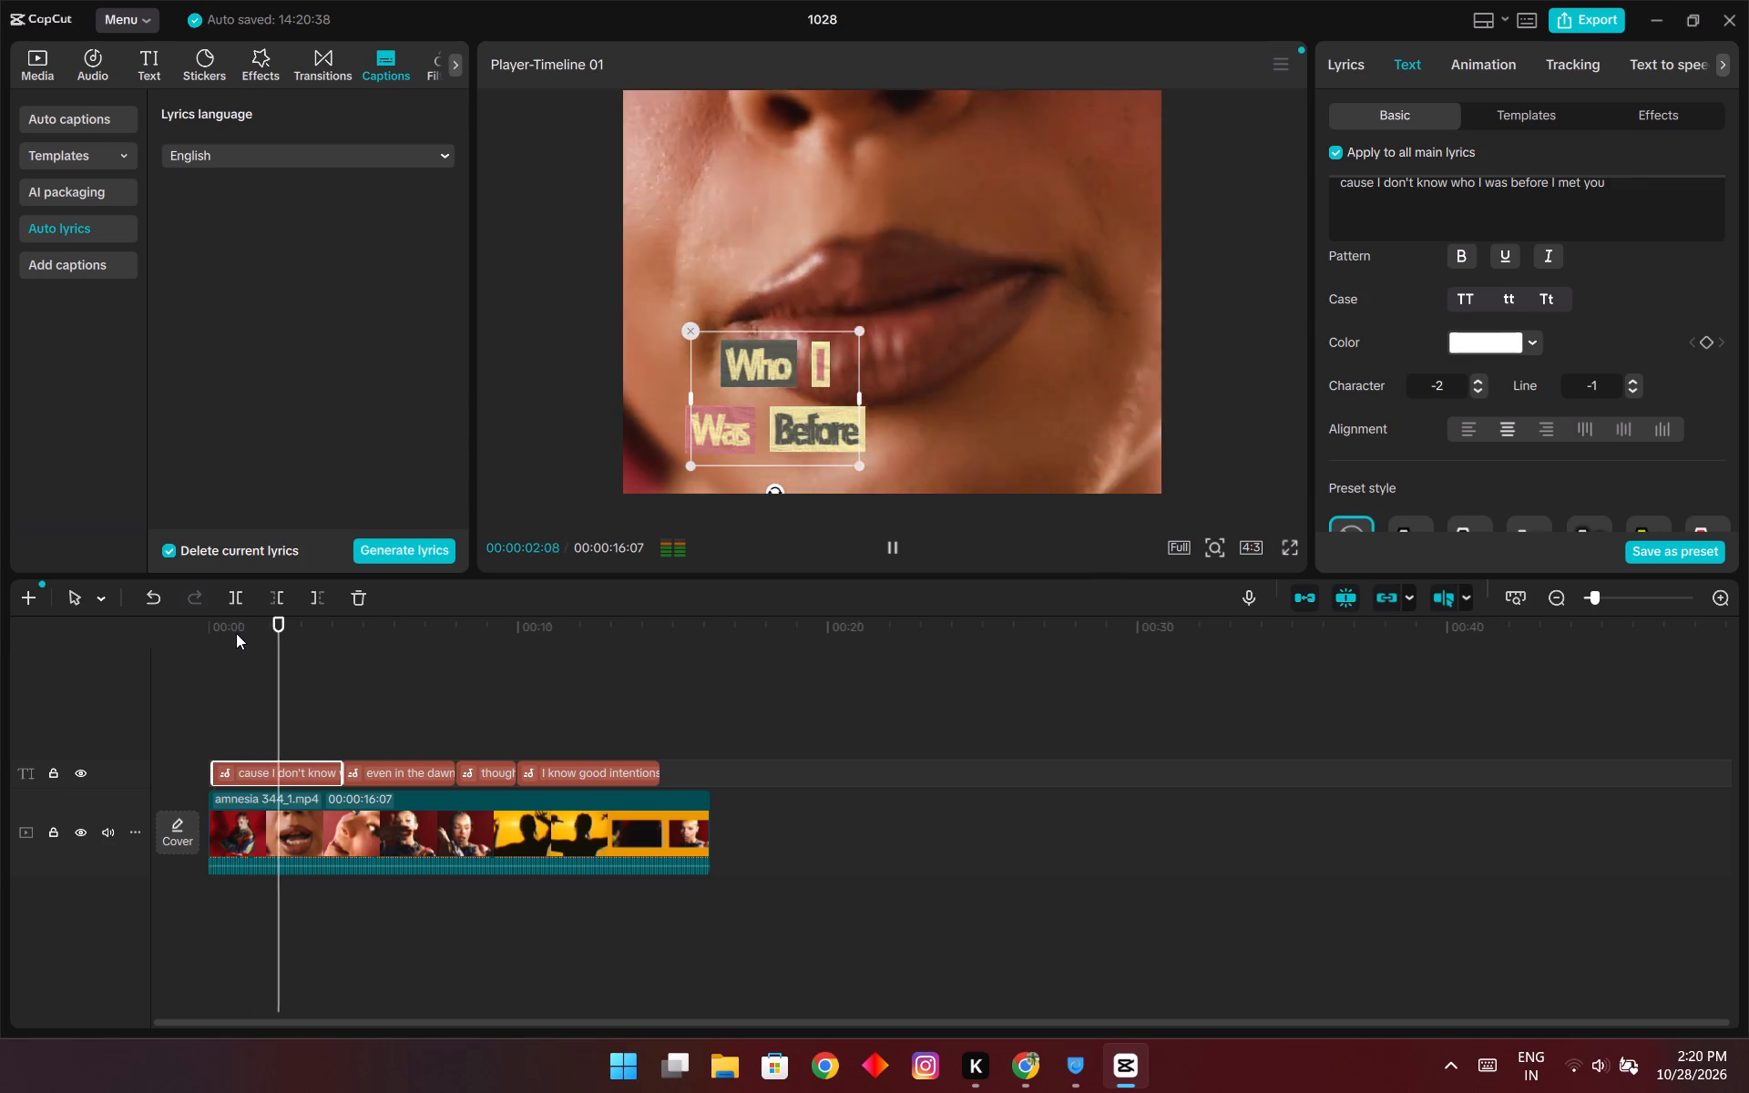
{"action": "left_click", "coordinate": [636, 629]}
{"action": "left_click", "coordinate": [367, 672]}
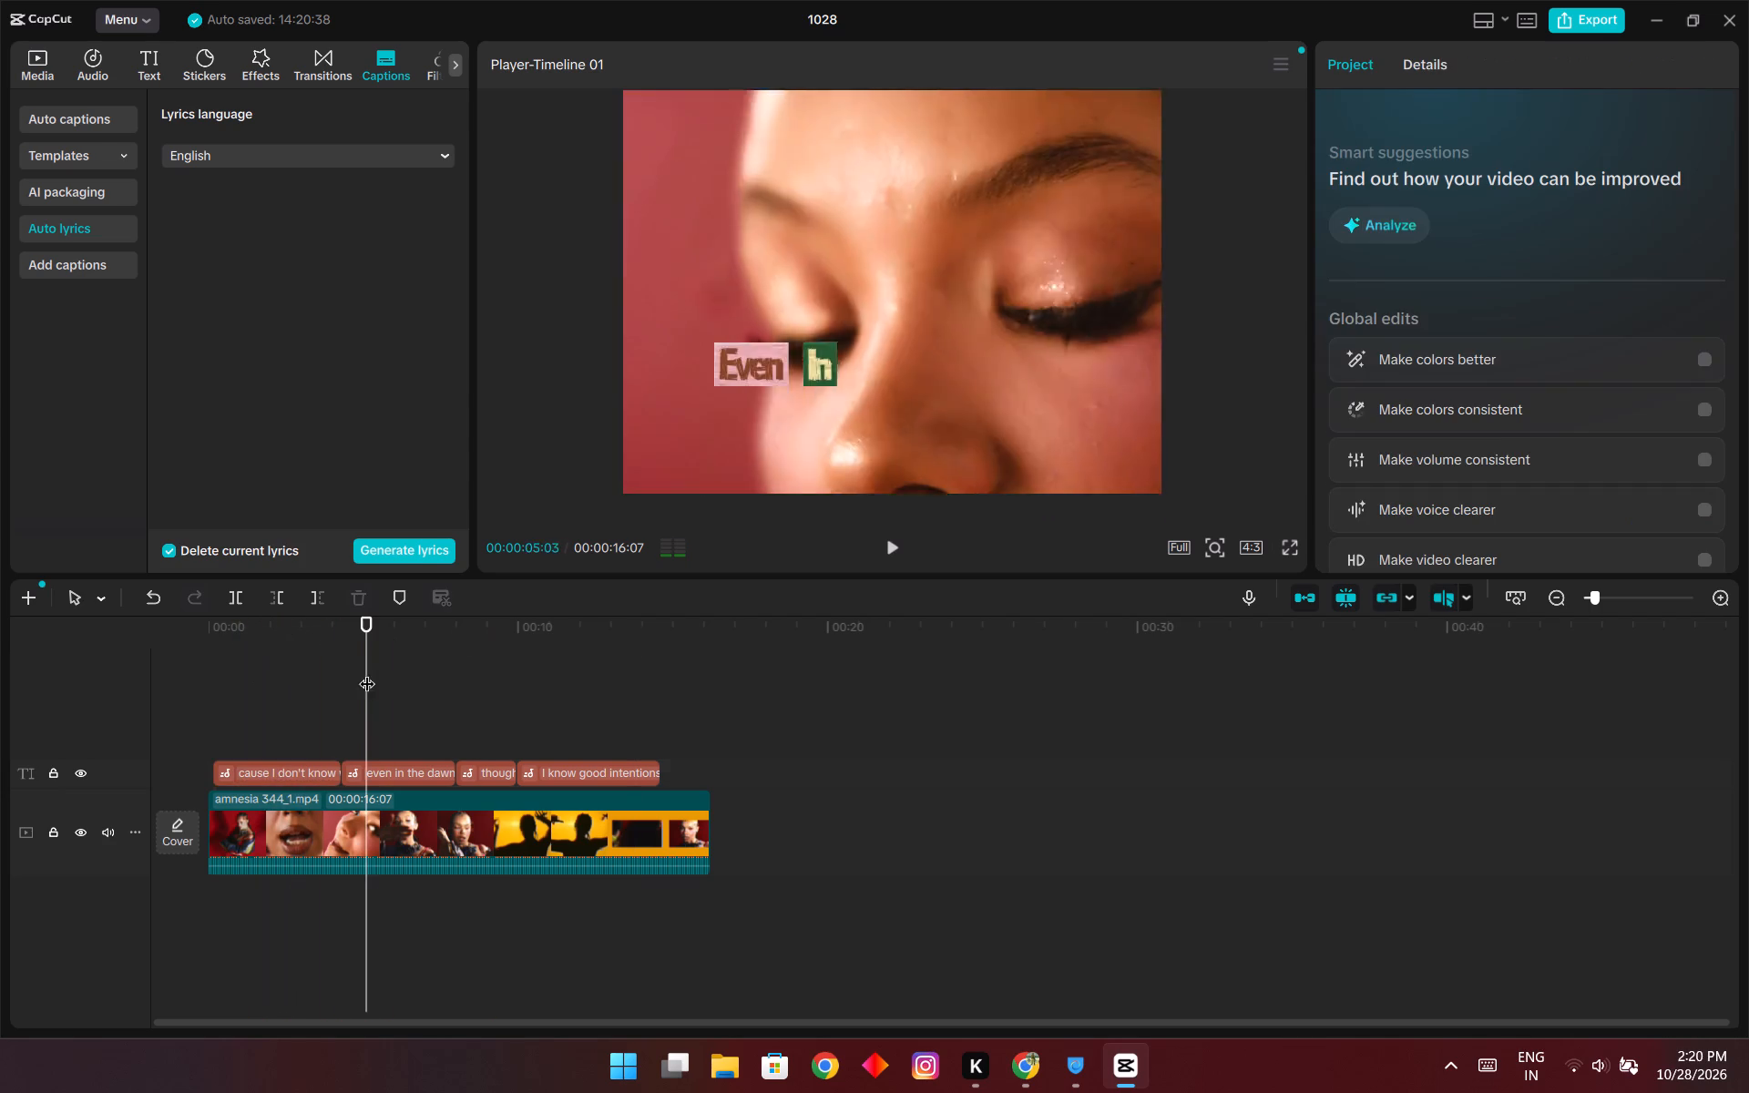
{"action": "left_click_drag", "start_coordinate": [250, 629], "coordinate": [153, 628]}
{"action": "left_click", "coordinate": [793, 947]}
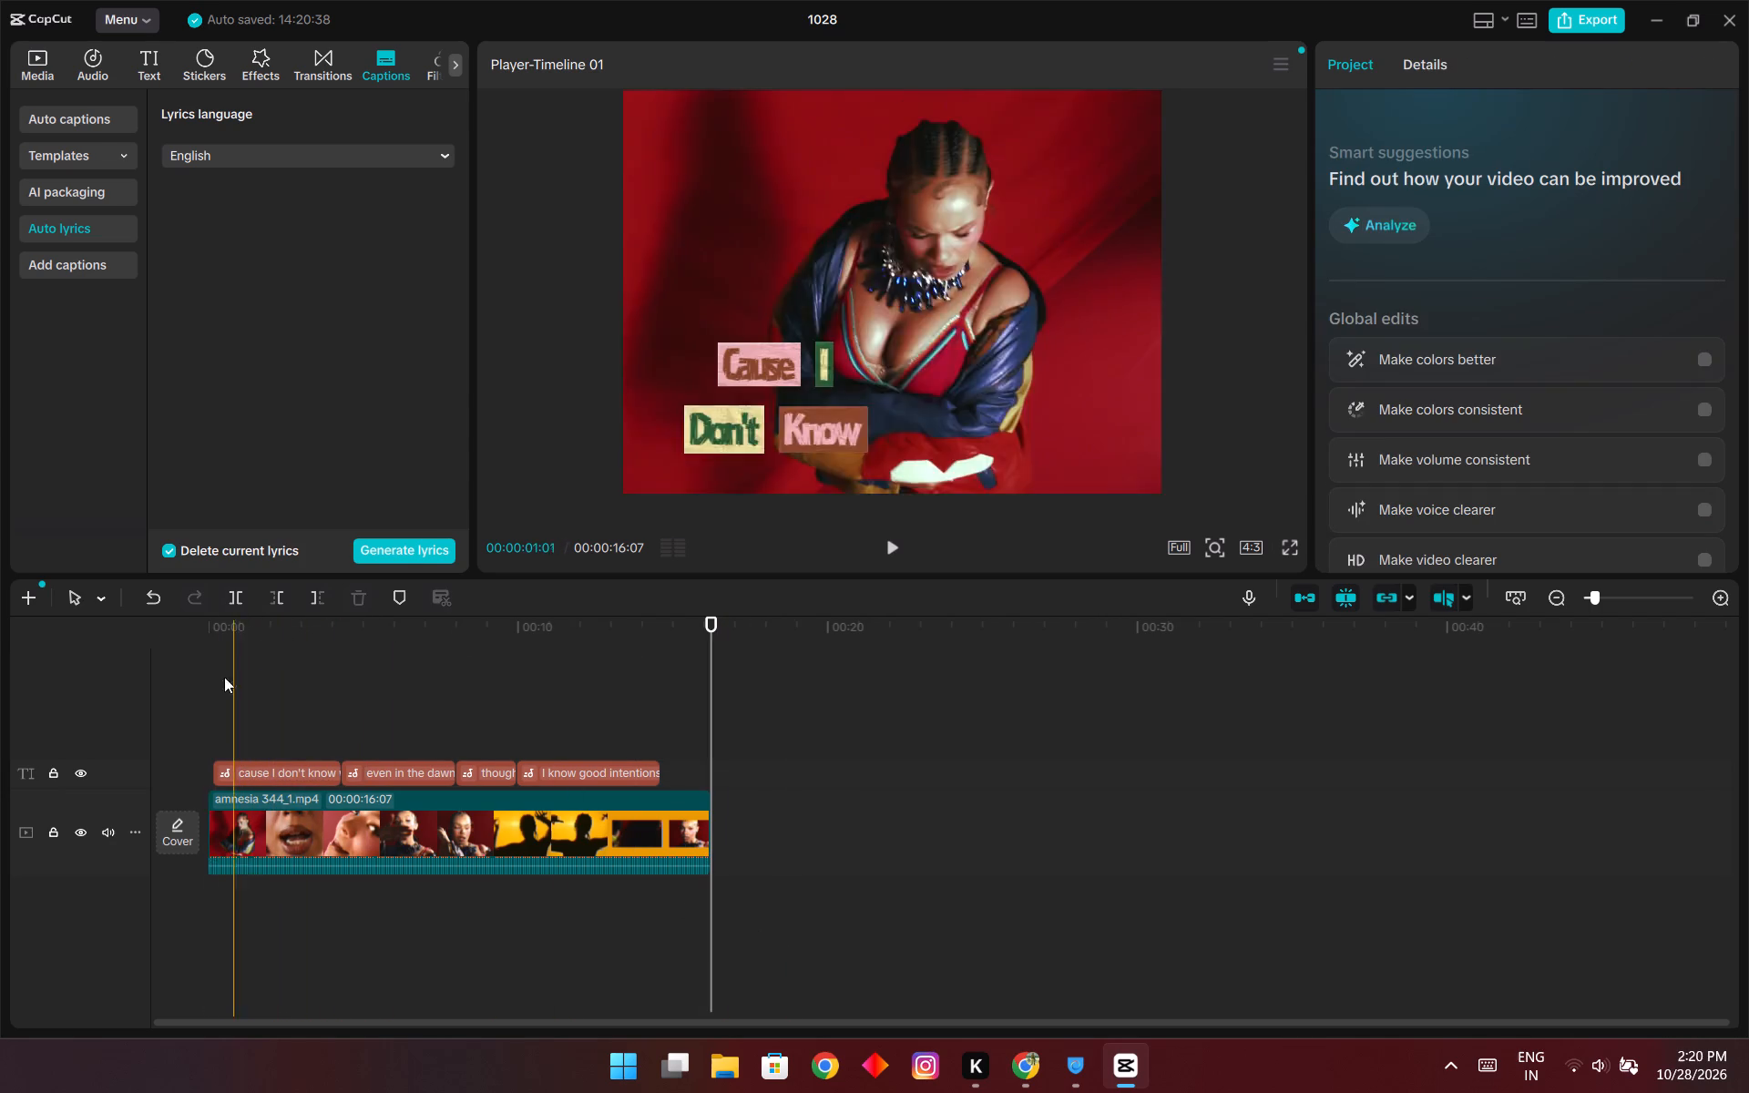
{"action": "left_click_drag", "start_coordinate": [208, 627], "coordinate": [158, 635]}
{"action": "left_click_drag", "start_coordinate": [215, 627], "coordinate": [181, 624]}
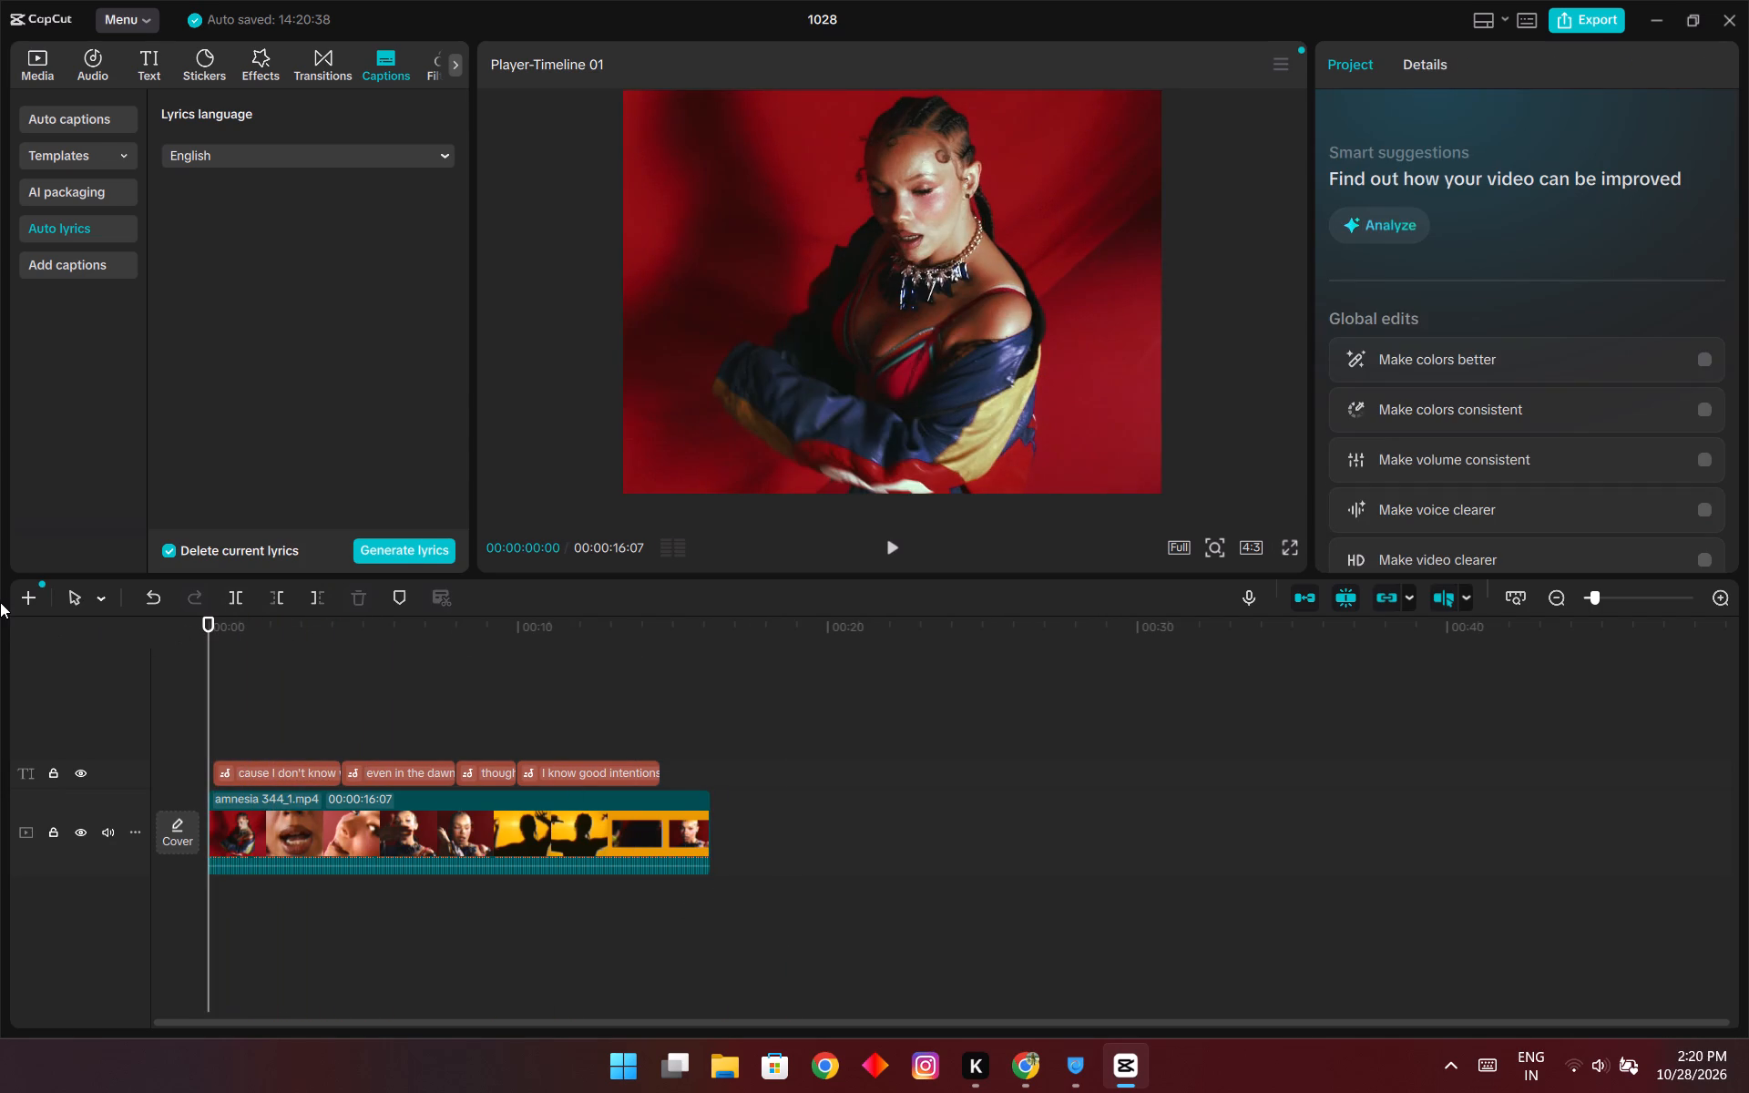
{"action": "key", "text": "space"}
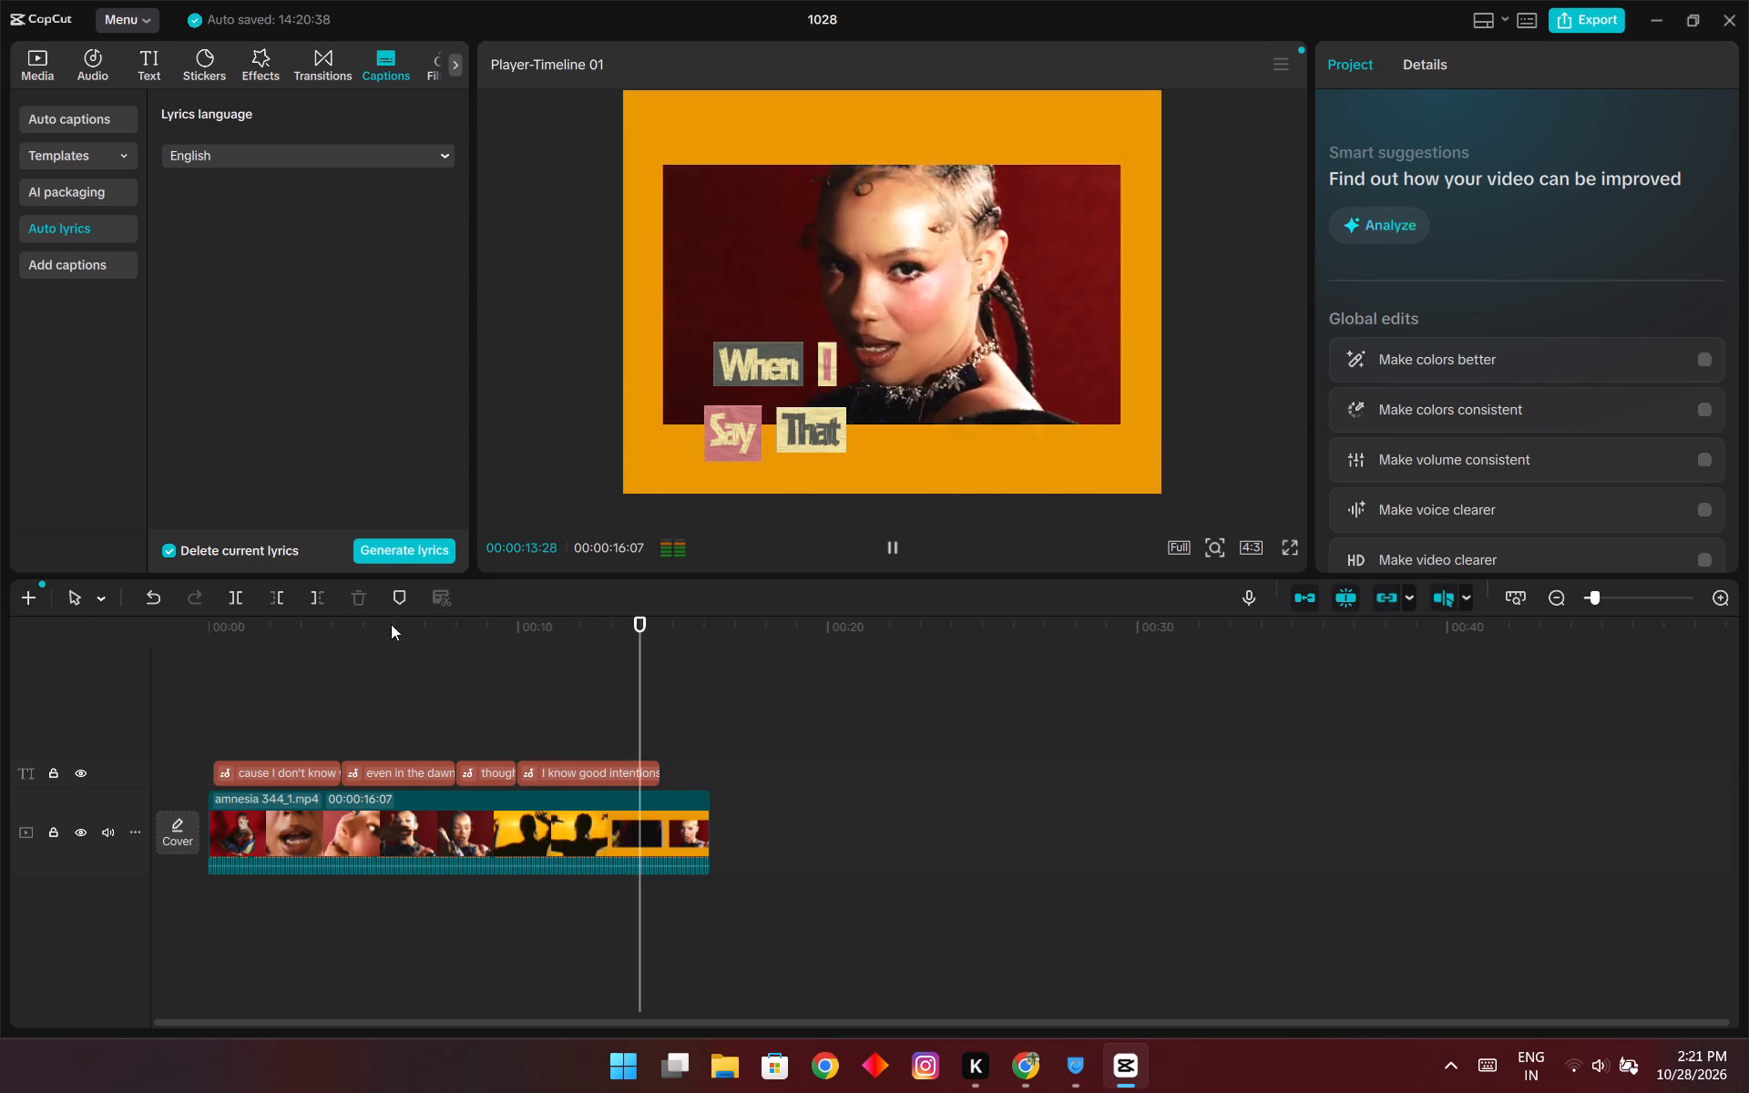
Examine the Trending, Classic and NEW text templates for an alternative lyric style.
{"action": "left_click_drag", "start_coordinate": [383, 621], "coordinate": [262, 626]}
{"action": "left_click", "coordinate": [273, 773]}
{"action": "left_click", "coordinate": [1525, 109]}
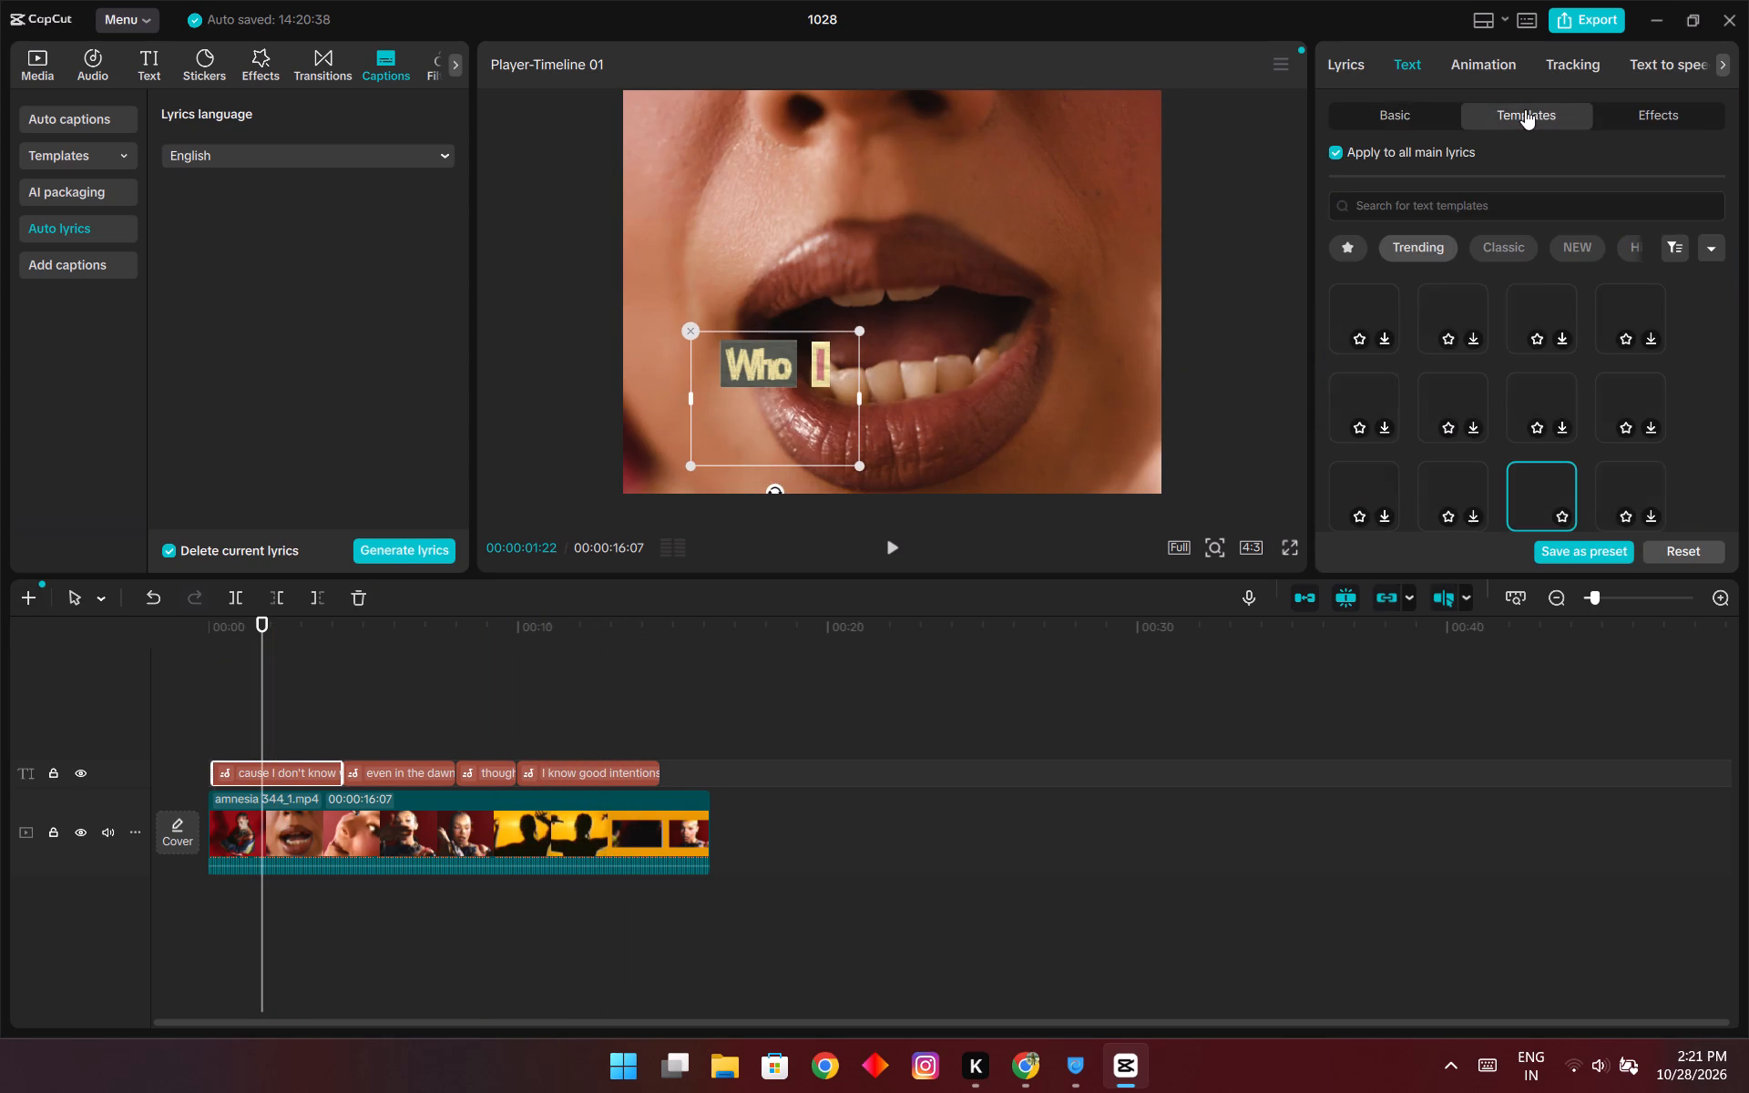
{"action": "scroll", "coordinate": [1654, 331], "scroll_direction": "down", "scroll_amount": 1}
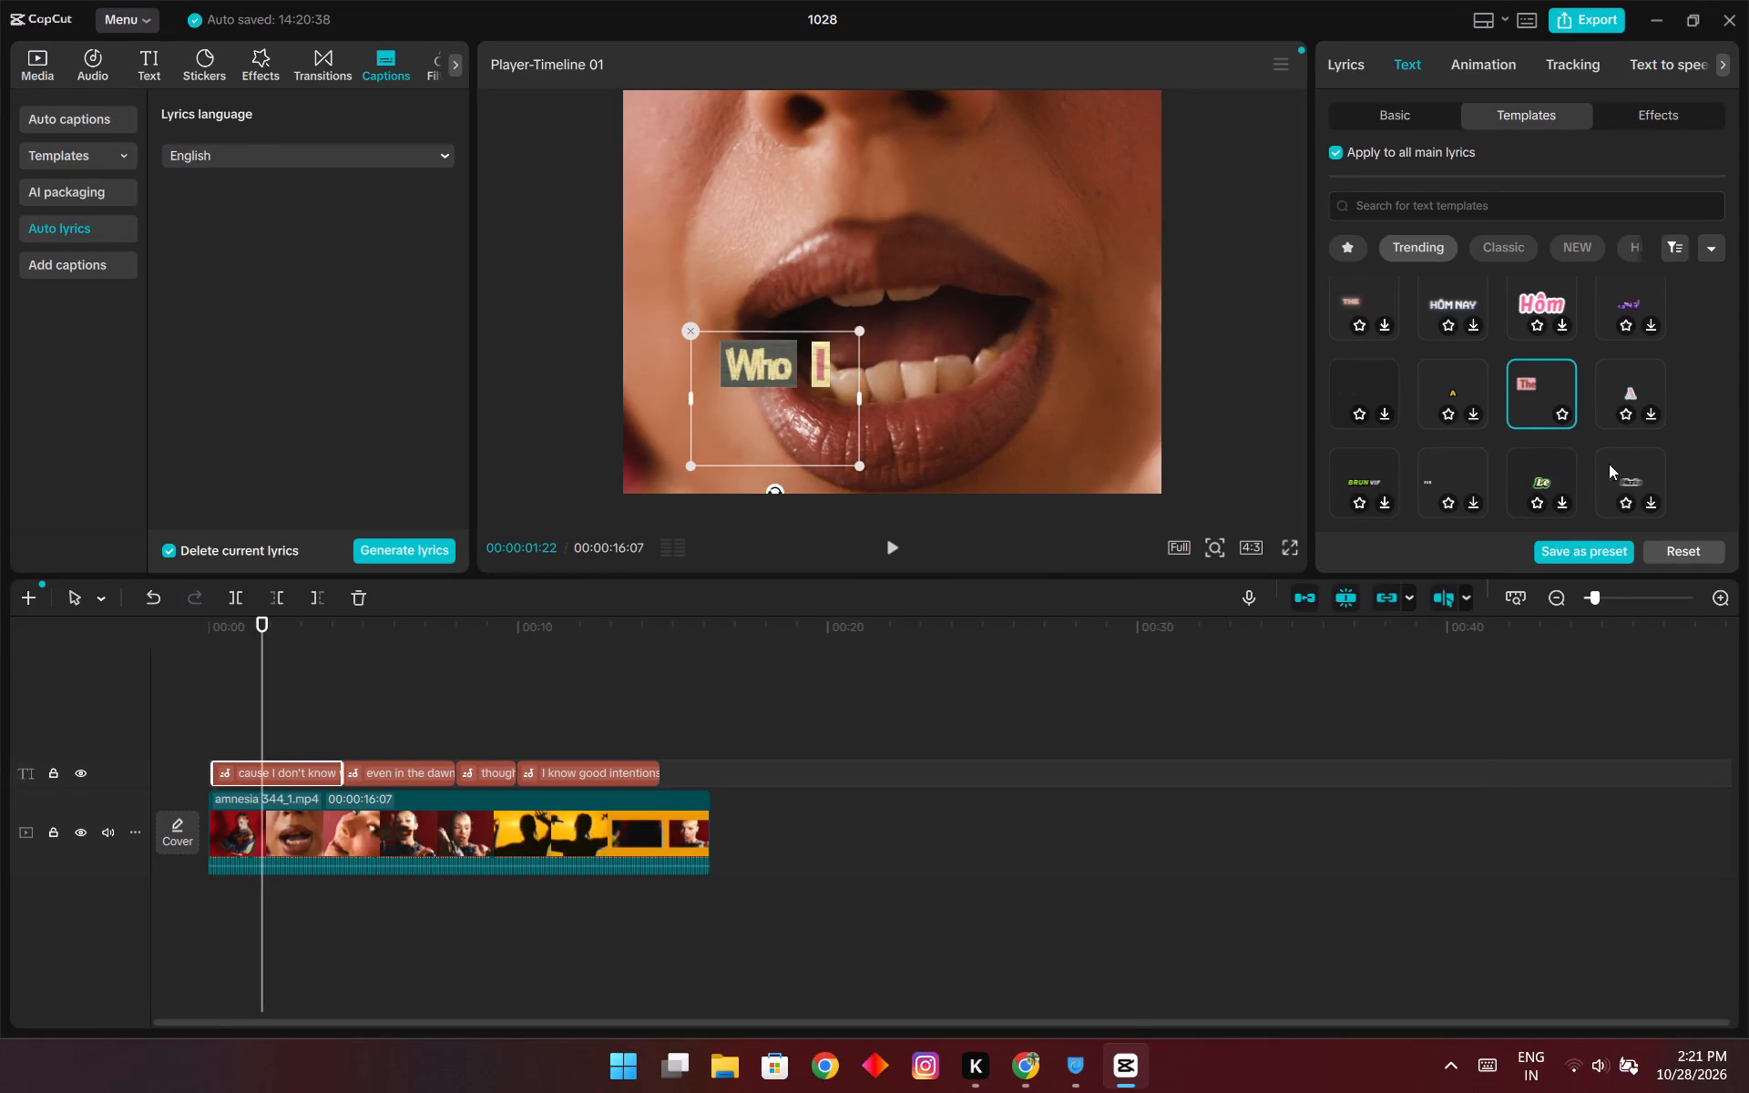
{"action": "scroll", "coordinate": [1620, 465], "scroll_direction": "down", "scroll_amount": 1}
{"action": "scroll", "coordinate": [1509, 457], "scroll_direction": "down", "scroll_amount": 1}
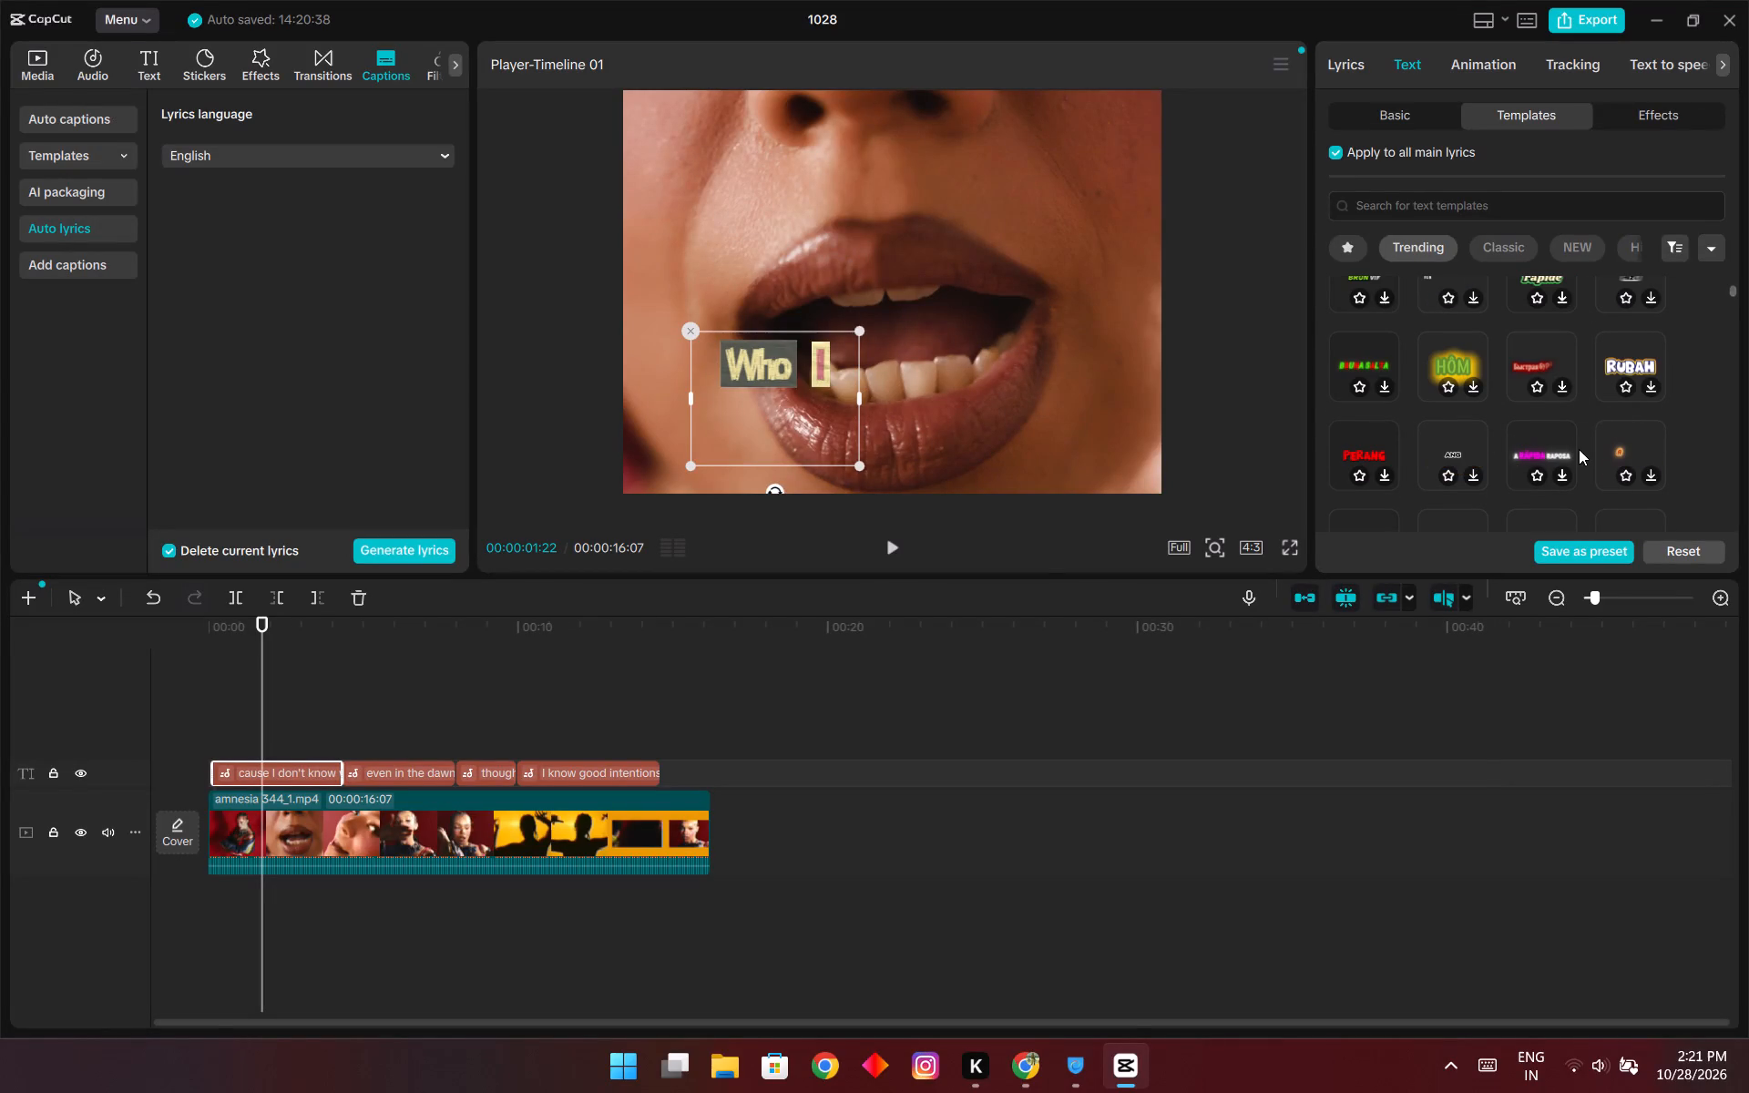
{"action": "left_click", "coordinate": [1498, 242]}
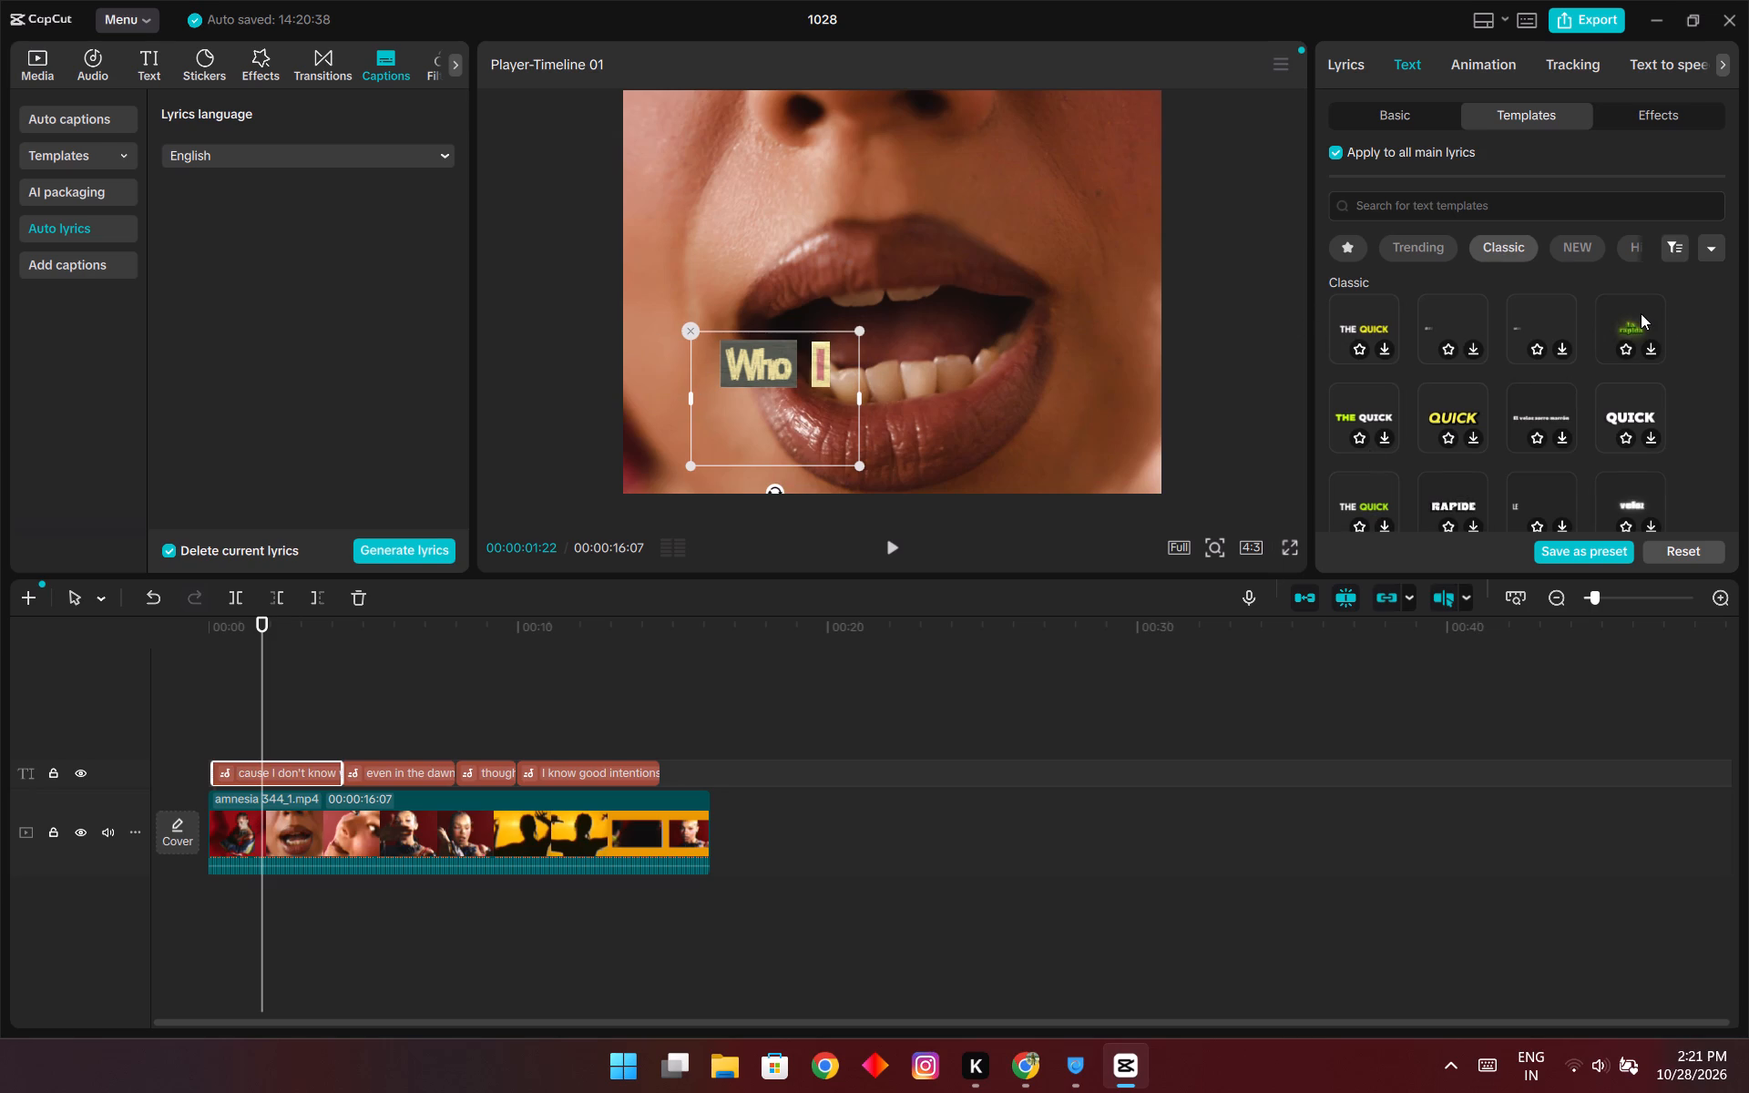
{"action": "scroll", "coordinate": [1641, 313], "scroll_direction": "down", "scroll_amount": 1}
{"action": "left_click", "coordinate": [1590, 245]}
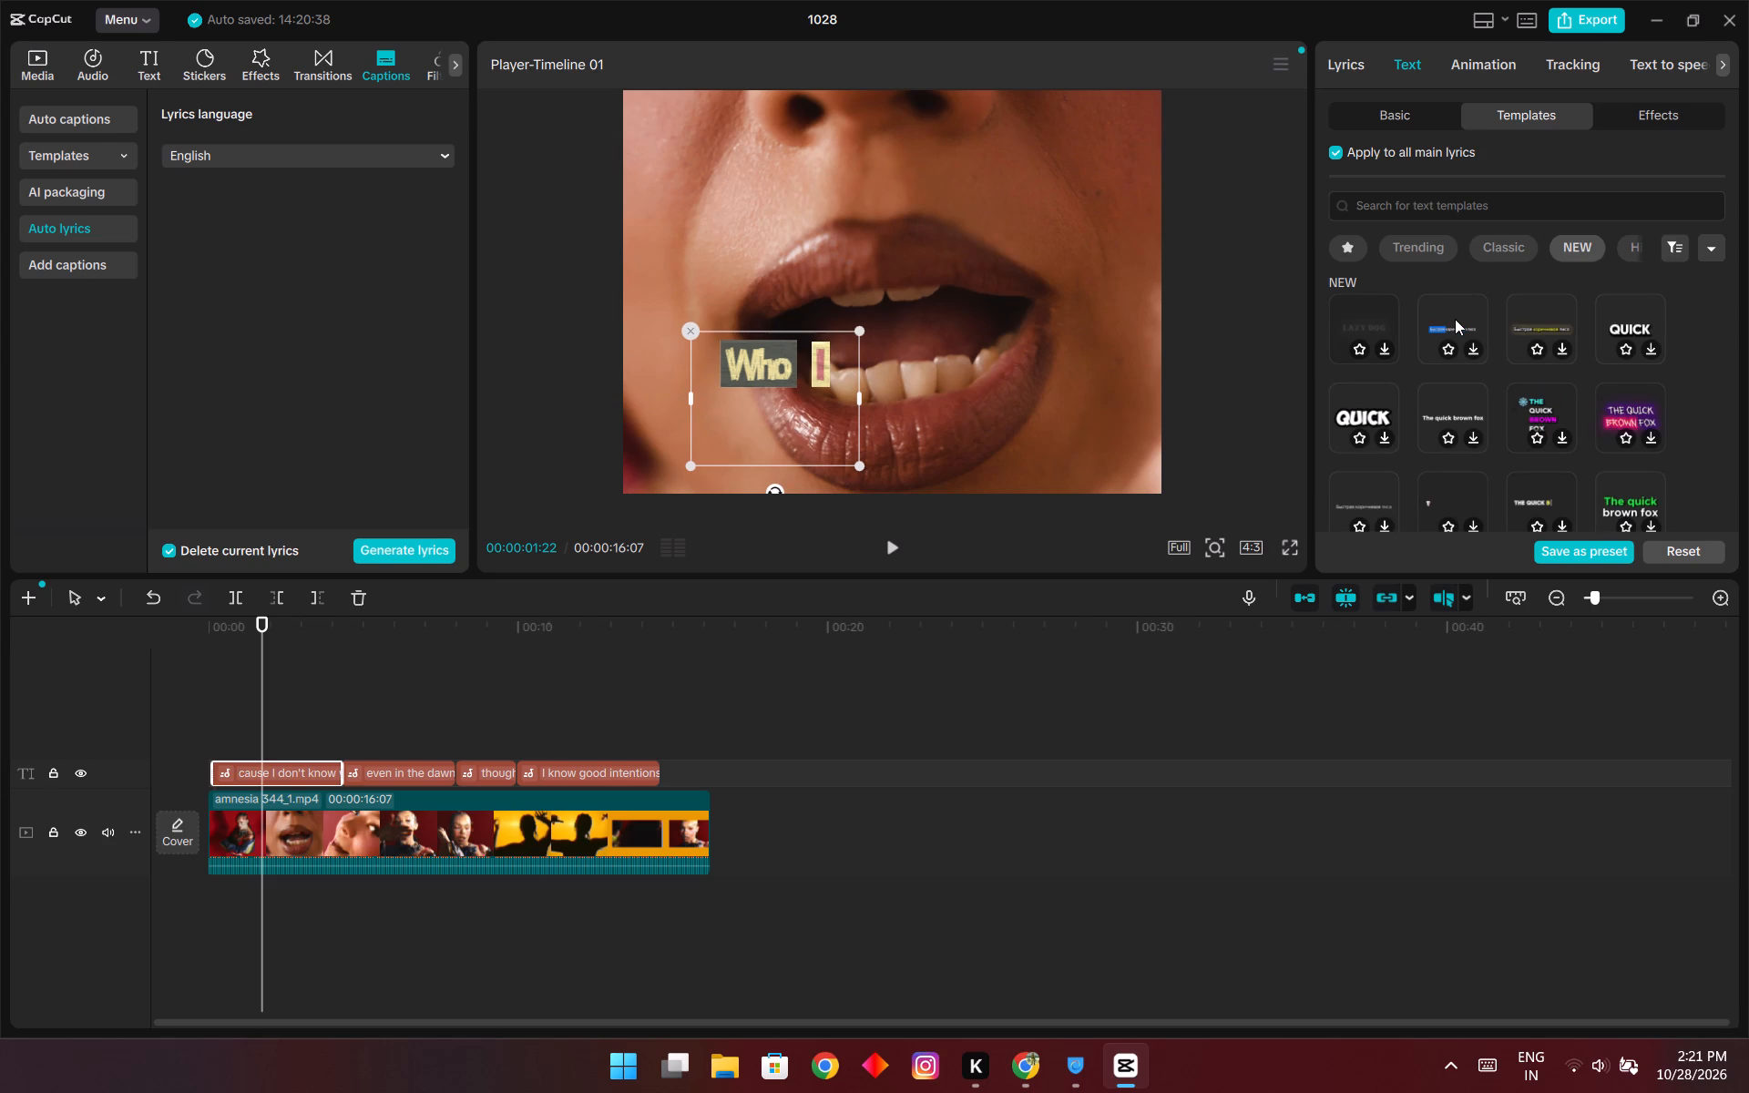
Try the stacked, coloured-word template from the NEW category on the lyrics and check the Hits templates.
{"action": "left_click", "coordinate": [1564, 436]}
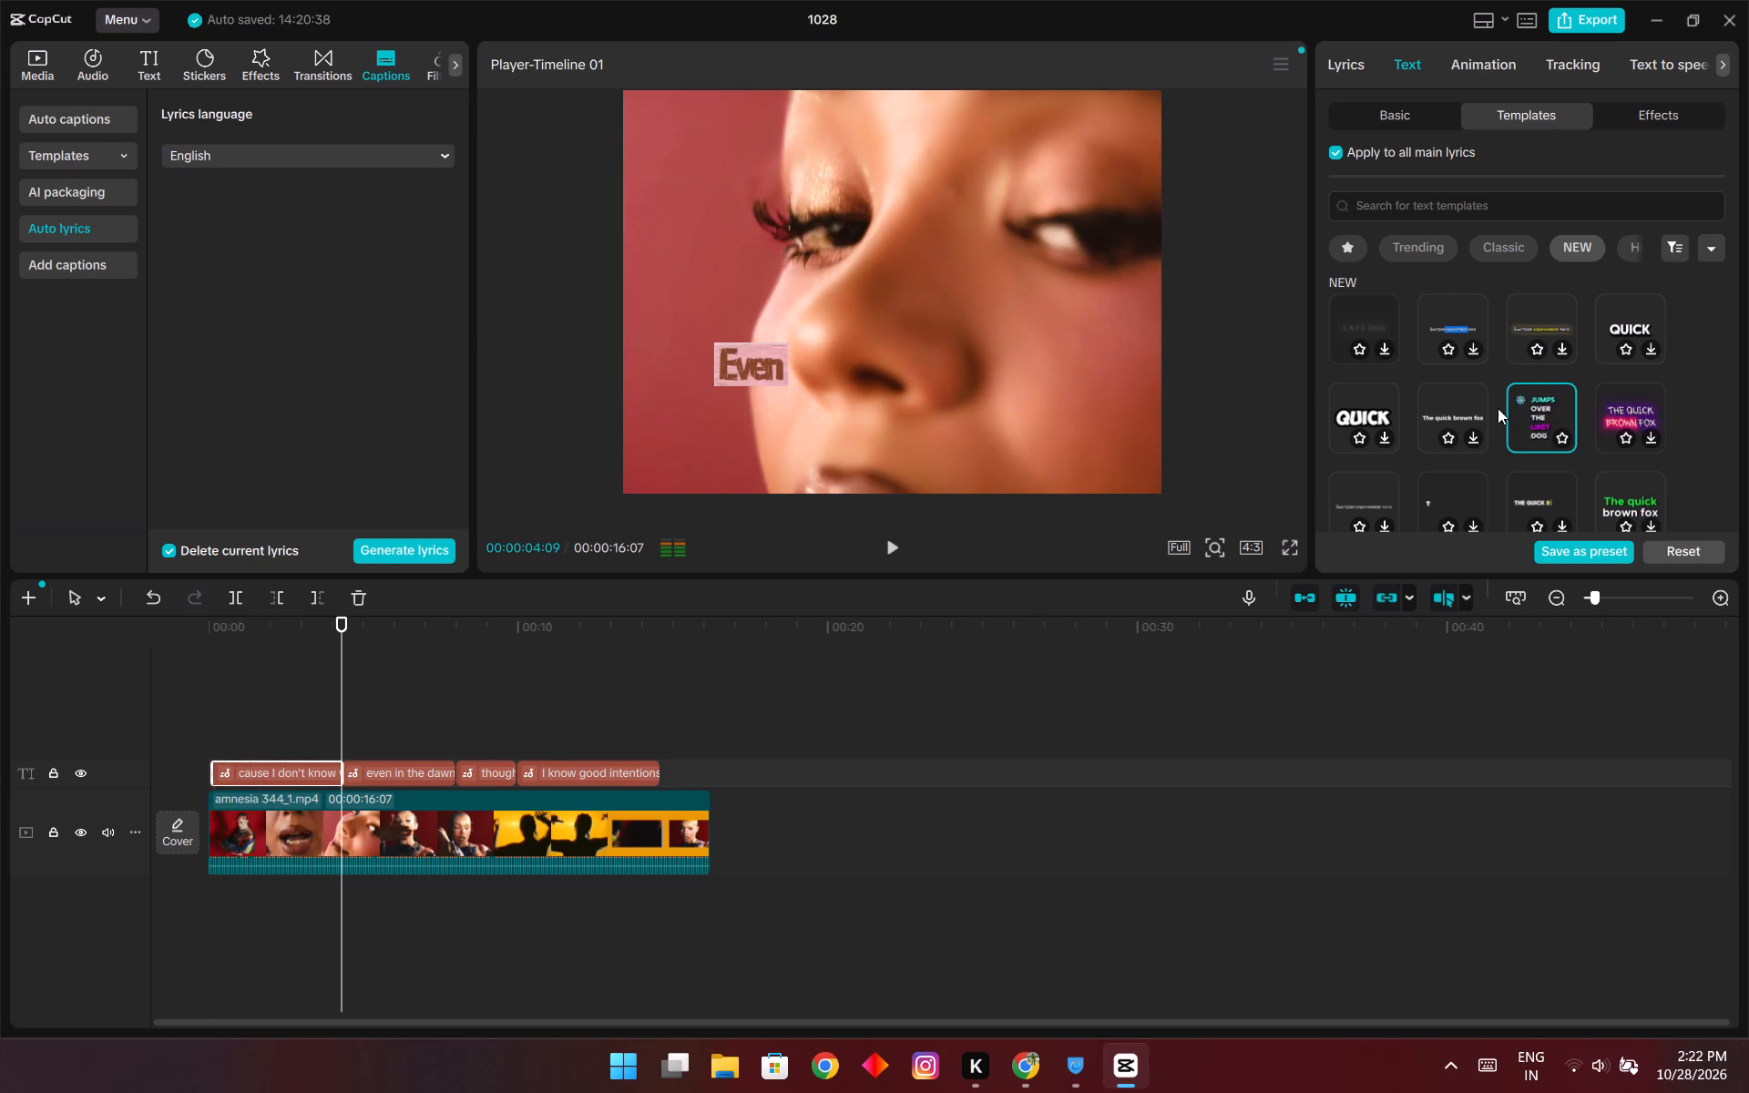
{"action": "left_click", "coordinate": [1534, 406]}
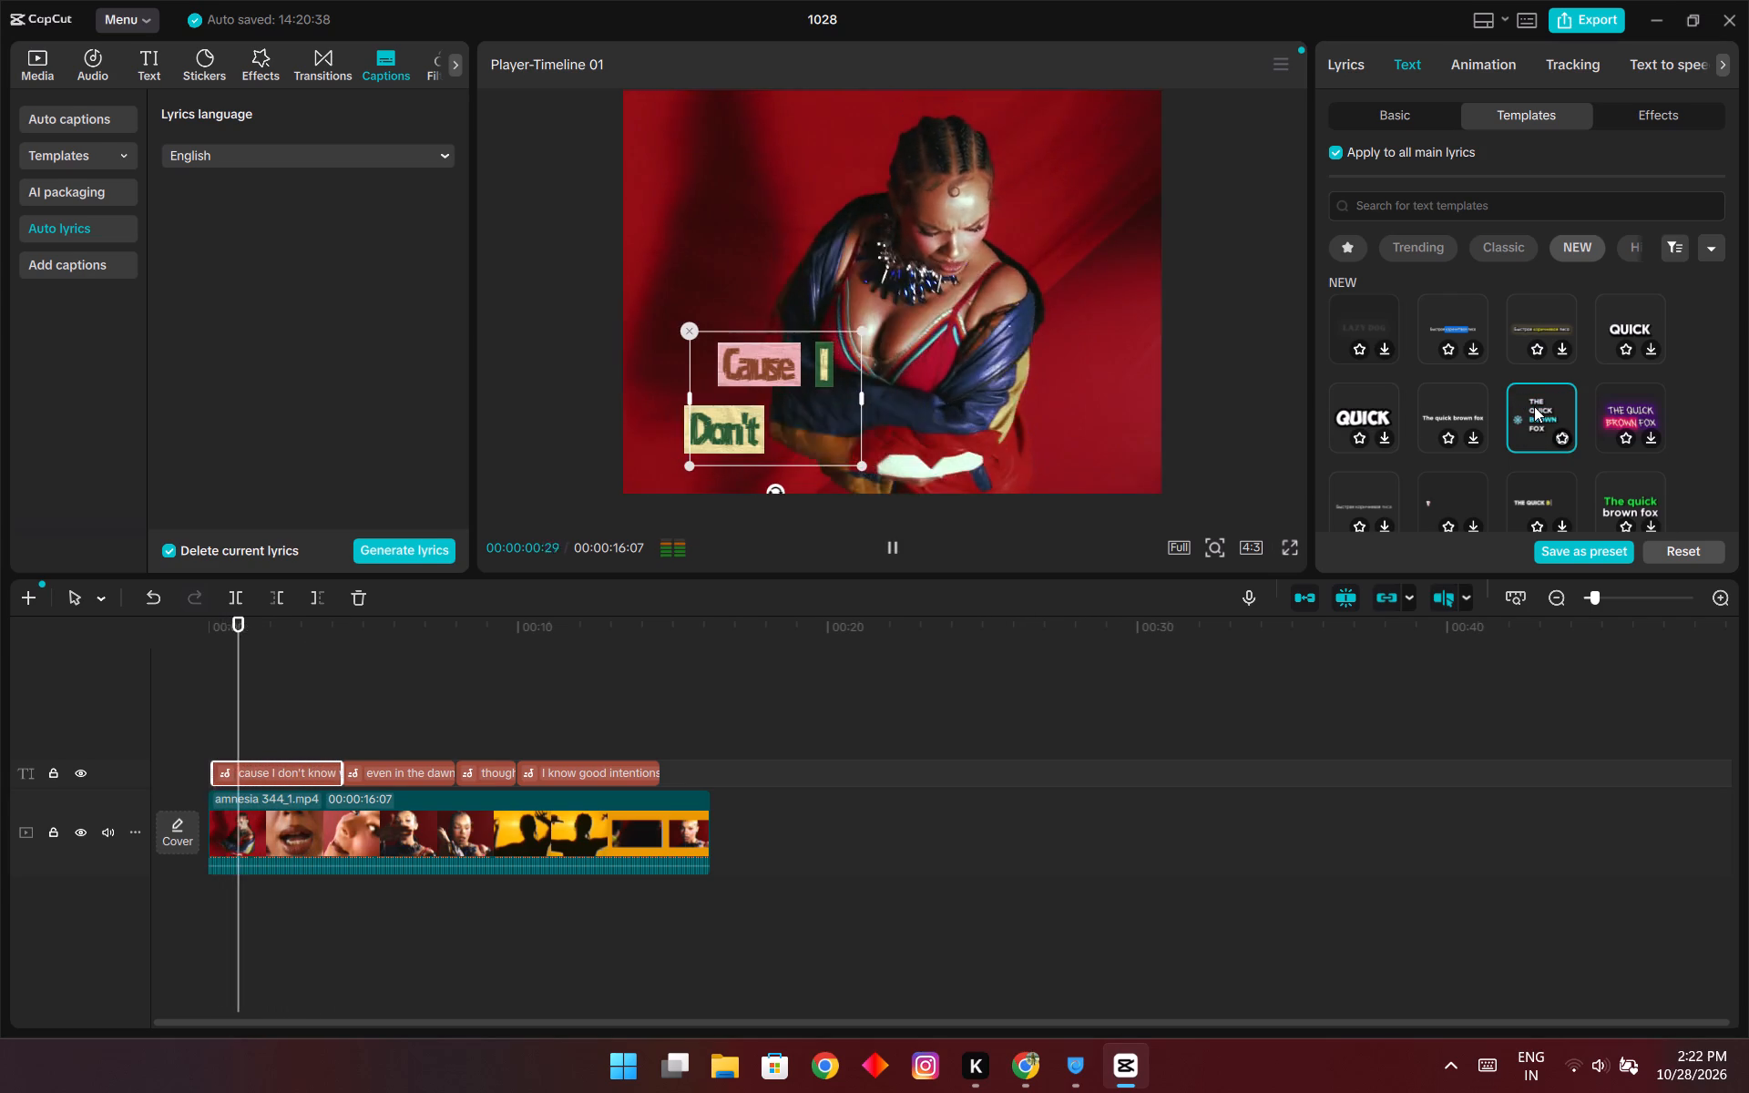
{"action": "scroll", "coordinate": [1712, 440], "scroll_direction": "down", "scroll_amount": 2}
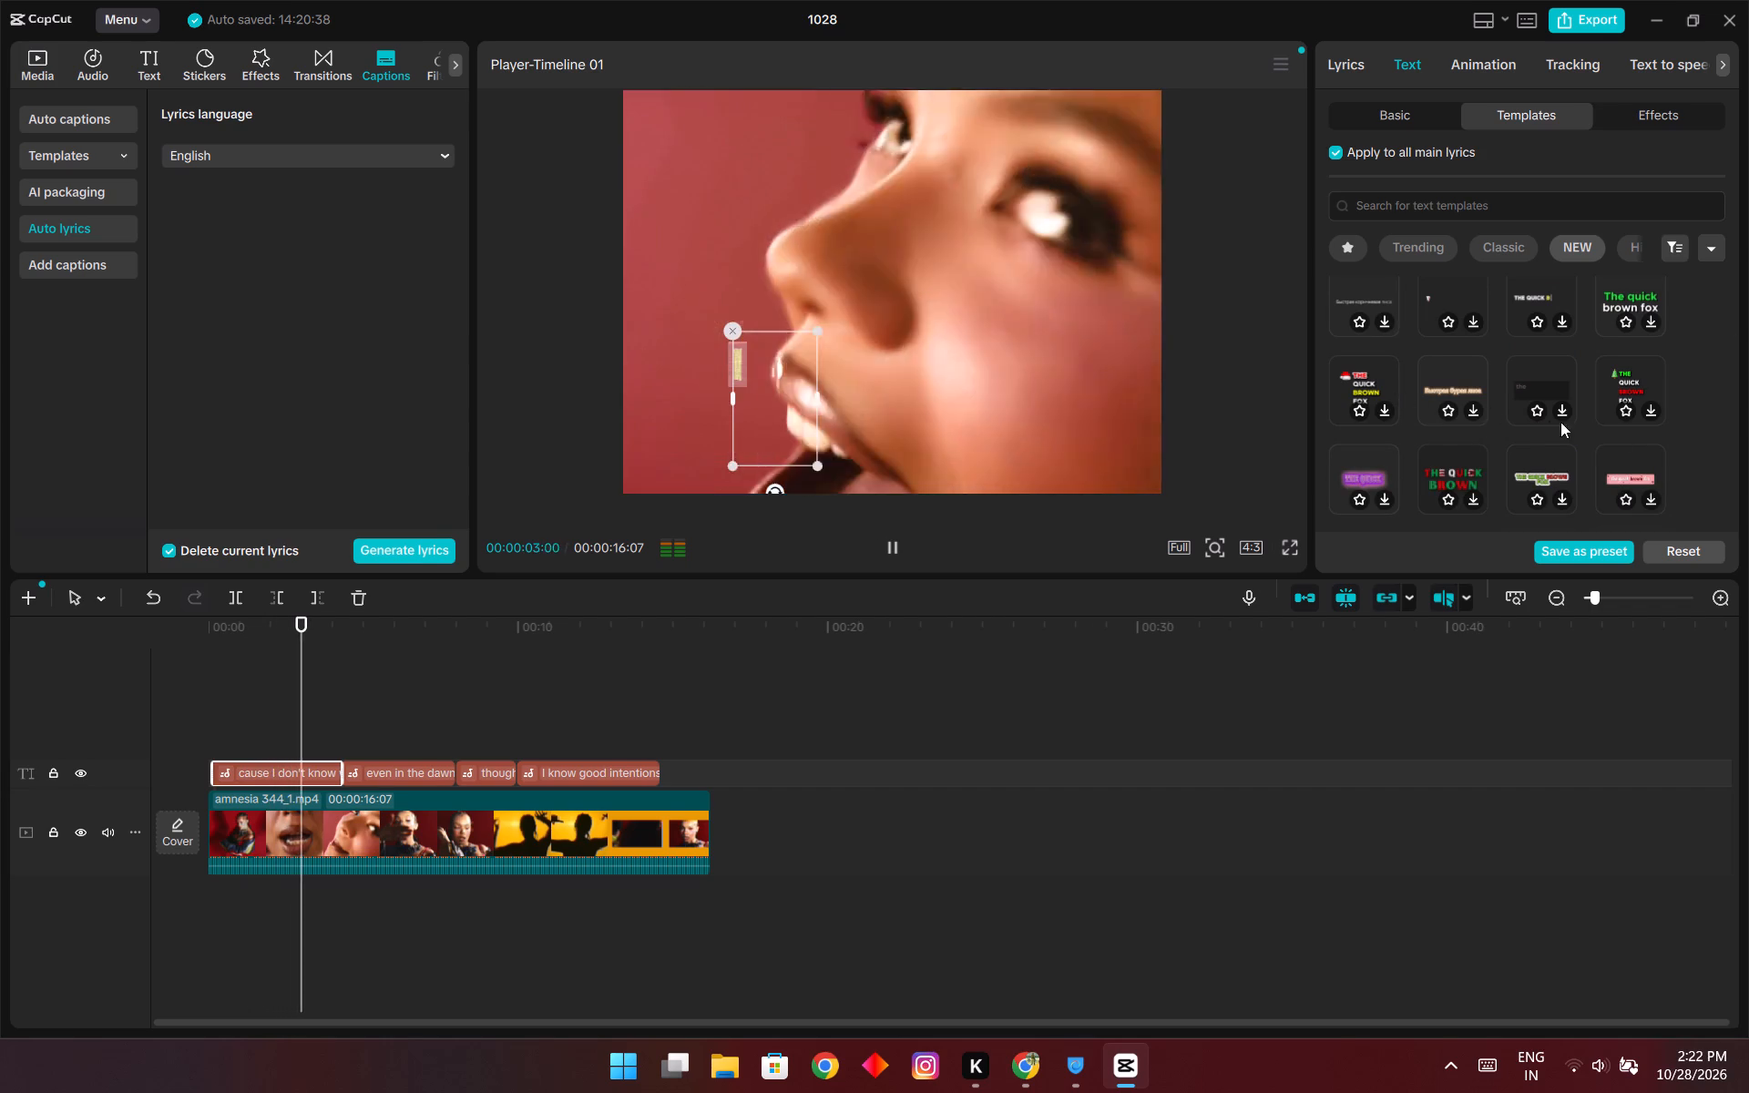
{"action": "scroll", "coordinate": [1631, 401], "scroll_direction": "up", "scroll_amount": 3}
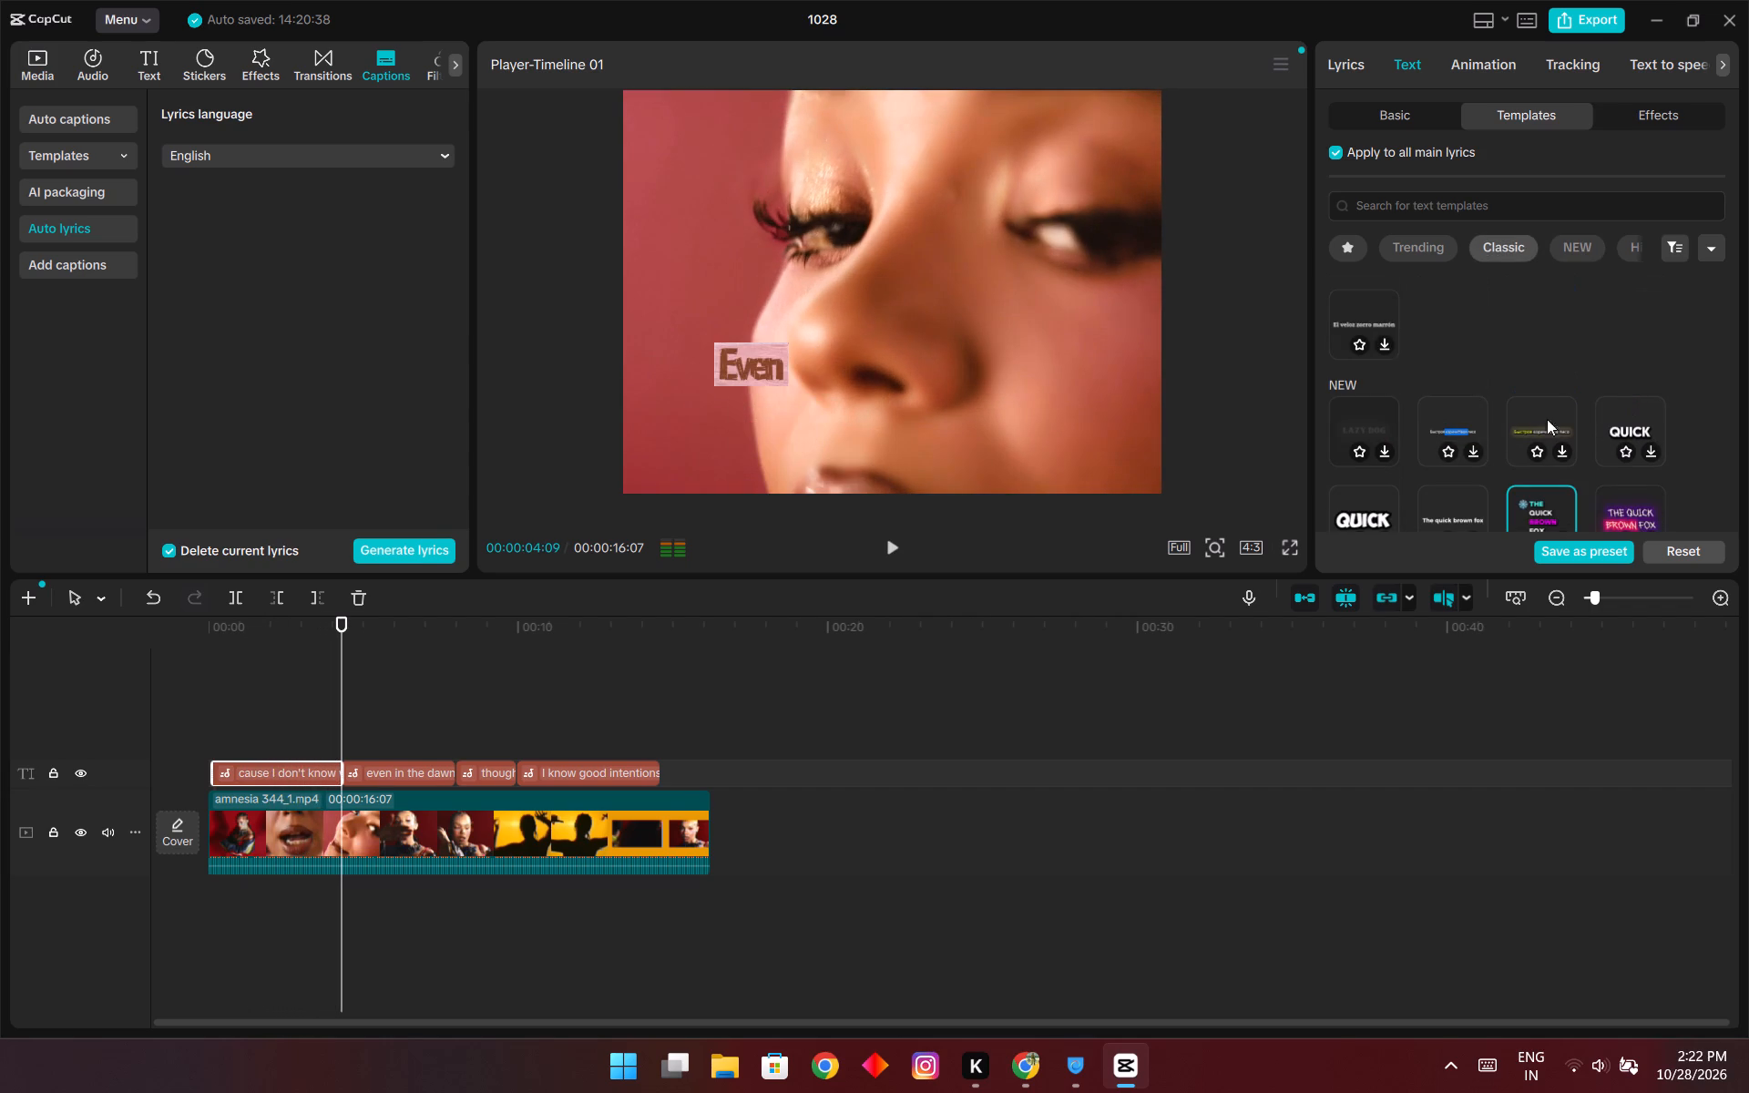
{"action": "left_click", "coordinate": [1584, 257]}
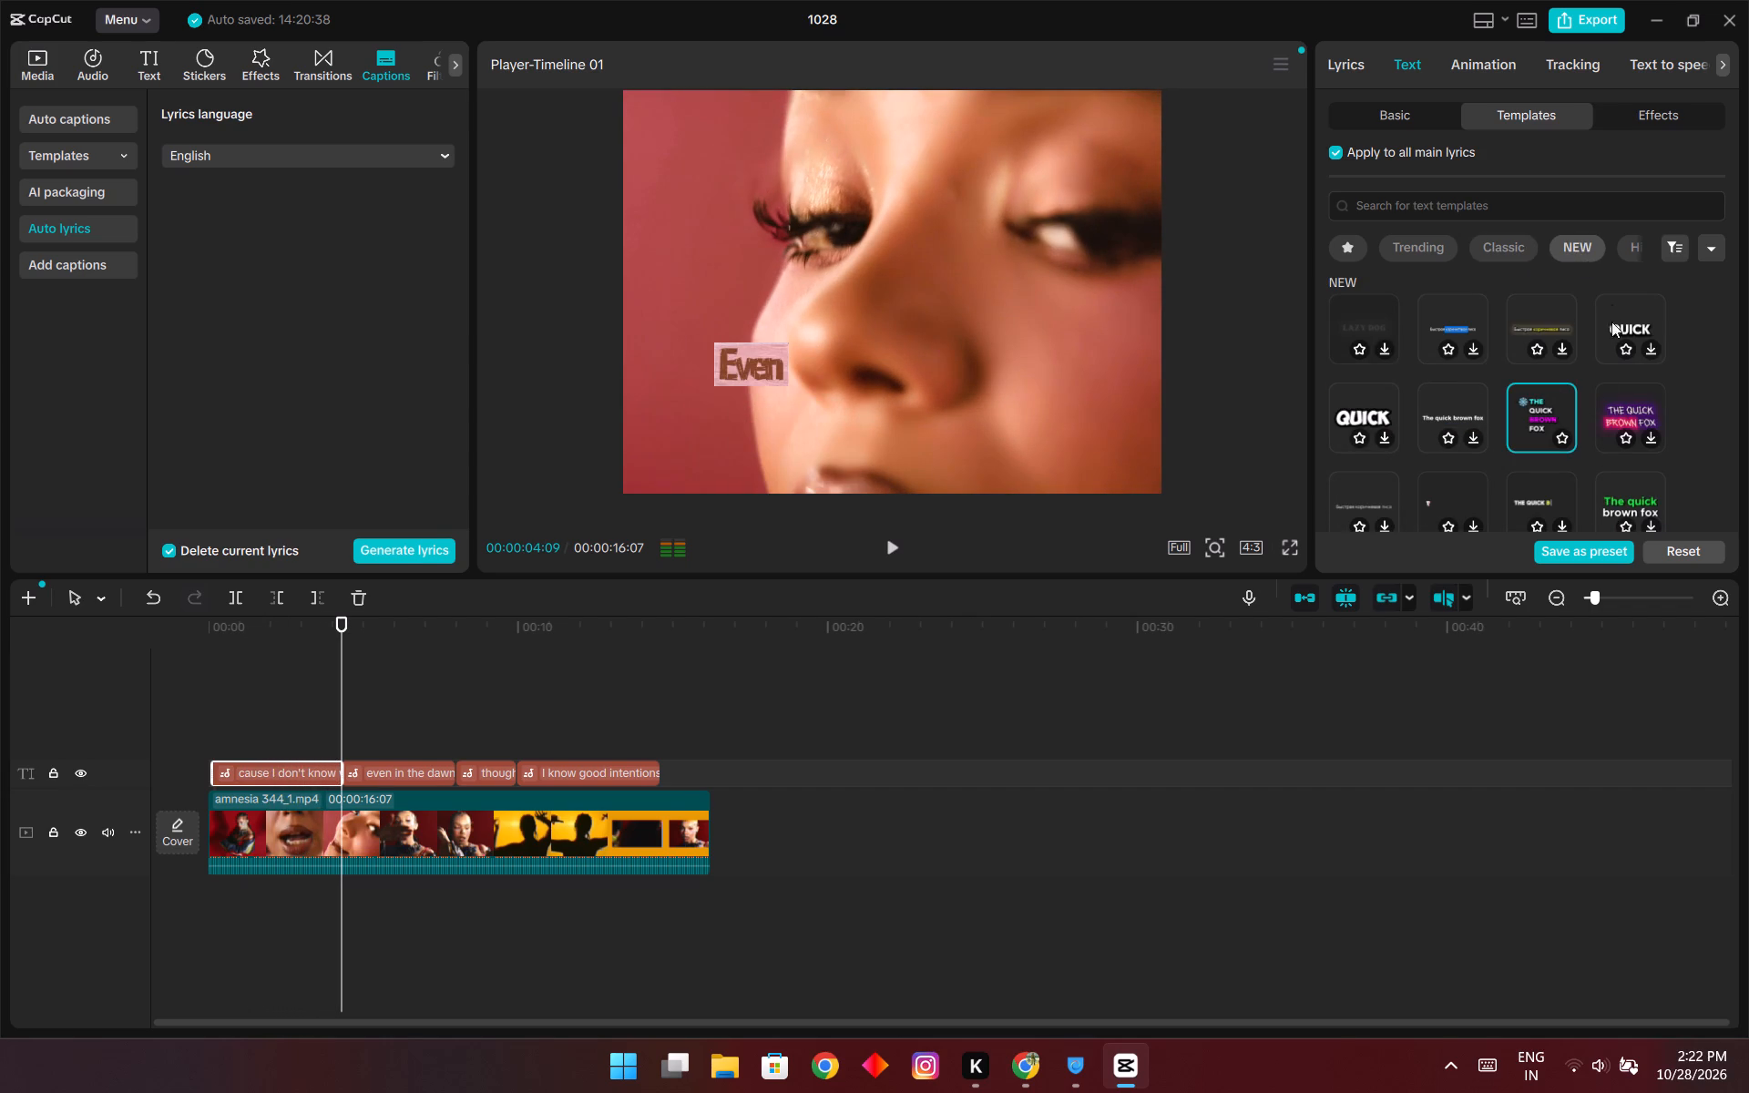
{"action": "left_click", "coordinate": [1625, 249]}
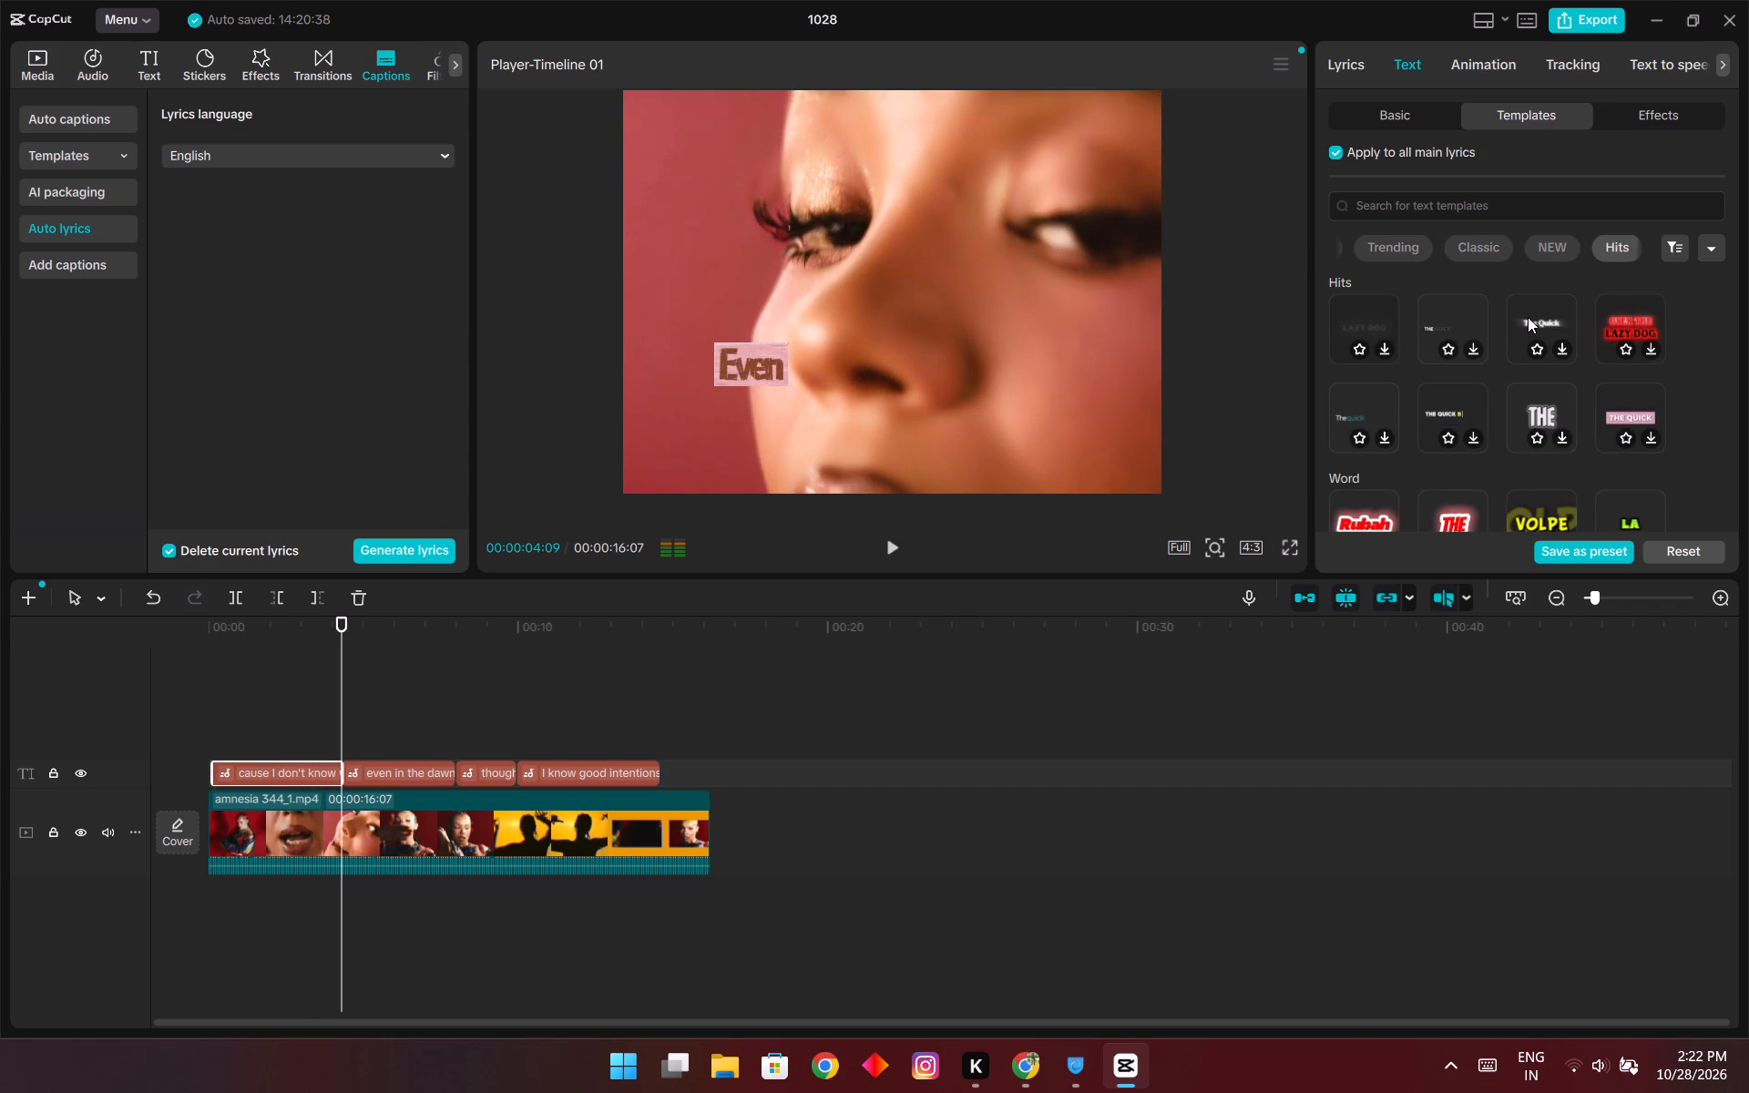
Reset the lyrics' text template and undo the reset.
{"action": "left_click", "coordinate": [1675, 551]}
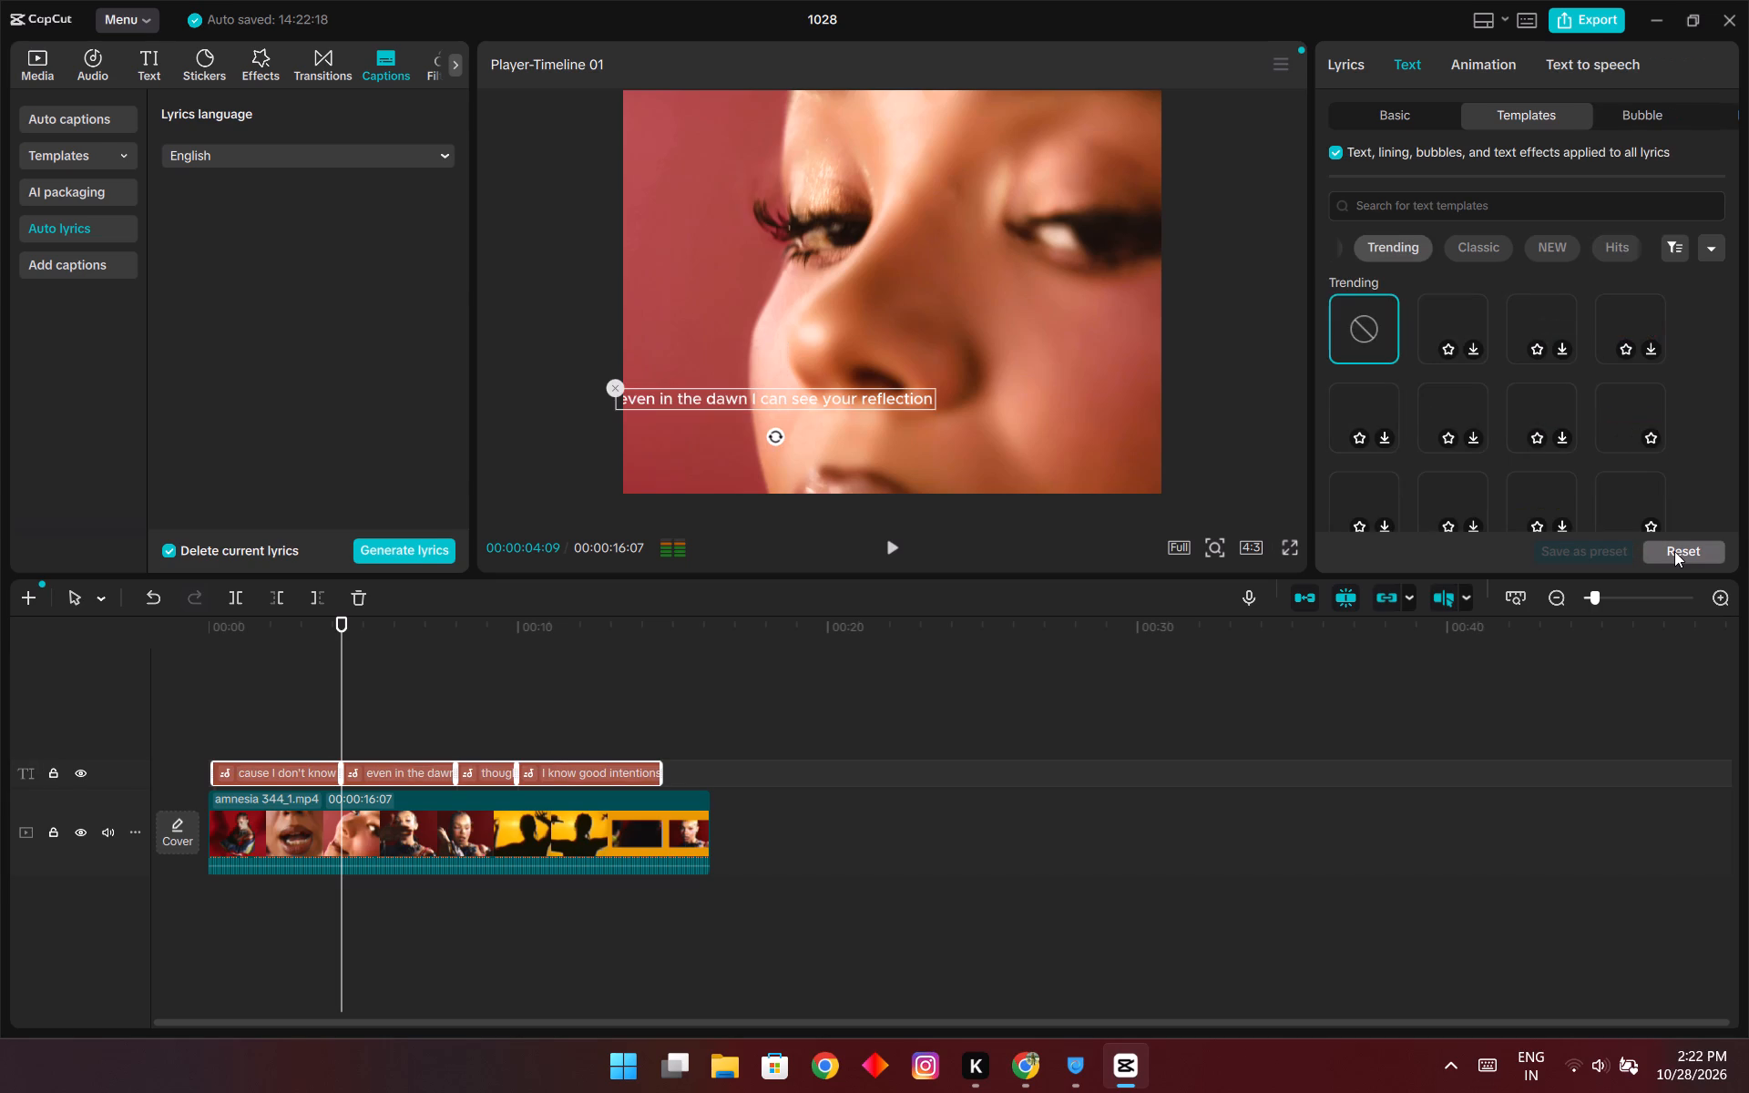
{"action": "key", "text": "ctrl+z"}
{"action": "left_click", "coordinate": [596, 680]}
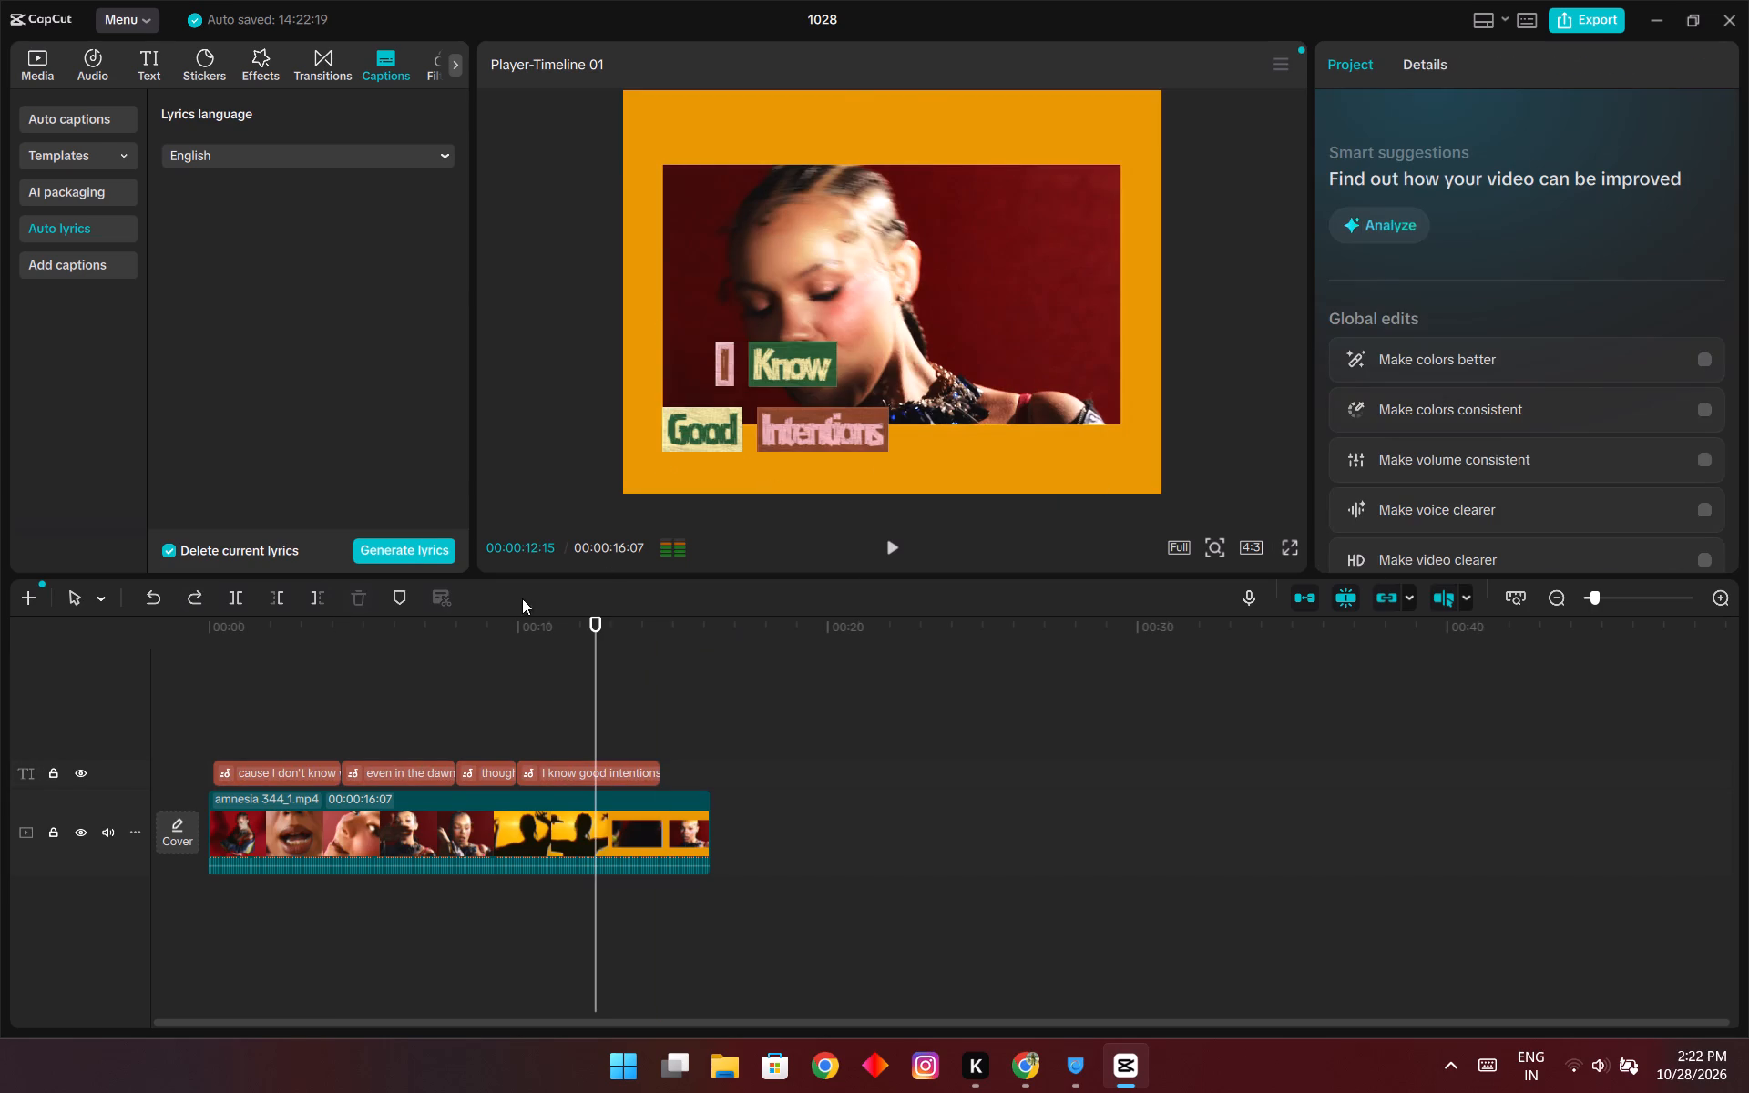
Reposition all the lyrics from the lower-left area to the upper-left area of the video frame.
{"action": "left_click_drag", "start_coordinate": [487, 621], "coordinate": [189, 630]}
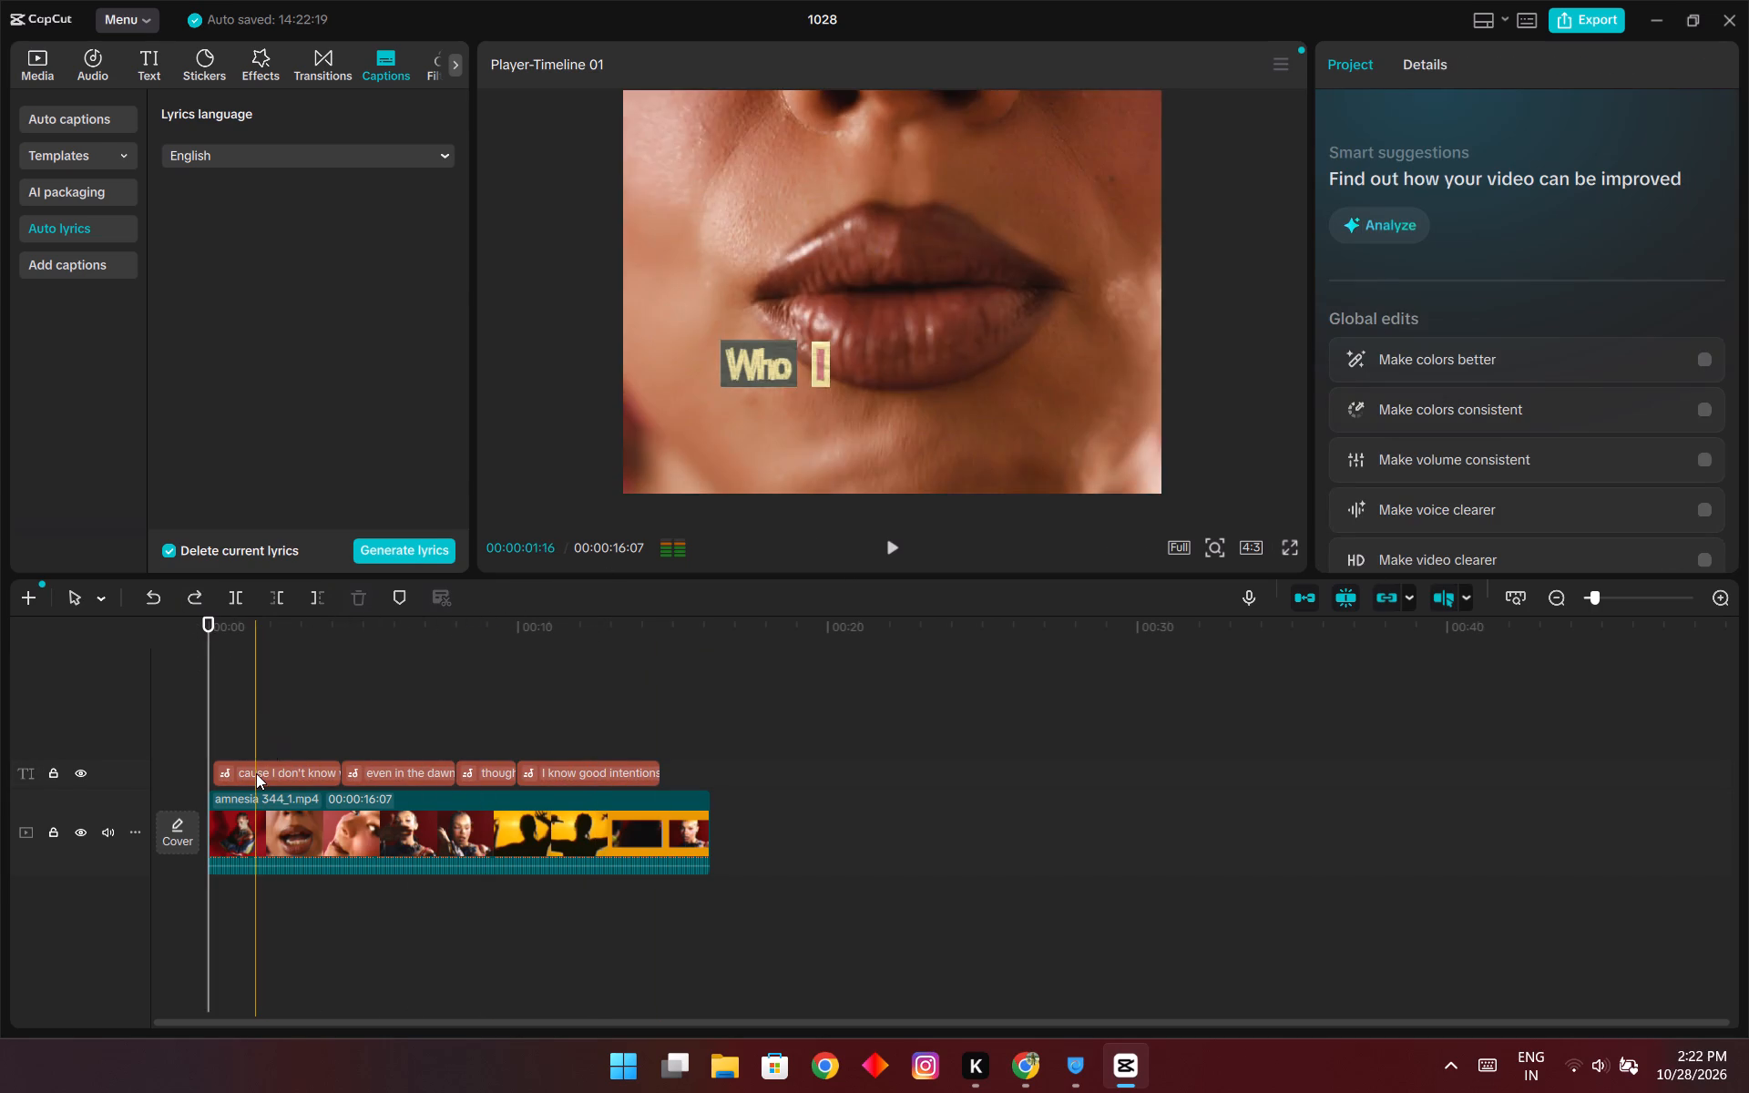
{"action": "left_click", "coordinate": [256, 773]}
{"action": "left_click", "coordinate": [772, 373]}
{"action": "left_click_drag", "start_coordinate": [227, 630], "coordinate": [260, 632]}
{"action": "left_click", "coordinate": [257, 762]}
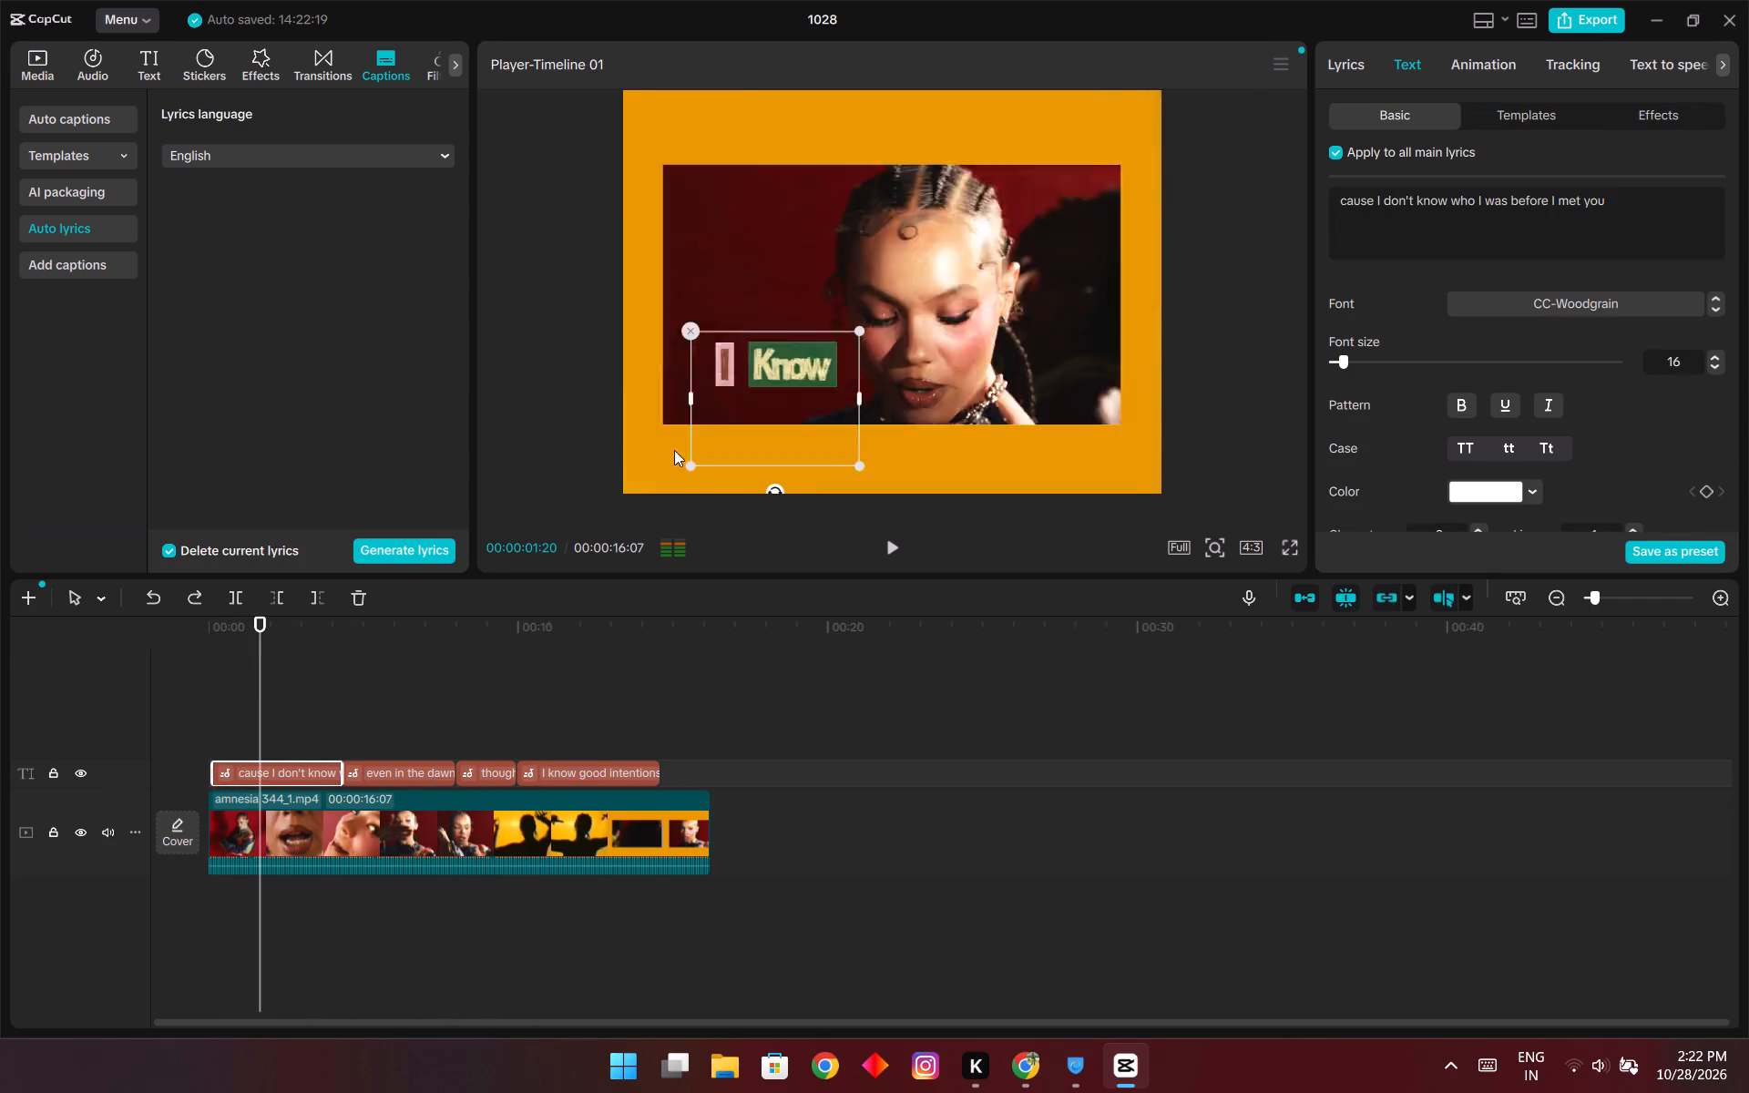
{"action": "left_click_drag", "start_coordinate": [744, 361], "coordinate": [678, 207]}
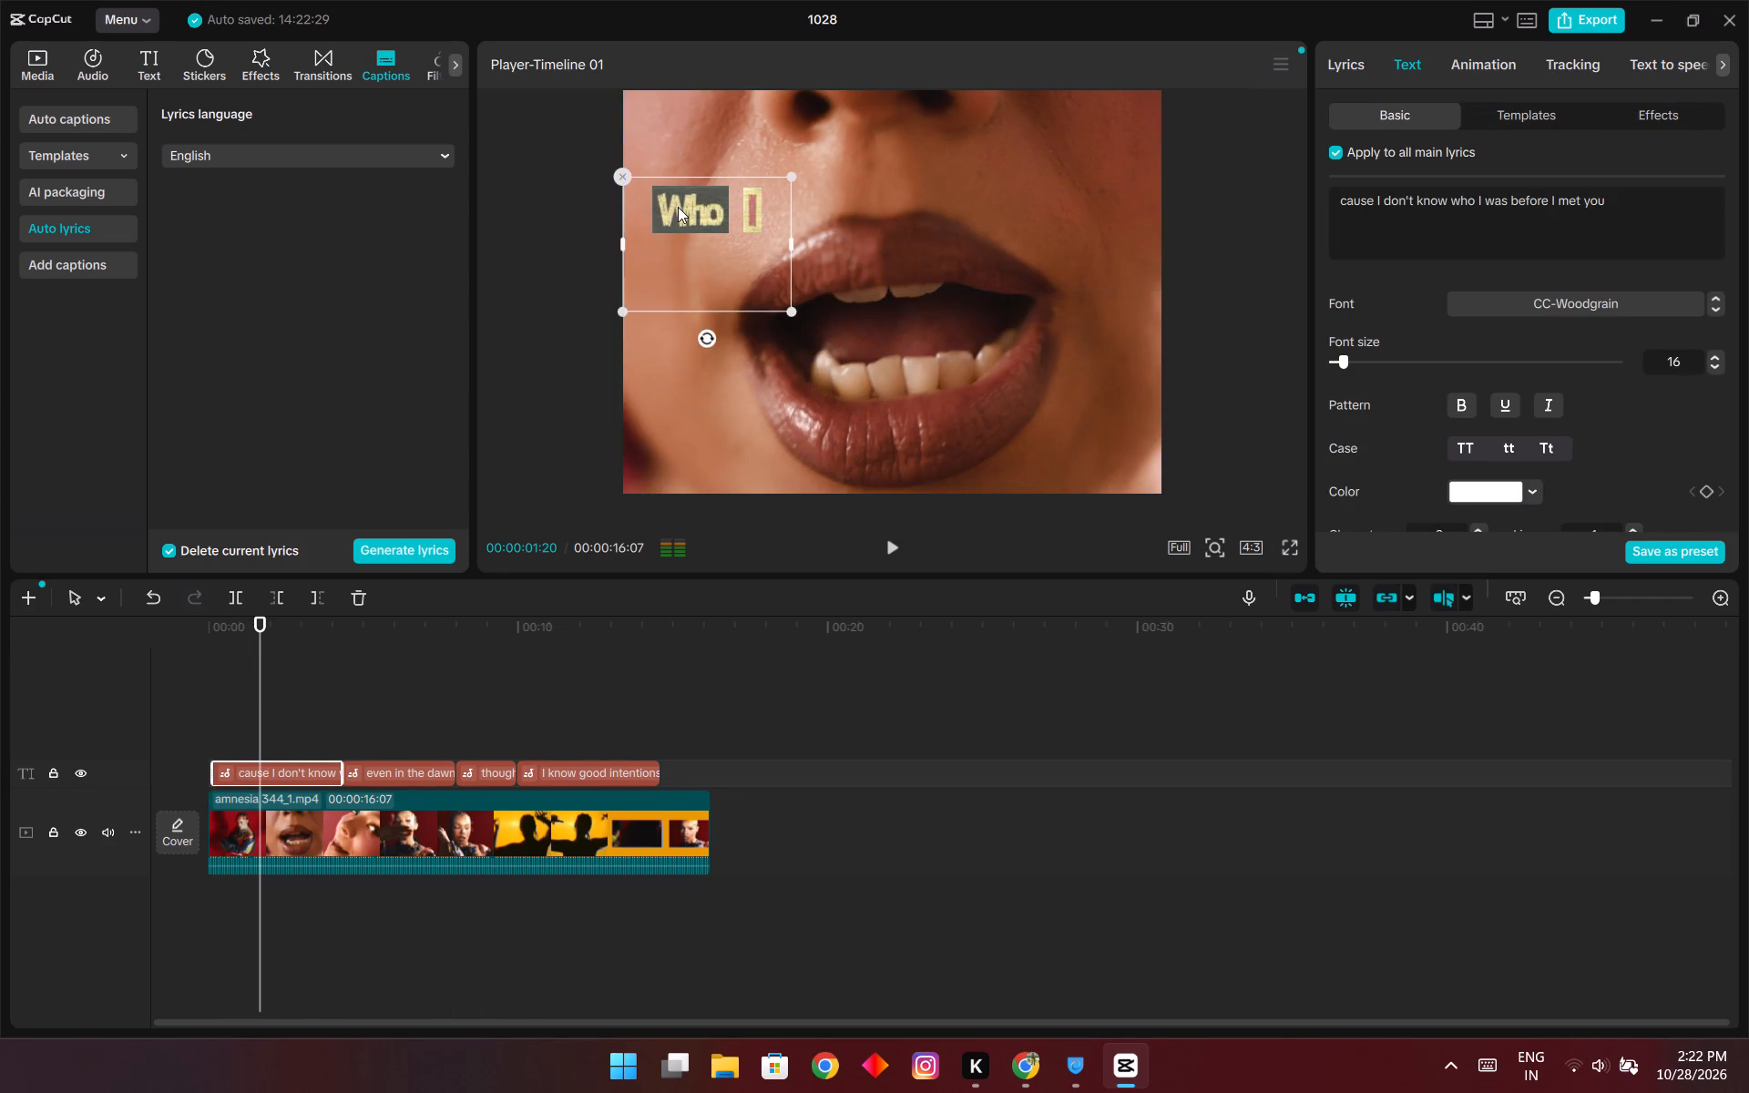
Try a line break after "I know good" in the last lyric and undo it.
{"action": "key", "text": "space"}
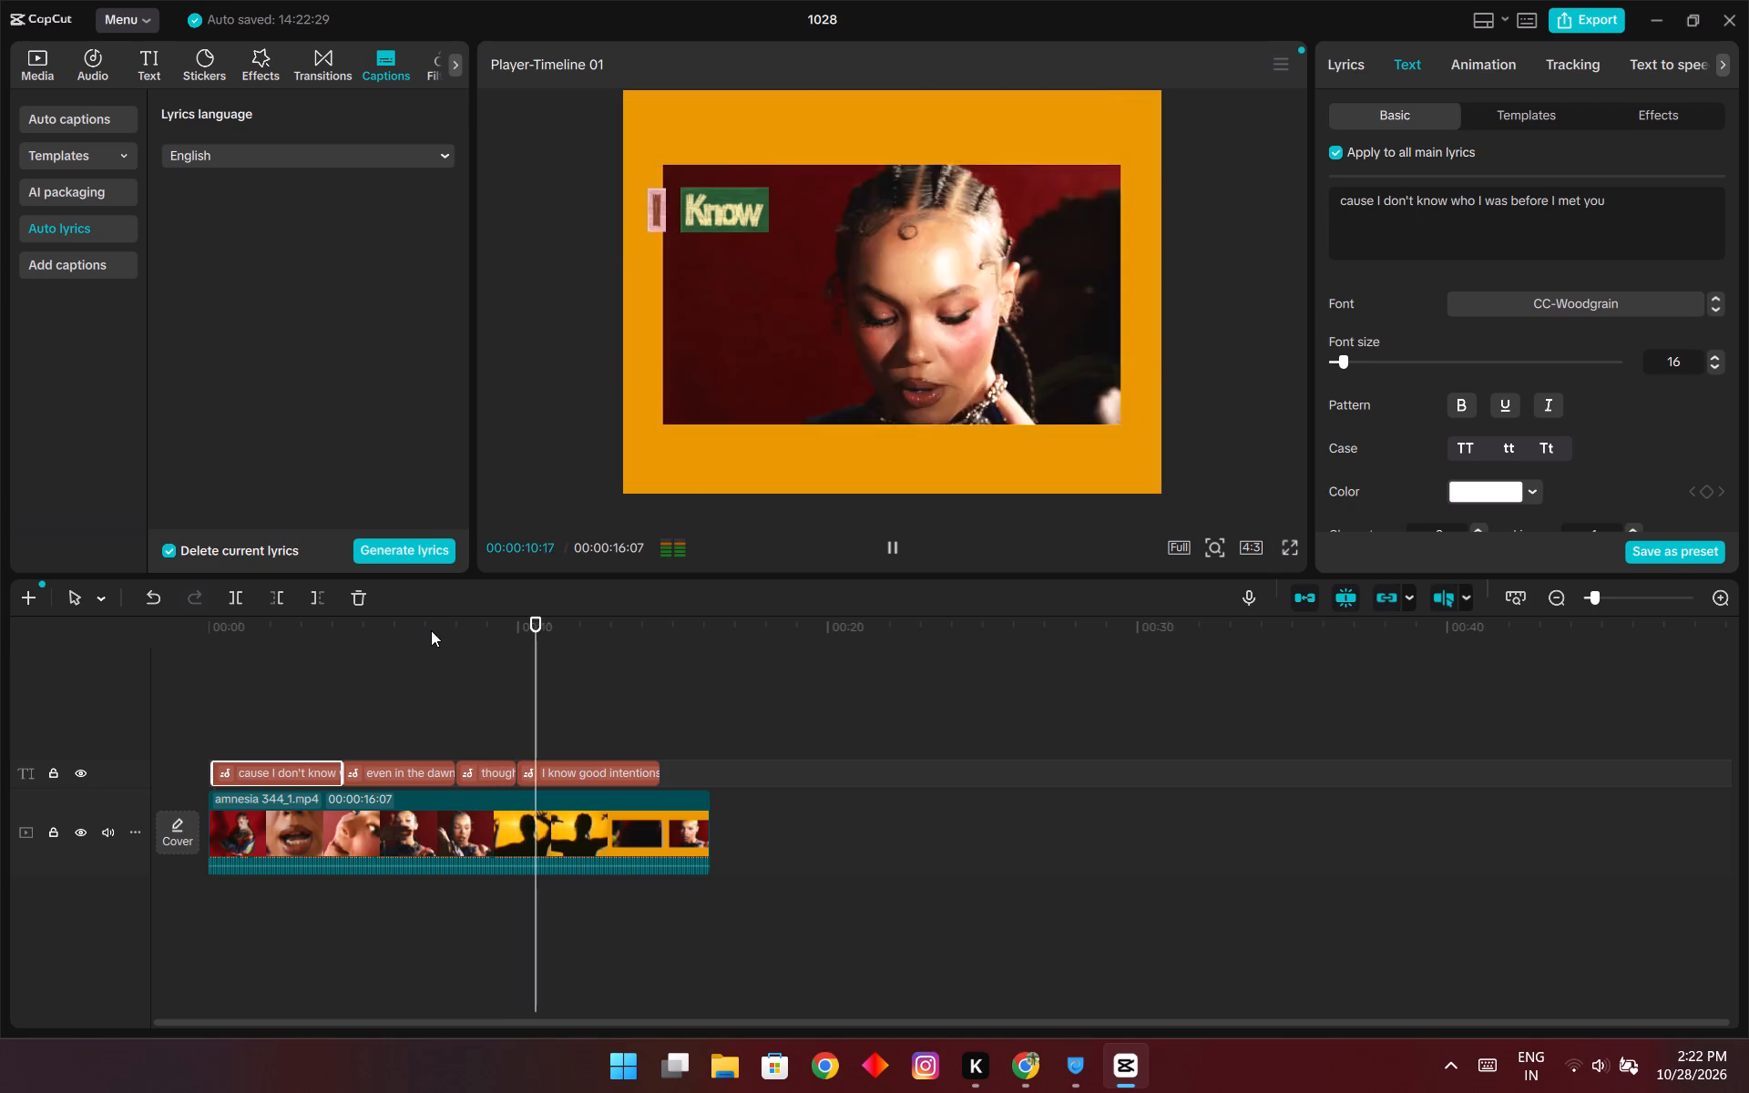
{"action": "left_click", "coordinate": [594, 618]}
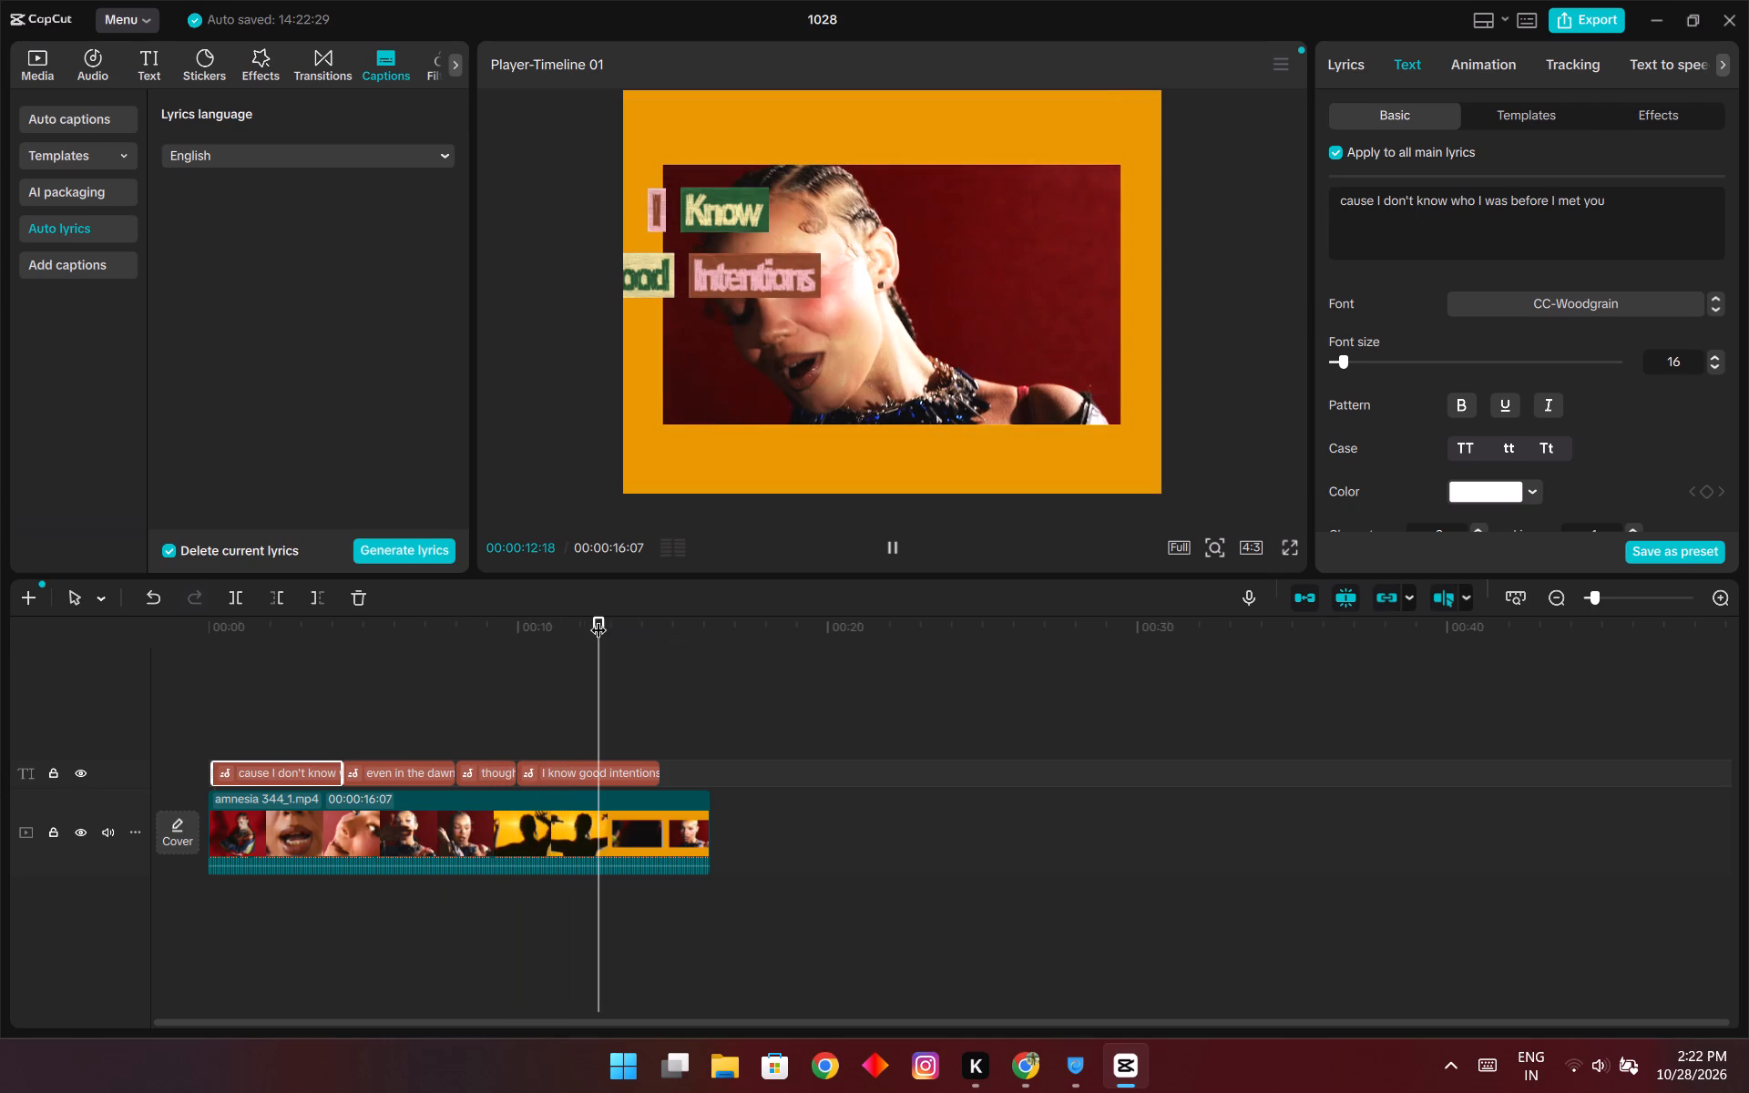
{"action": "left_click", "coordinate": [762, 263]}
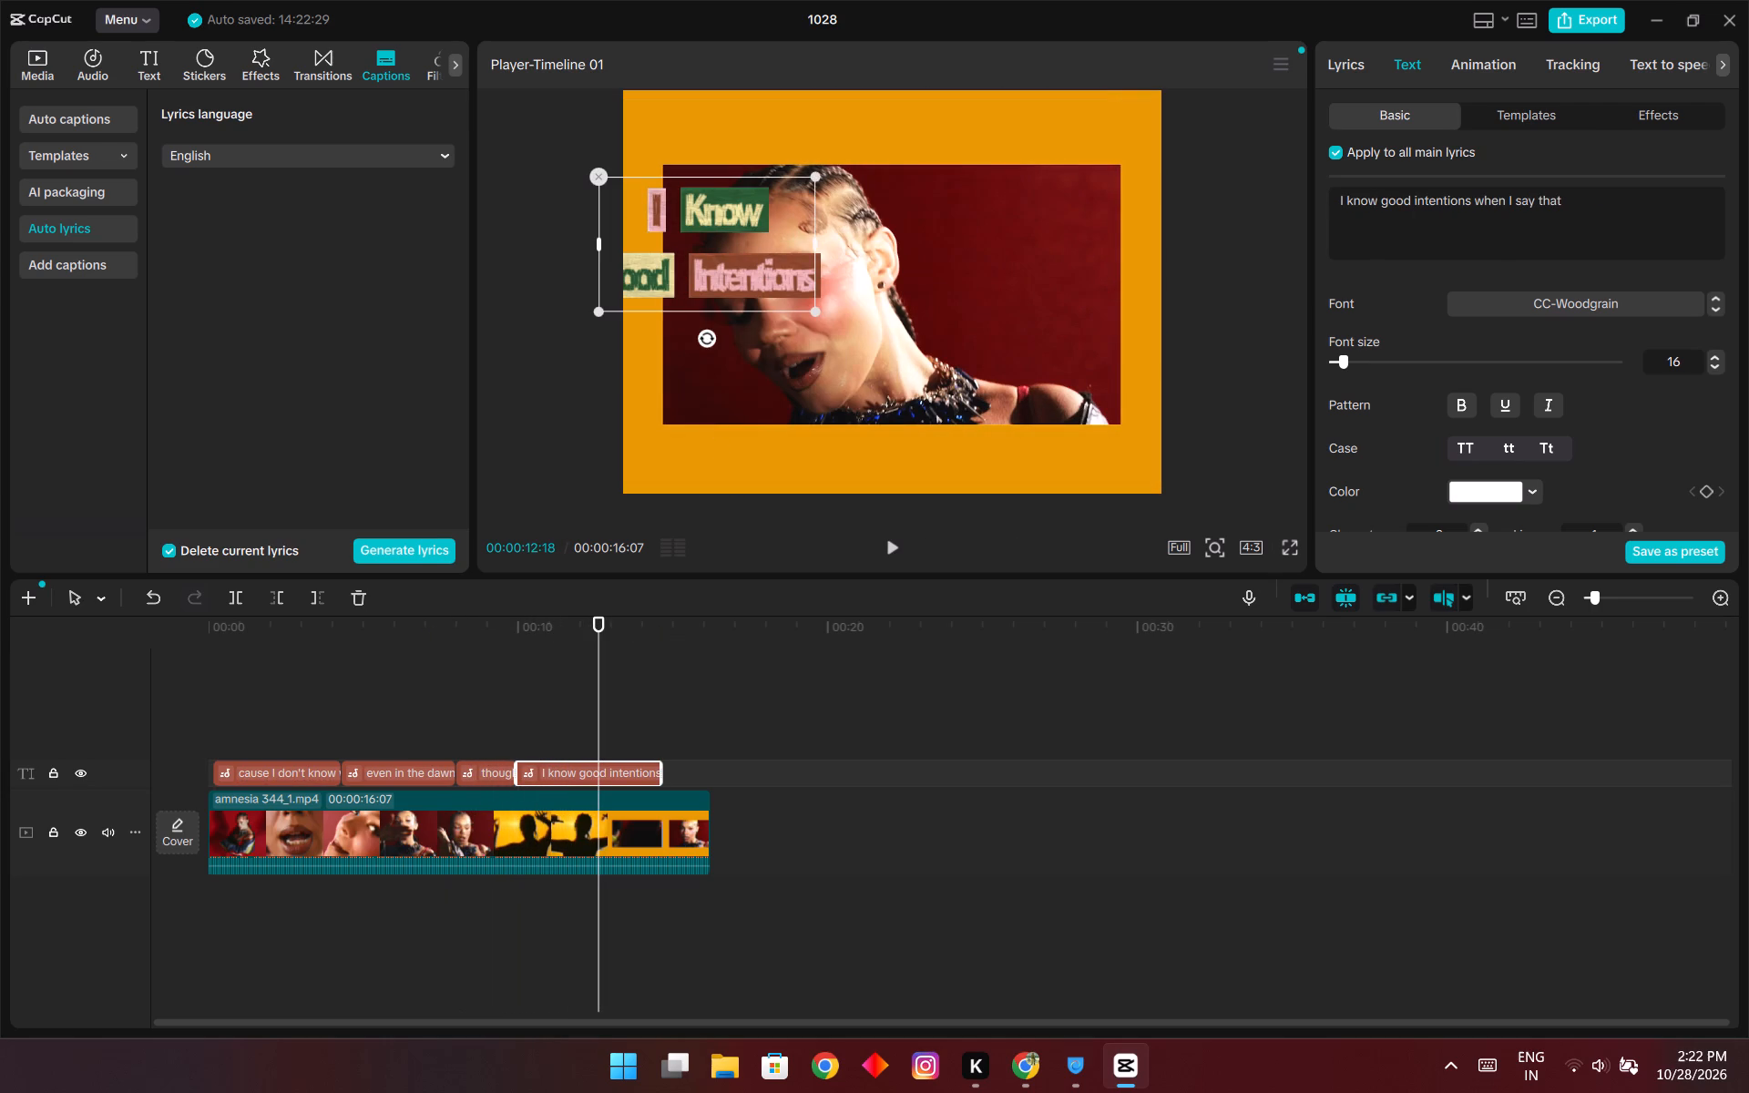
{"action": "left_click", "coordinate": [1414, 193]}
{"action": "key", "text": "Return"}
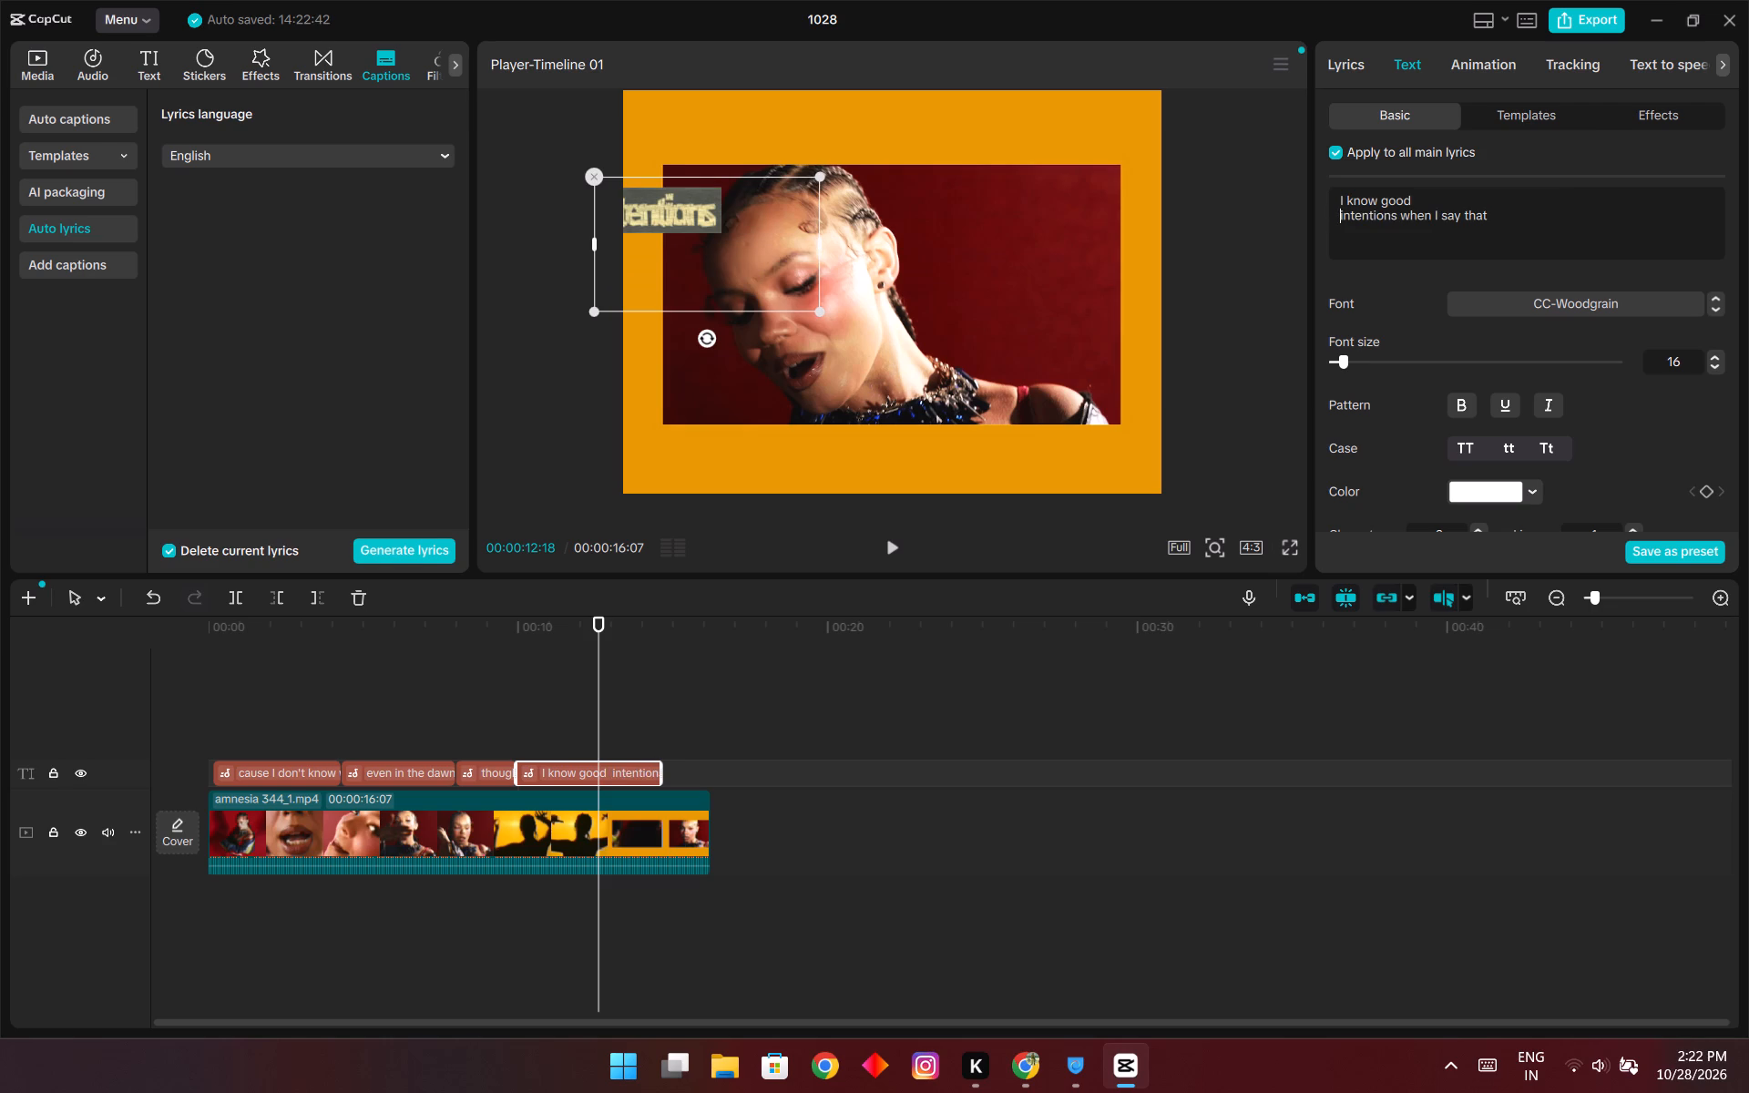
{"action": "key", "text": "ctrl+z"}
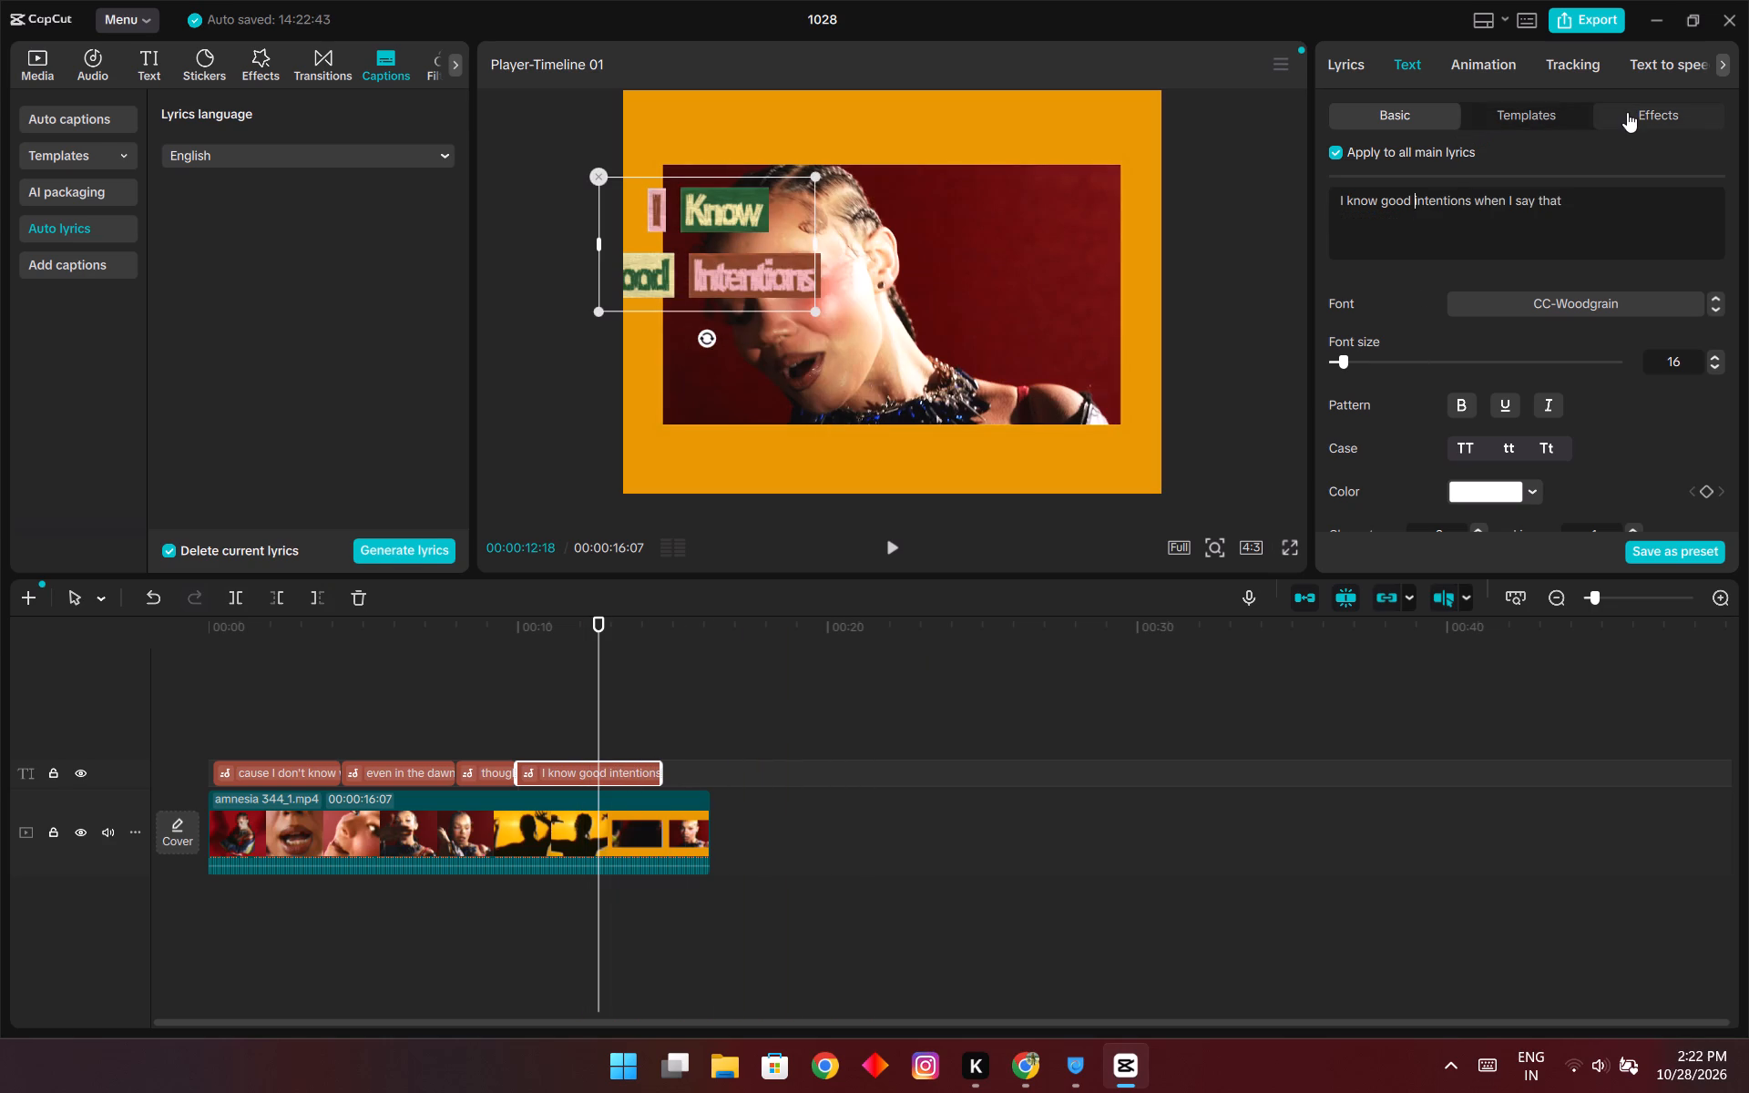
Shift the lyrics slightly right and up so the last lyric's "Good Intentions" line fits inside the video frame.
{"action": "scroll", "coordinate": [1550, 333], "scroll_direction": "down", "scroll_amount": 1}
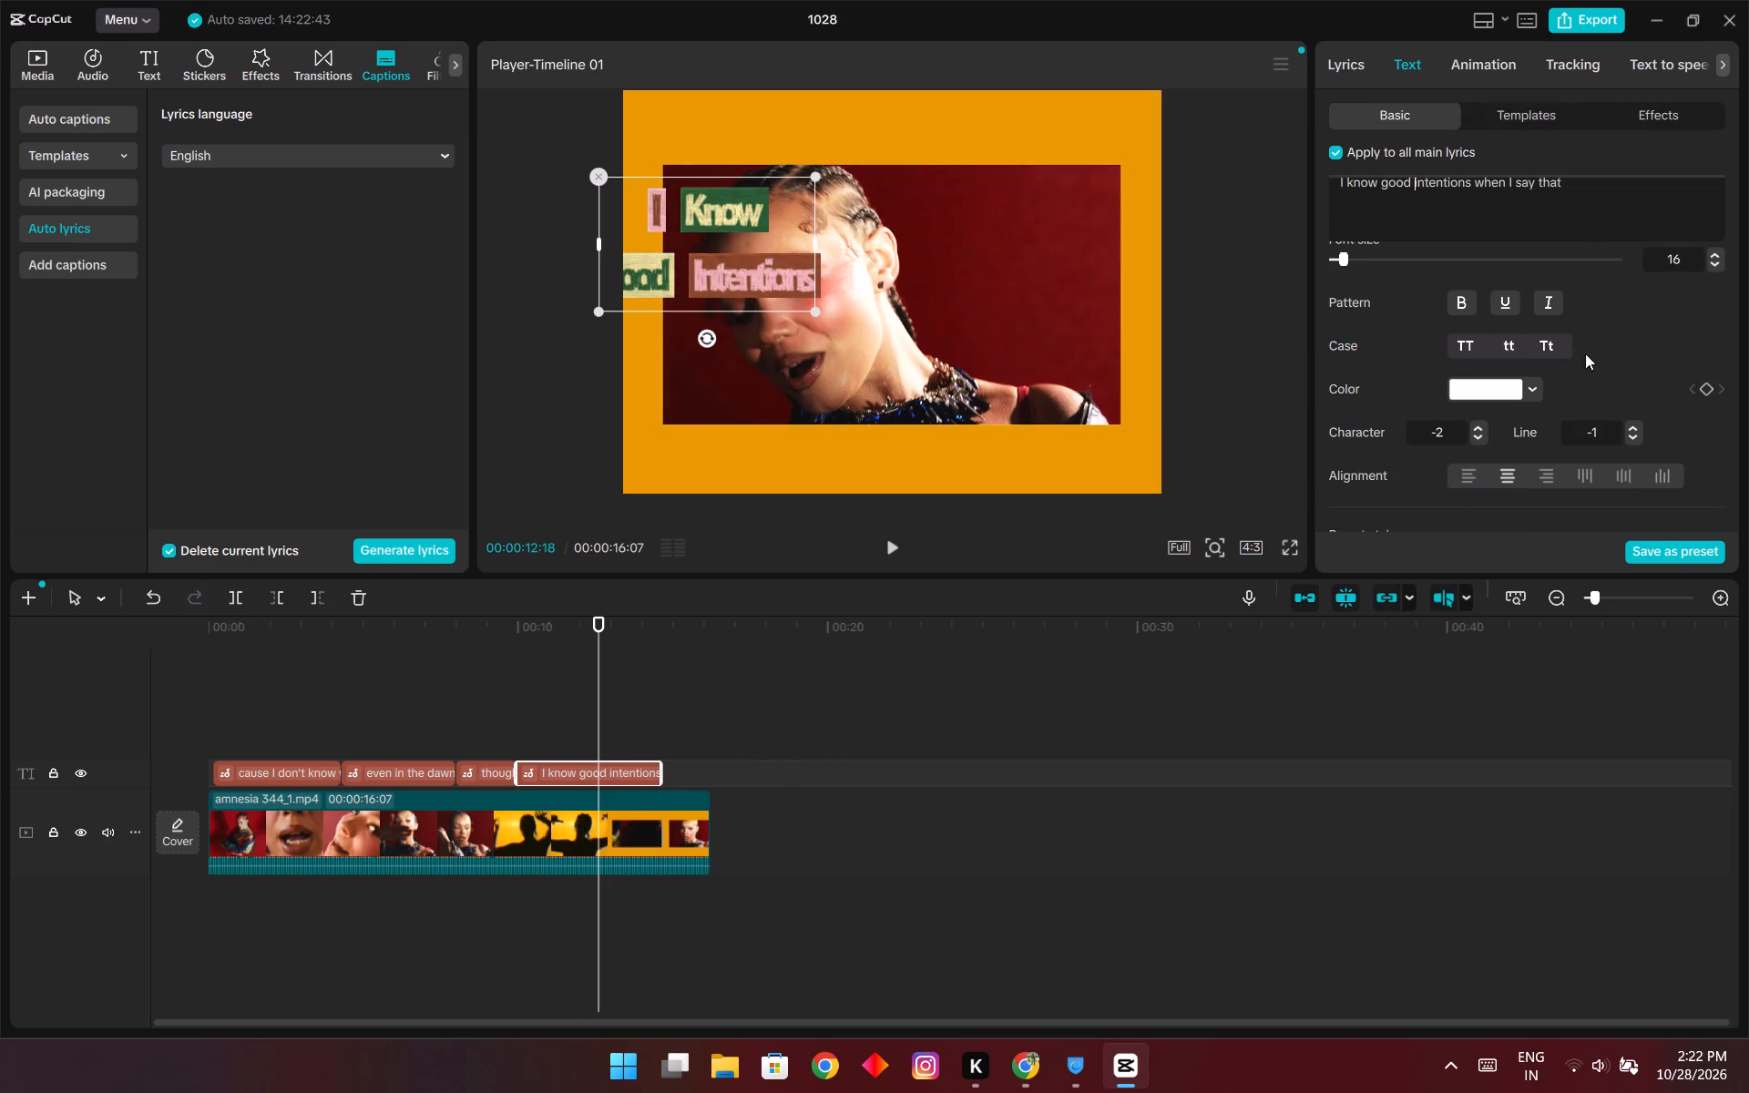
{"action": "left_click_drag", "start_coordinate": [725, 264], "coordinate": [774, 260]}
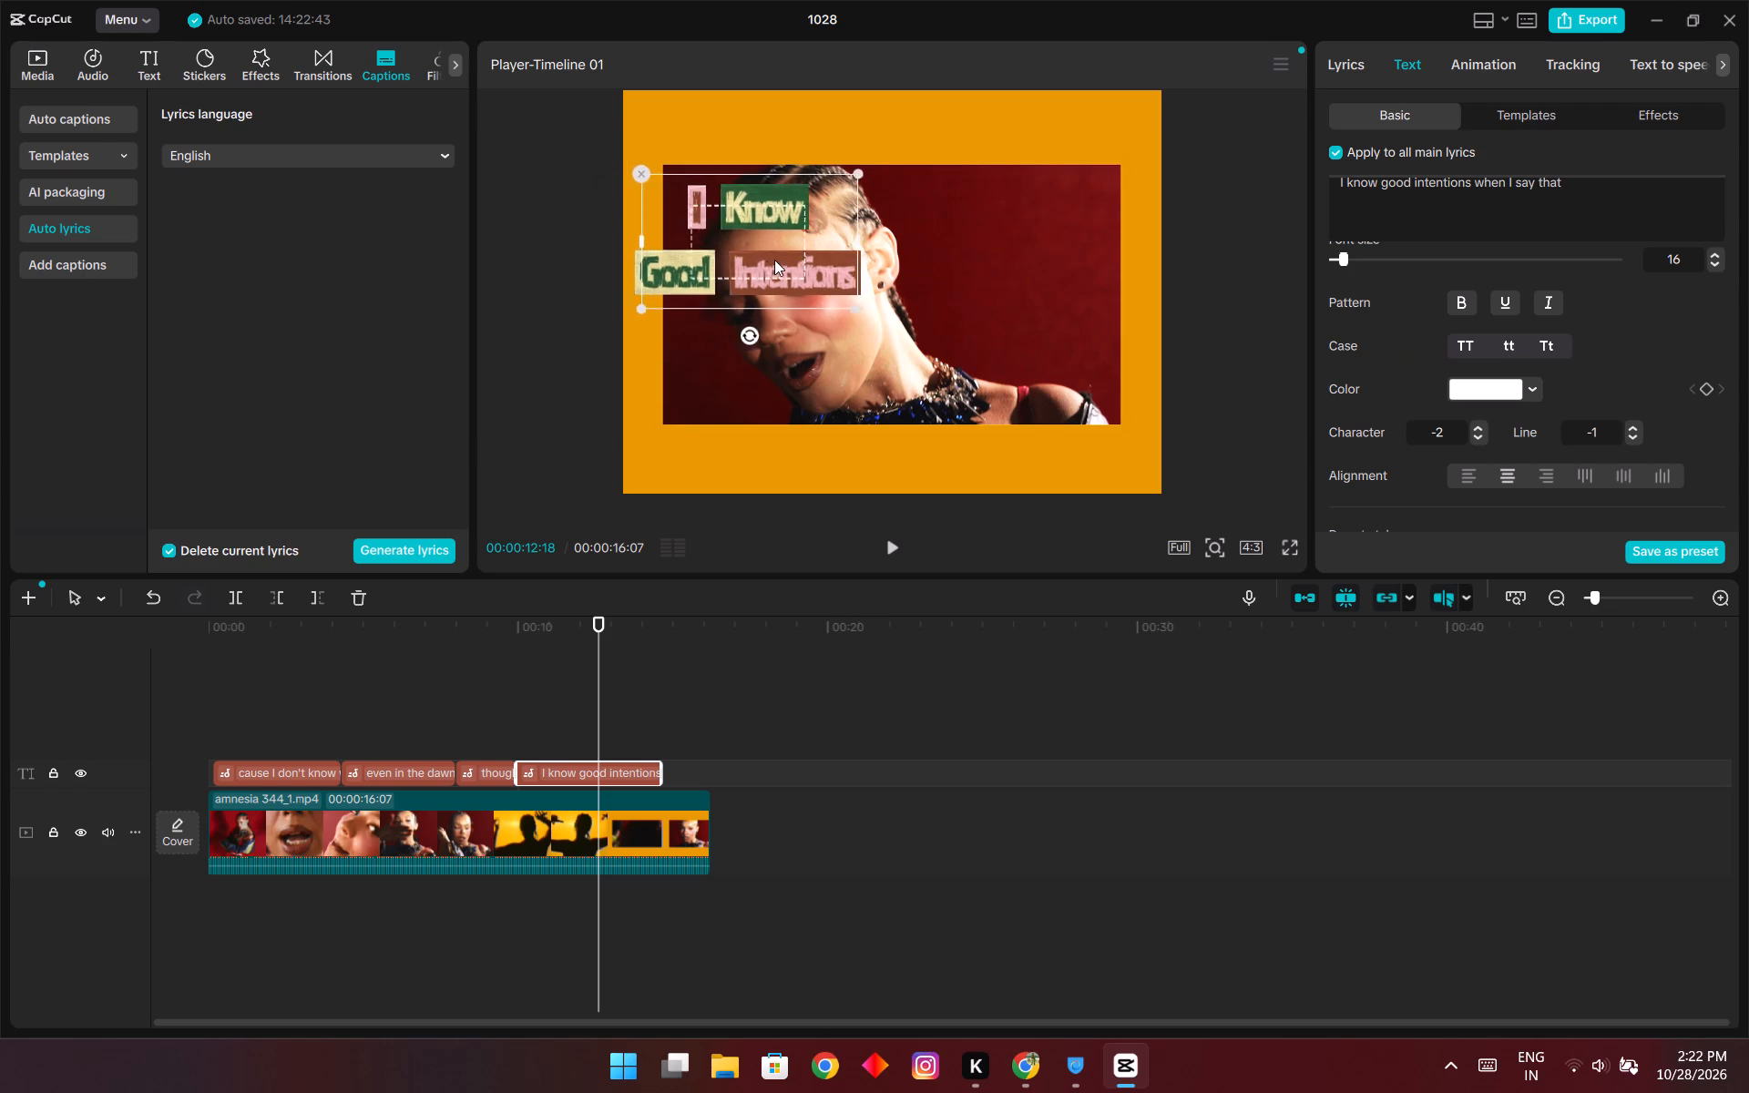
{"action": "left_click_drag", "start_coordinate": [774, 260], "coordinate": [758, 255]}
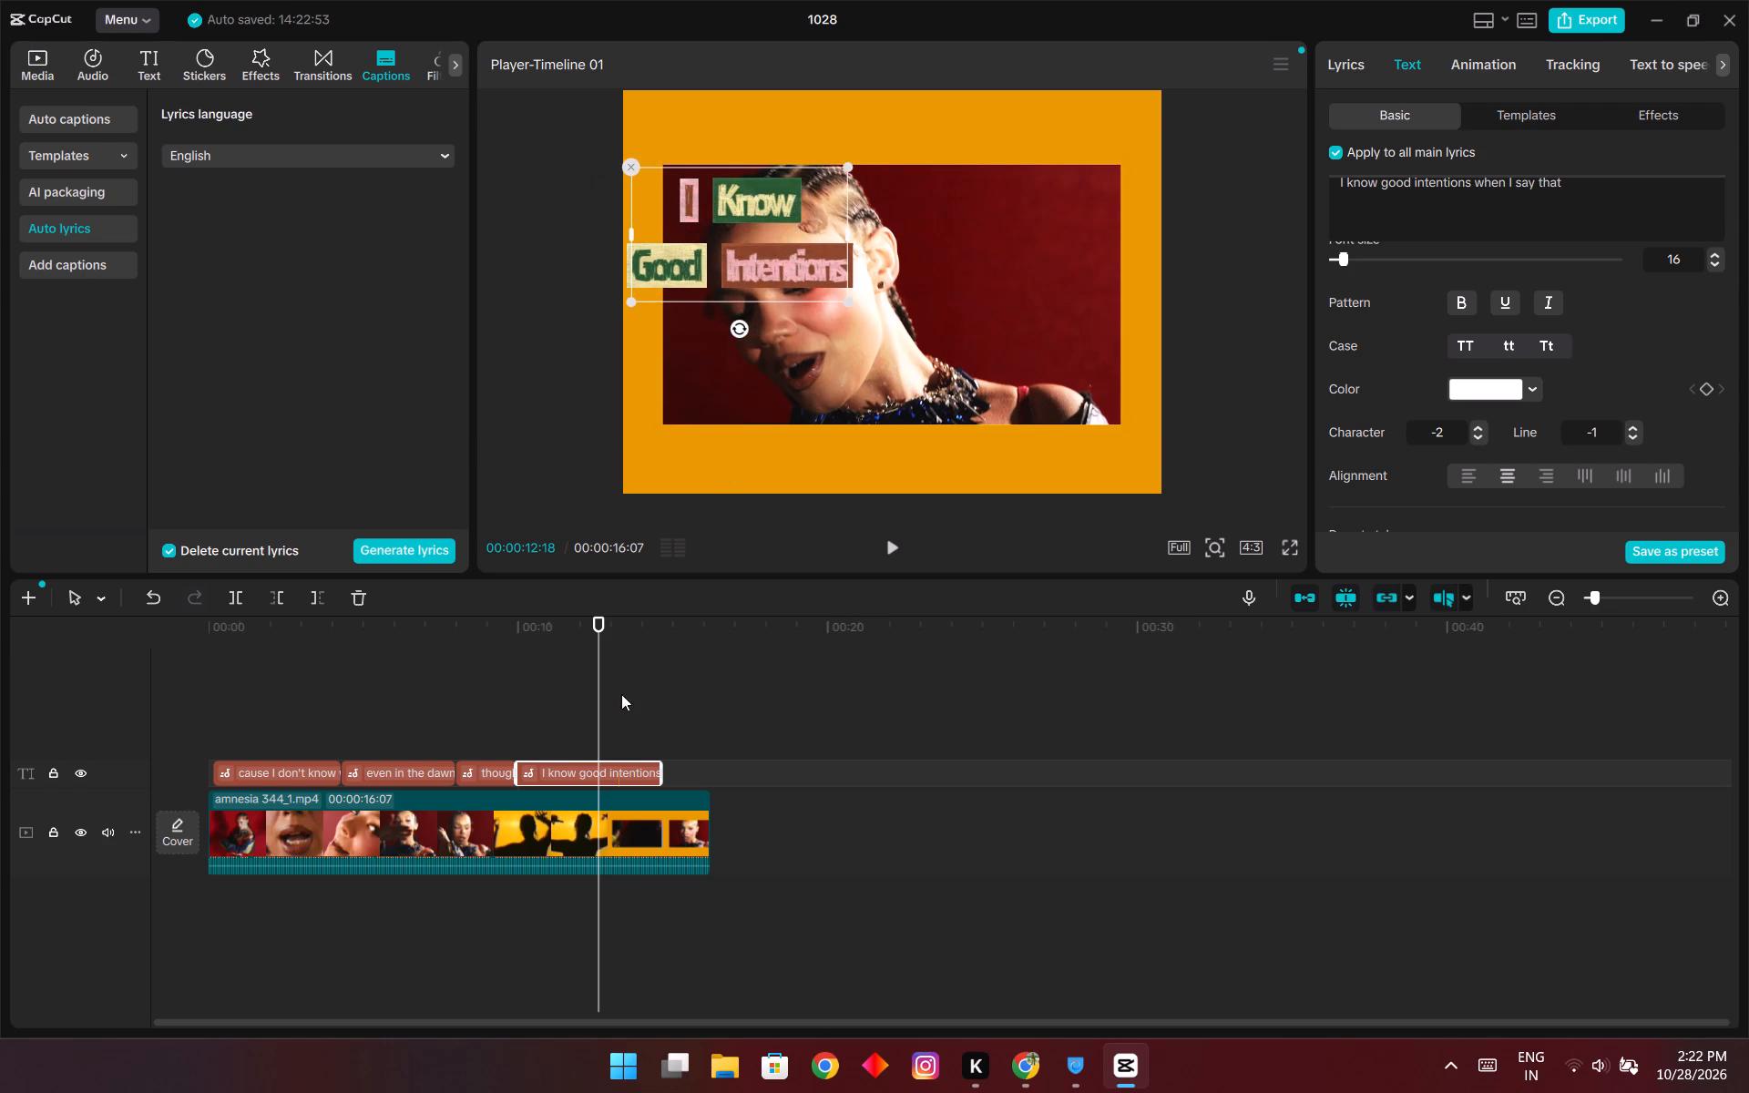
Preview the repositioned lyrics from 00:00:08:00 through the last lyric and return to the start of the timeline.
{"action": "left_click_drag", "start_coordinate": [579, 614], "coordinate": [467, 613]}
{"action": "left_click", "coordinate": [453, 621]}
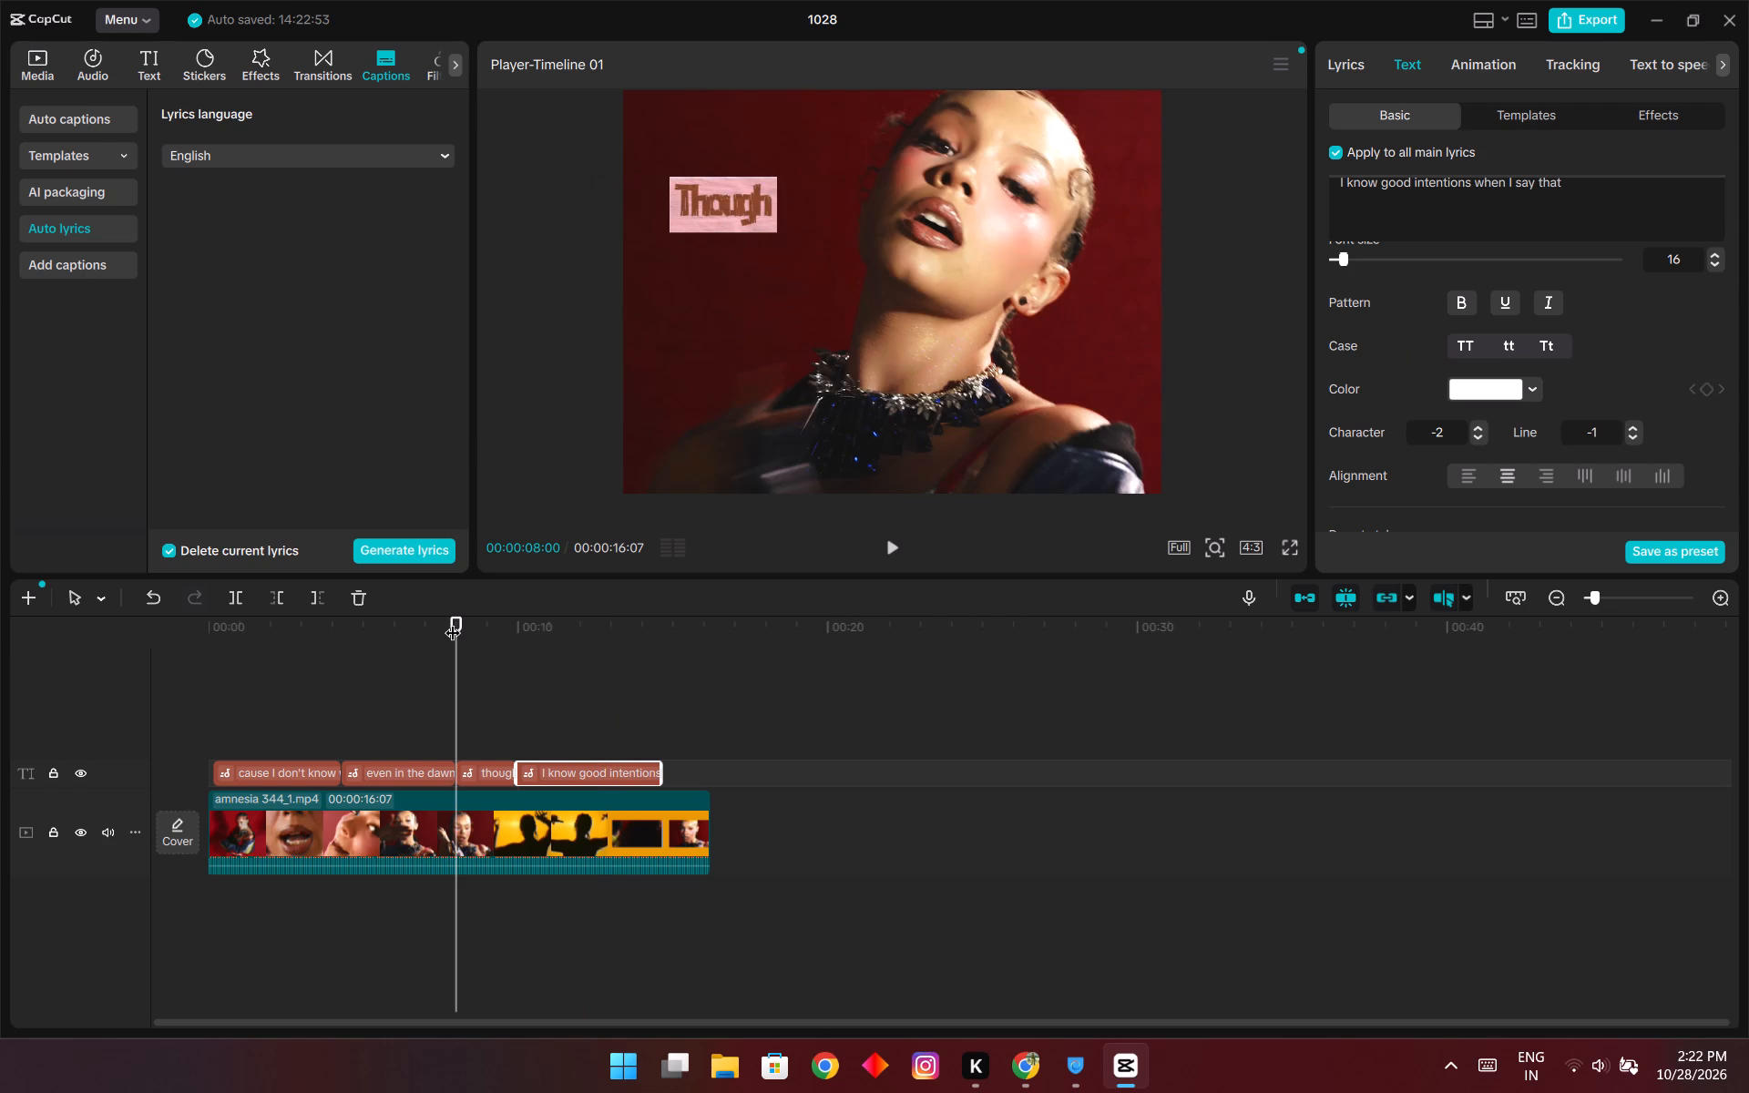
{"action": "key", "text": "space"}
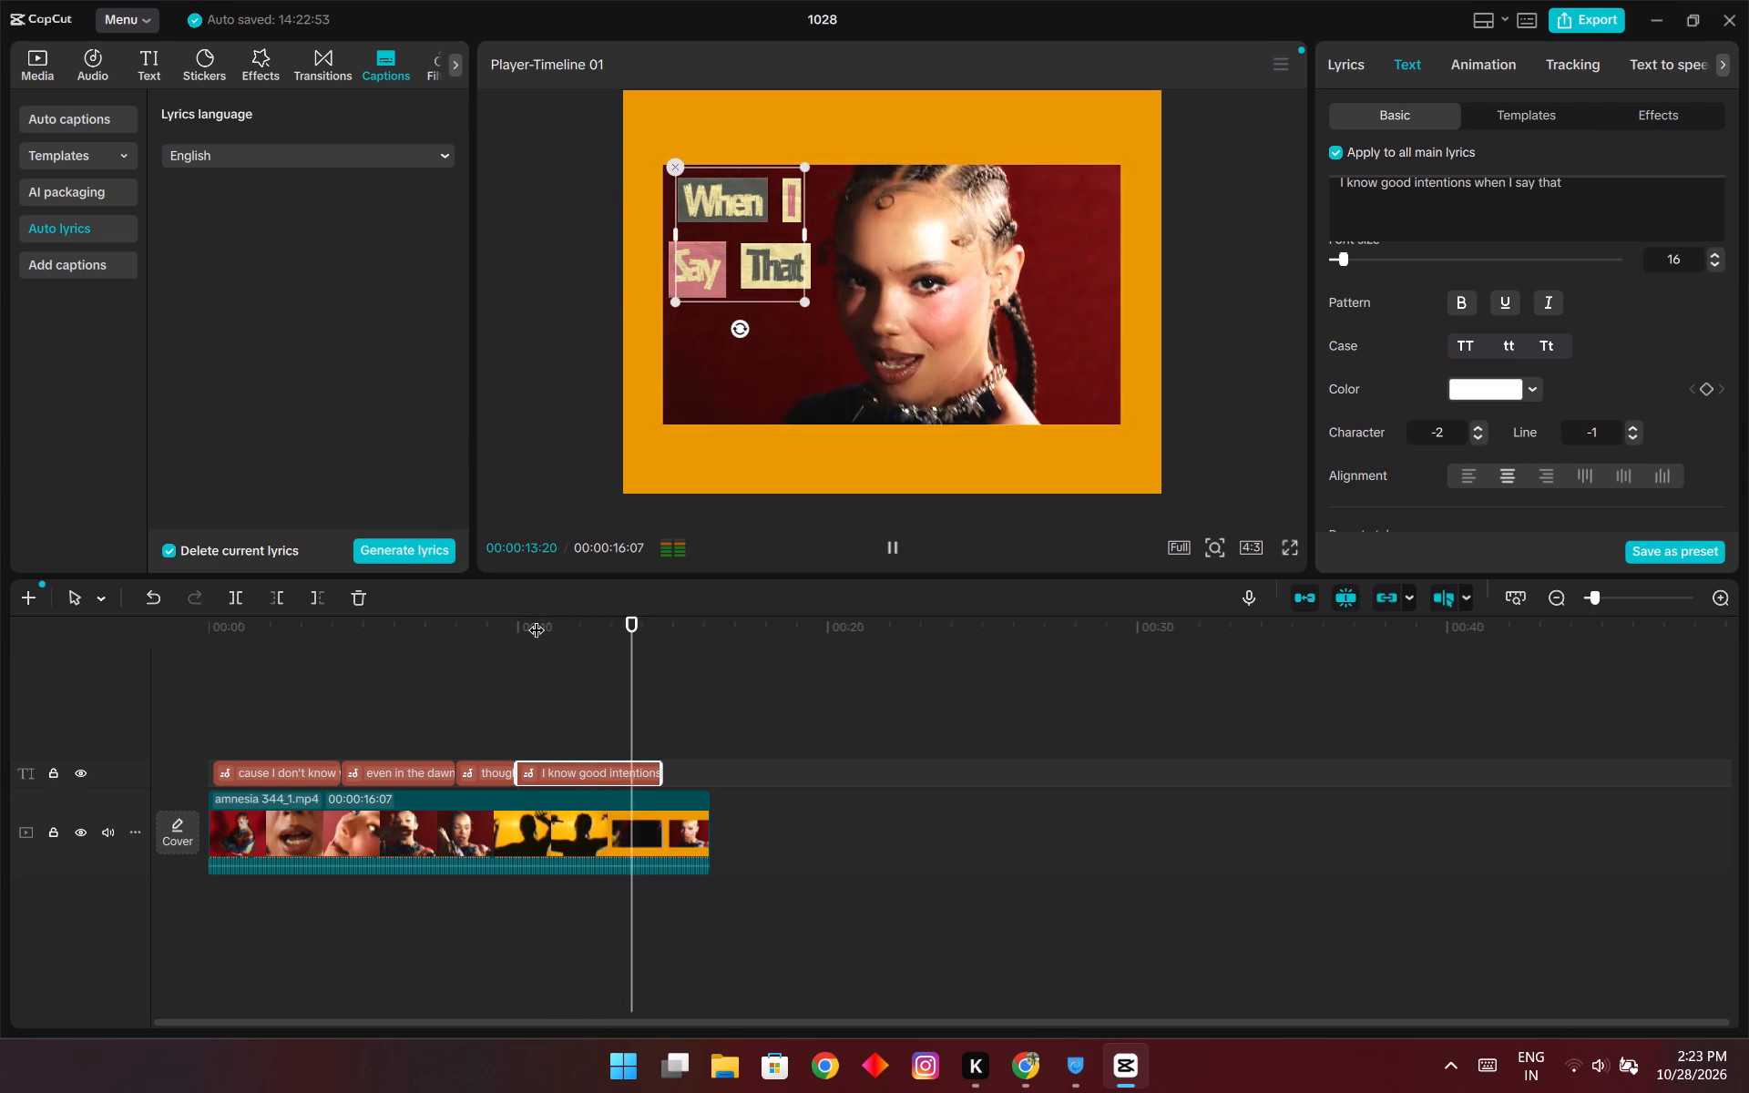
{"action": "left_click", "coordinate": [860, 702]}
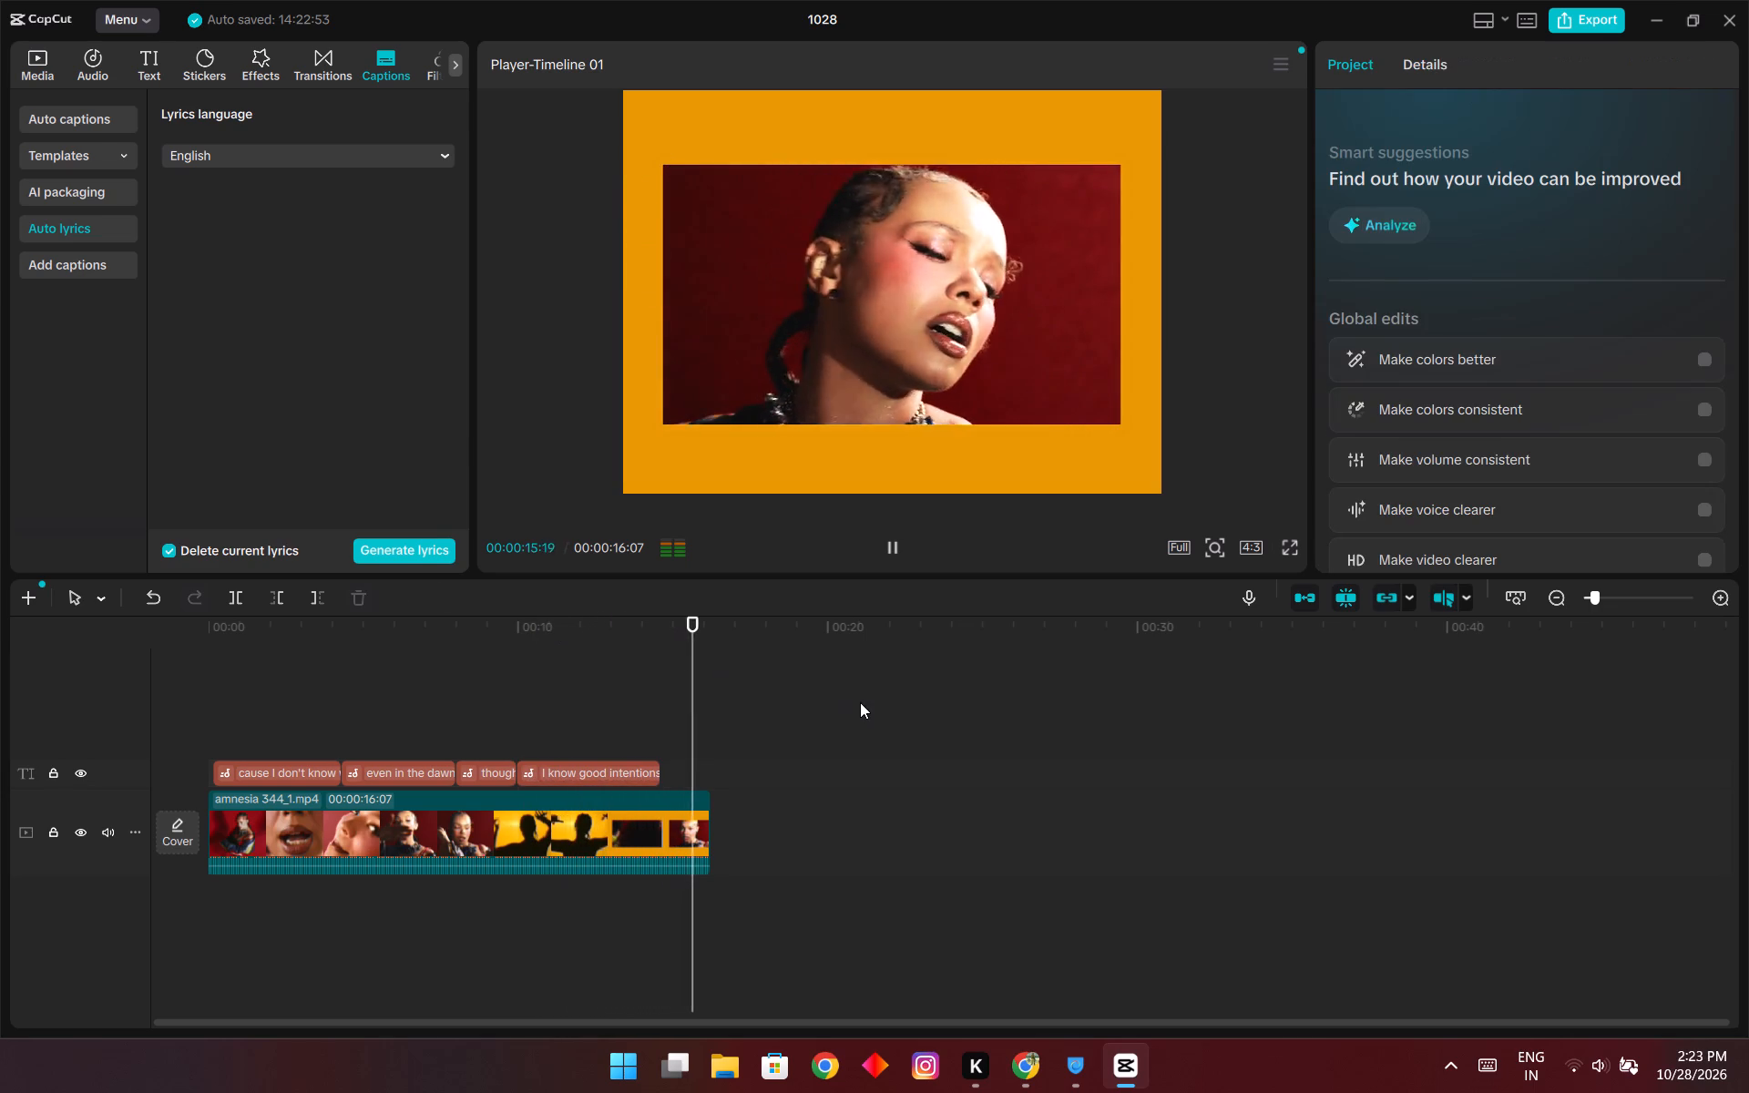
{"action": "left_click_drag", "start_coordinate": [711, 627], "coordinate": [201, 634]}
Look through the project details and the Amnesia video clip's retouch, mask, background removal and basic settings.
{"action": "left_click", "coordinate": [1429, 72]}
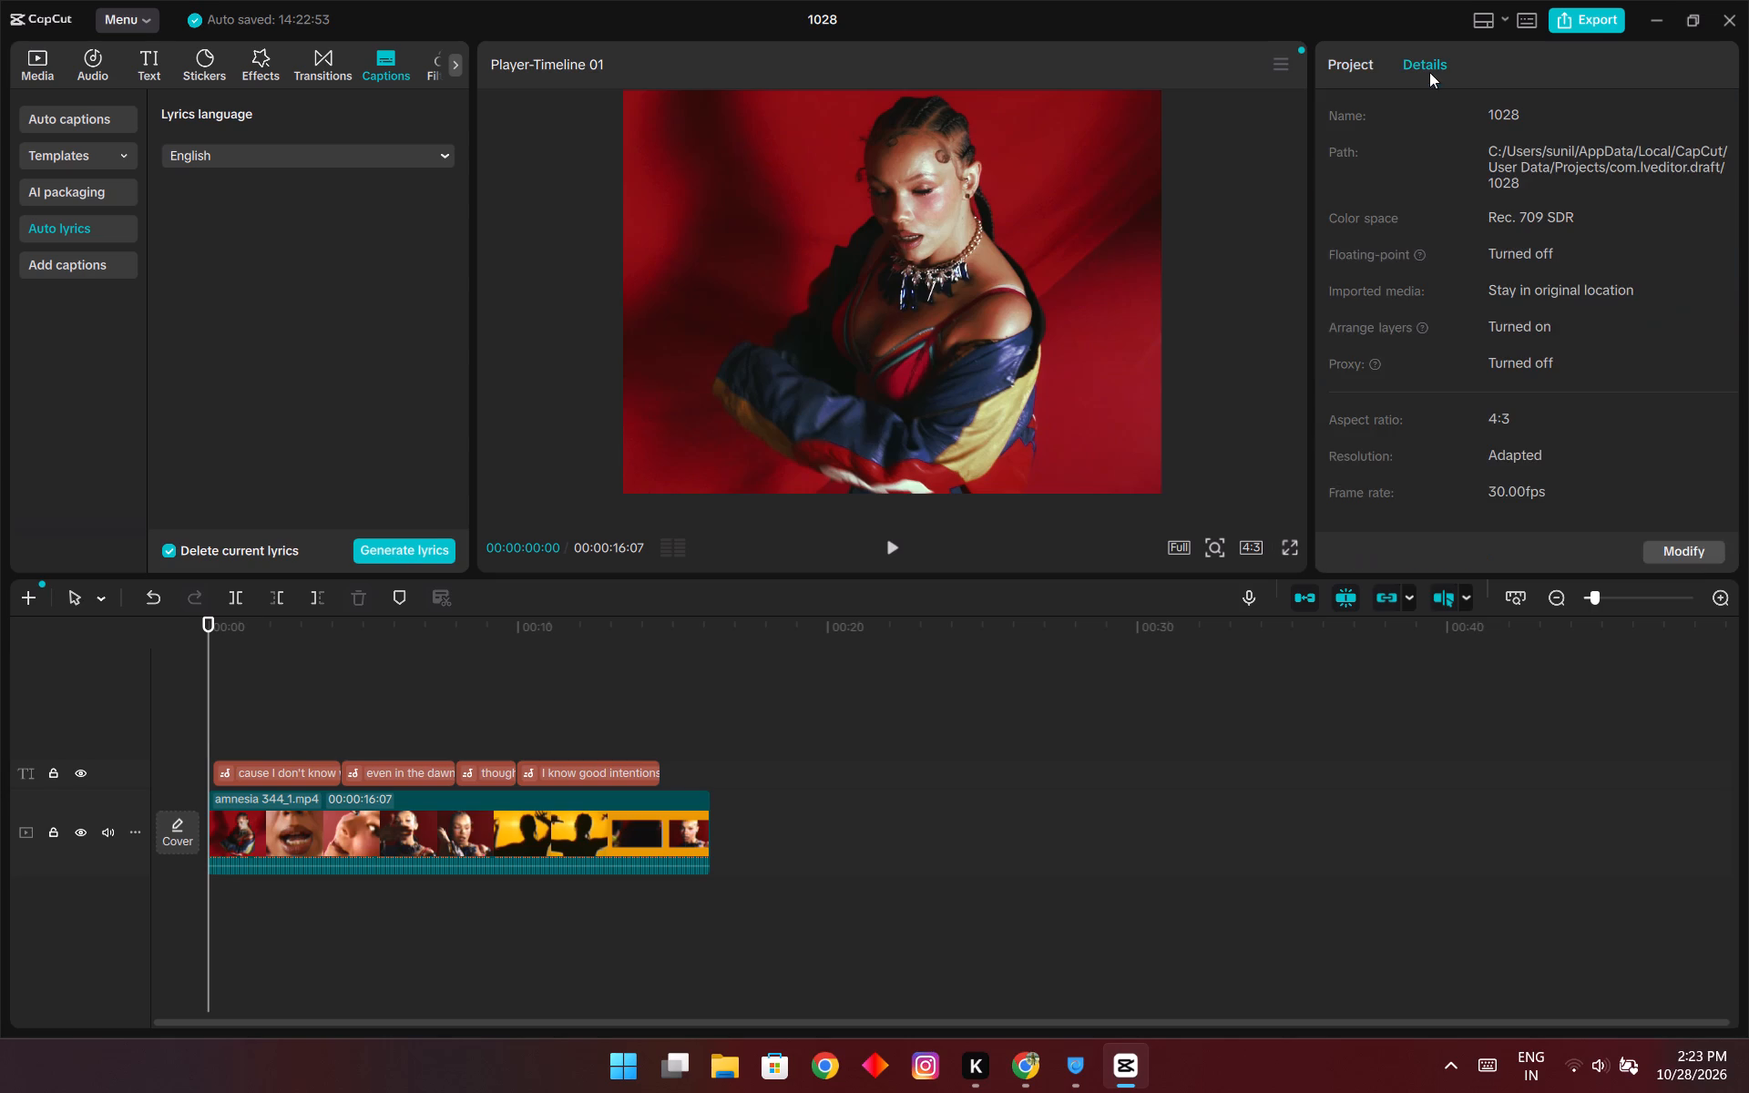
{"action": "left_click", "coordinate": [318, 823]}
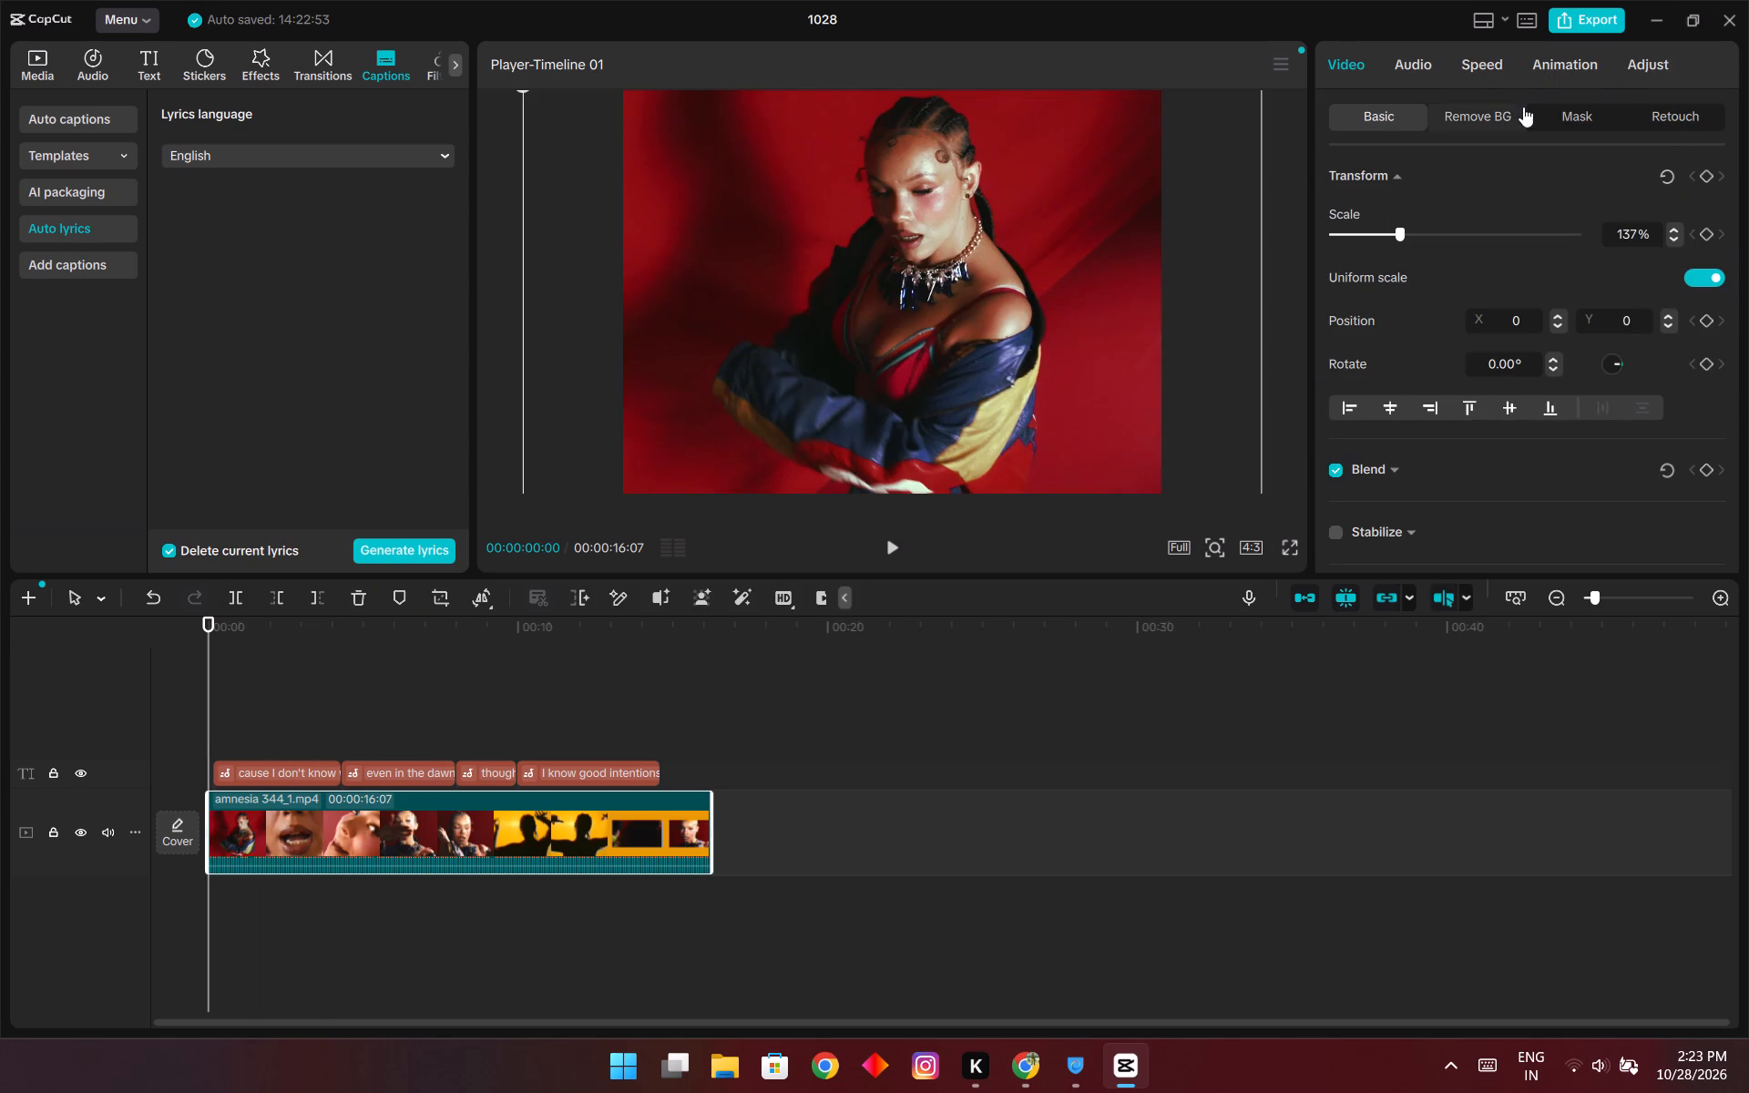
{"action": "left_click", "coordinate": [1697, 122]}
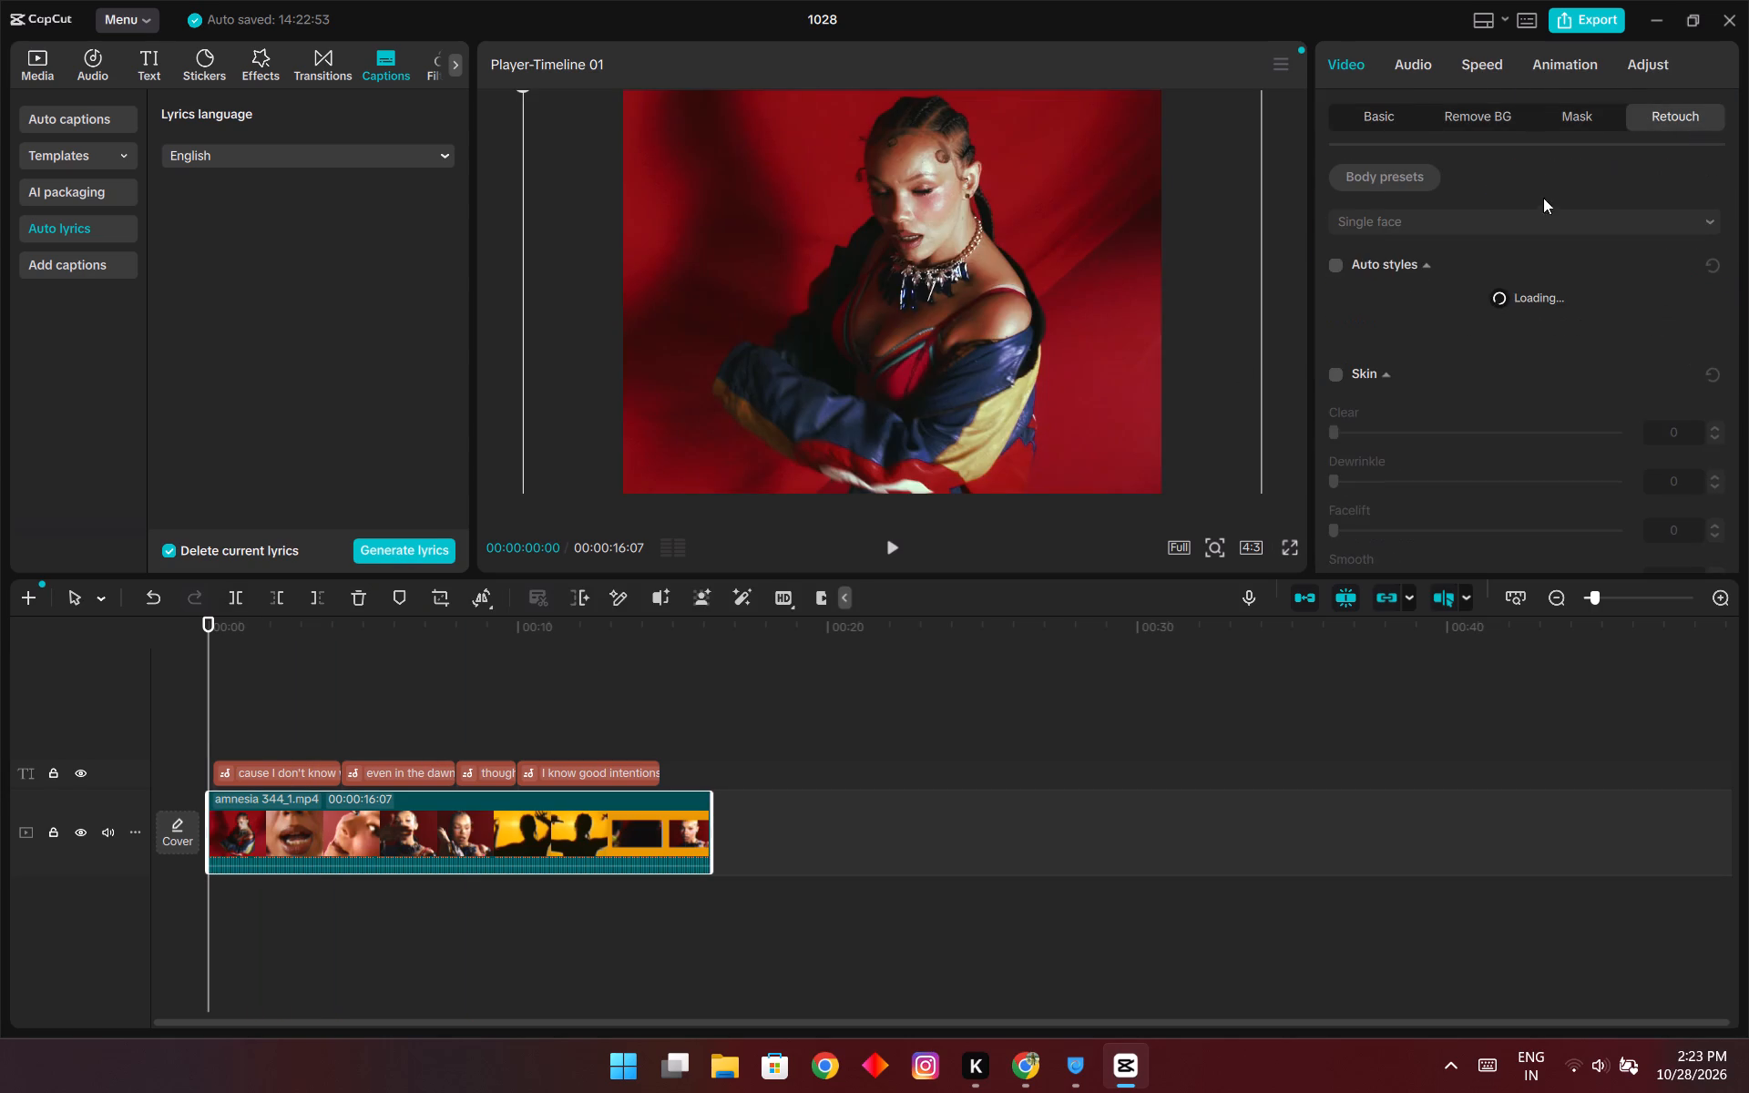
{"action": "scroll", "coordinate": [1504, 241], "scroll_direction": "down", "scroll_amount": 4}
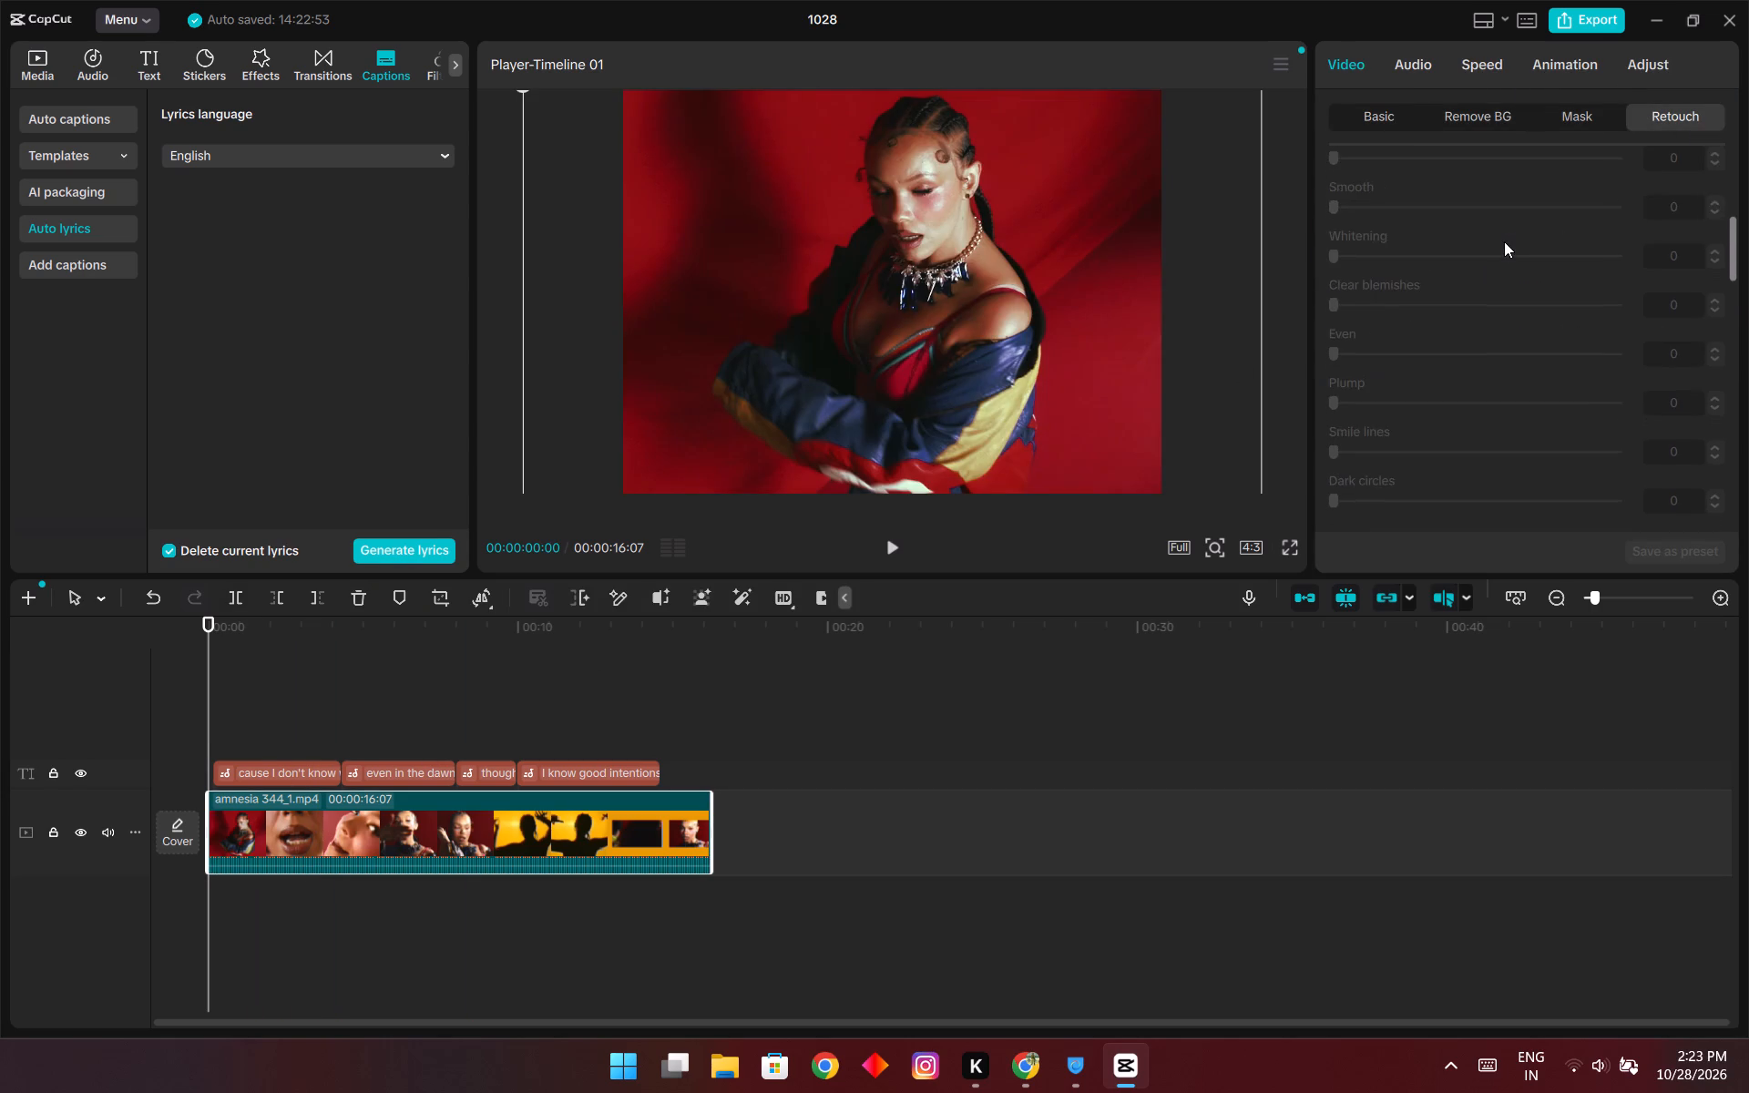
{"action": "scroll", "coordinate": [1504, 241], "scroll_direction": "up", "scroll_amount": 4}
{"action": "left_click", "coordinate": [1611, 109]}
{"action": "left_click", "coordinate": [1509, 109]}
{"action": "left_click", "coordinate": [1384, 117]}
{"action": "scroll", "coordinate": [1497, 322], "scroll_direction": "down", "scroll_amount": 2}
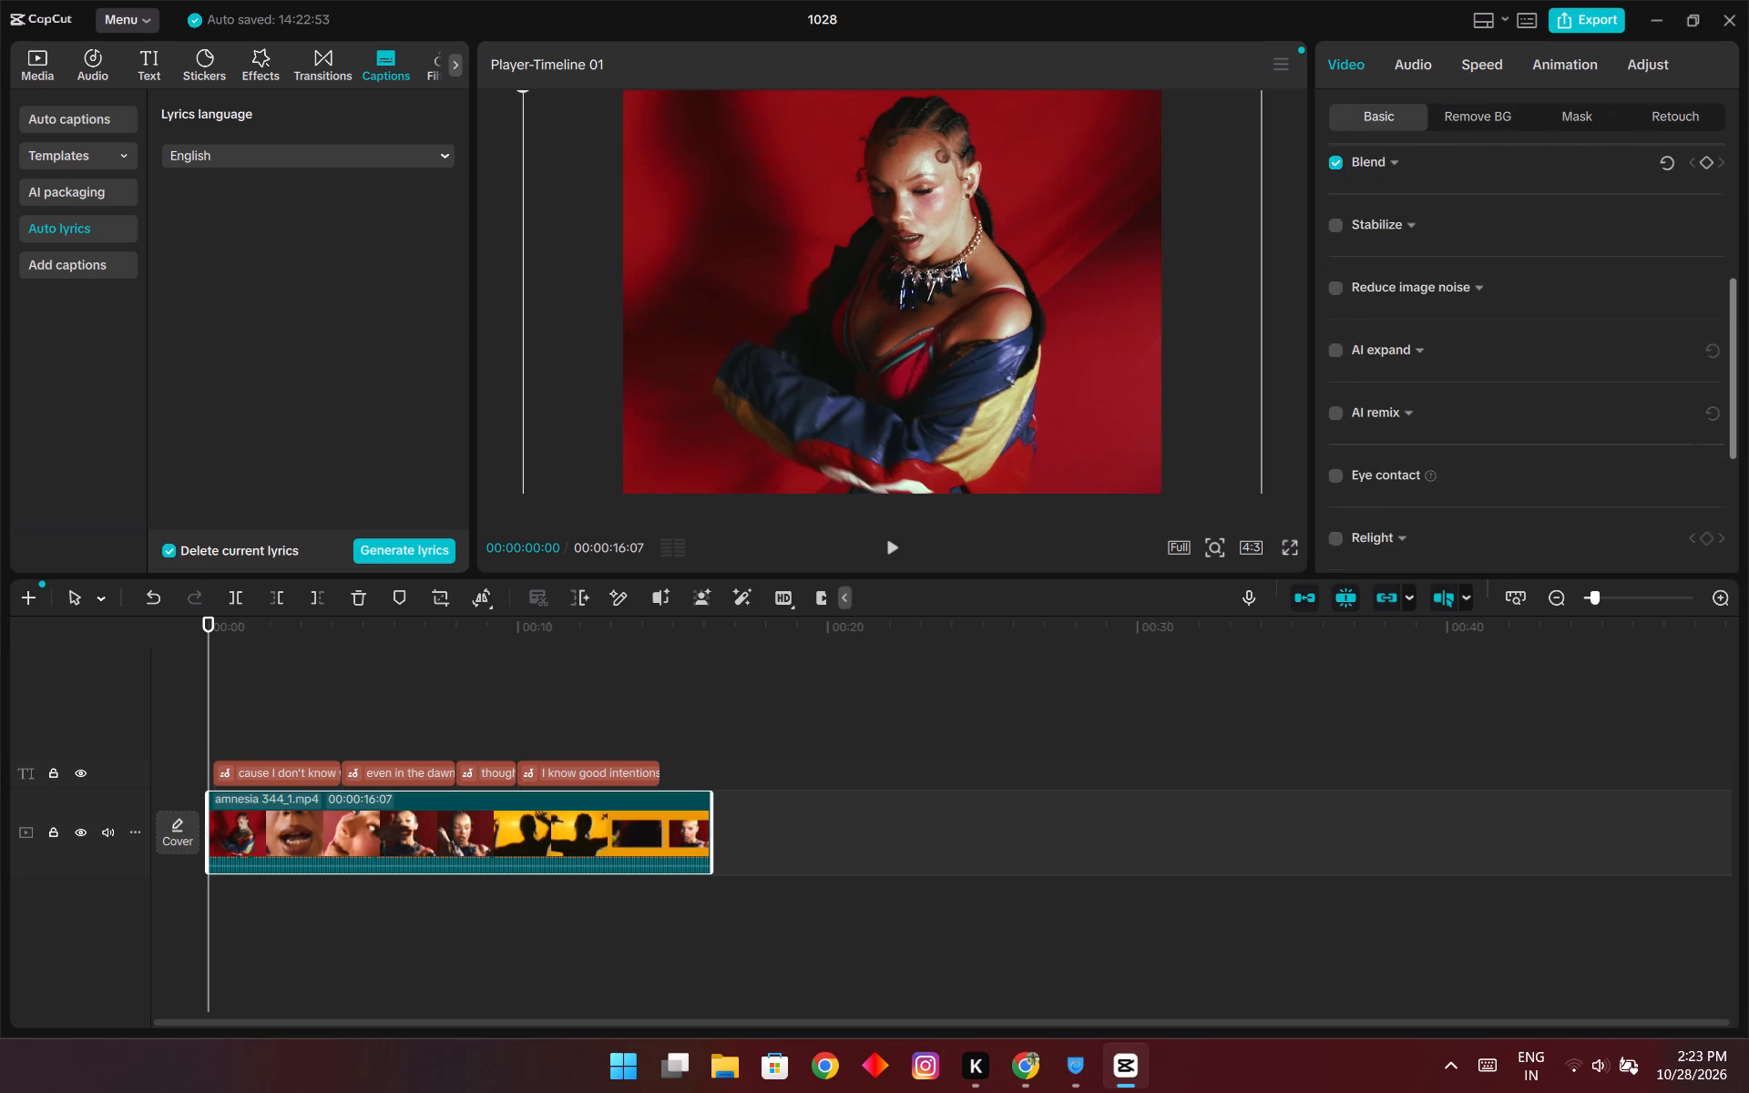
{"action": "scroll", "coordinate": [1497, 322], "scroll_direction": "down", "scroll_amount": 4}
{"action": "scroll", "coordinate": [1497, 322], "scroll_direction": "up", "scroll_amount": 4}
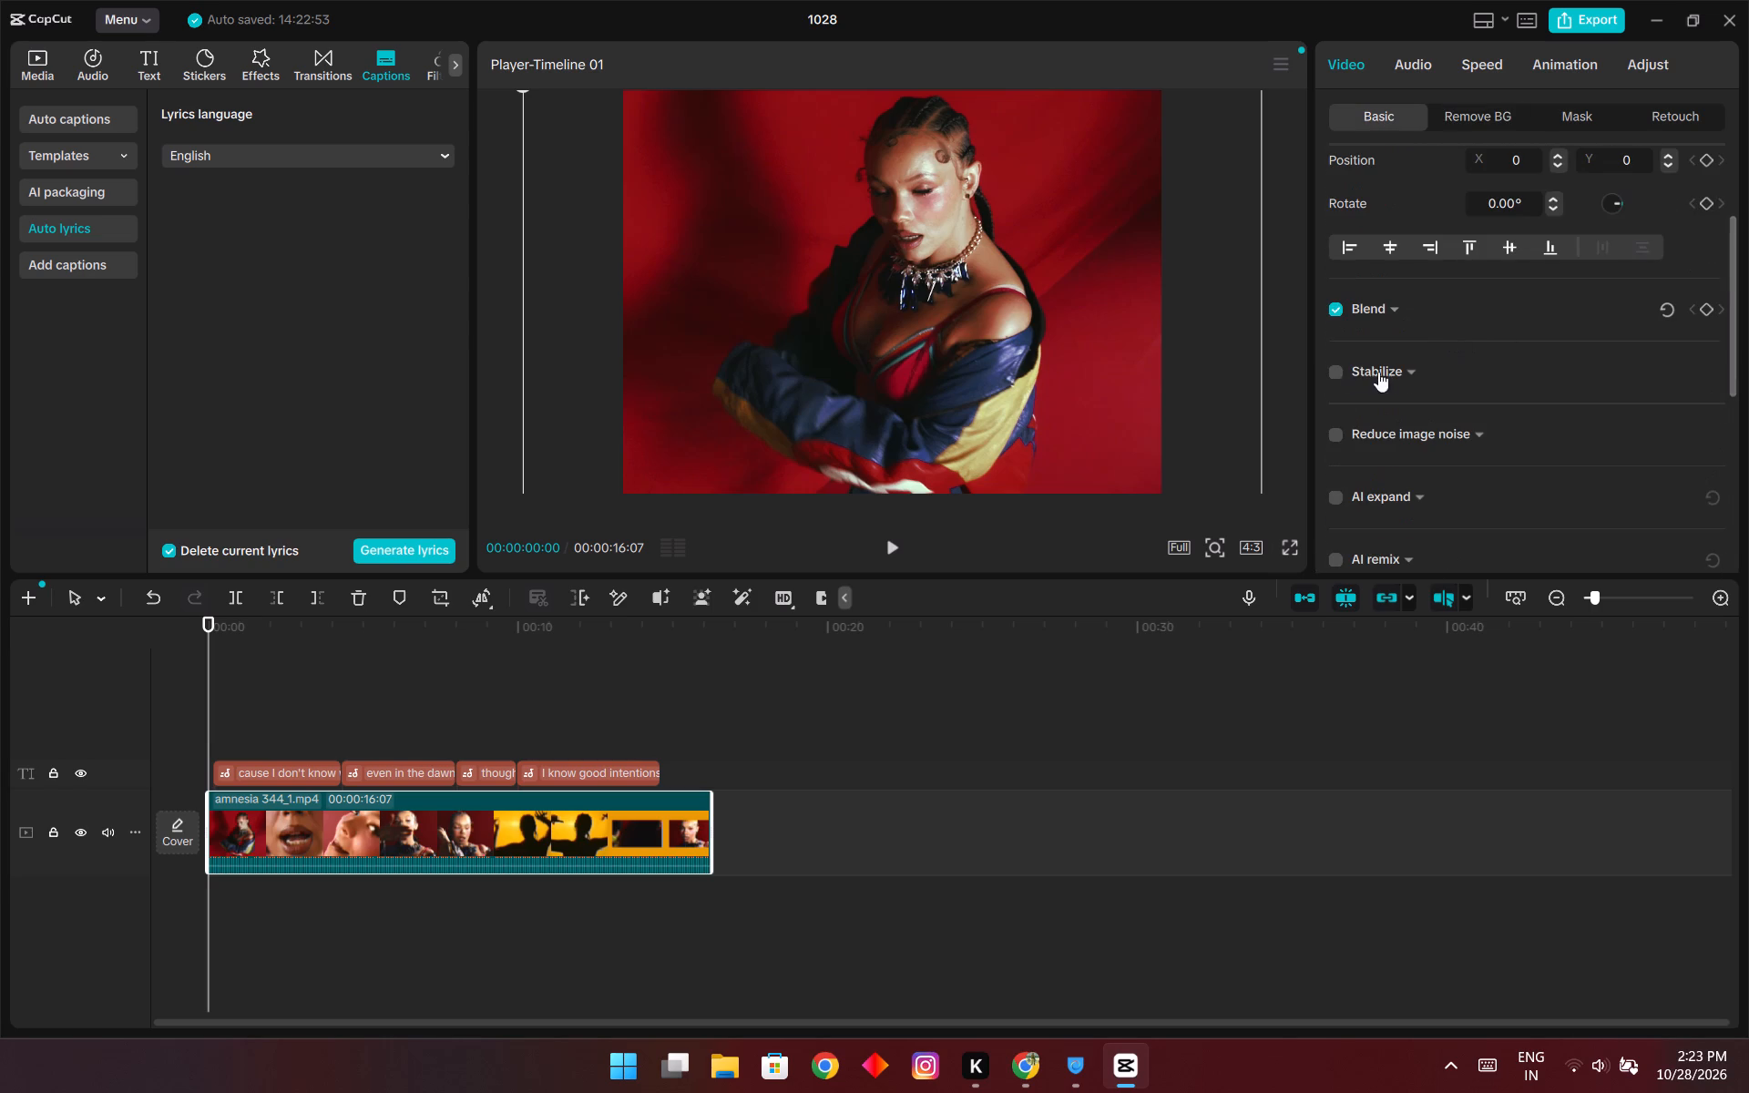
{"action": "scroll", "coordinate": [1419, 386], "scroll_direction": "down", "scroll_amount": 1}
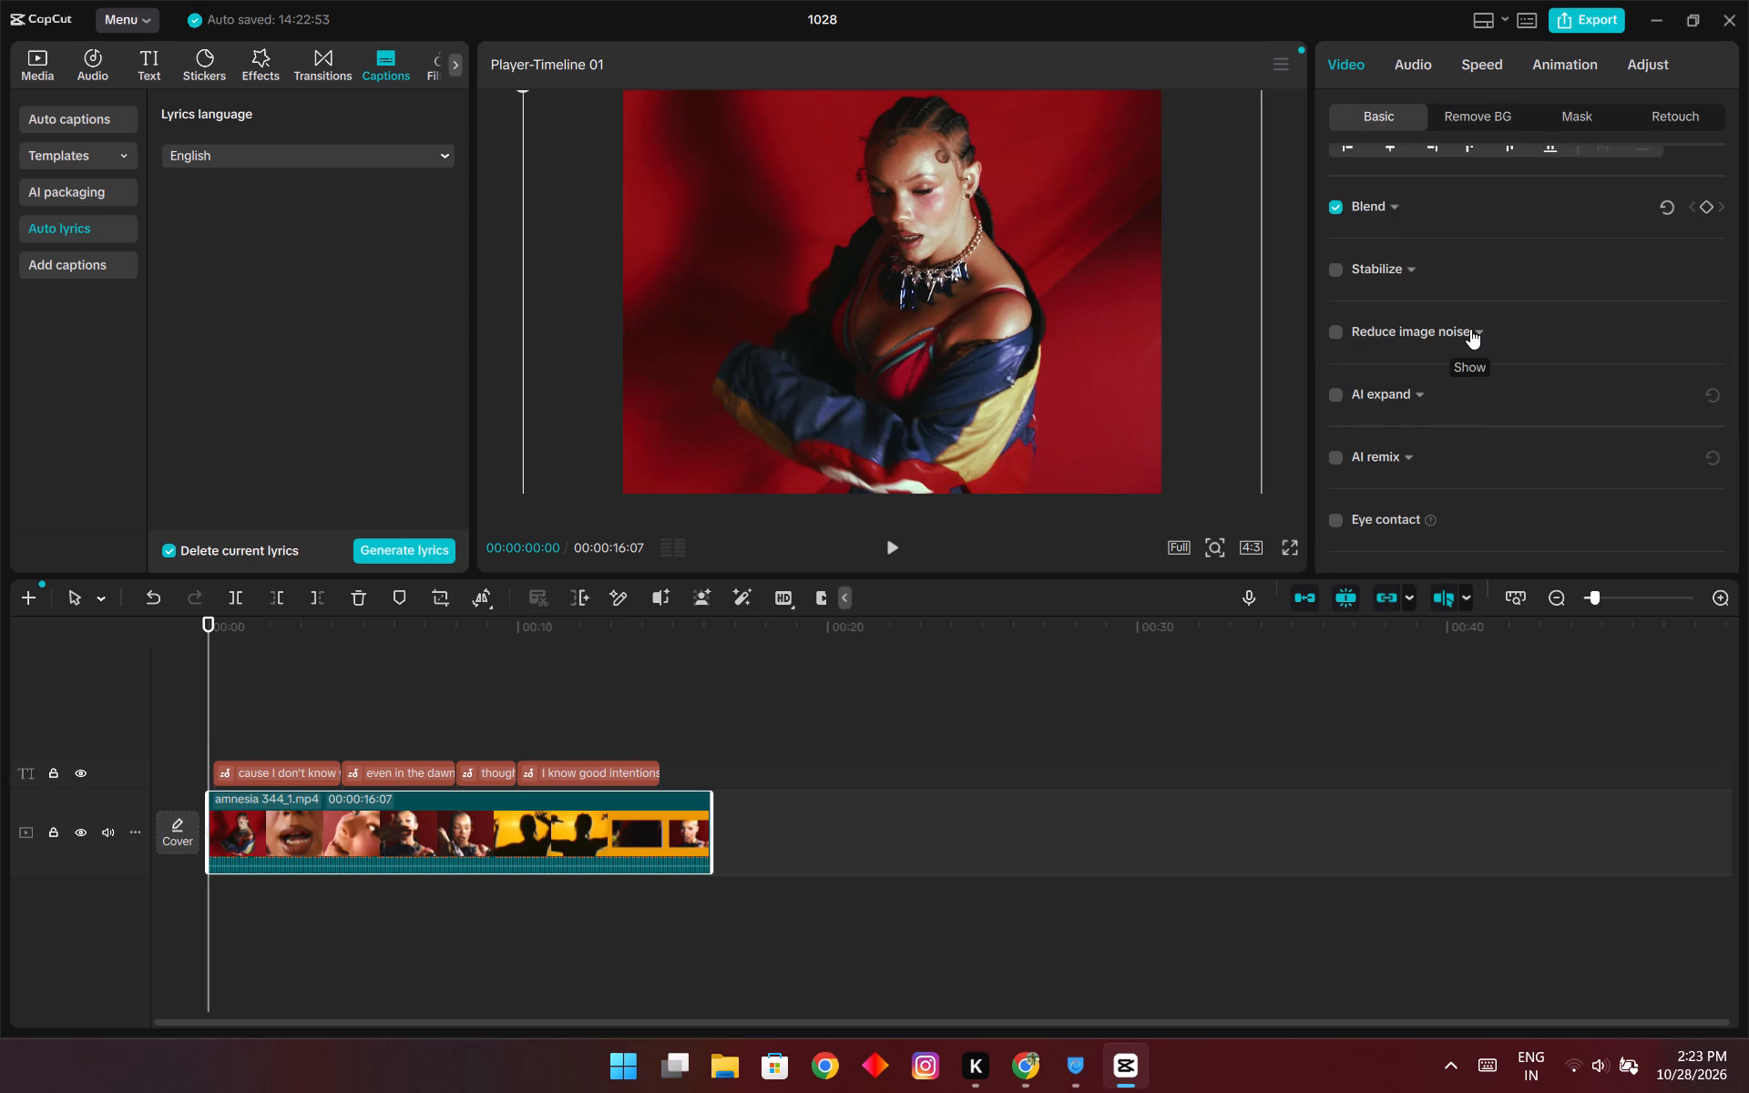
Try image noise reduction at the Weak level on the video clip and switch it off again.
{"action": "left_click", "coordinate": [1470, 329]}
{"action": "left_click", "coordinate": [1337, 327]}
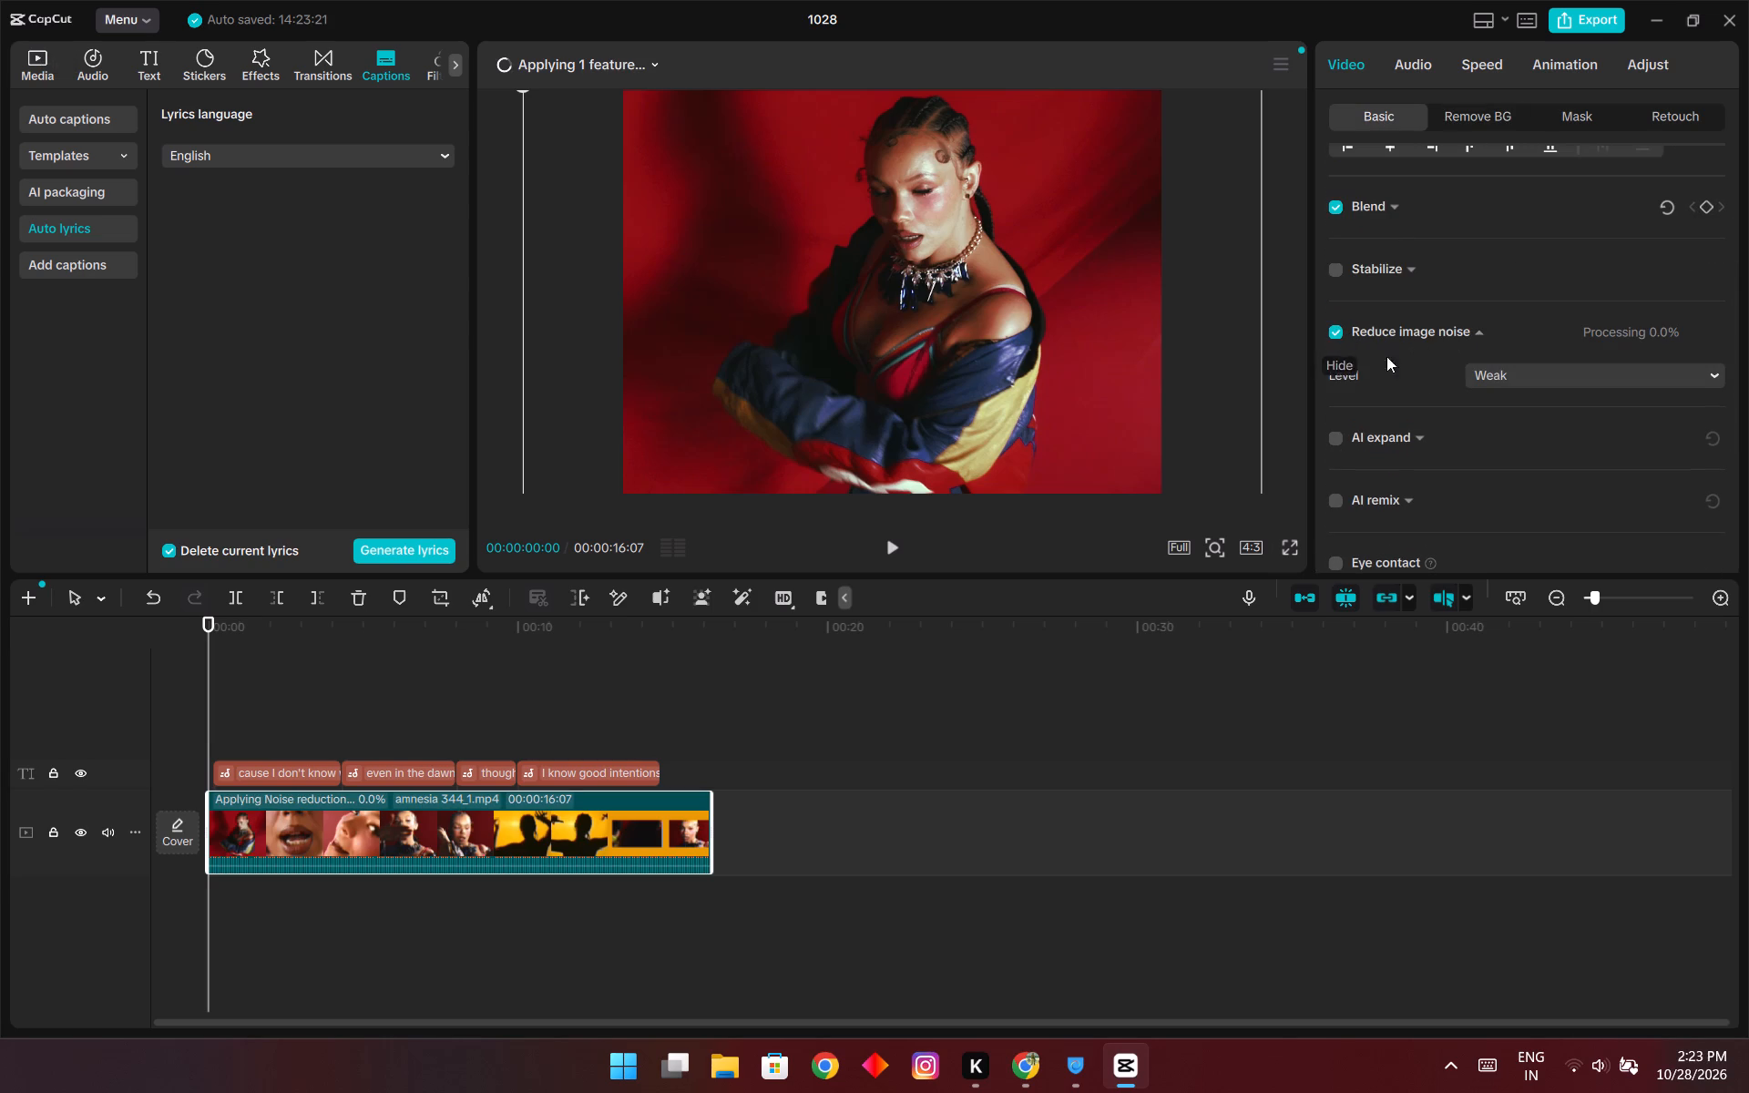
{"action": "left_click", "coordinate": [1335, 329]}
Examine the video clip's remaining basic options, including AI remix, eye contact, relight, auto reframe, flicker removal, motion blur and canvas.
{"action": "scroll", "coordinate": [1428, 332], "scroll_direction": "down", "scroll_amount": 1}
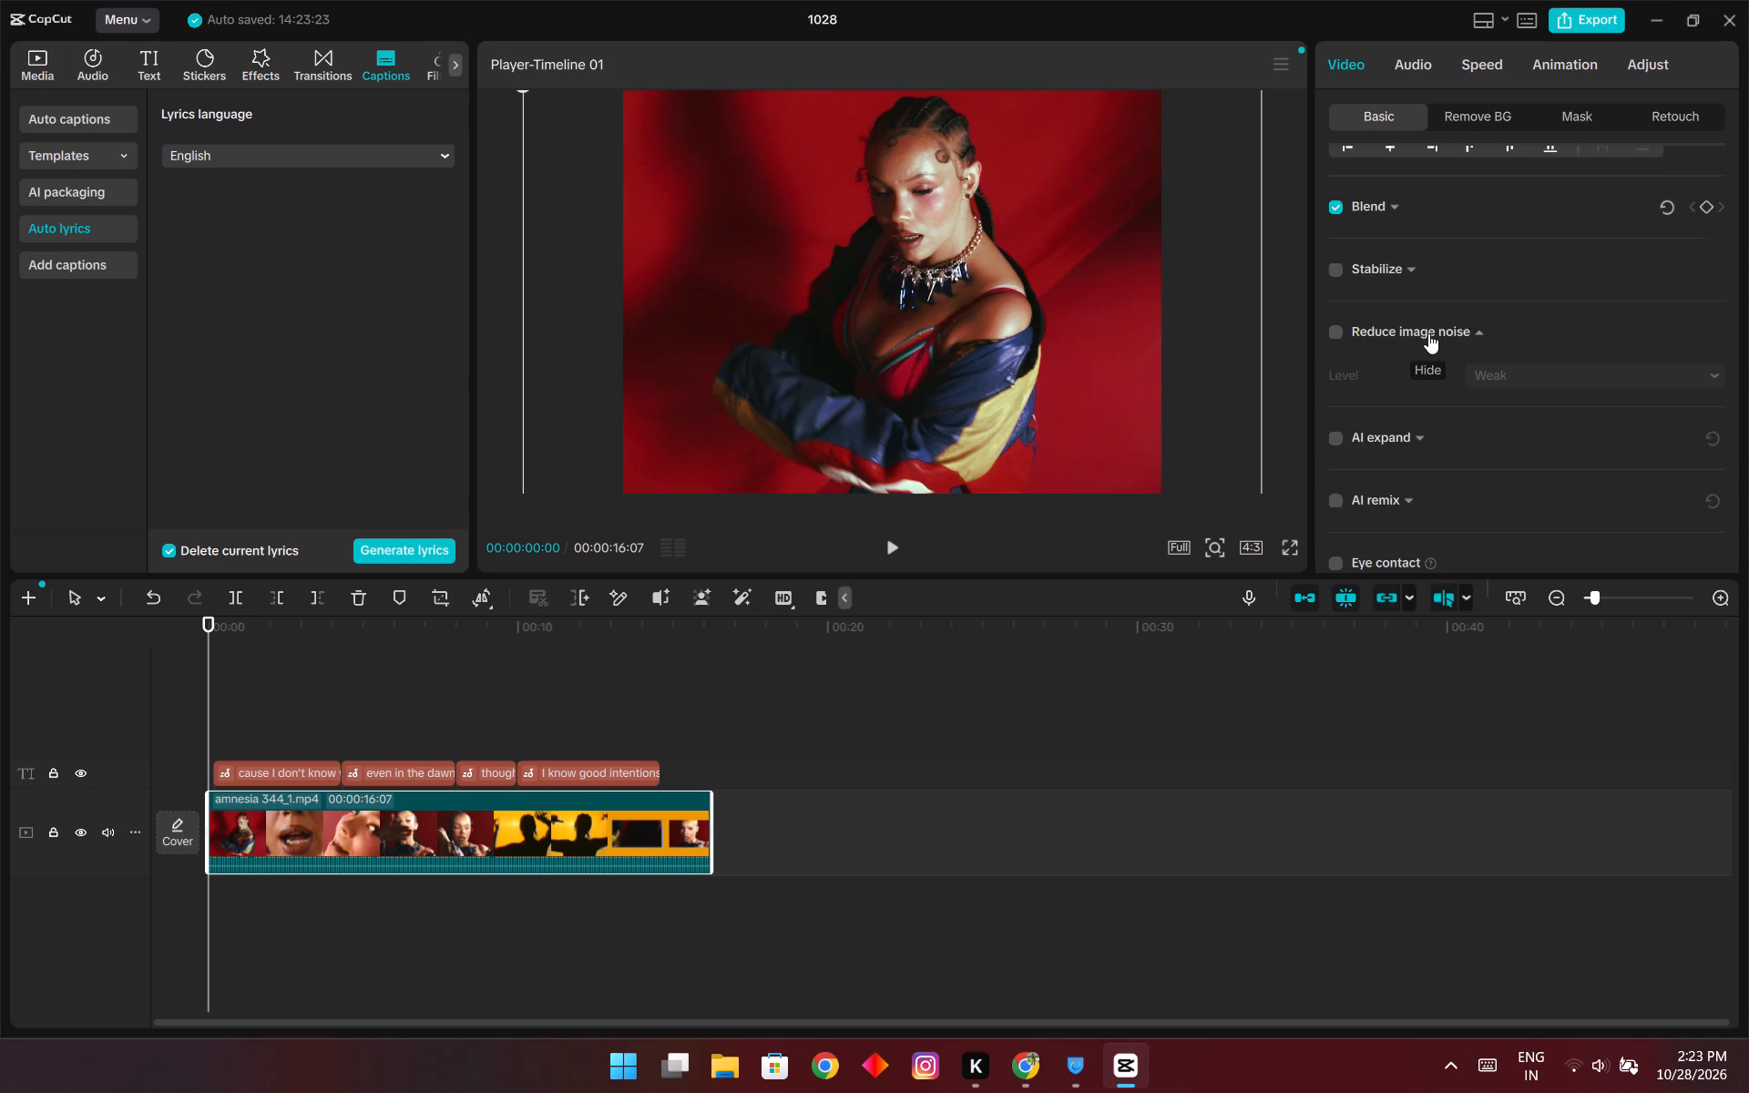
{"action": "scroll", "coordinate": [1414, 362], "scroll_direction": "down", "scroll_amount": 2}
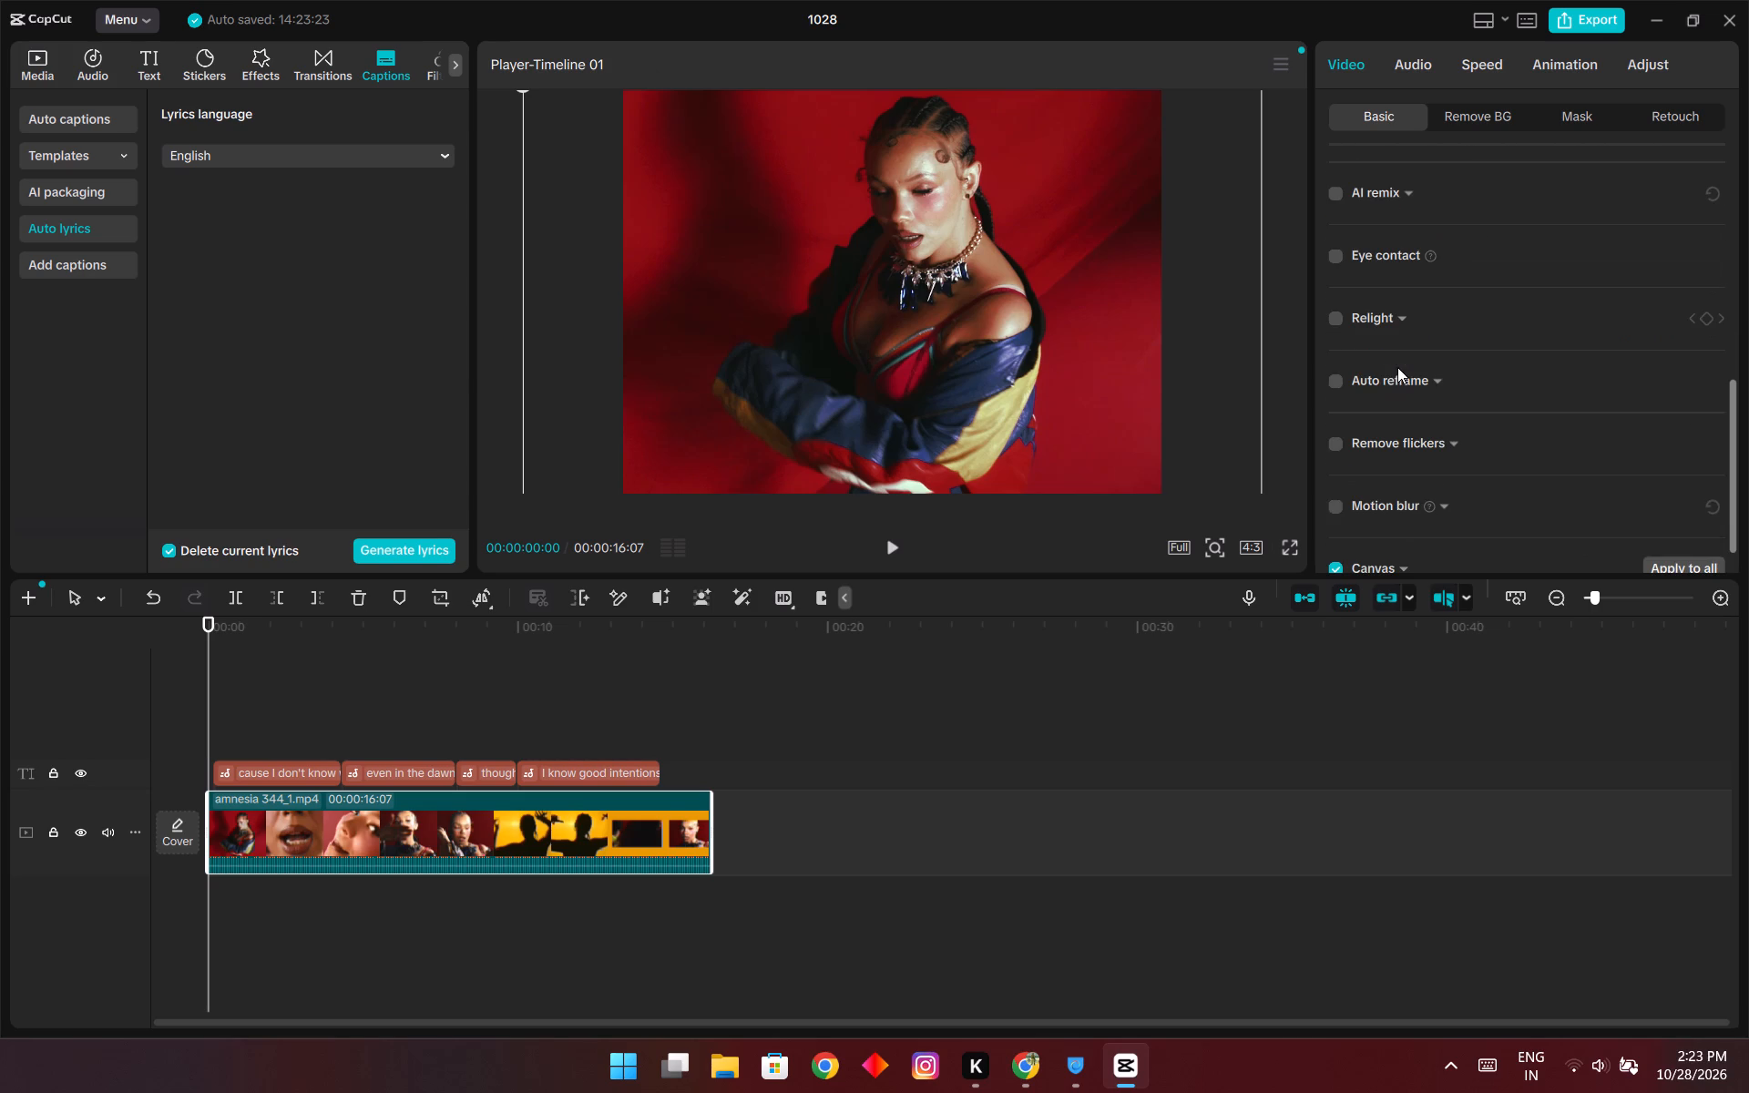
{"action": "scroll", "coordinate": [1436, 372], "scroll_direction": "down", "scroll_amount": 1}
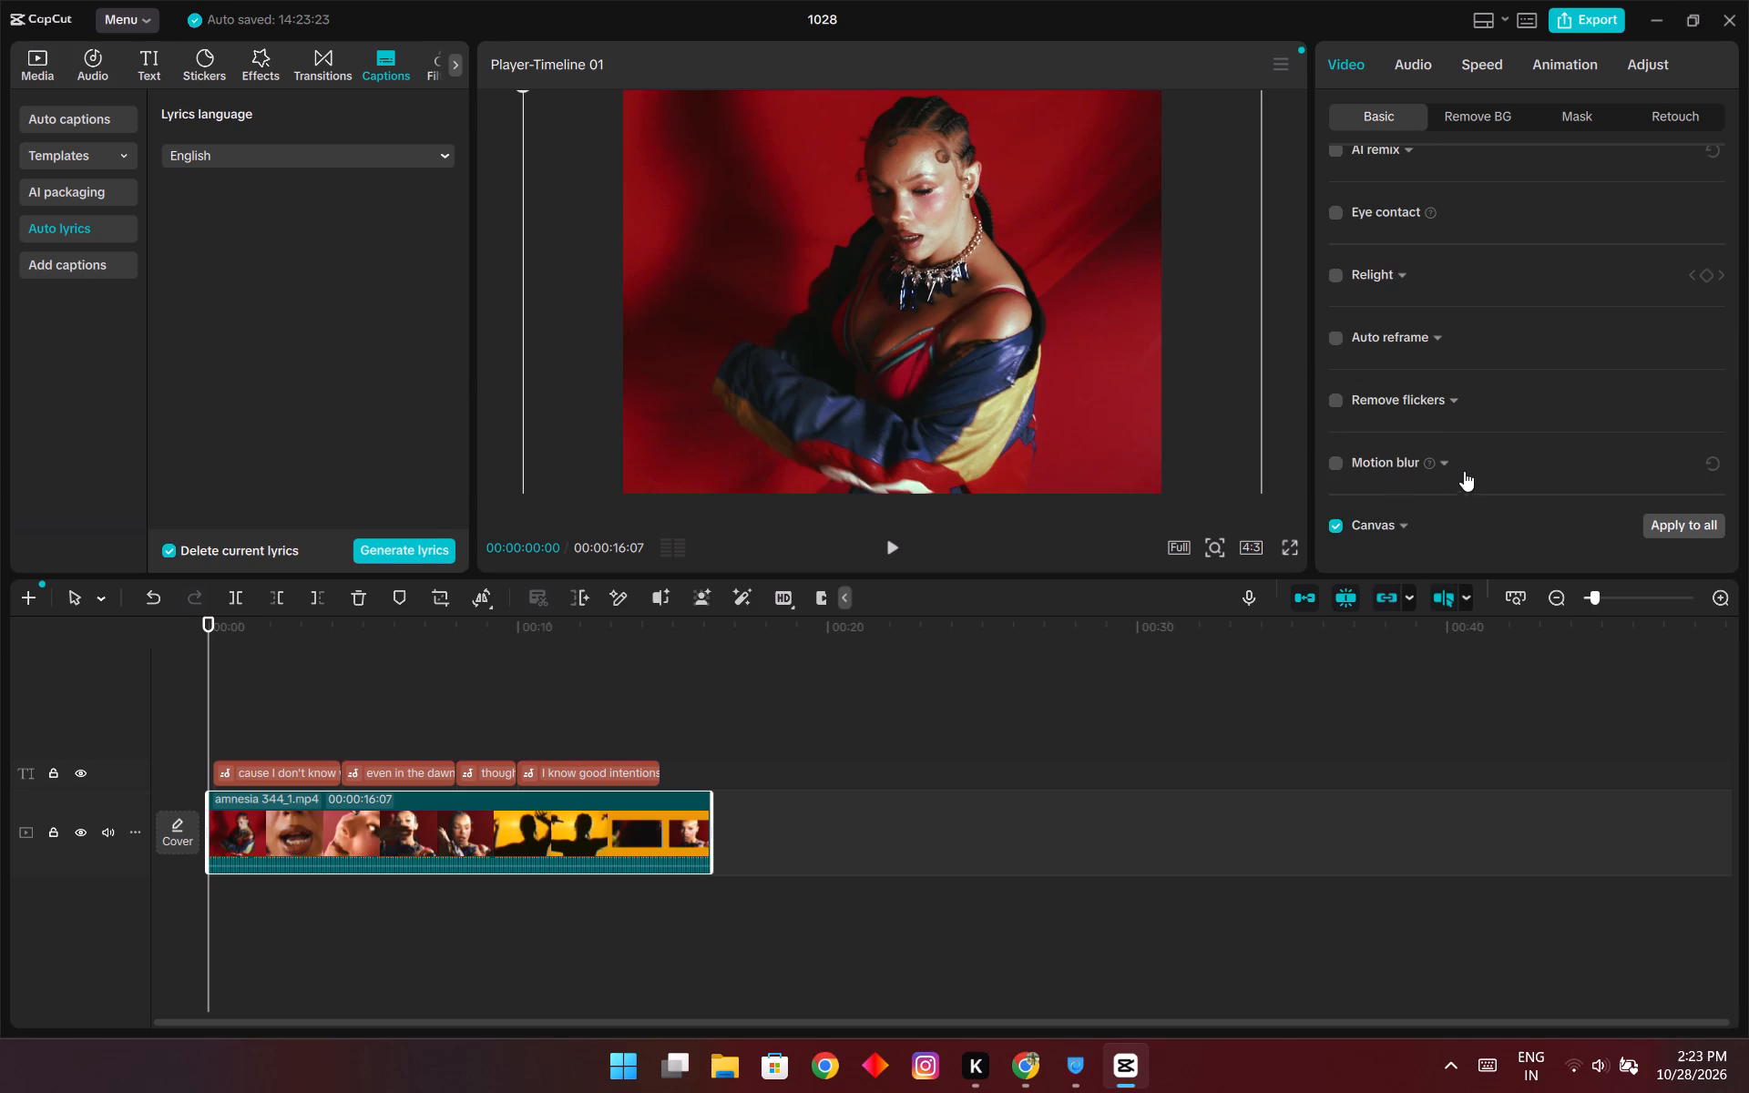
{"action": "scroll", "coordinate": [1478, 475], "scroll_direction": "down", "scroll_amount": 1}
{"action": "scroll", "coordinate": [1478, 475], "scroll_direction": "up", "scroll_amount": 3}
{"action": "scroll", "coordinate": [1478, 475], "scroll_direction": "down", "scroll_amount": 4}
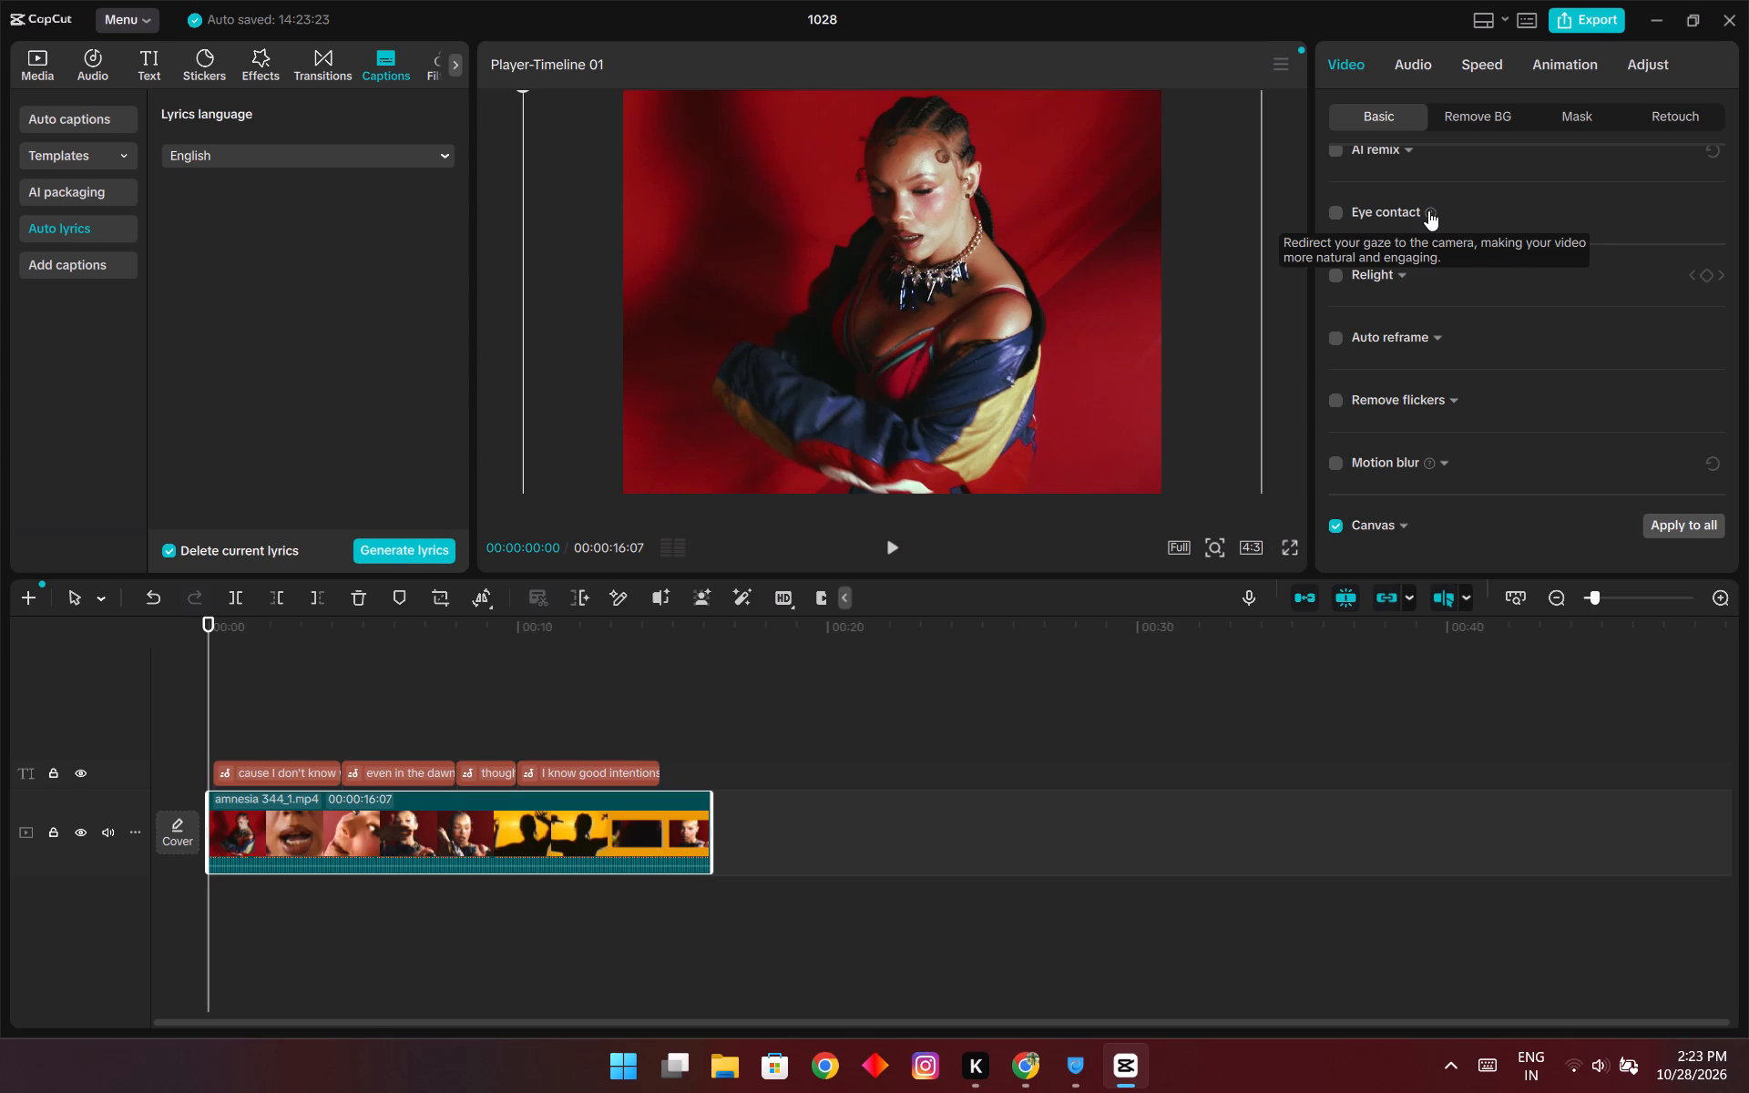
{"action": "scroll", "coordinate": [1509, 538], "scroll_direction": "up", "scroll_amount": 3}
{"action": "scroll", "coordinate": [1495, 387], "scroll_direction": "up", "scroll_amount": 2}
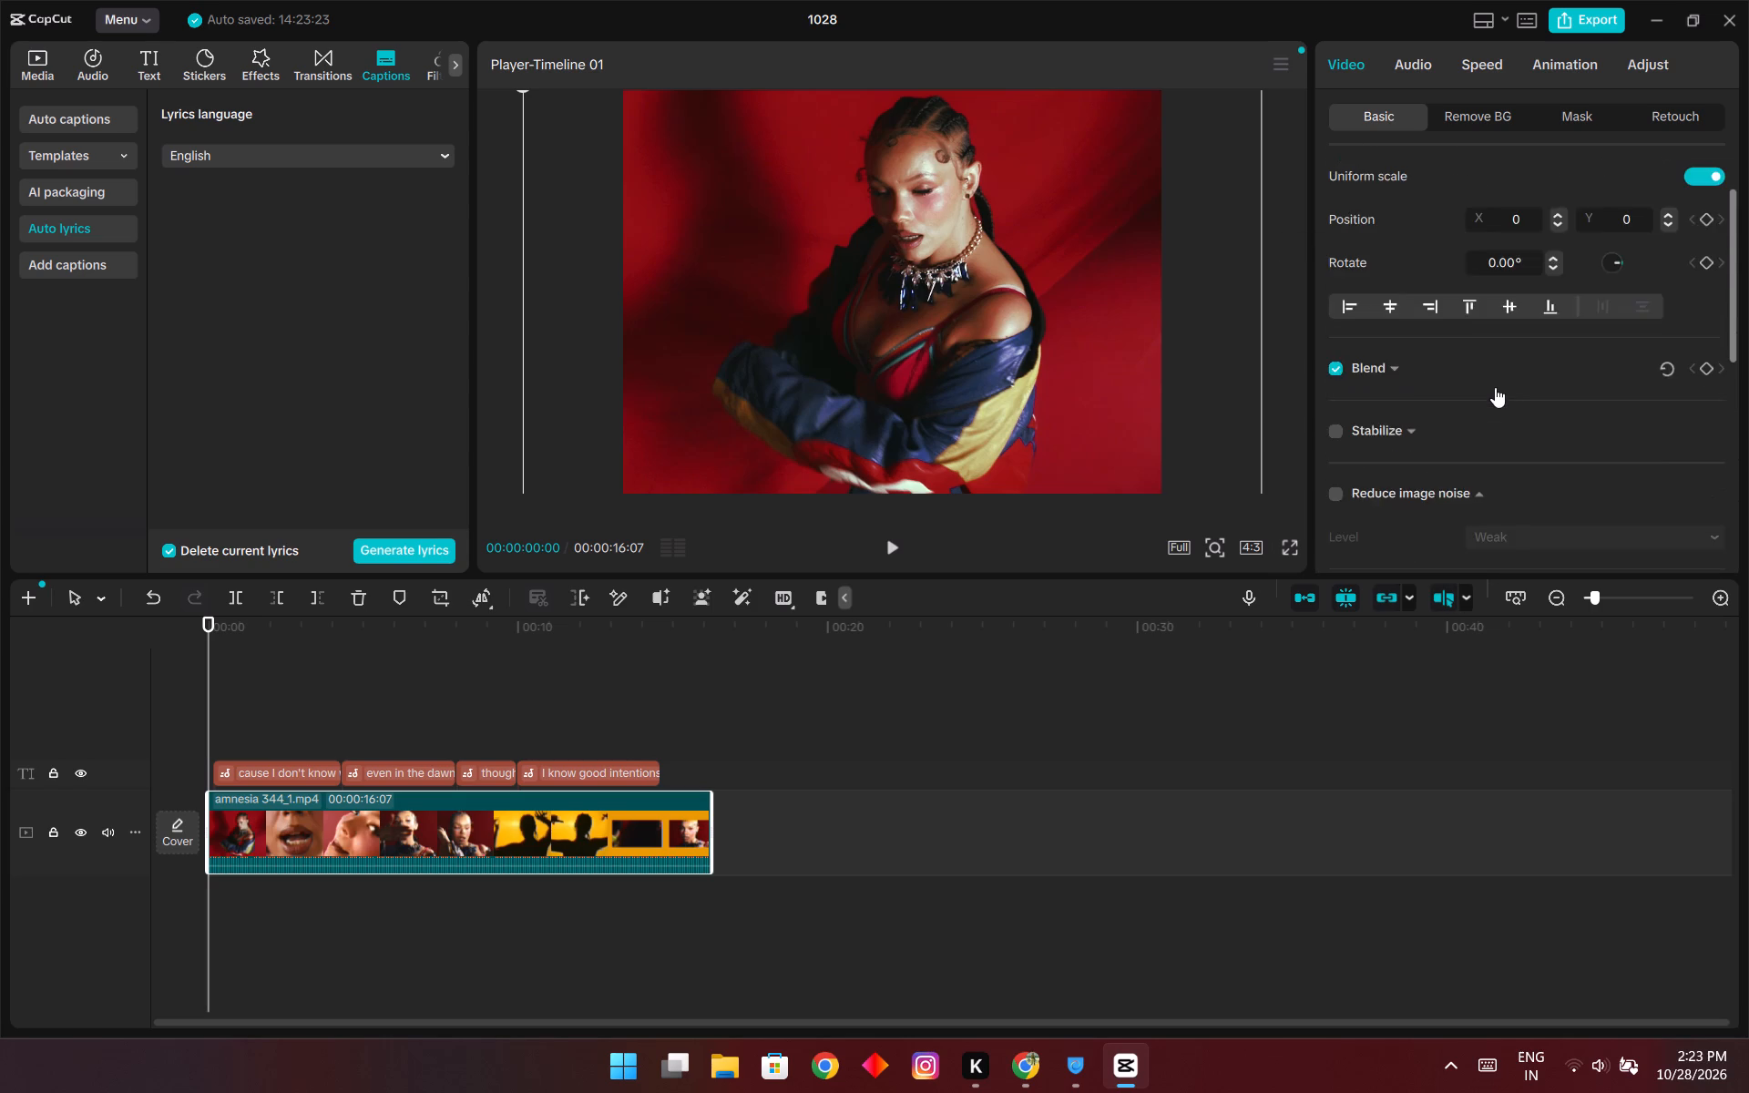
{"action": "scroll", "coordinate": [1495, 387], "scroll_direction": "up", "scroll_amount": 4}
Open the basic adjustment settings for the video clip.
{"action": "left_click", "coordinate": [1635, 56]}
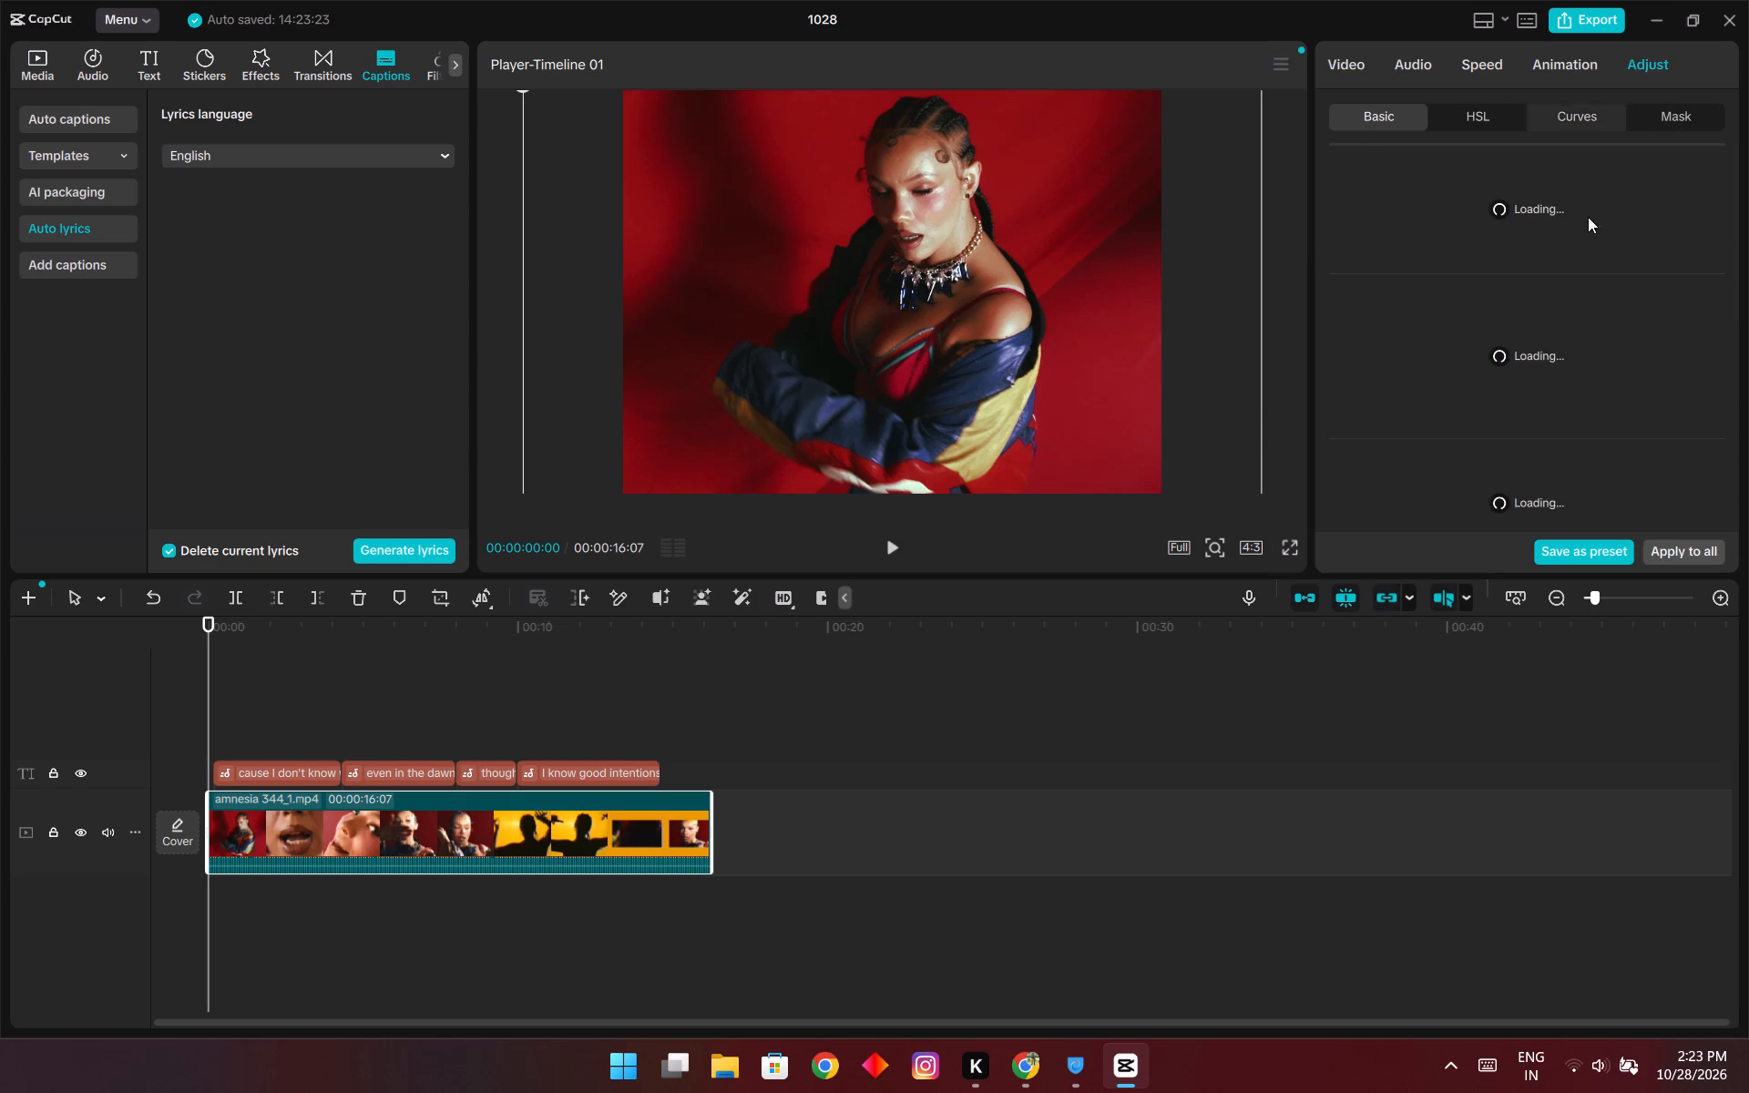
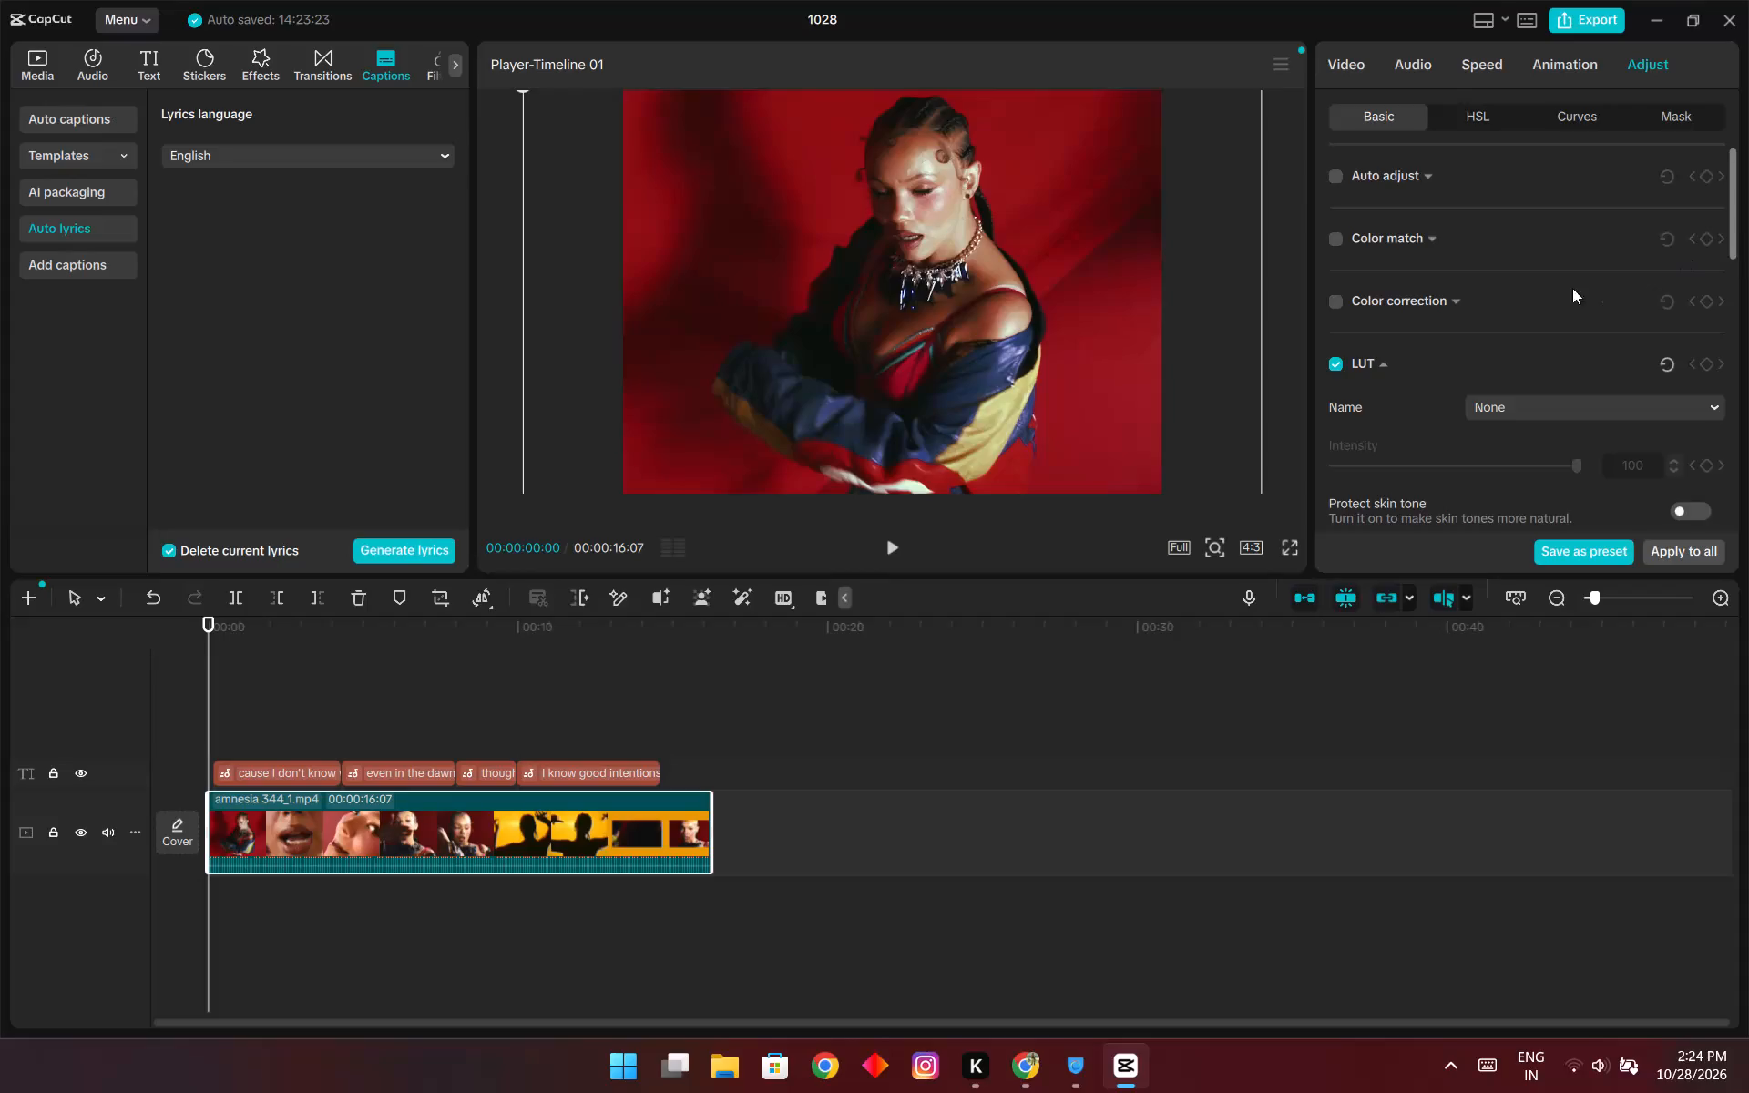
Look through the video clip's basic adjustments, including auto adjust, color match, LUT, color, lightness and effects settings.
{"action": "scroll", "coordinate": [1545, 356], "scroll_direction": "up", "scroll_amount": 4}
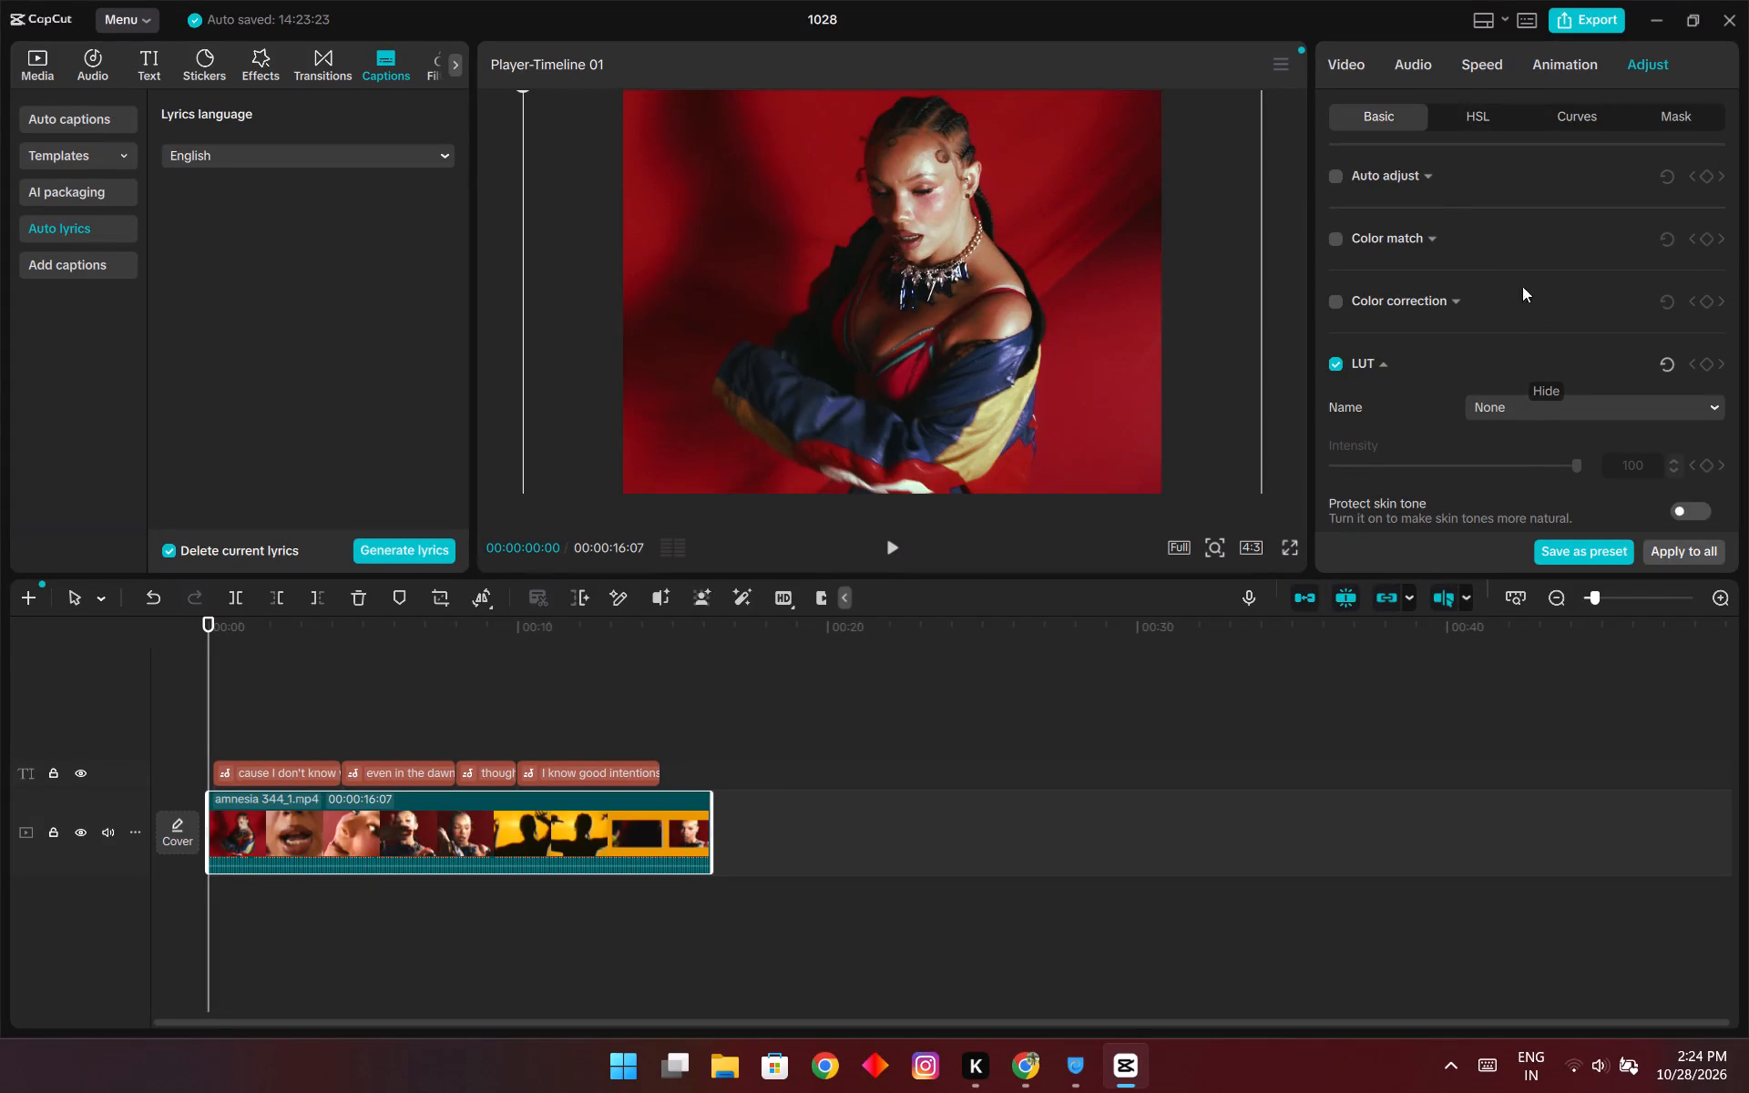
{"action": "left_click", "coordinate": [1416, 176]}
{"action": "left_click", "coordinate": [1416, 176]}
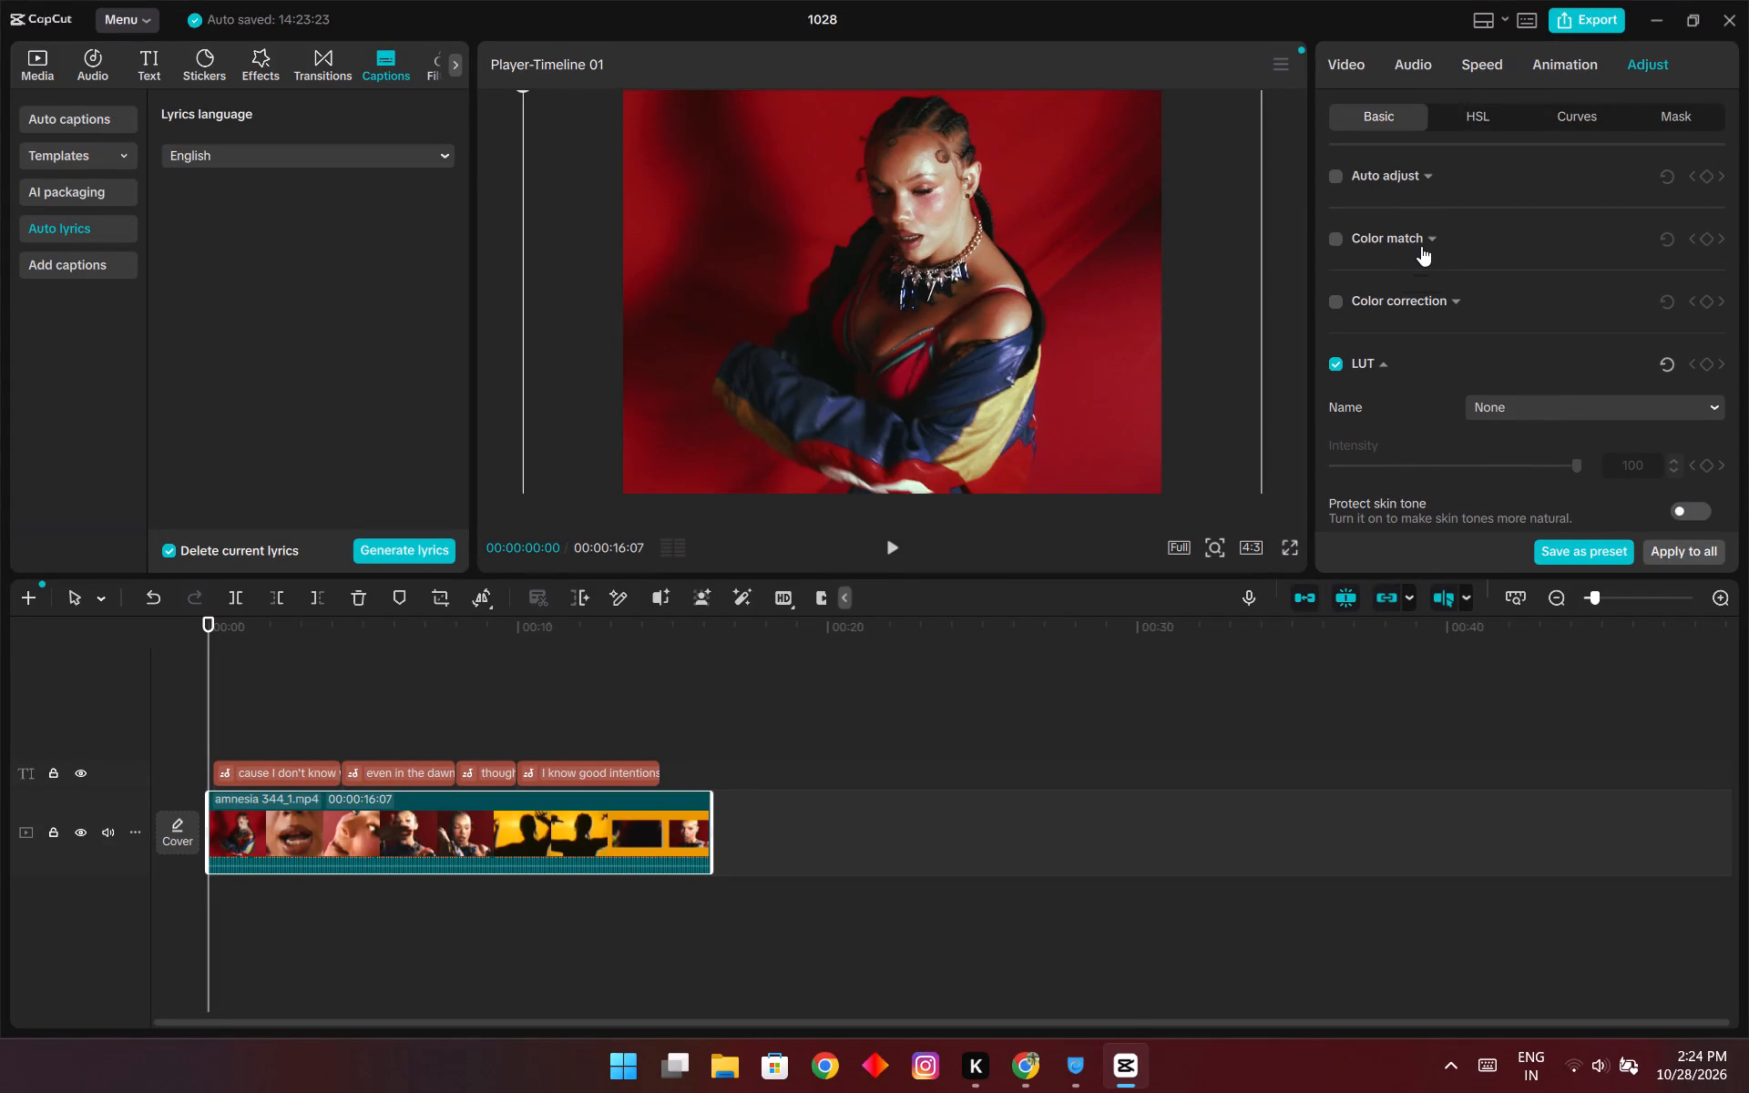
{"action": "left_click", "coordinate": [1421, 246]}
{"action": "left_click", "coordinate": [1421, 246]}
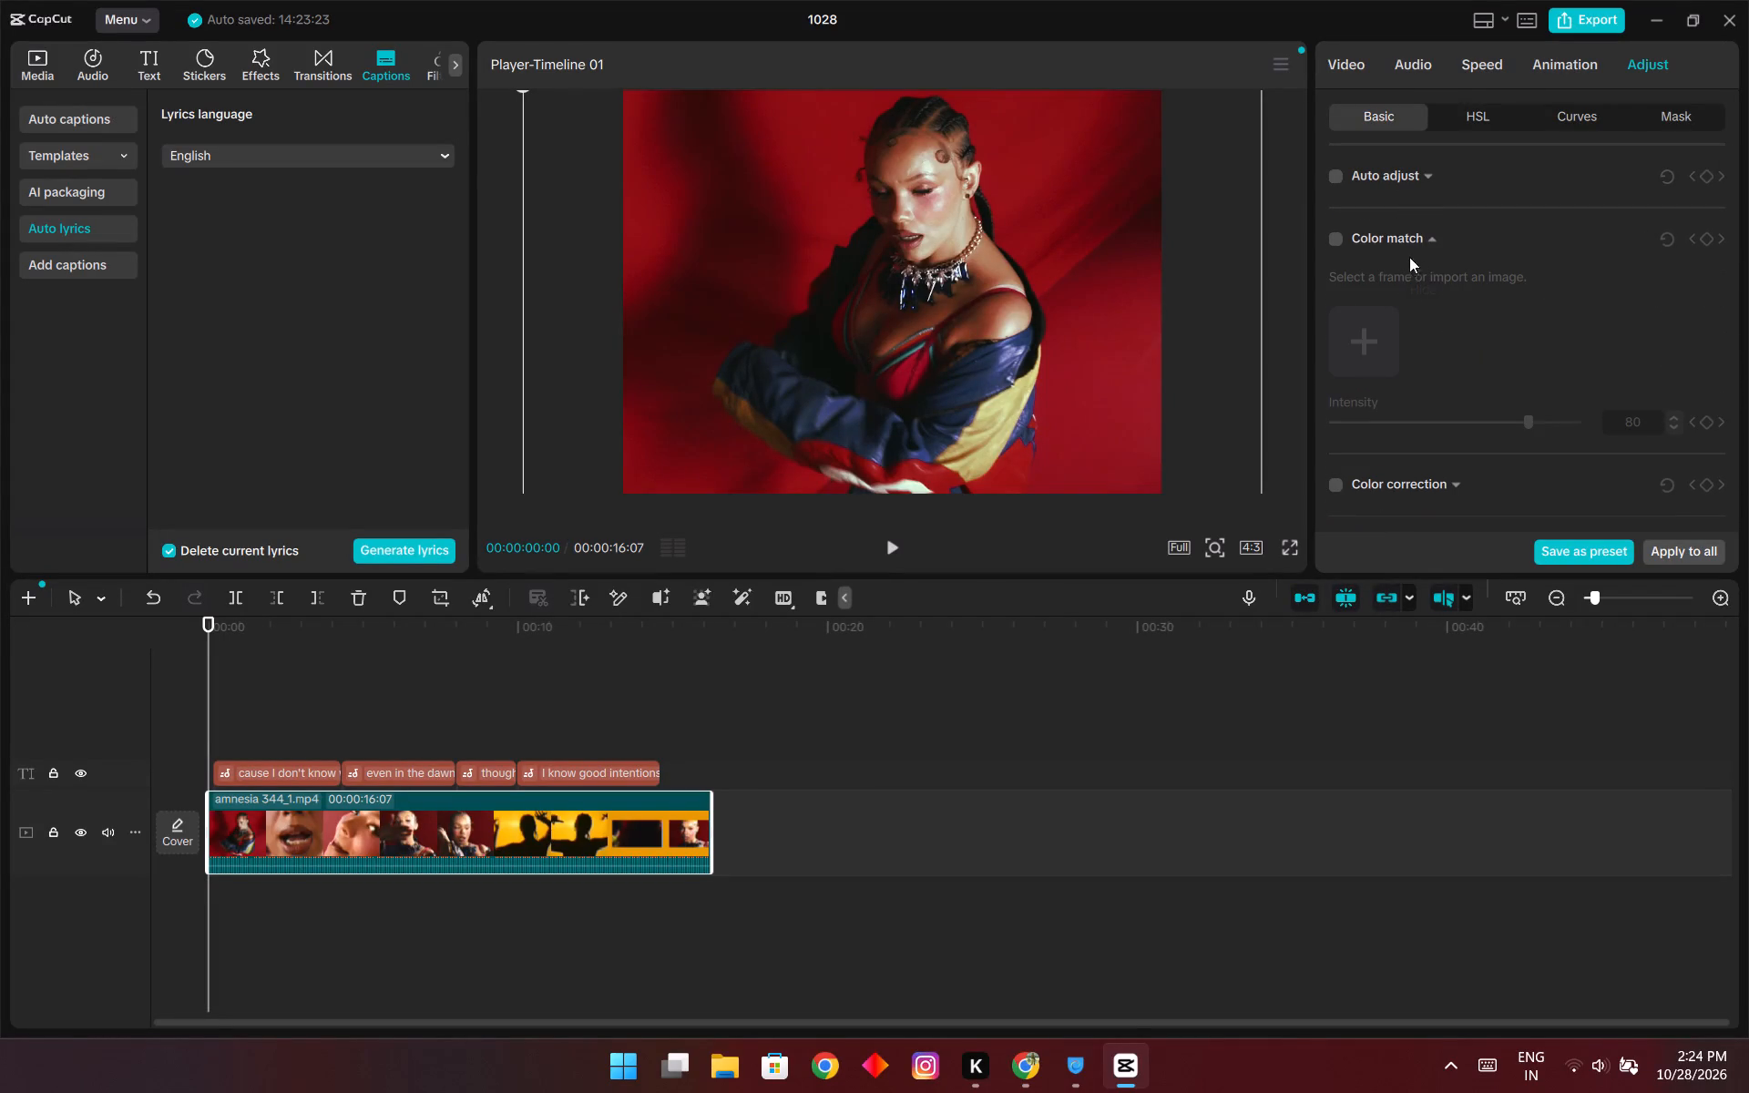
{"action": "left_click", "coordinate": [1418, 241]}
{"action": "scroll", "coordinate": [1510, 414], "scroll_direction": "down", "scroll_amount": 3}
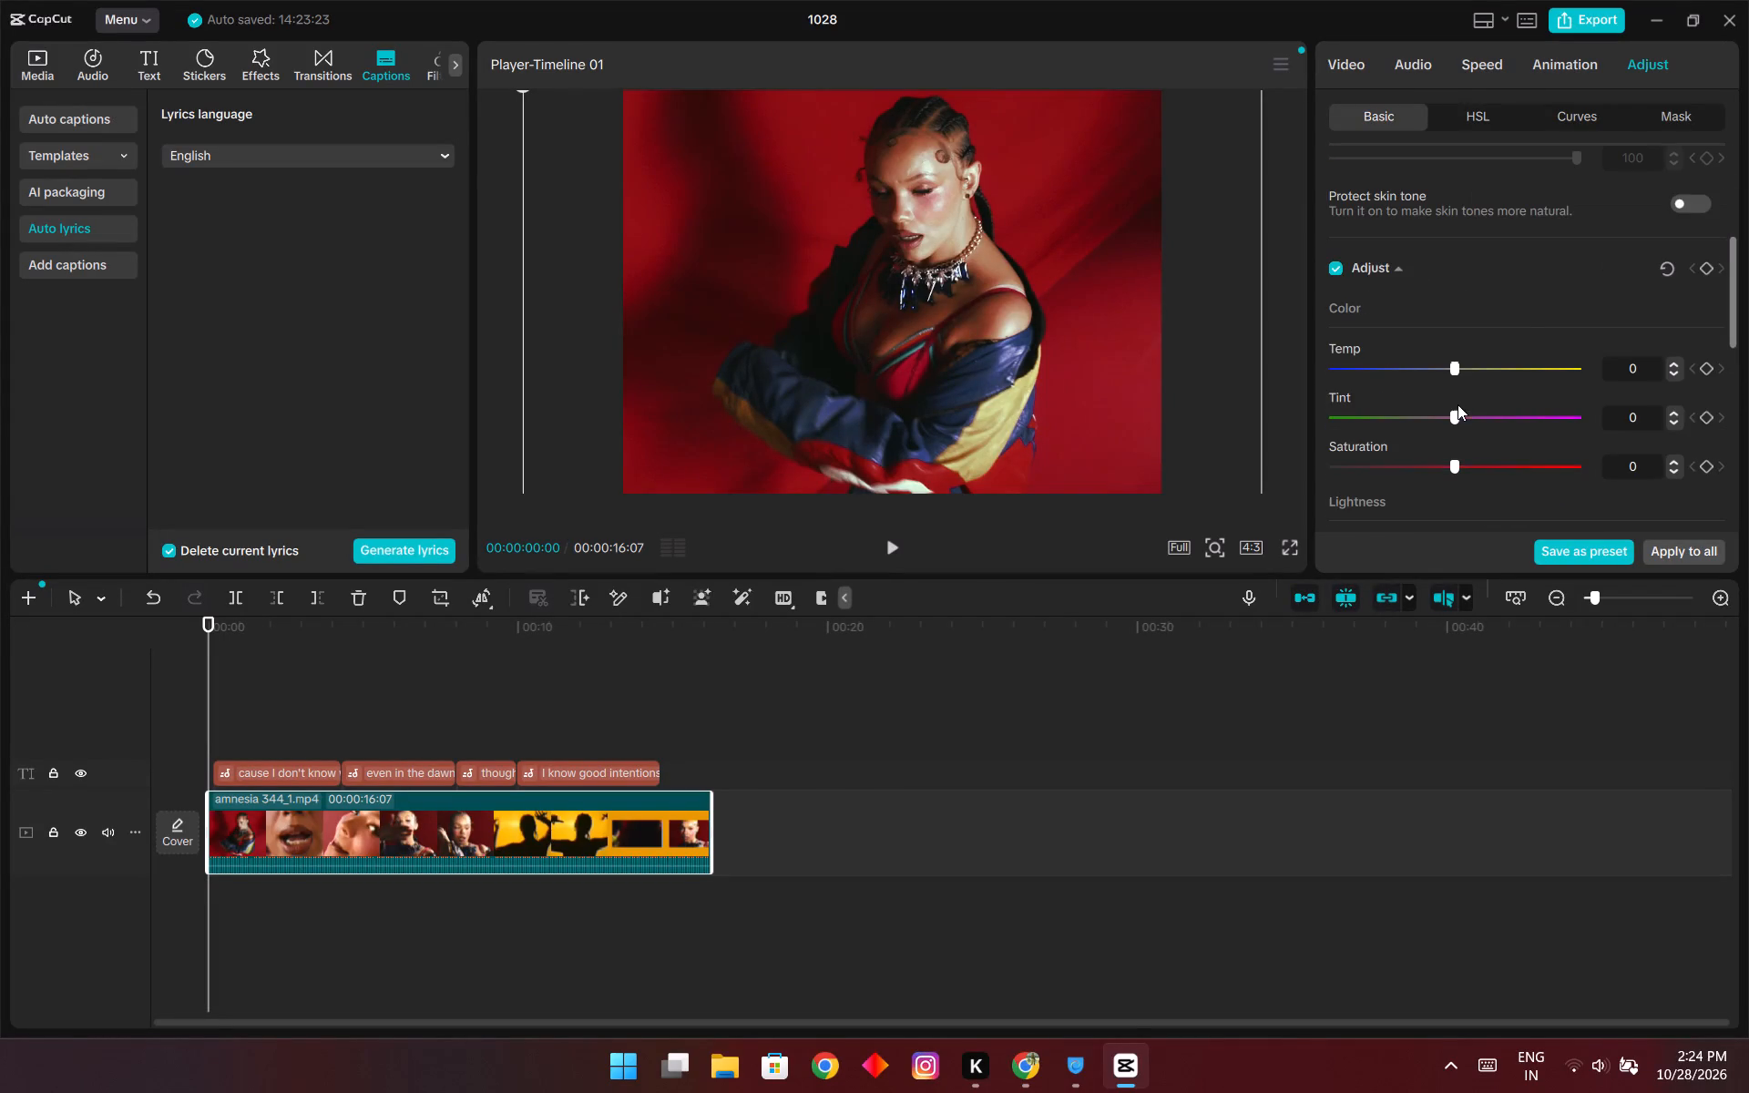
{"action": "scroll", "coordinate": [1521, 319], "scroll_direction": "down", "scroll_amount": 4}
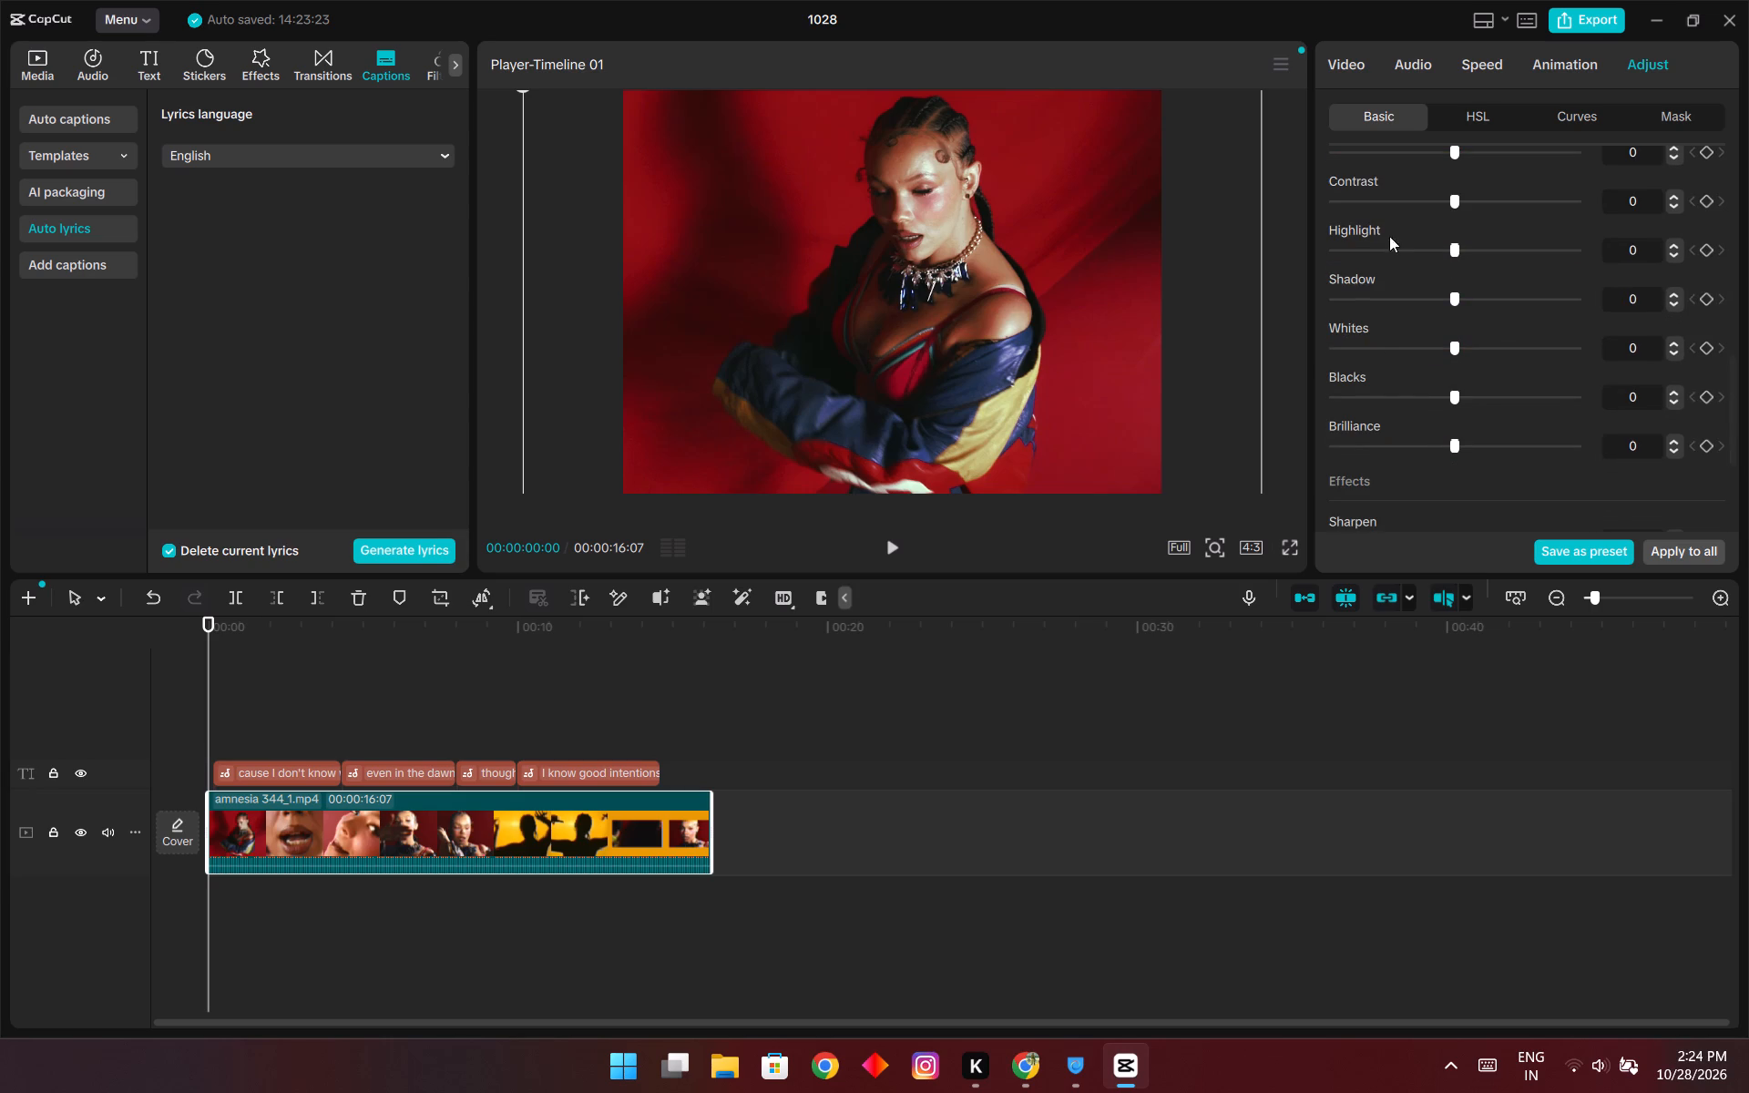
{"action": "scroll", "coordinate": [1390, 206], "scroll_direction": "up", "scroll_amount": 1}
{"action": "scroll", "coordinate": [1390, 218], "scroll_direction": "down", "scroll_amount": 3}
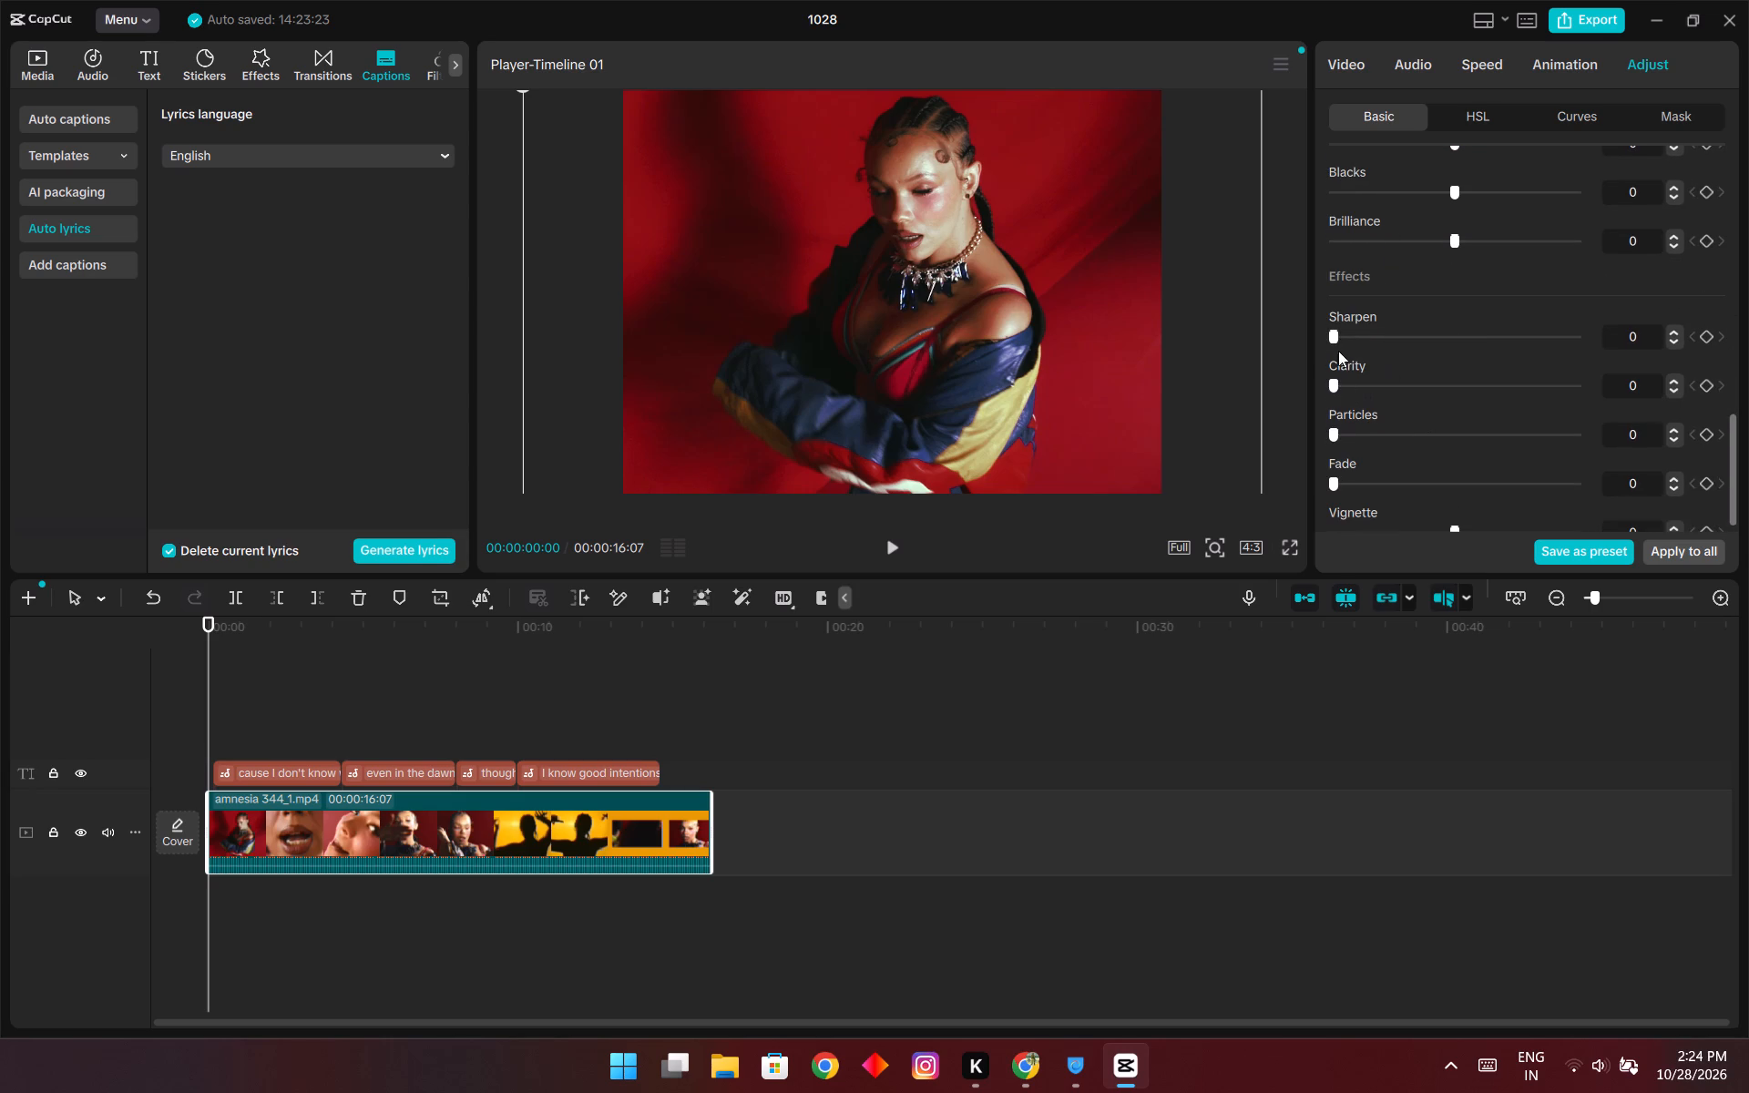
Set the video clip's Sharpen to 25 and Clarity to 15.
{"action": "left_click_drag", "start_coordinate": [1335, 335], "coordinate": [1491, 371]}
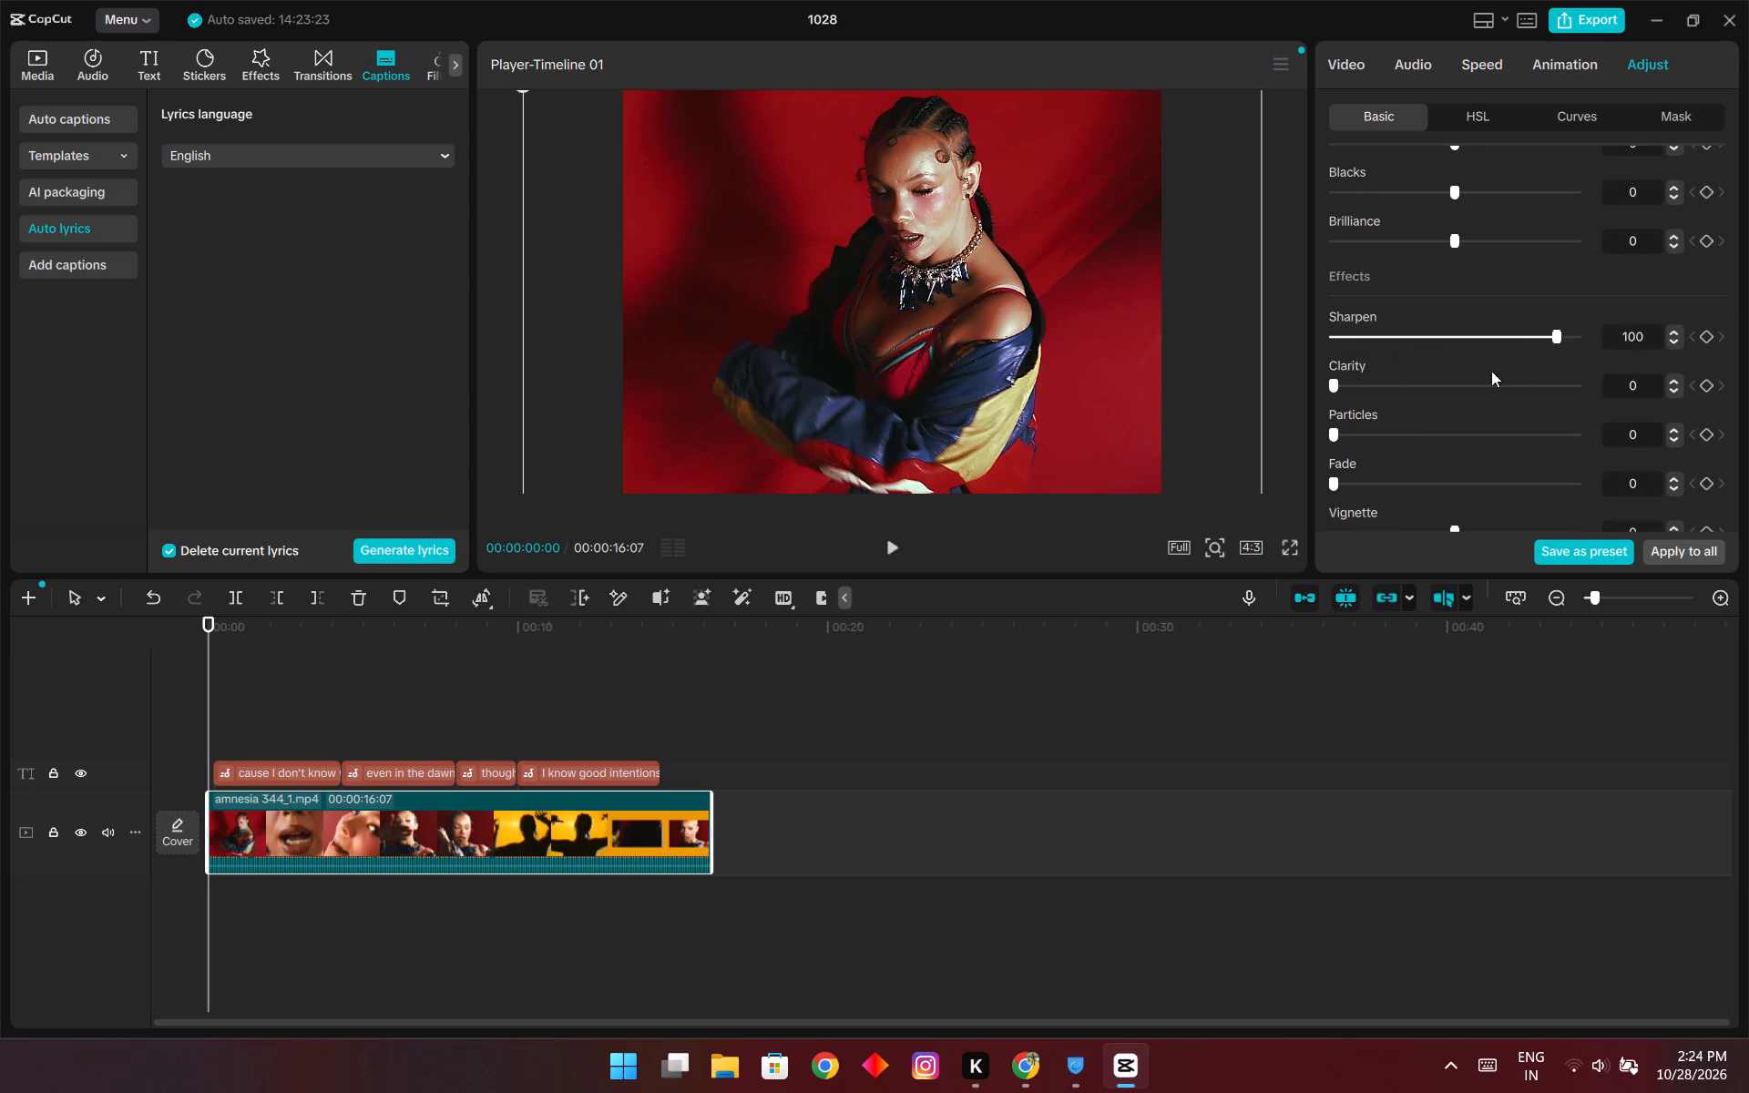
{"action": "left_click_drag", "start_coordinate": [1491, 371], "coordinate": [1406, 352]}
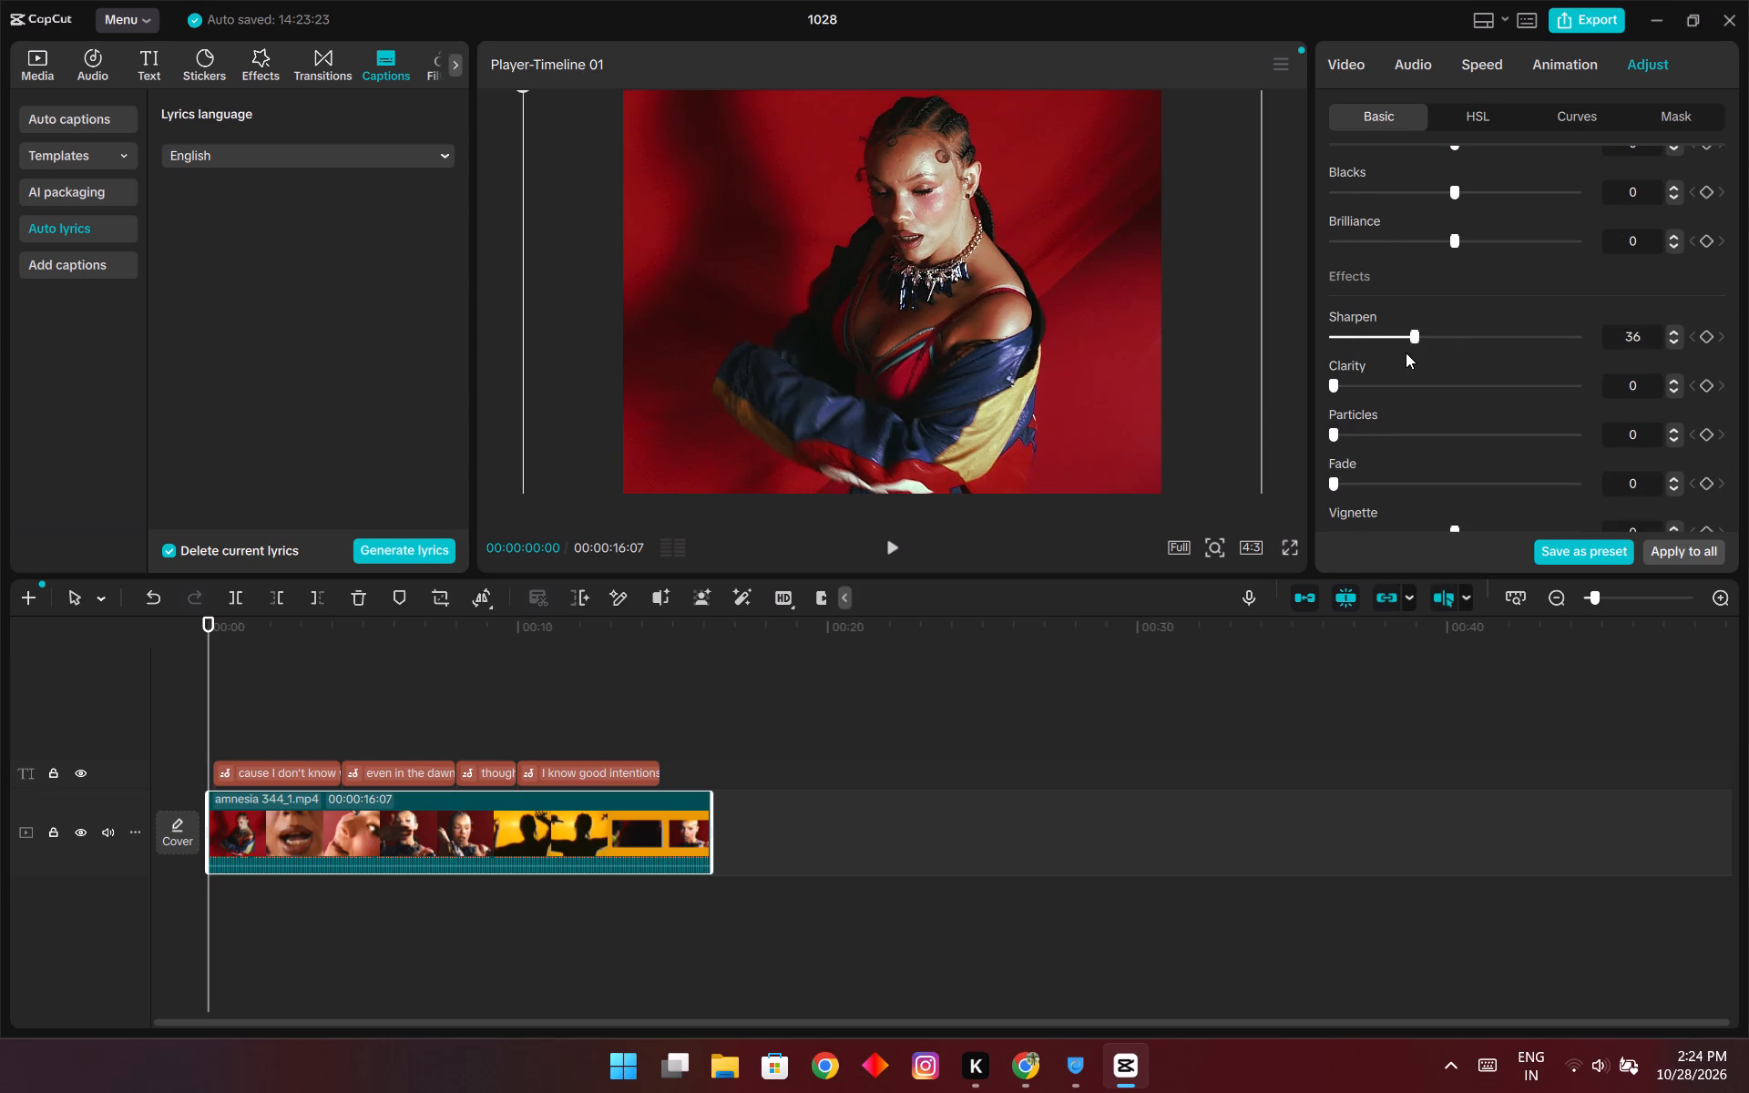
{"action": "left_click_drag", "start_coordinate": [1406, 352], "coordinate": [1396, 352]}
{"action": "left_click_drag", "start_coordinate": [1337, 386], "coordinate": [1345, 386]}
{"action": "left_click_drag", "start_coordinate": [1345, 386], "coordinate": [1365, 383]}
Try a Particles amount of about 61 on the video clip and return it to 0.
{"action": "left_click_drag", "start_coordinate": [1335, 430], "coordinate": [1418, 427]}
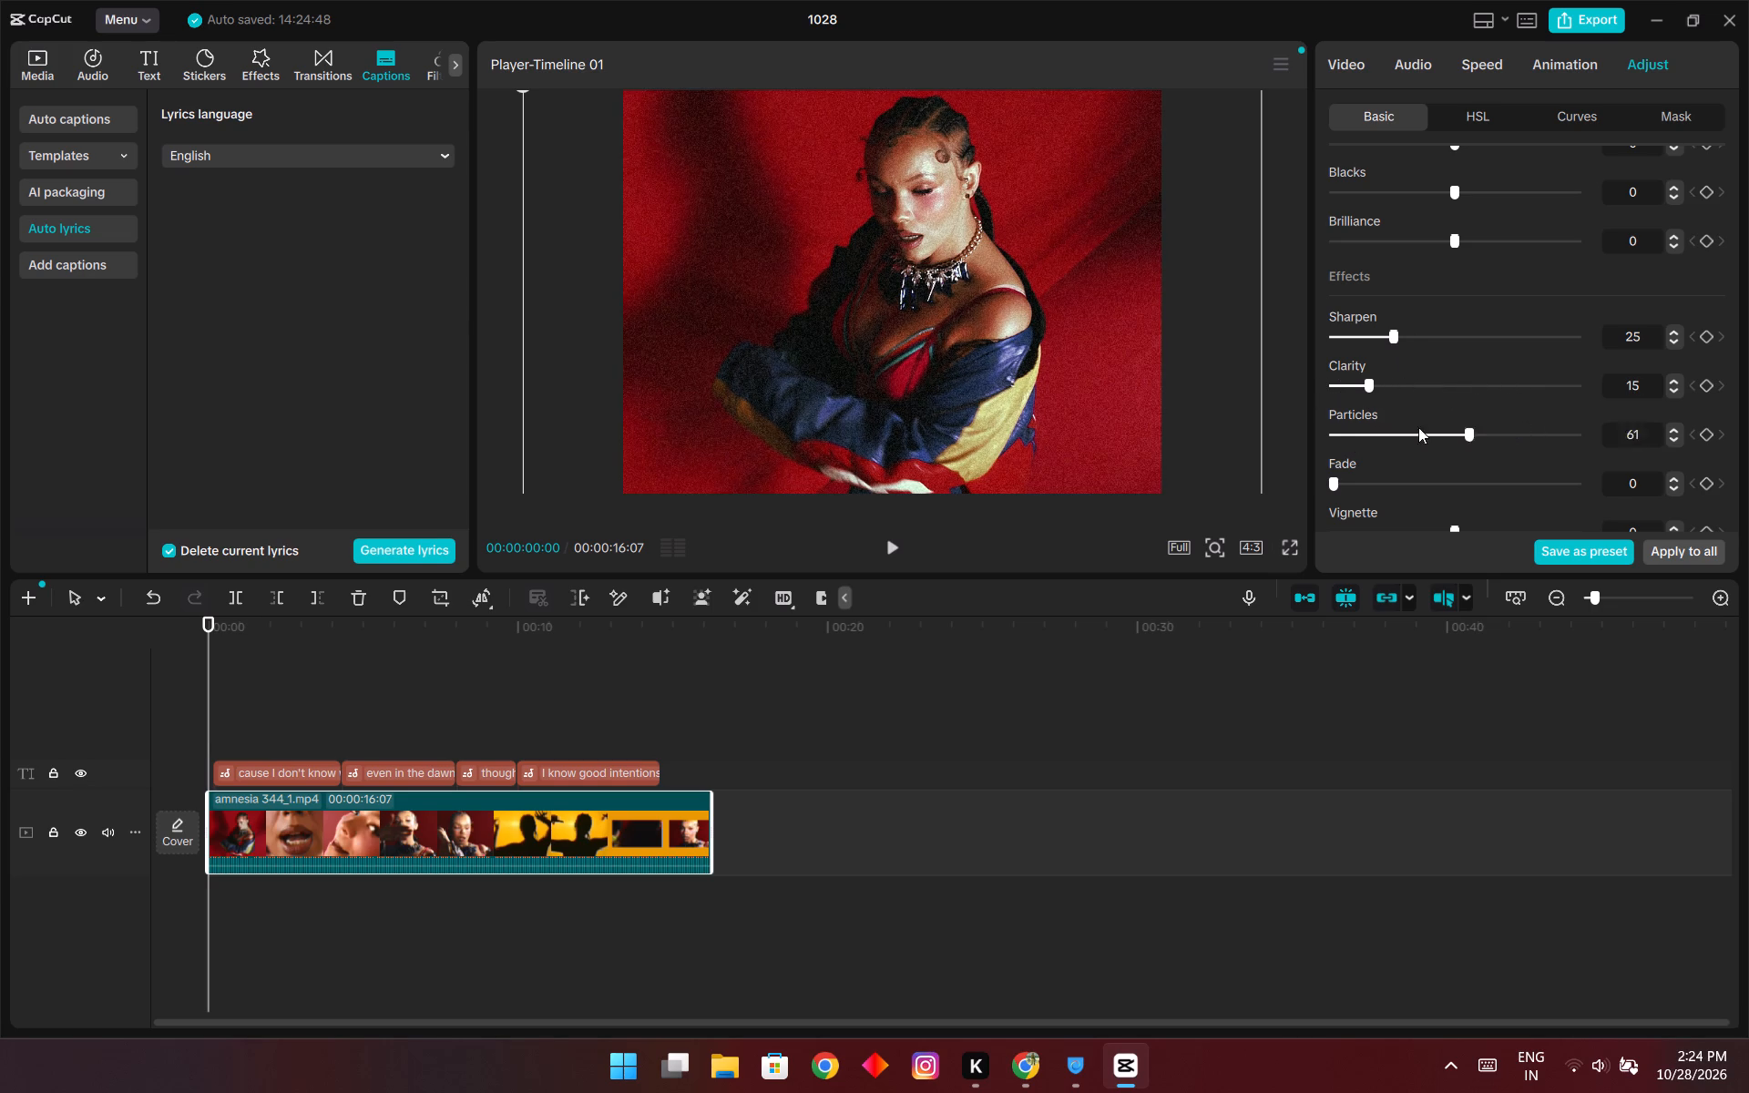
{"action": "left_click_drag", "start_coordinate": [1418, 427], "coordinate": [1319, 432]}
Apply the video clip's adjustment settings to all clips.
{"action": "scroll", "coordinate": [1376, 460], "scroll_direction": "down", "scroll_amount": 2}
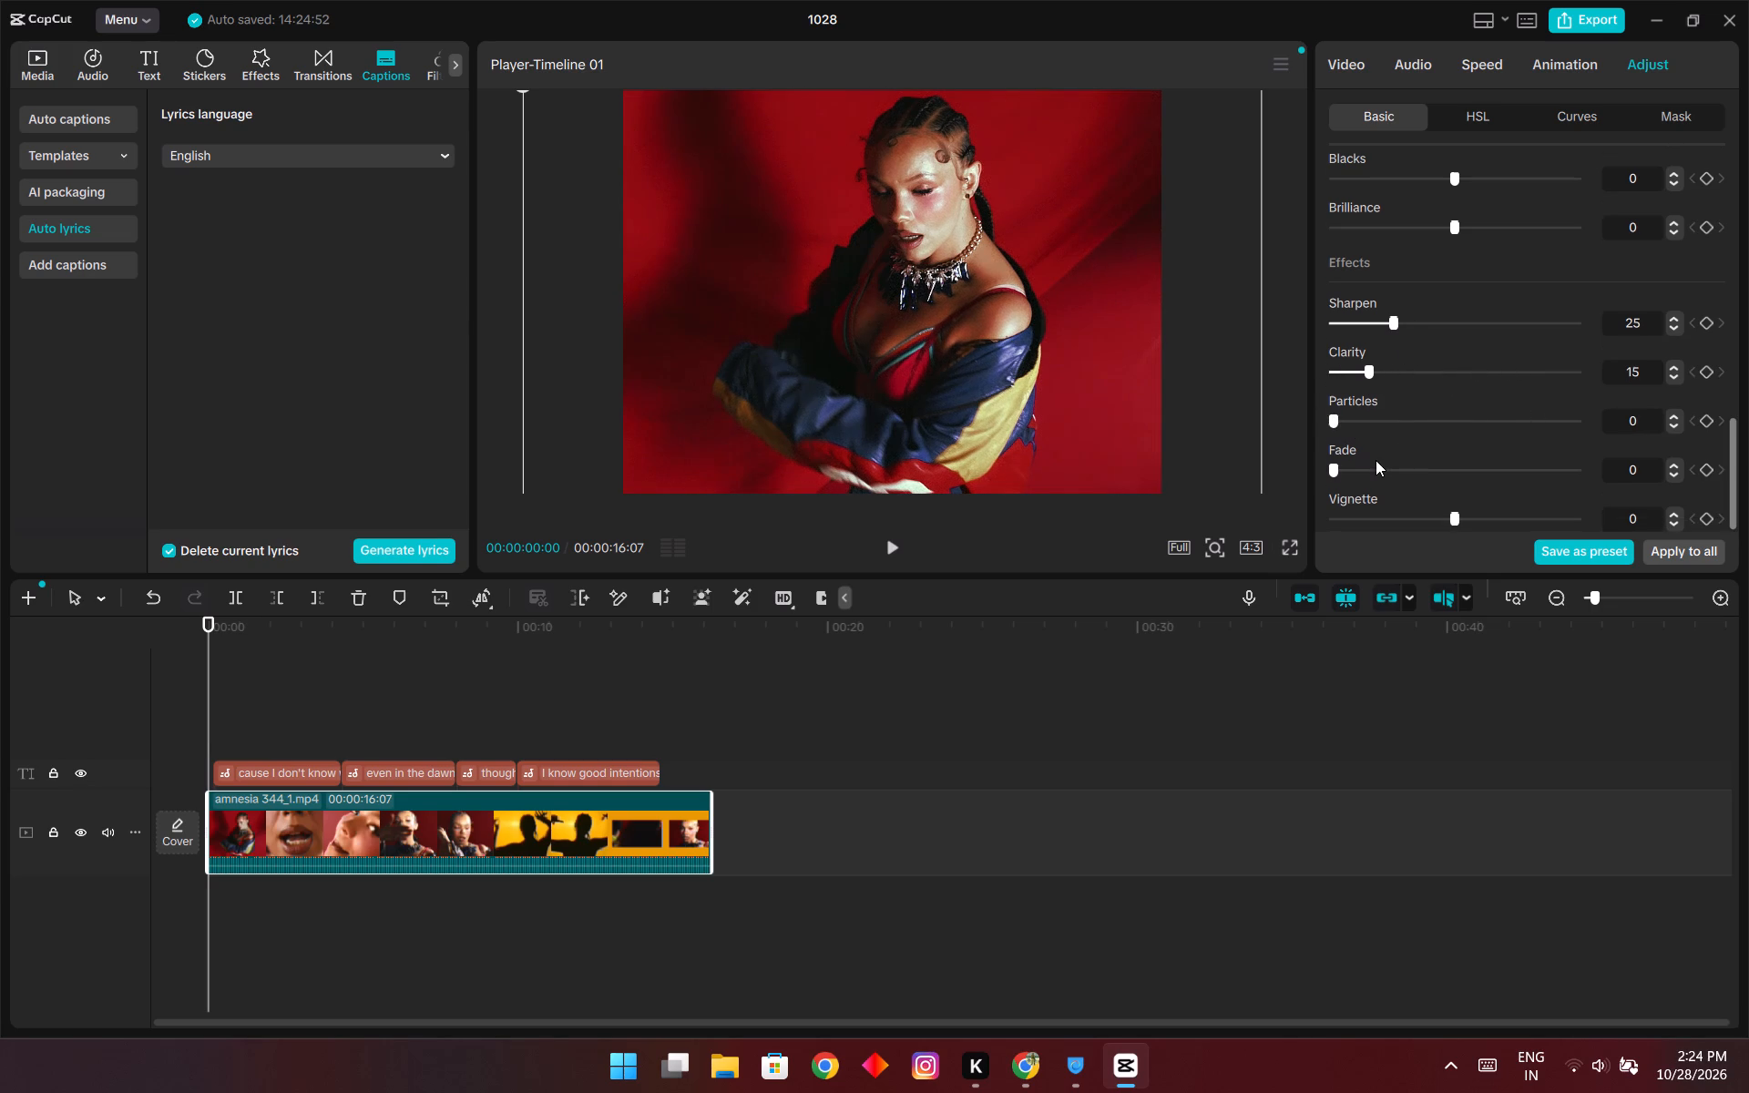
{"action": "scroll", "coordinate": [1376, 460], "scroll_direction": "down", "scroll_amount": 1}
{"action": "left_click", "coordinate": [1661, 556]}
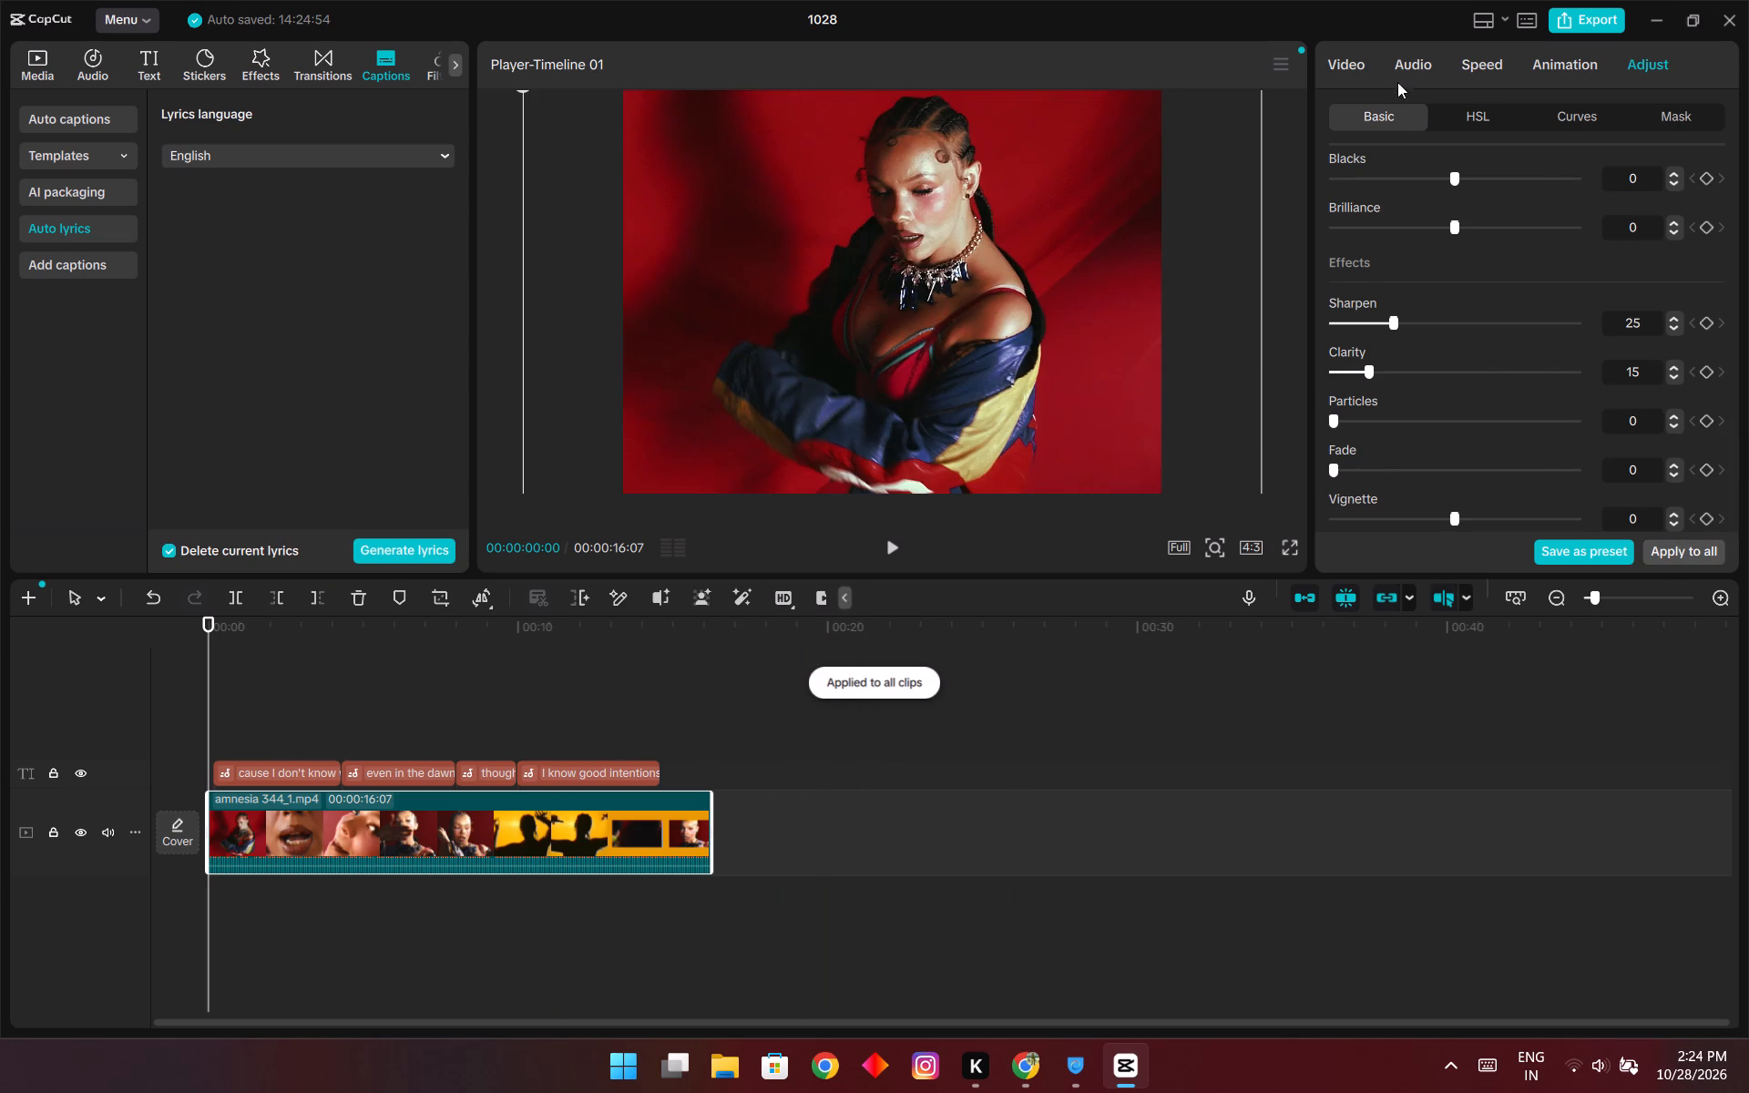
Return to the clip's basic video settings and scrub the timeline to about 00:00:06:18 to check the picture and lyrics.
{"action": "left_click", "coordinate": [1364, 67]}
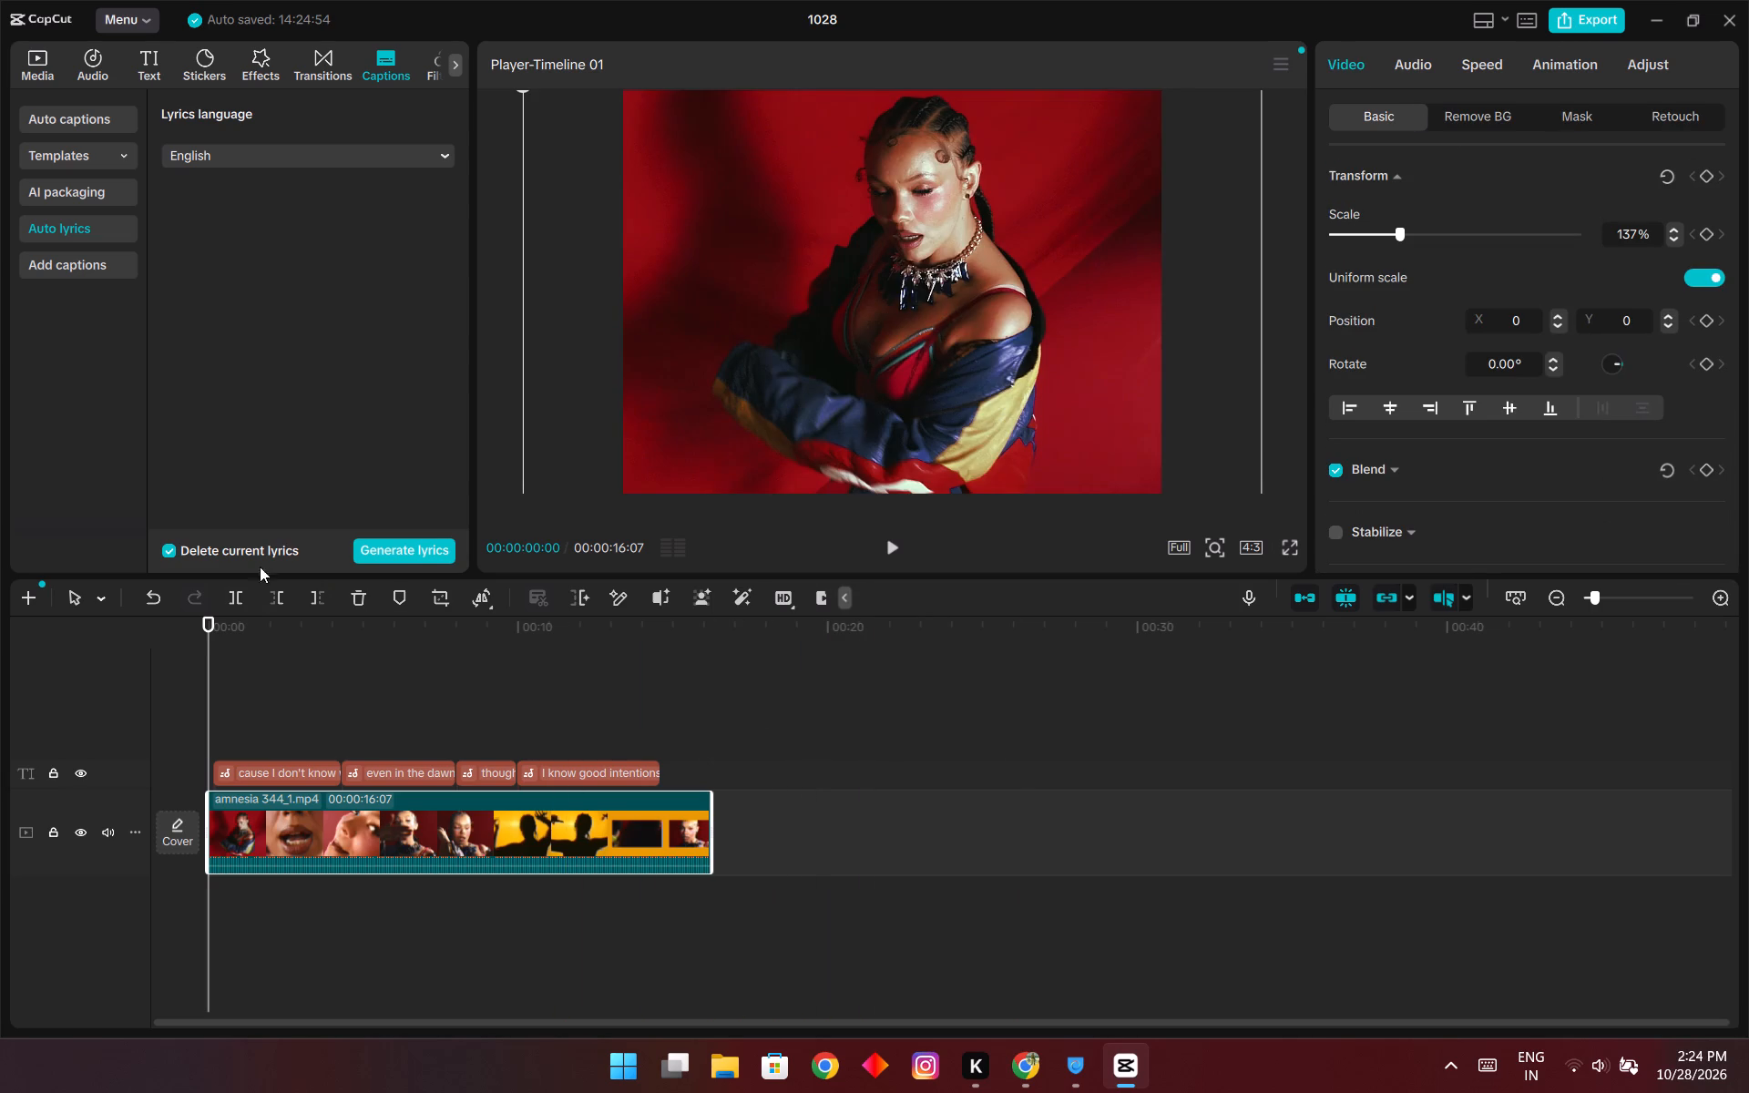
{"action": "left_click_drag", "start_coordinate": [208, 620], "coordinate": [262, 620]}
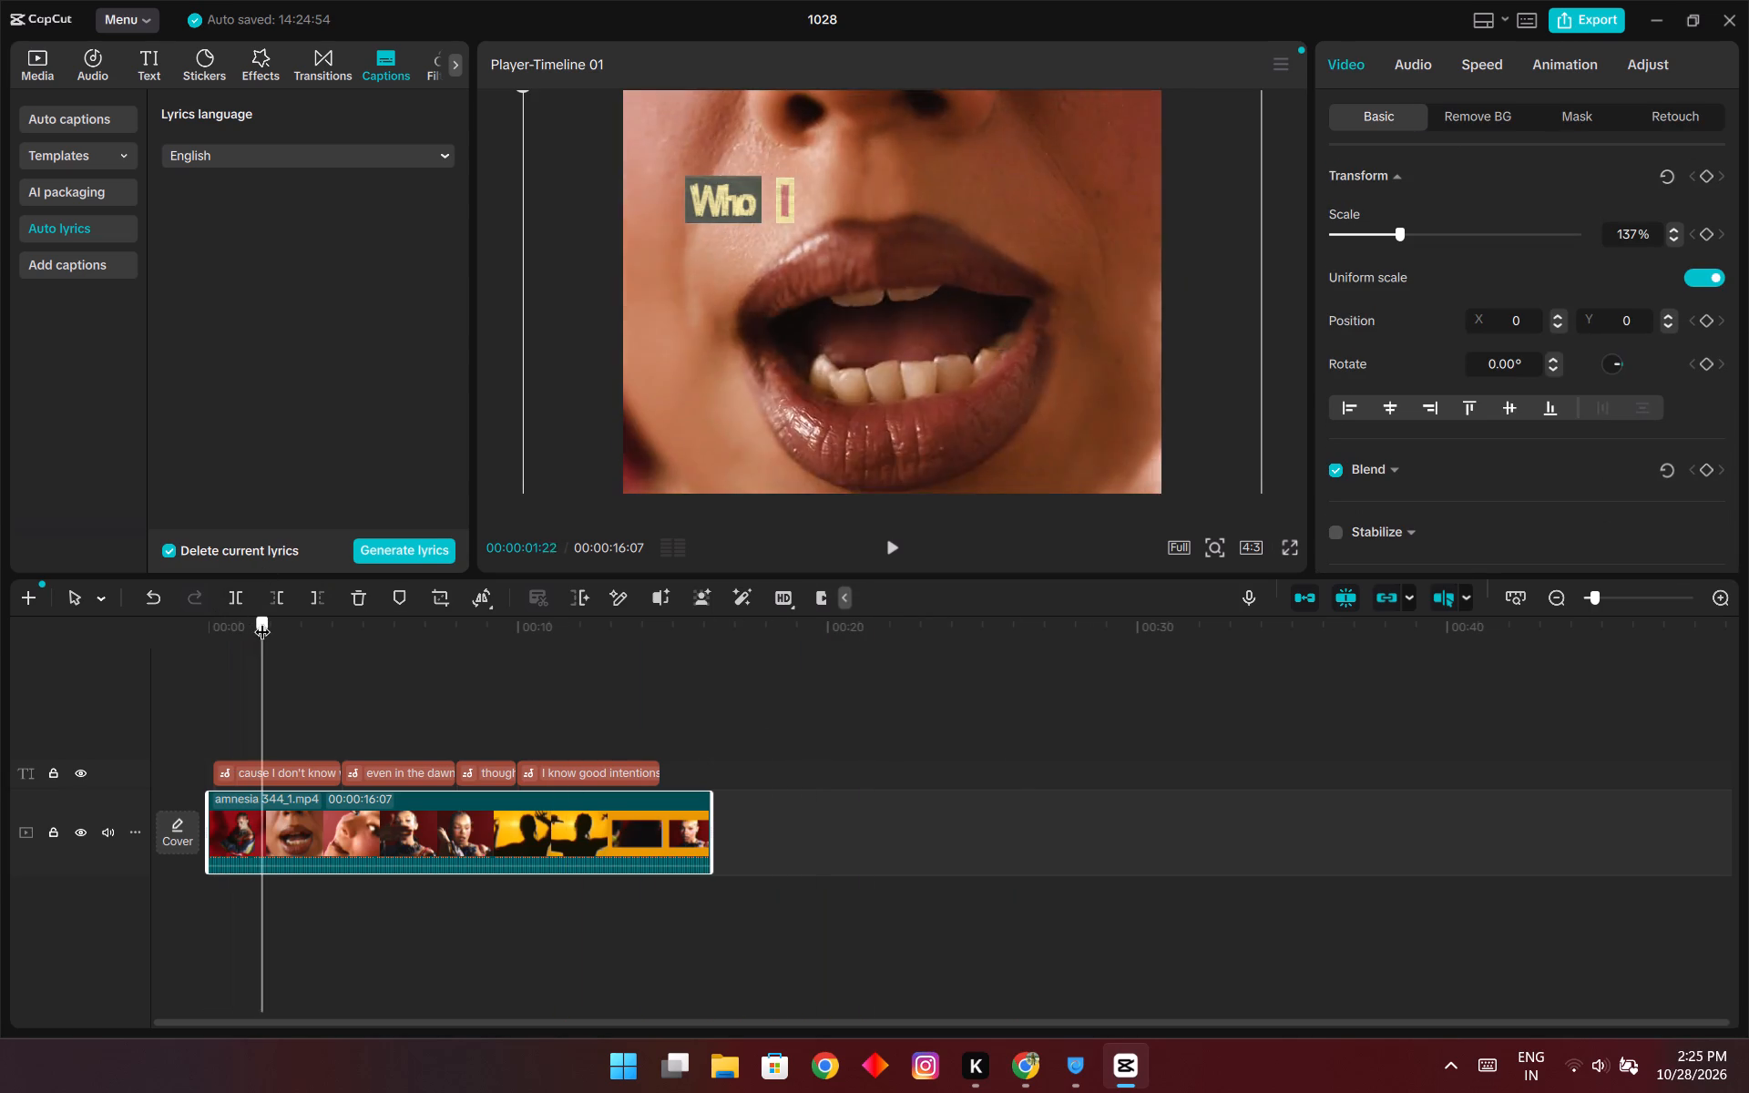
{"action": "left_click_drag", "start_coordinate": [262, 620], "coordinate": [372, 633]}
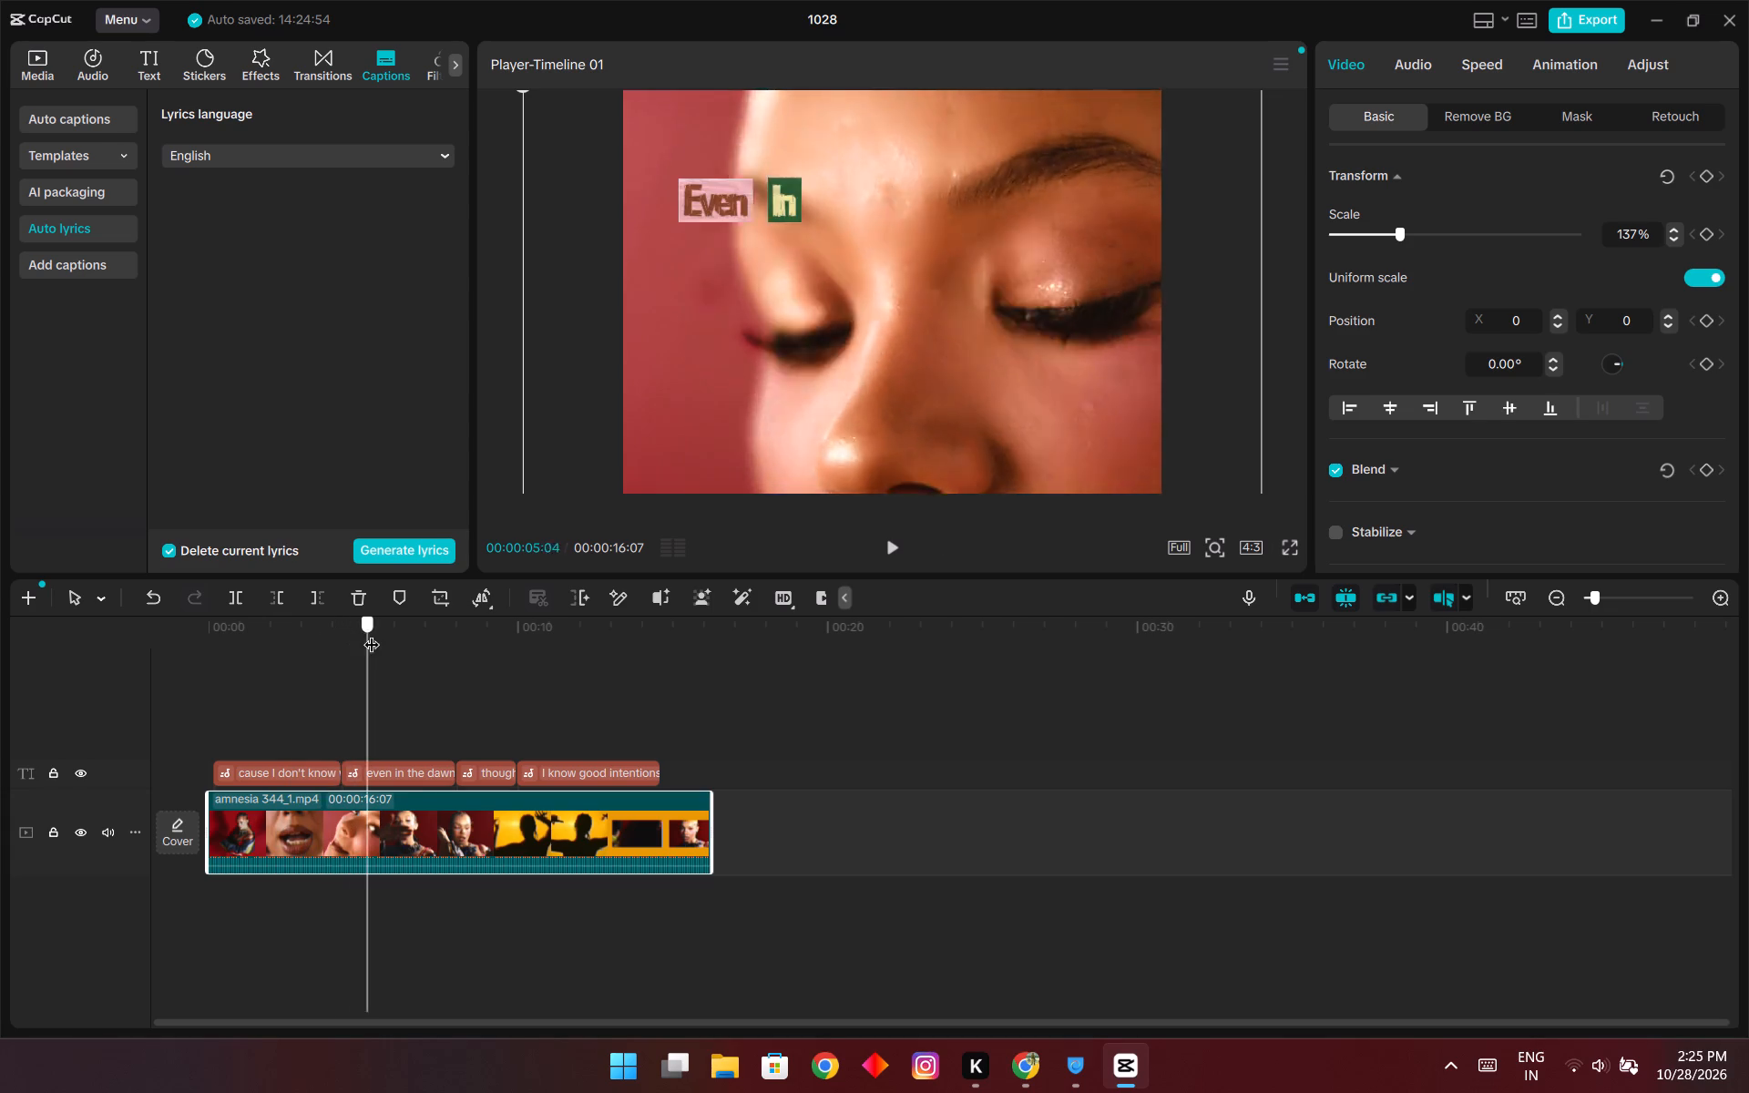
{"action": "left_click_drag", "start_coordinate": [372, 633], "coordinate": [413, 642]}
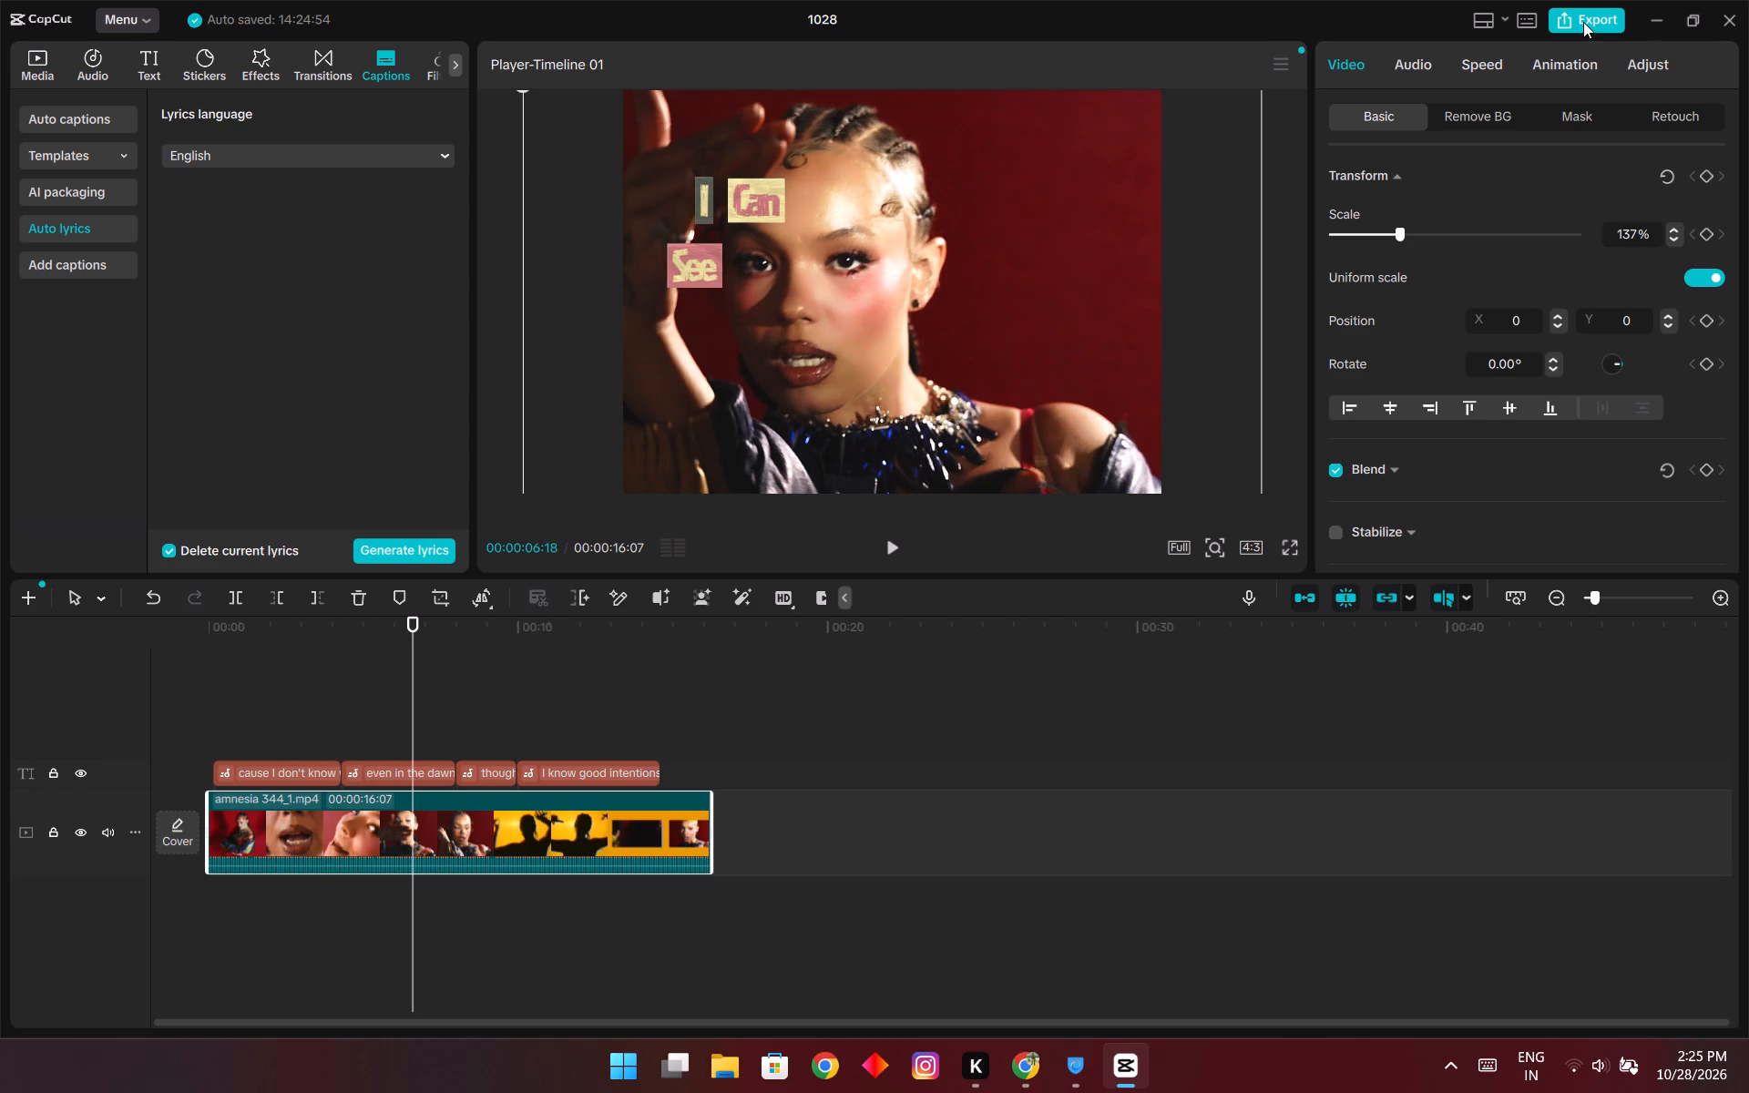
Open the export settings and copy the export folder's path without choosing another location.
{"action": "left_click", "coordinate": [1583, 22]}
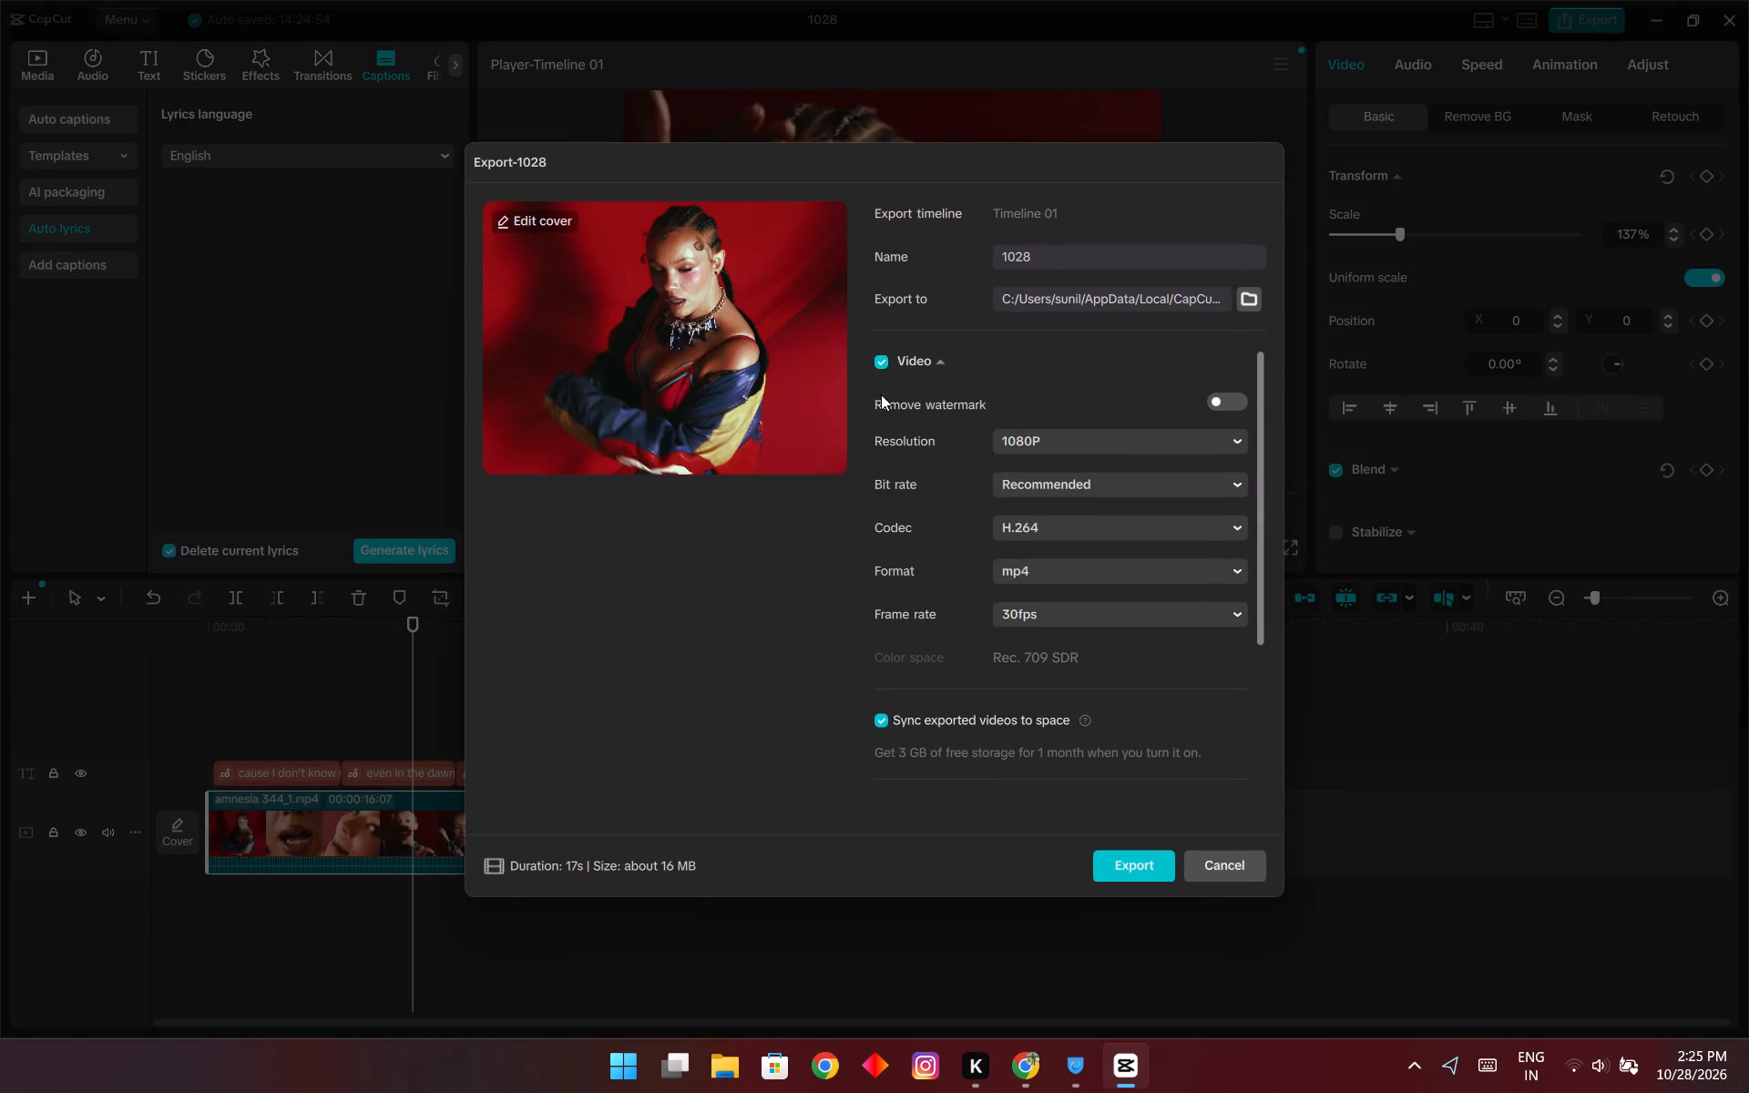
{"action": "left_click", "coordinate": [1249, 296]}
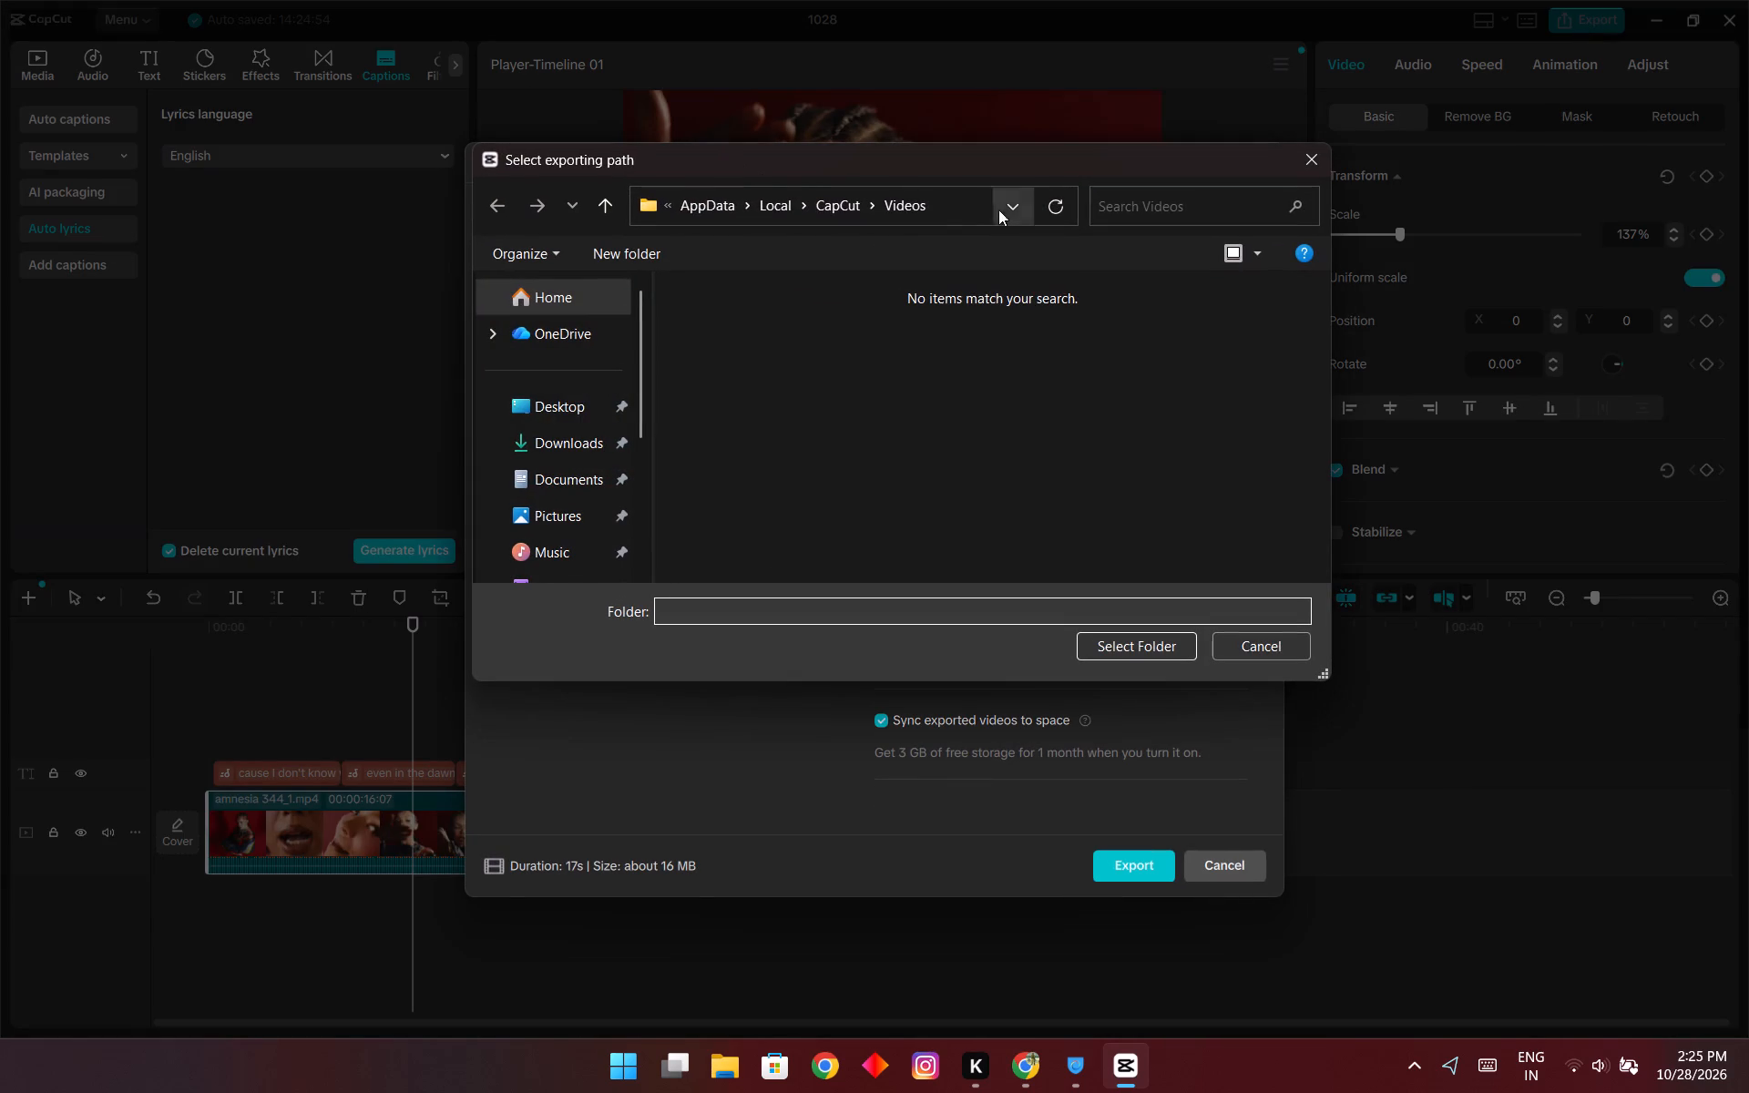
{"action": "left_click", "coordinate": [968, 208]}
{"action": "key", "text": "ctrl+c"}
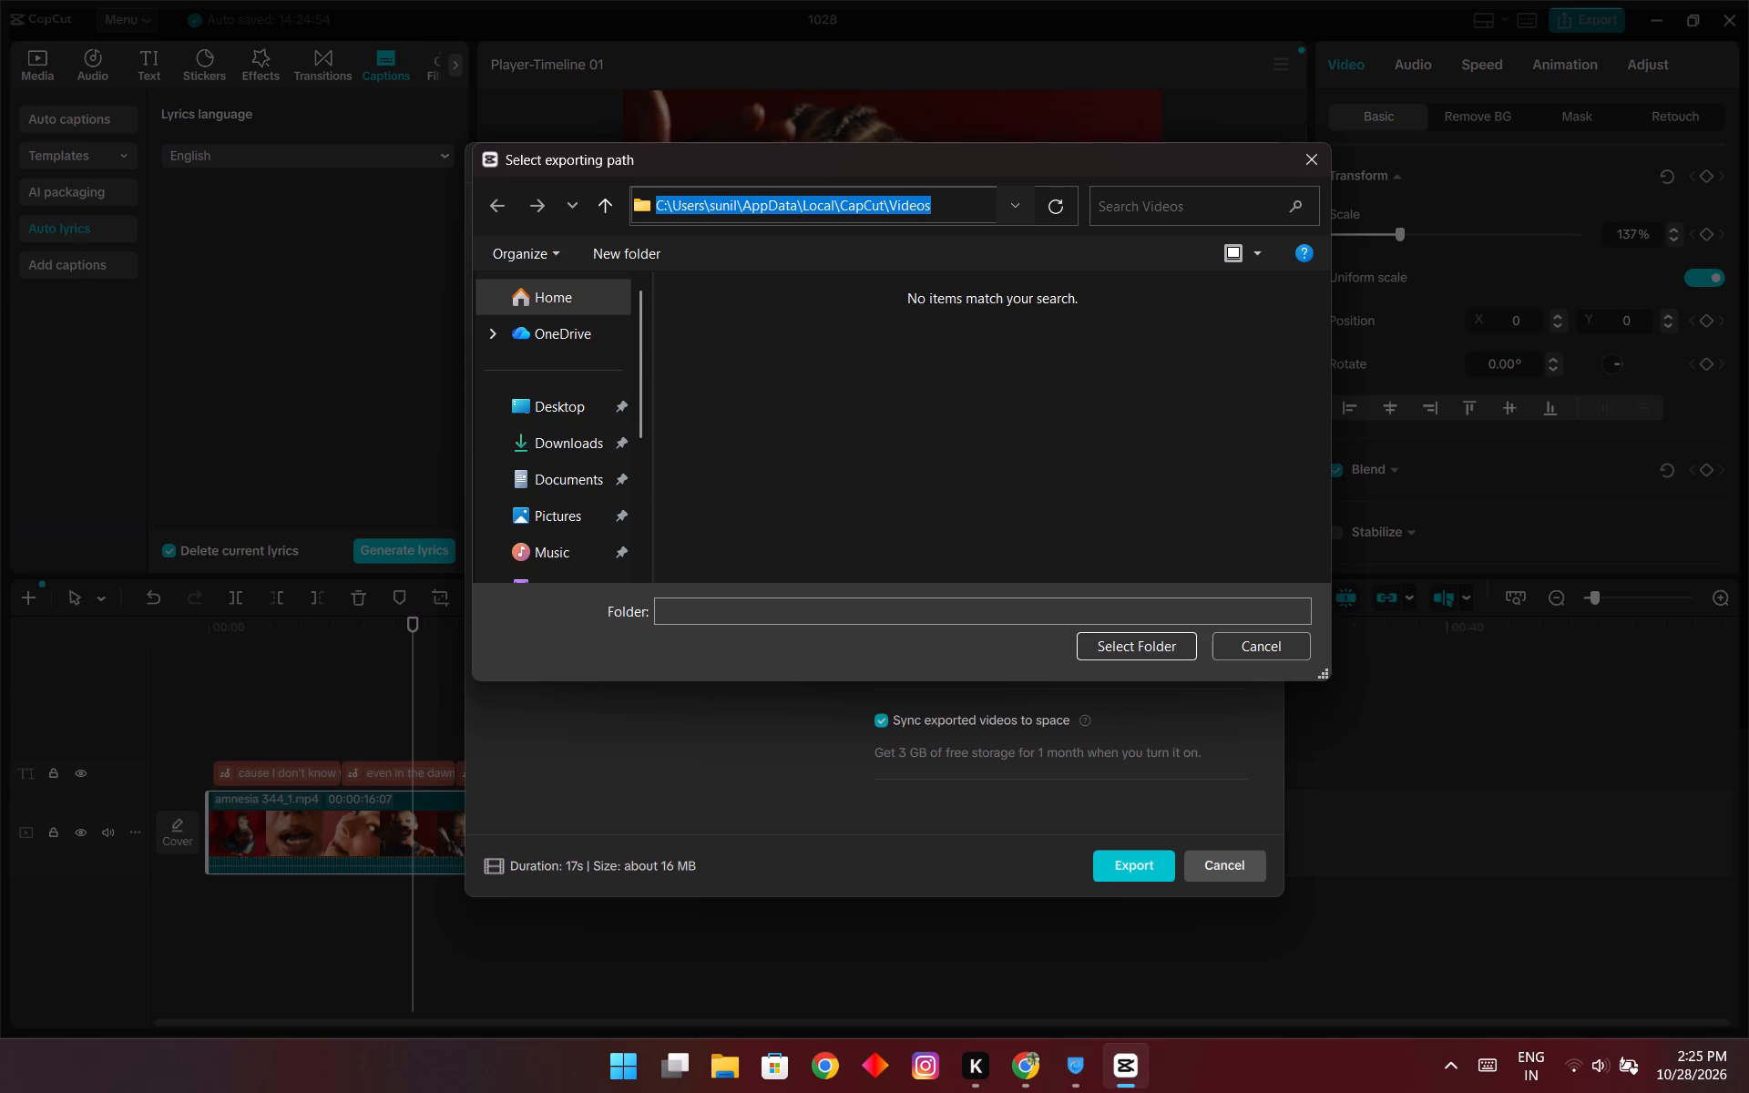
{"action": "left_click", "coordinate": [1253, 639]}
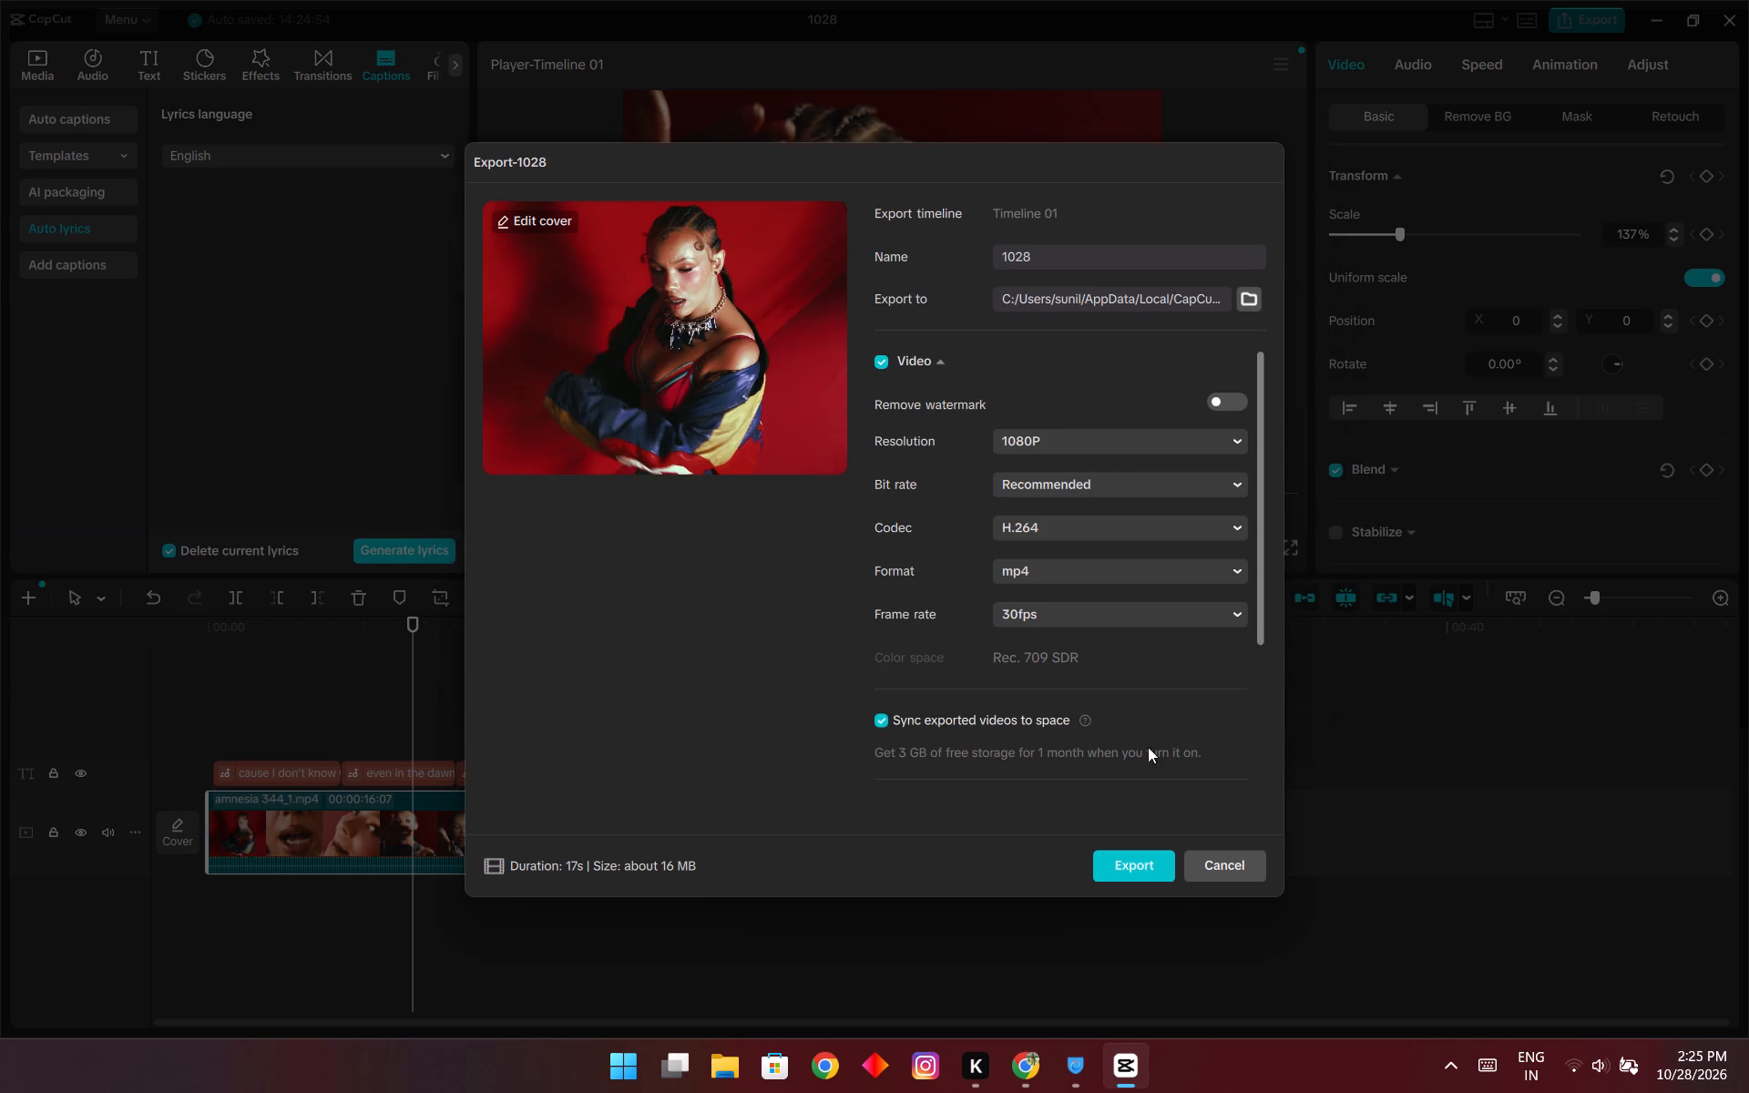
Export the video as 1028 in 1080P, H.264, mp4 at 30fps, and close the sharing options.
{"action": "left_click", "coordinate": [1159, 873]}
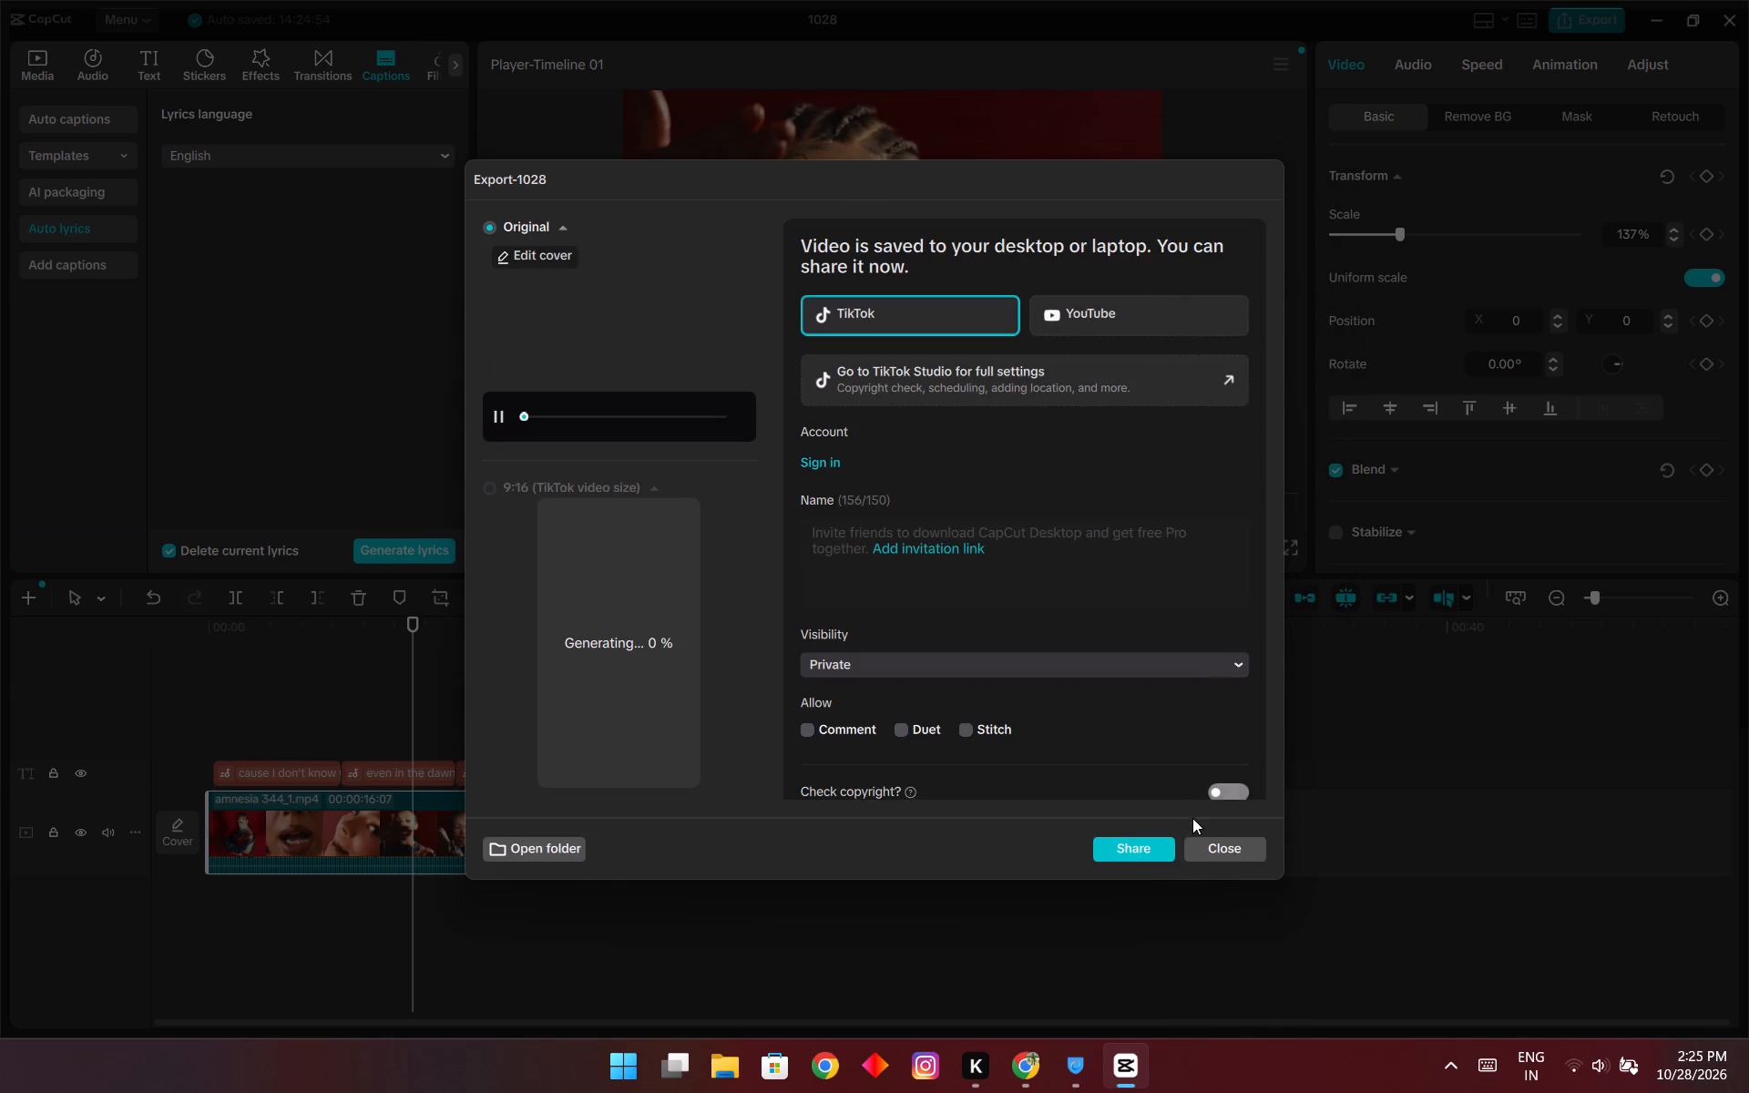
{"action": "left_click", "coordinate": [1213, 857]}
Close the 1028 project and exit CapCut.
{"action": "left_click_drag", "start_coordinate": [1710, 22], "coordinate": [1729, 37]}
{"action": "left_click", "coordinate": [1728, 18]}
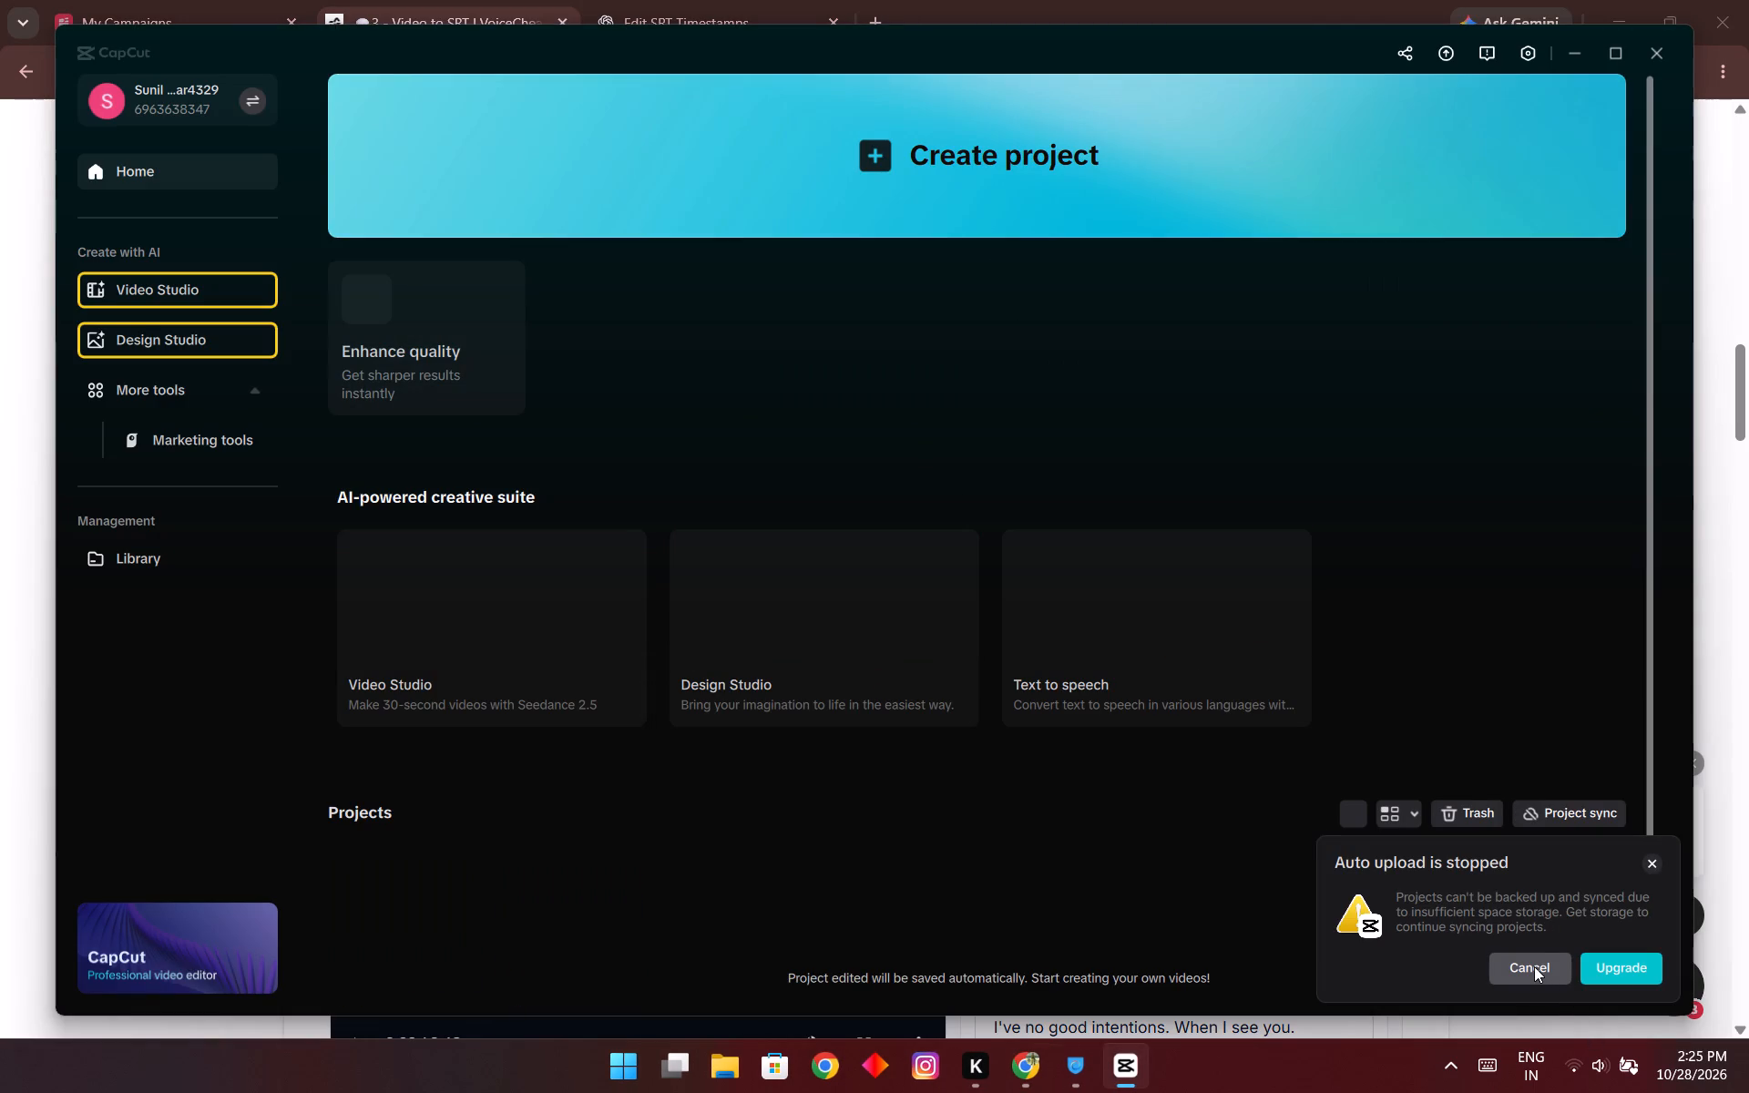
{"action": "left_click", "coordinate": [1534, 966]}
{"action": "left_click", "coordinate": [1660, 862]}
{"action": "left_click", "coordinate": [1656, 46]}
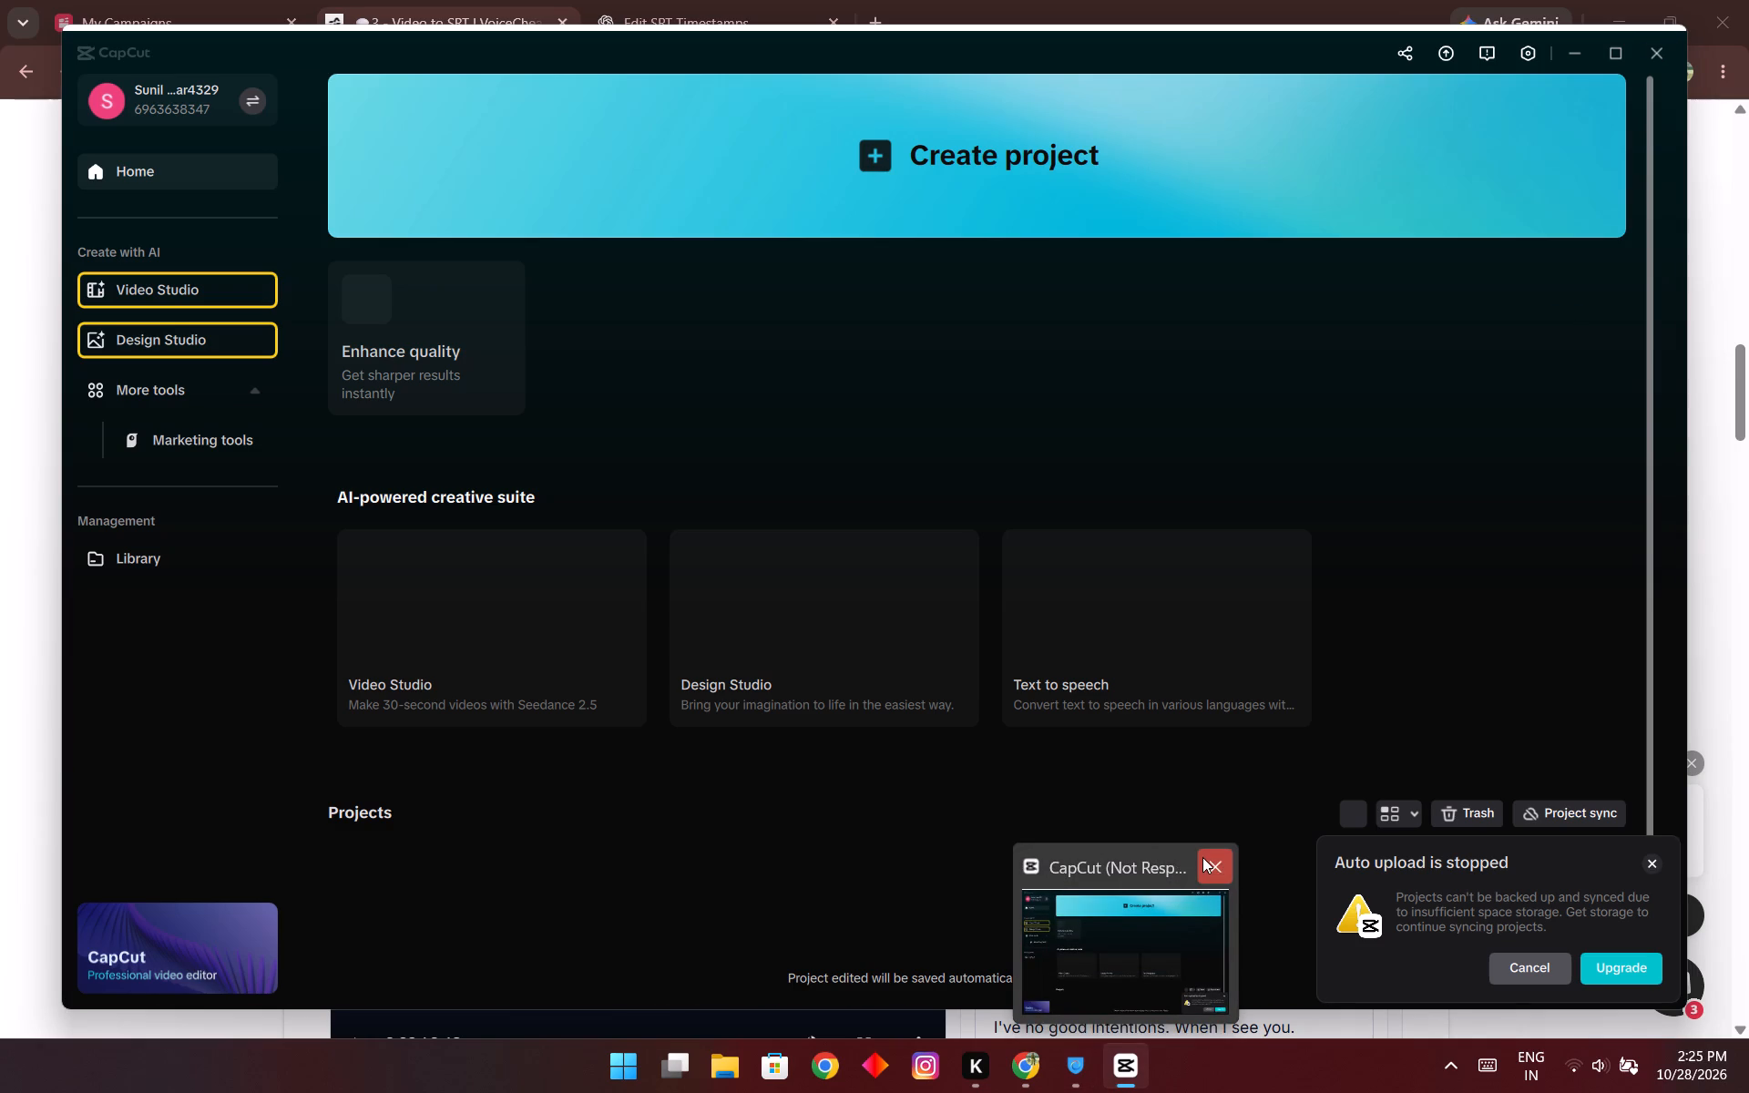
{"action": "left_click", "coordinate": [0, 596]}
Look over the generated SRT subtitle cues and preview on the VoiceCheap page in Chrome.
{"action": "scroll", "coordinate": [954, 459], "scroll_direction": "up", "scroll_amount": 1}
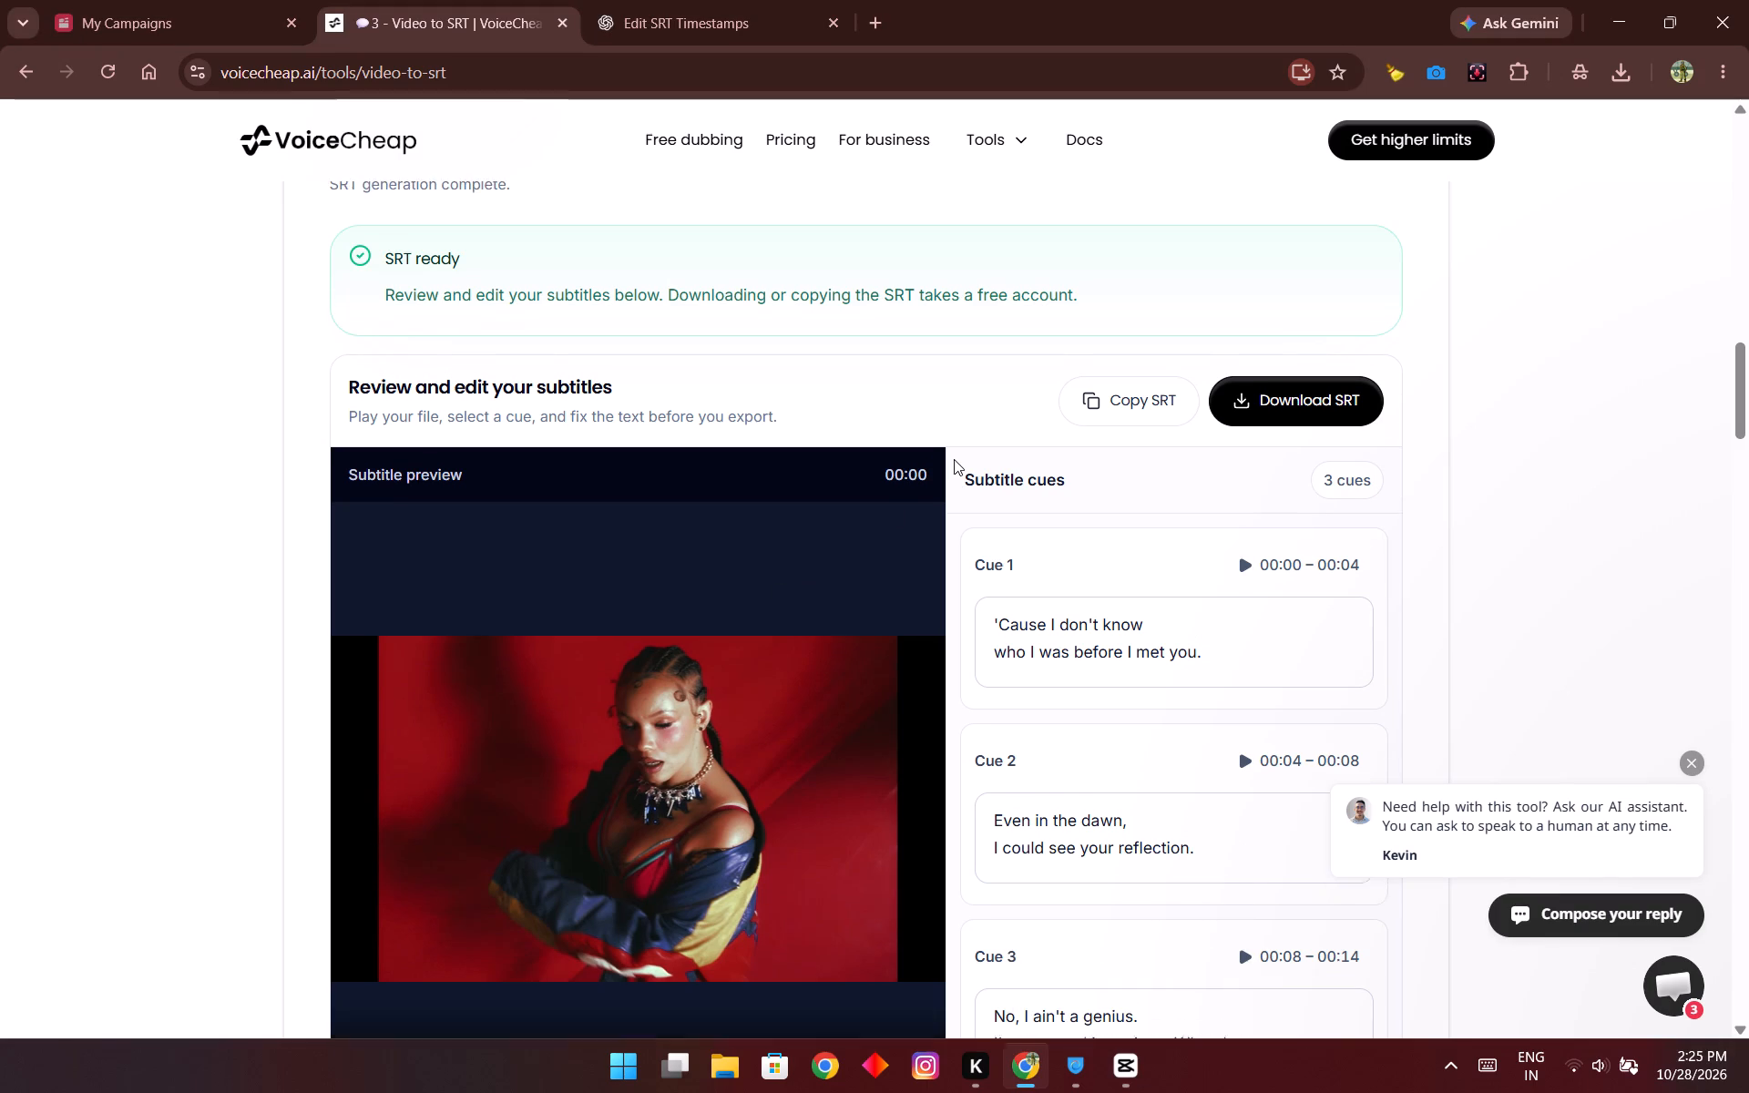
{"action": "scroll", "coordinate": [954, 459], "scroll_direction": "up", "scroll_amount": 1}
{"action": "scroll", "coordinate": [954, 459], "scroll_direction": "down", "scroll_amount": 6}
{"action": "scroll", "coordinate": [1100, 451], "scroll_direction": "down", "scroll_amount": 2}
{"action": "scroll", "coordinate": [1103, 451], "scroll_direction": "up", "scroll_amount": 1}
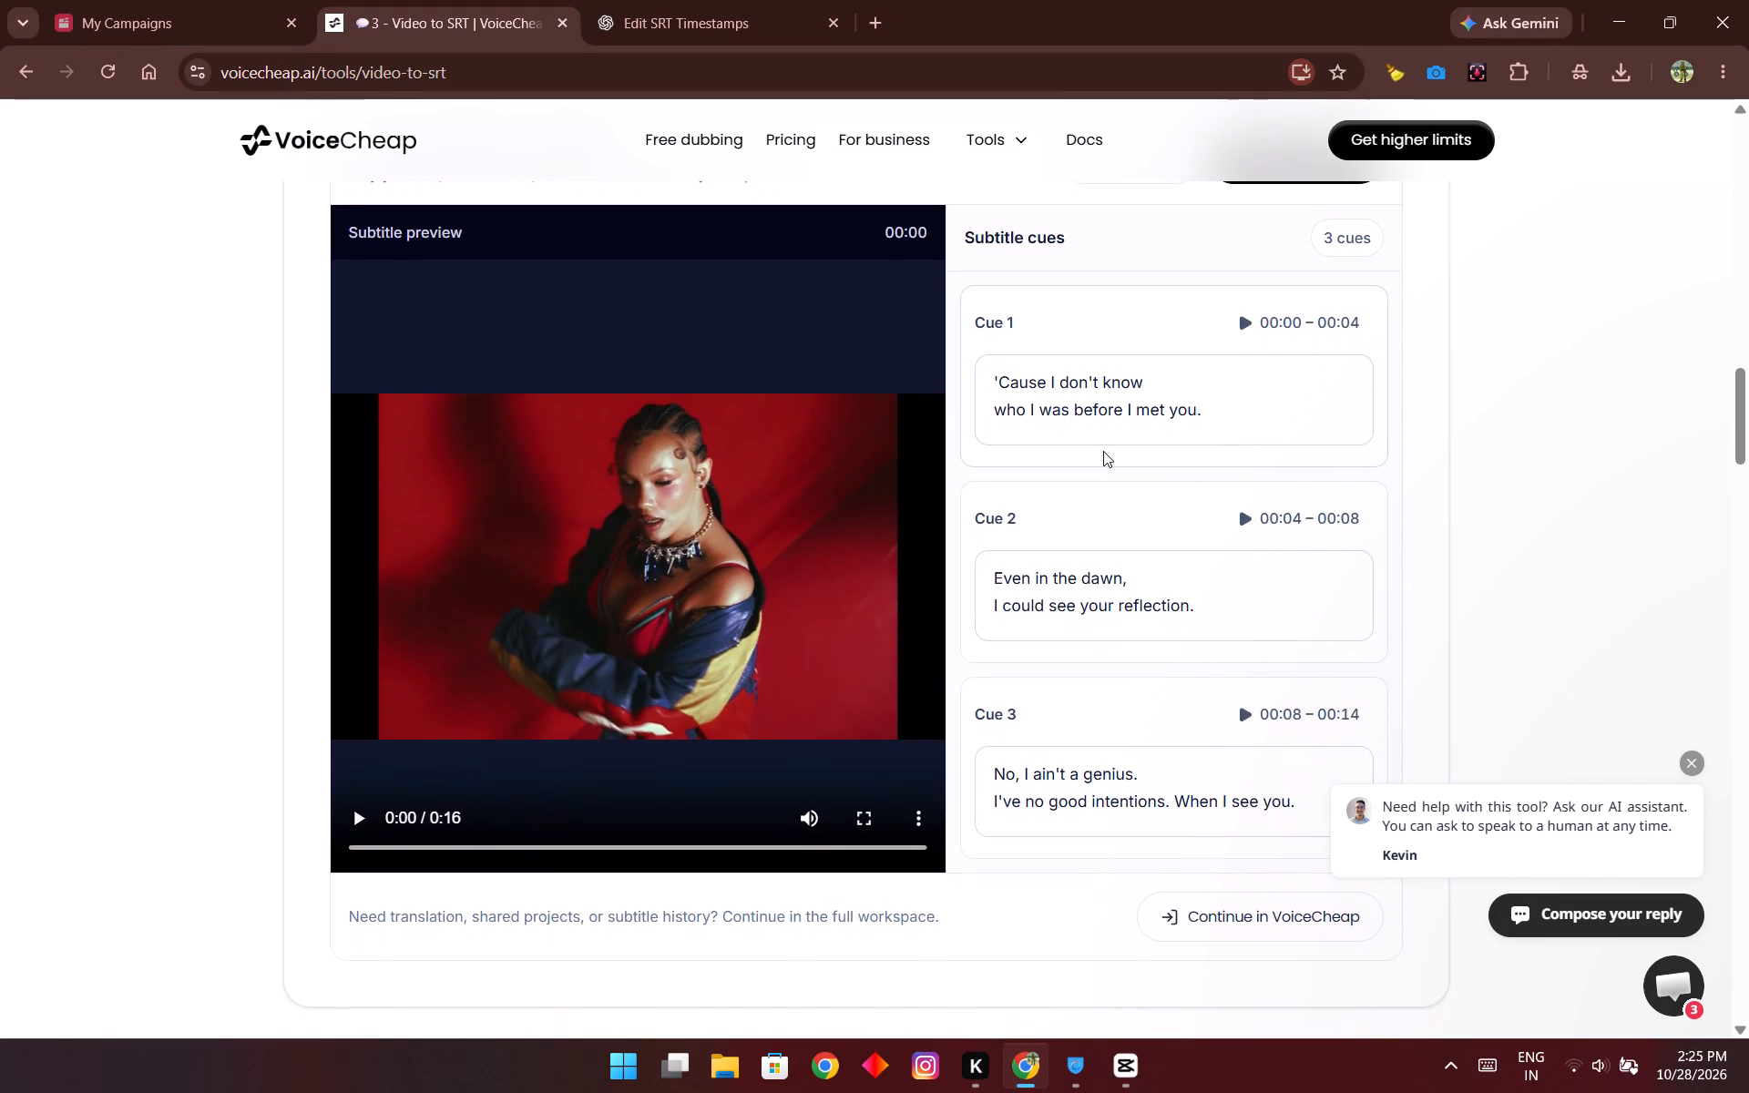
{"action": "scroll", "coordinate": [1103, 451], "scroll_direction": "up", "scroll_amount": 1}
{"action": "scroll", "coordinate": [1070, 724], "scroll_direction": "up", "scroll_amount": 4}
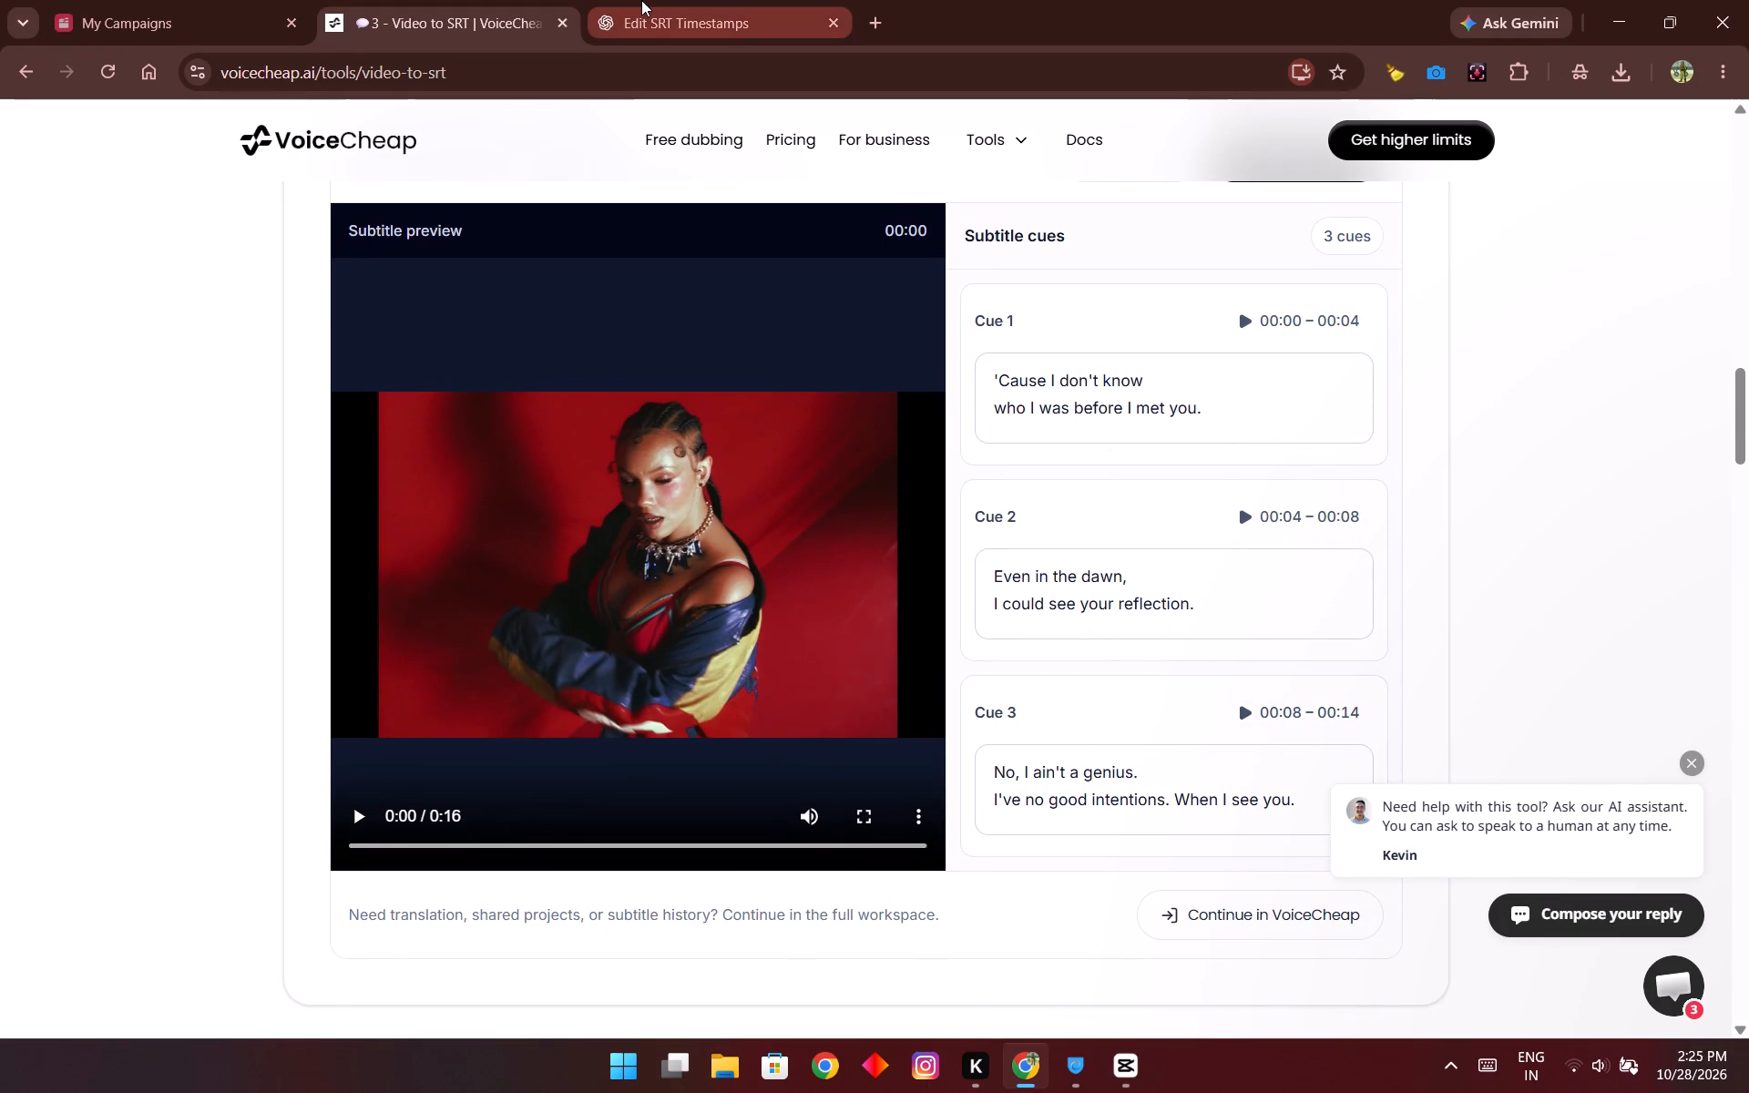
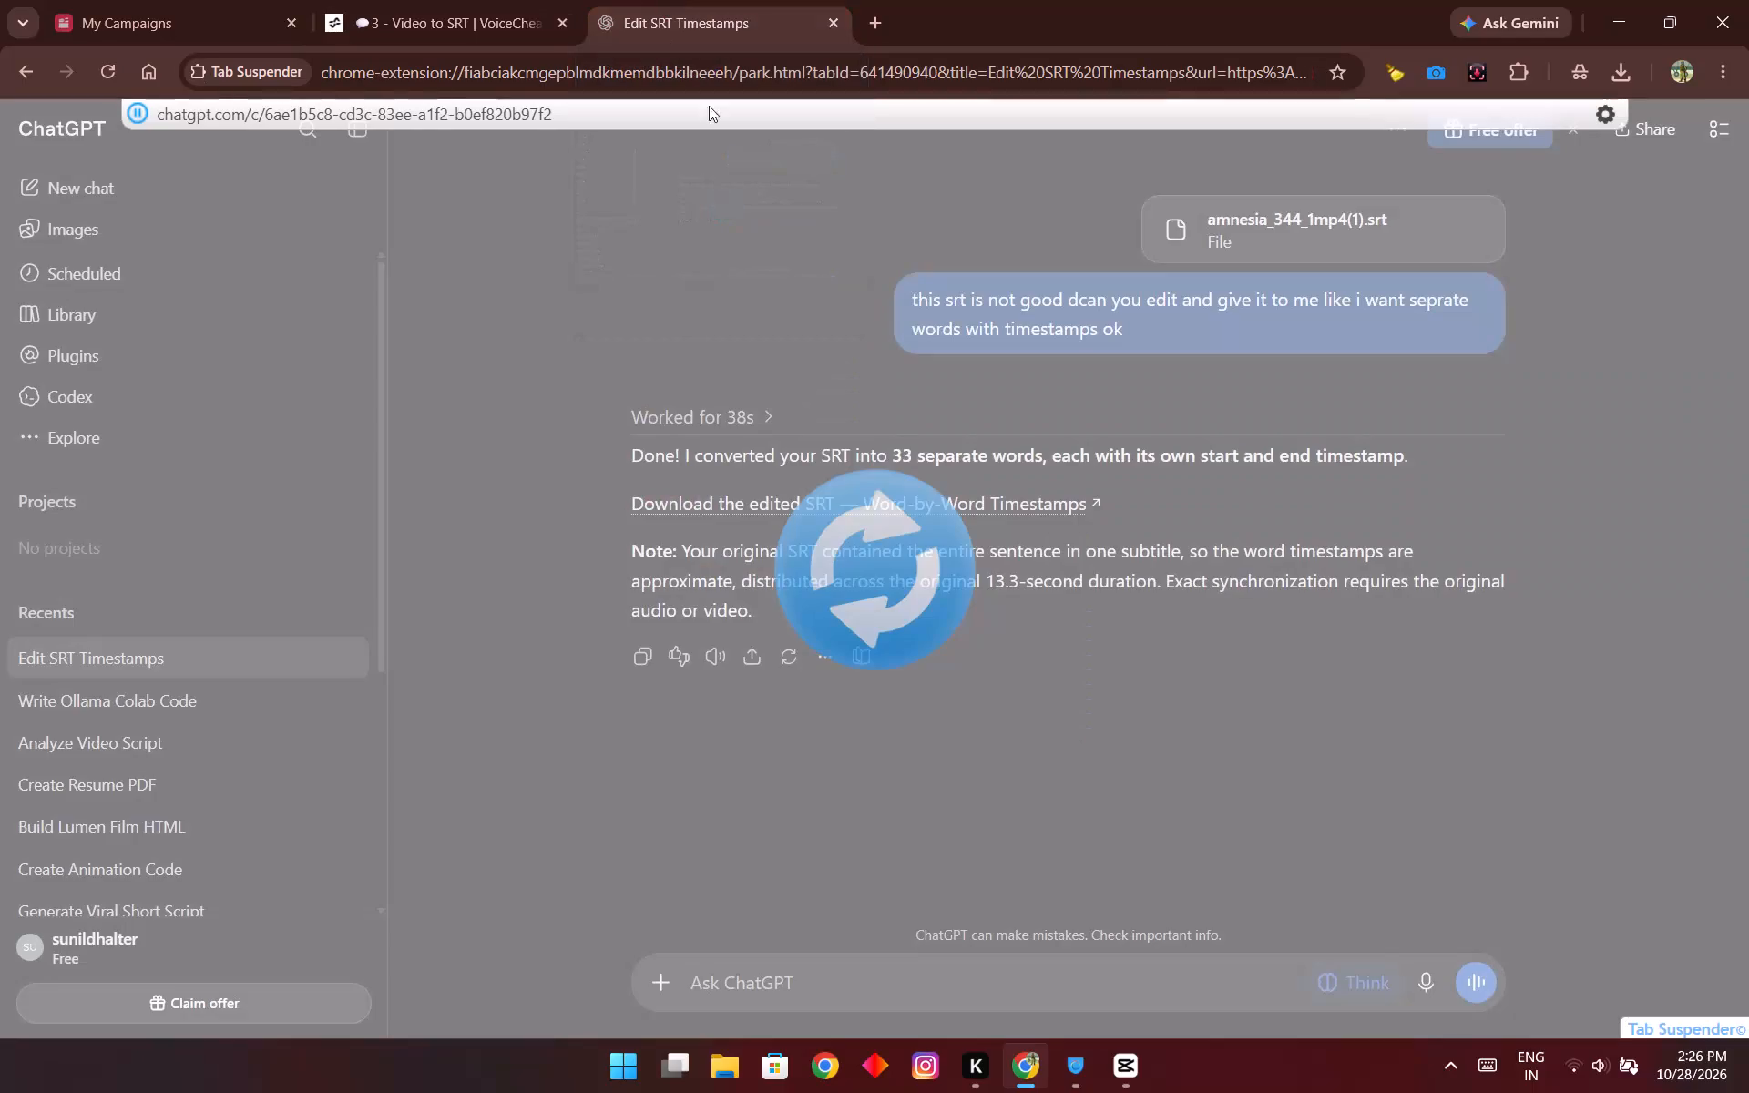
Close the Edit SRT Timestamps and VoiceCheap tabs, keeping only the My Campaigns tab open.
{"action": "left_click", "coordinate": [452, 0]}
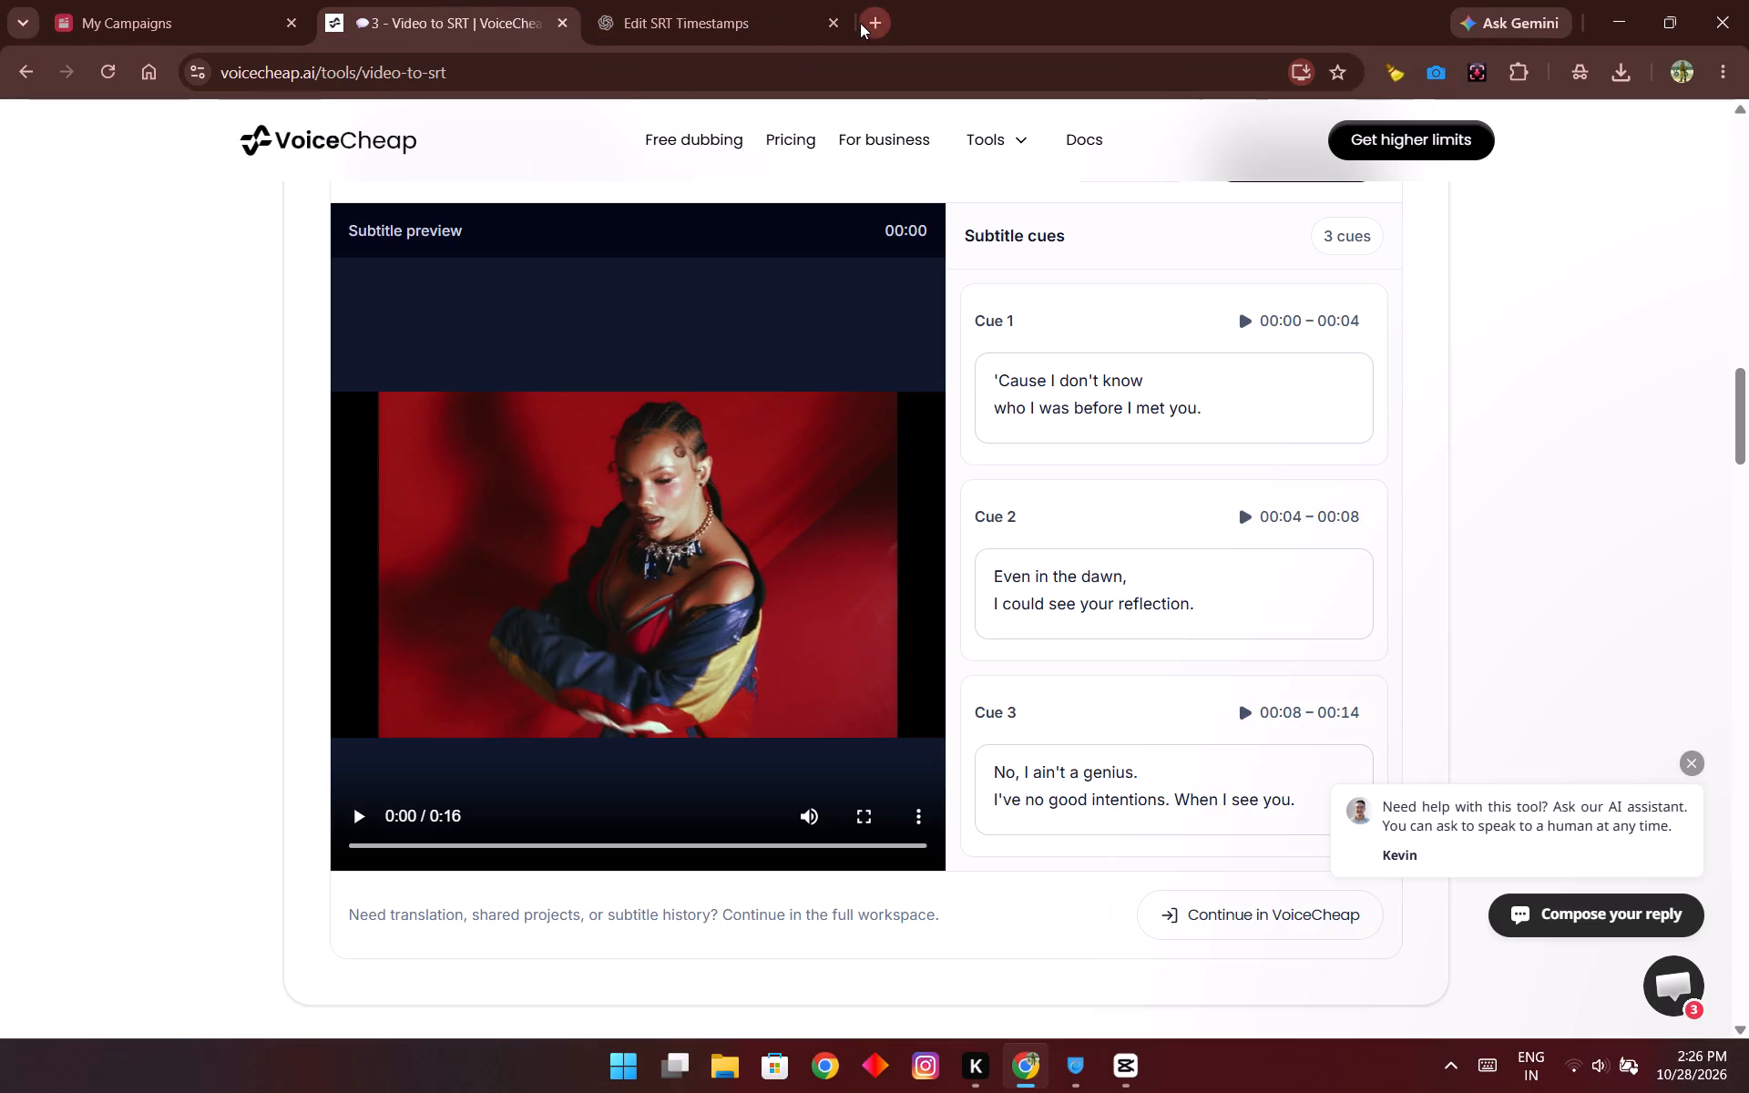
{"action": "left_click", "coordinate": [842, 19]}
{"action": "left_click", "coordinate": [555, 22]}
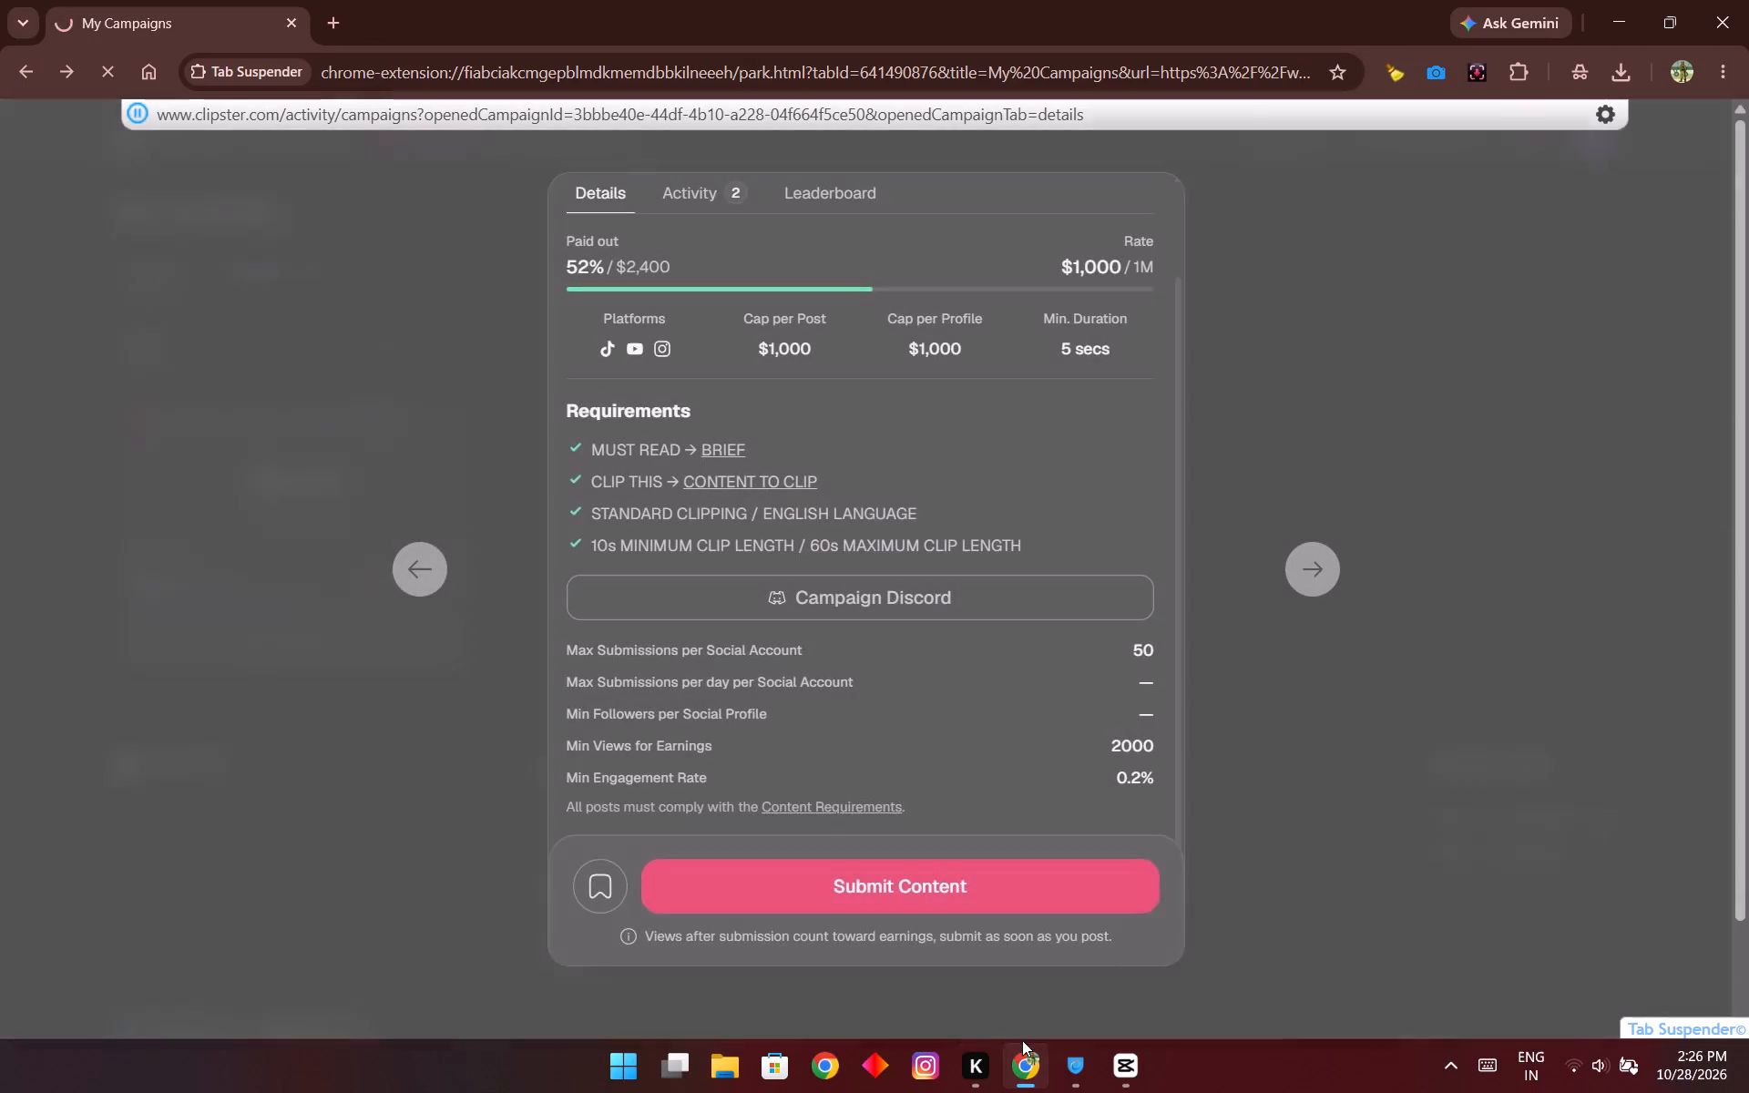
Switch to CapCut and close its home window.
{"action": "left_click", "coordinate": [1072, 1073]}
{"action": "left_click", "coordinate": [1123, 1073]}
{"action": "left_click", "coordinate": [1652, 45]}
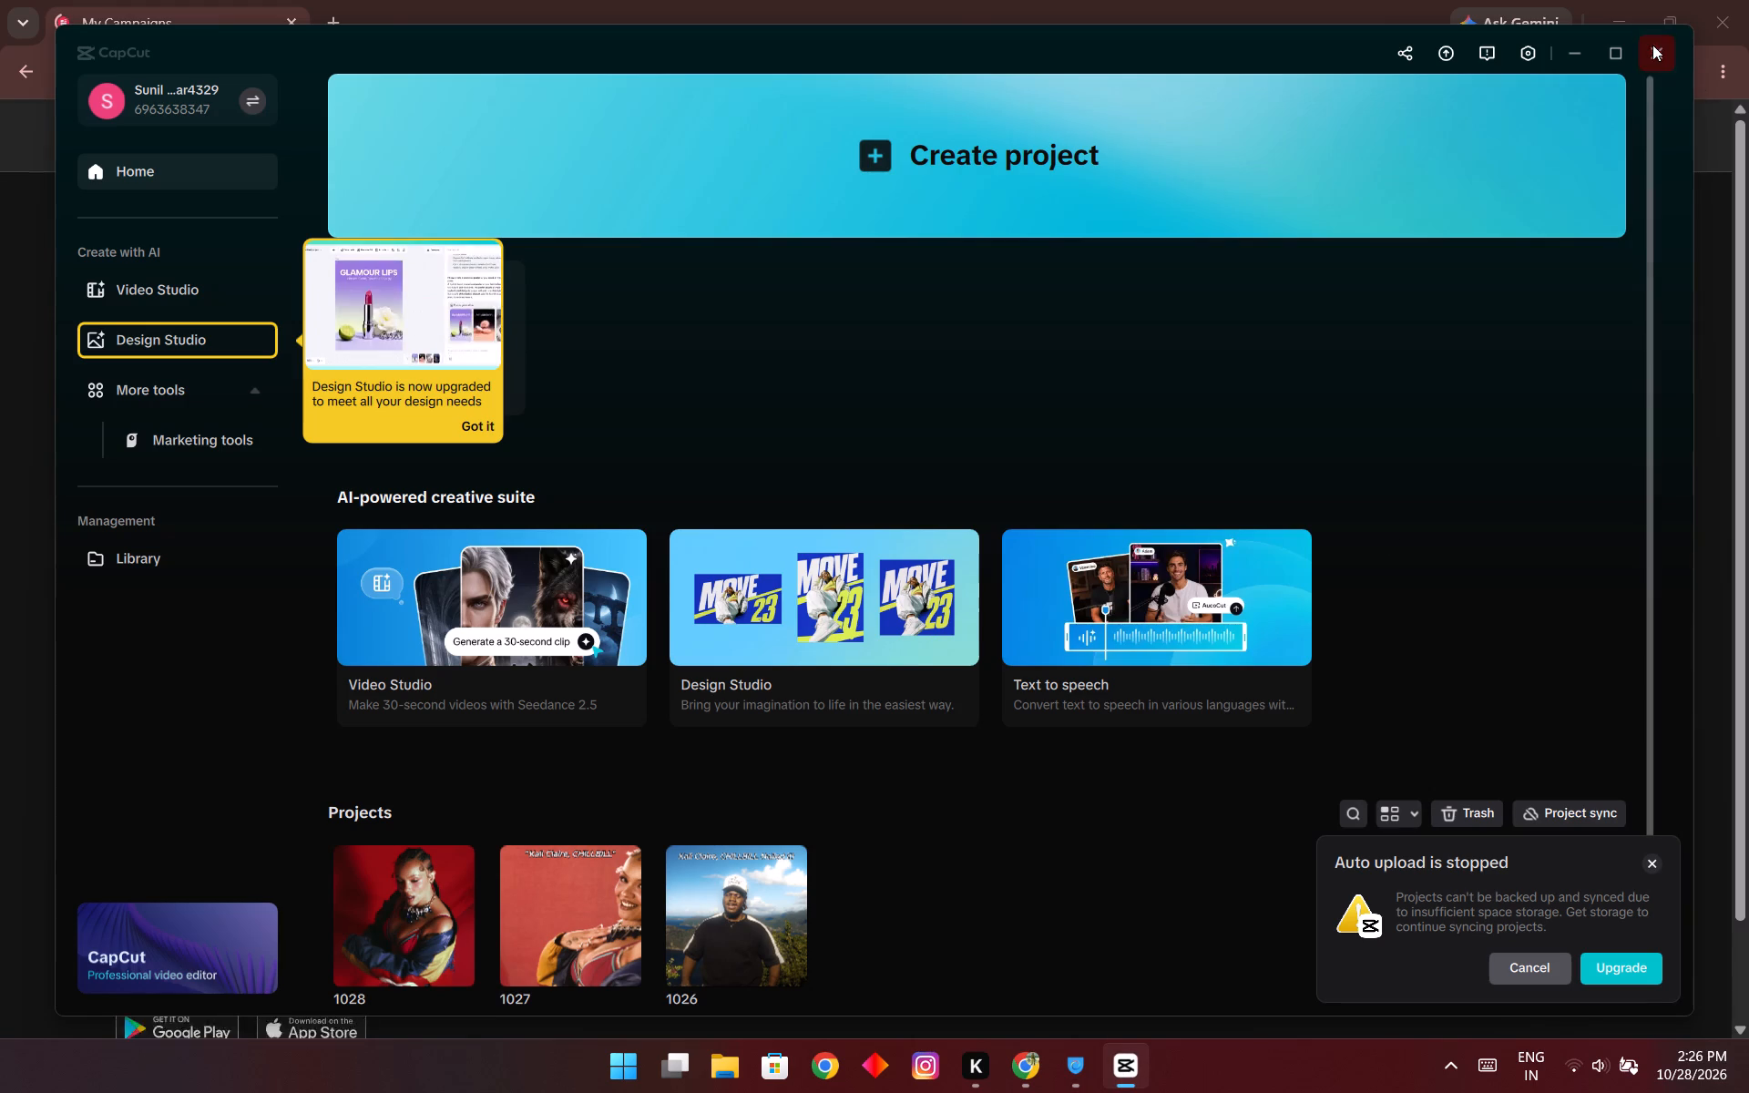
Connect the VPN in Hotspot Shield.
{"action": "left_click", "coordinate": [1132, 535]}
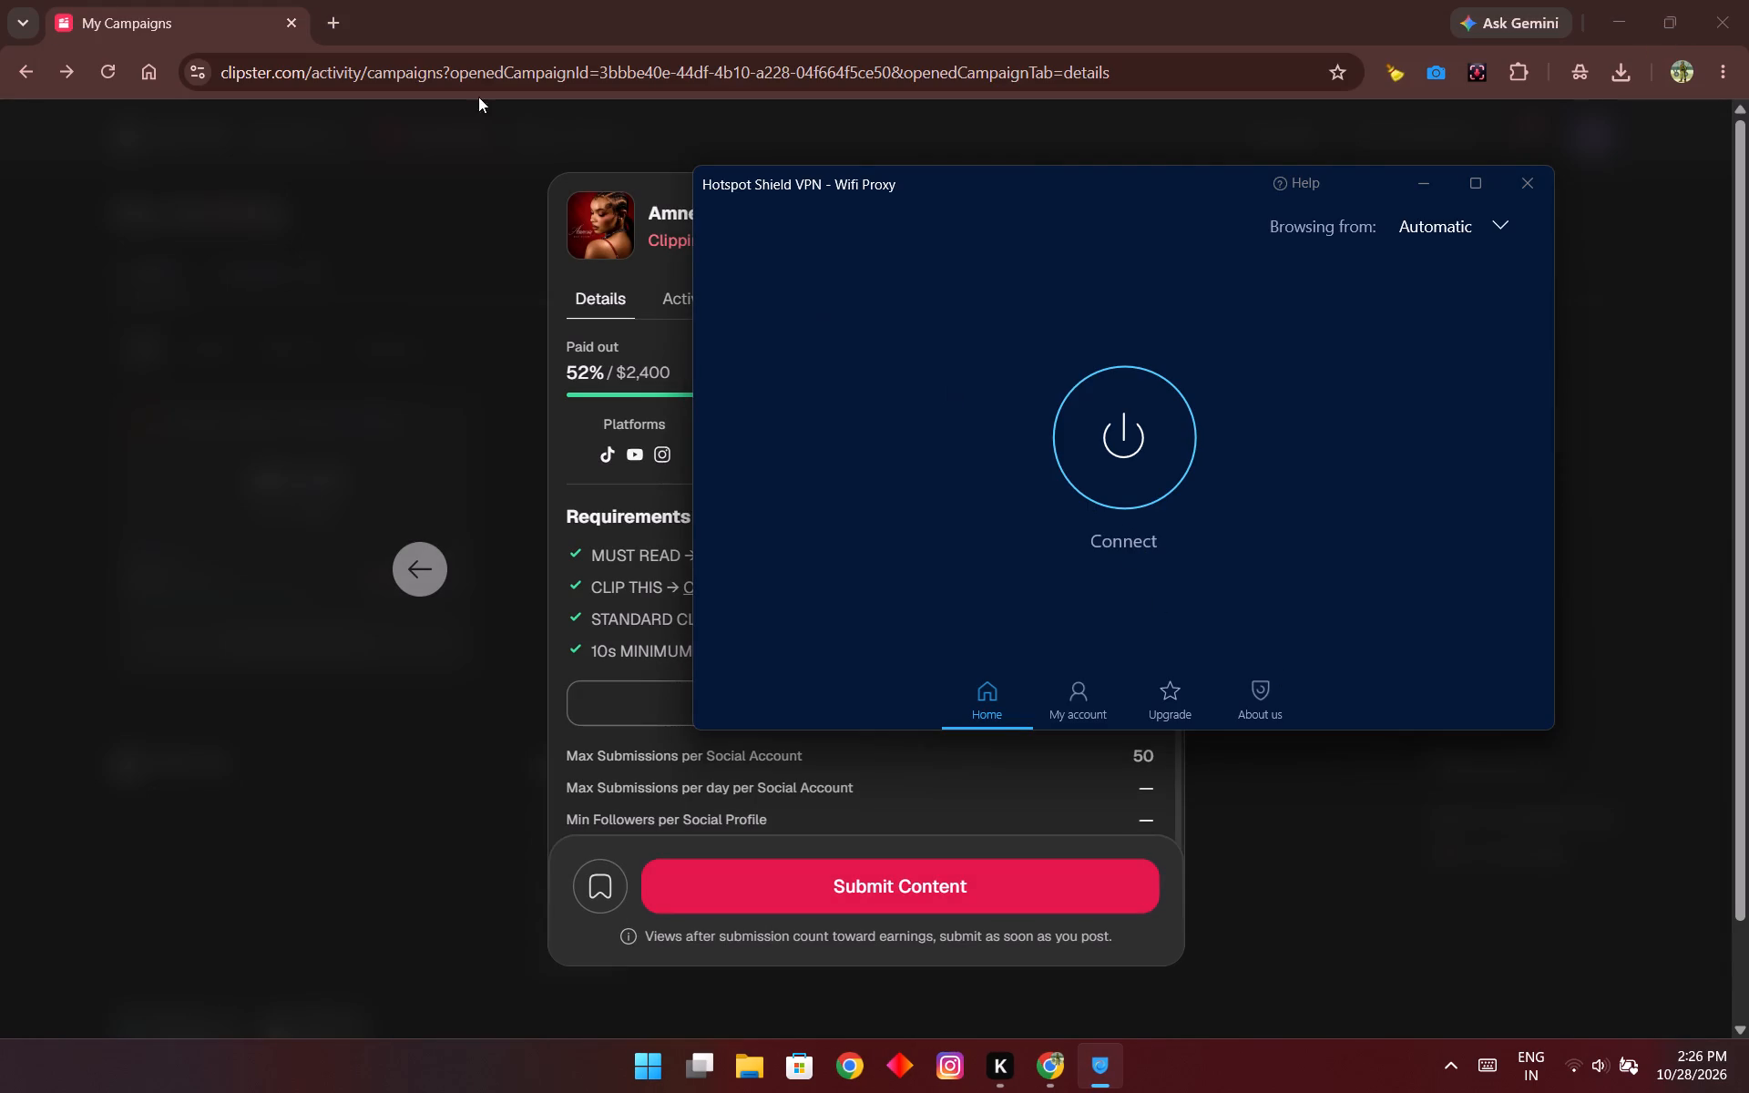
{"action": "left_click", "coordinate": [1151, 433]}
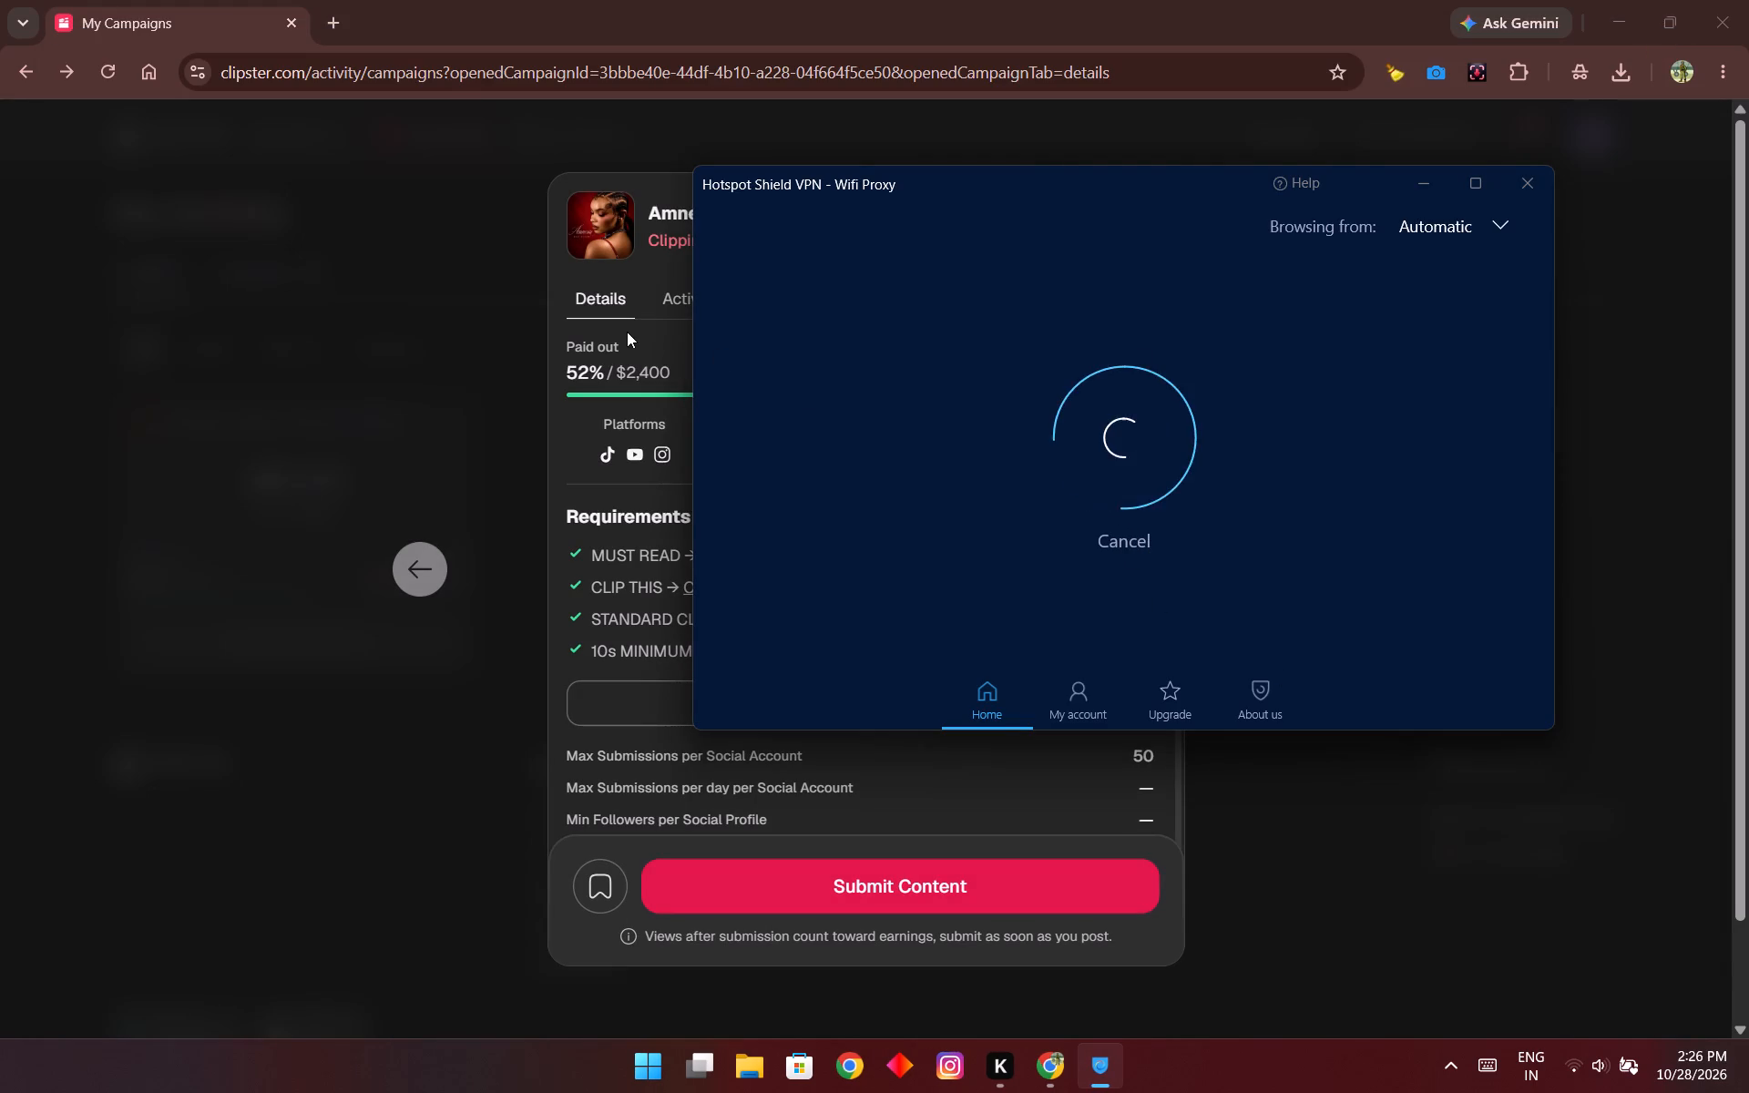
Open a new Chrome tab, start entering an address with "t", and minimize Chrome to reach the desktop.
{"action": "left_click", "coordinate": [325, 15]}
{"action": "left_click", "coordinate": [344, 66]}
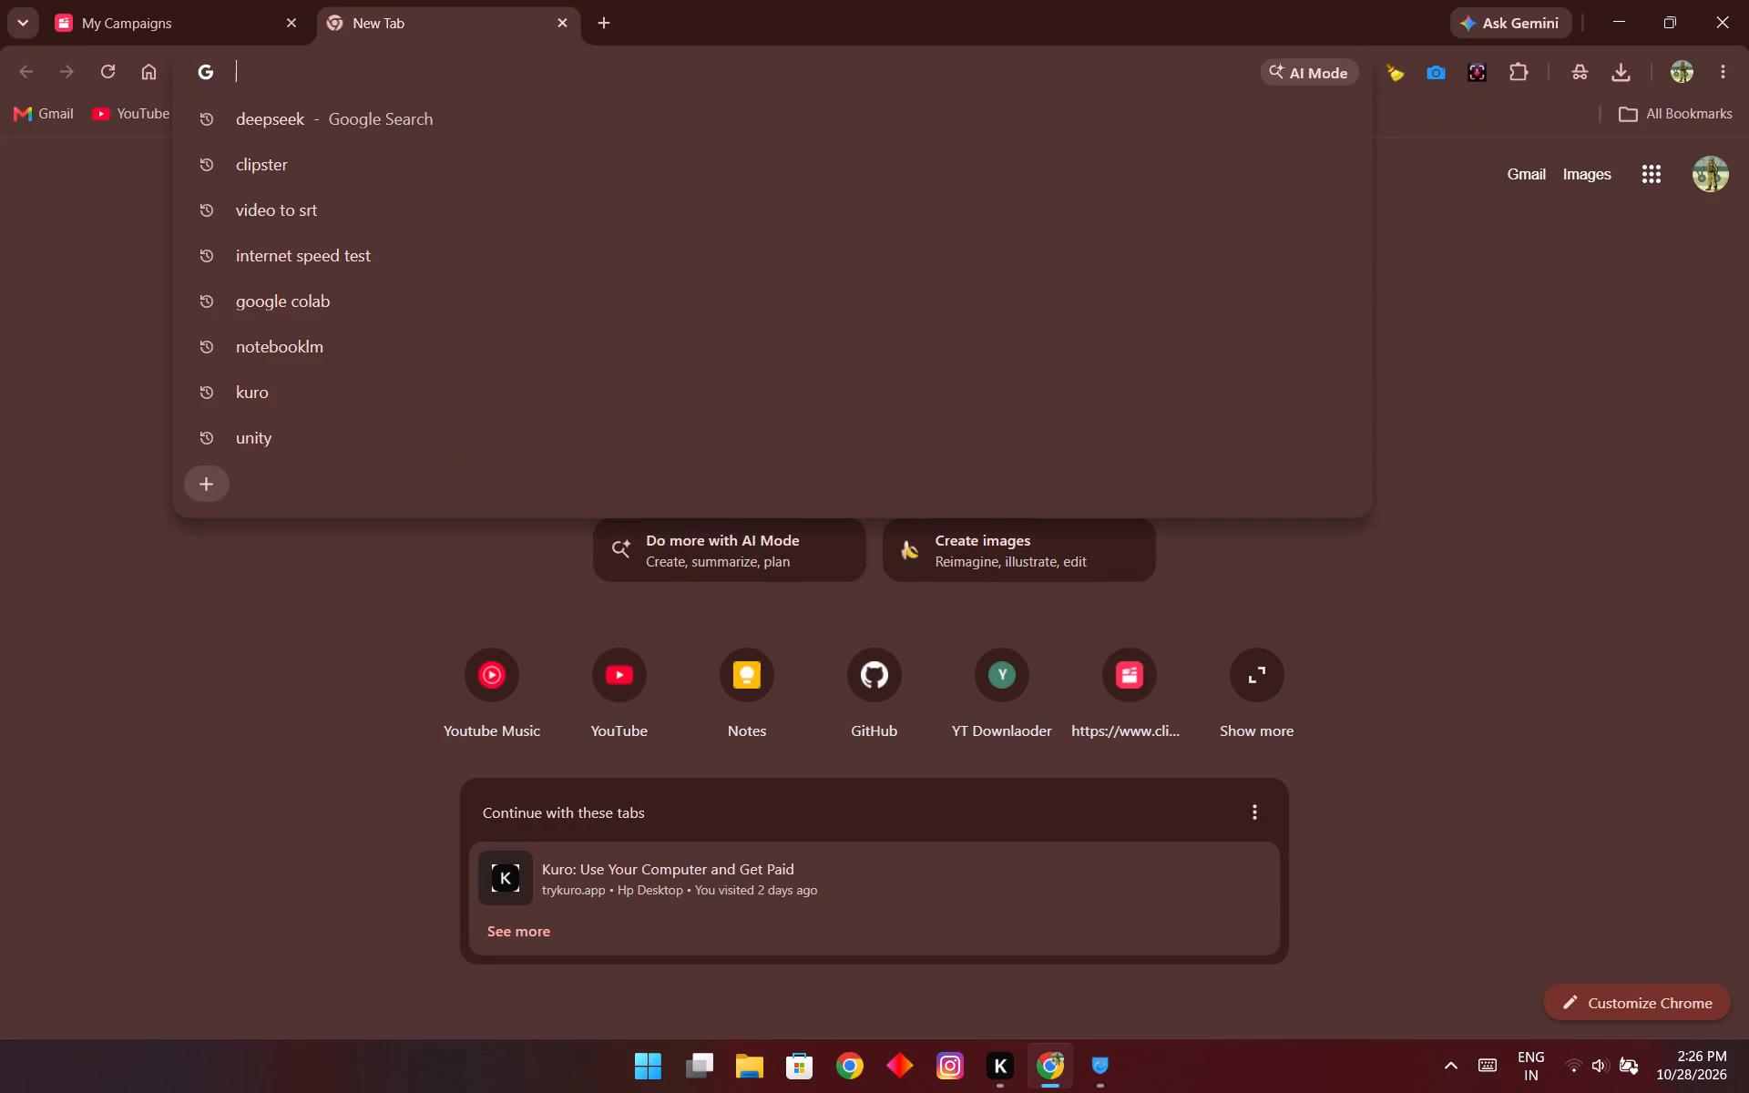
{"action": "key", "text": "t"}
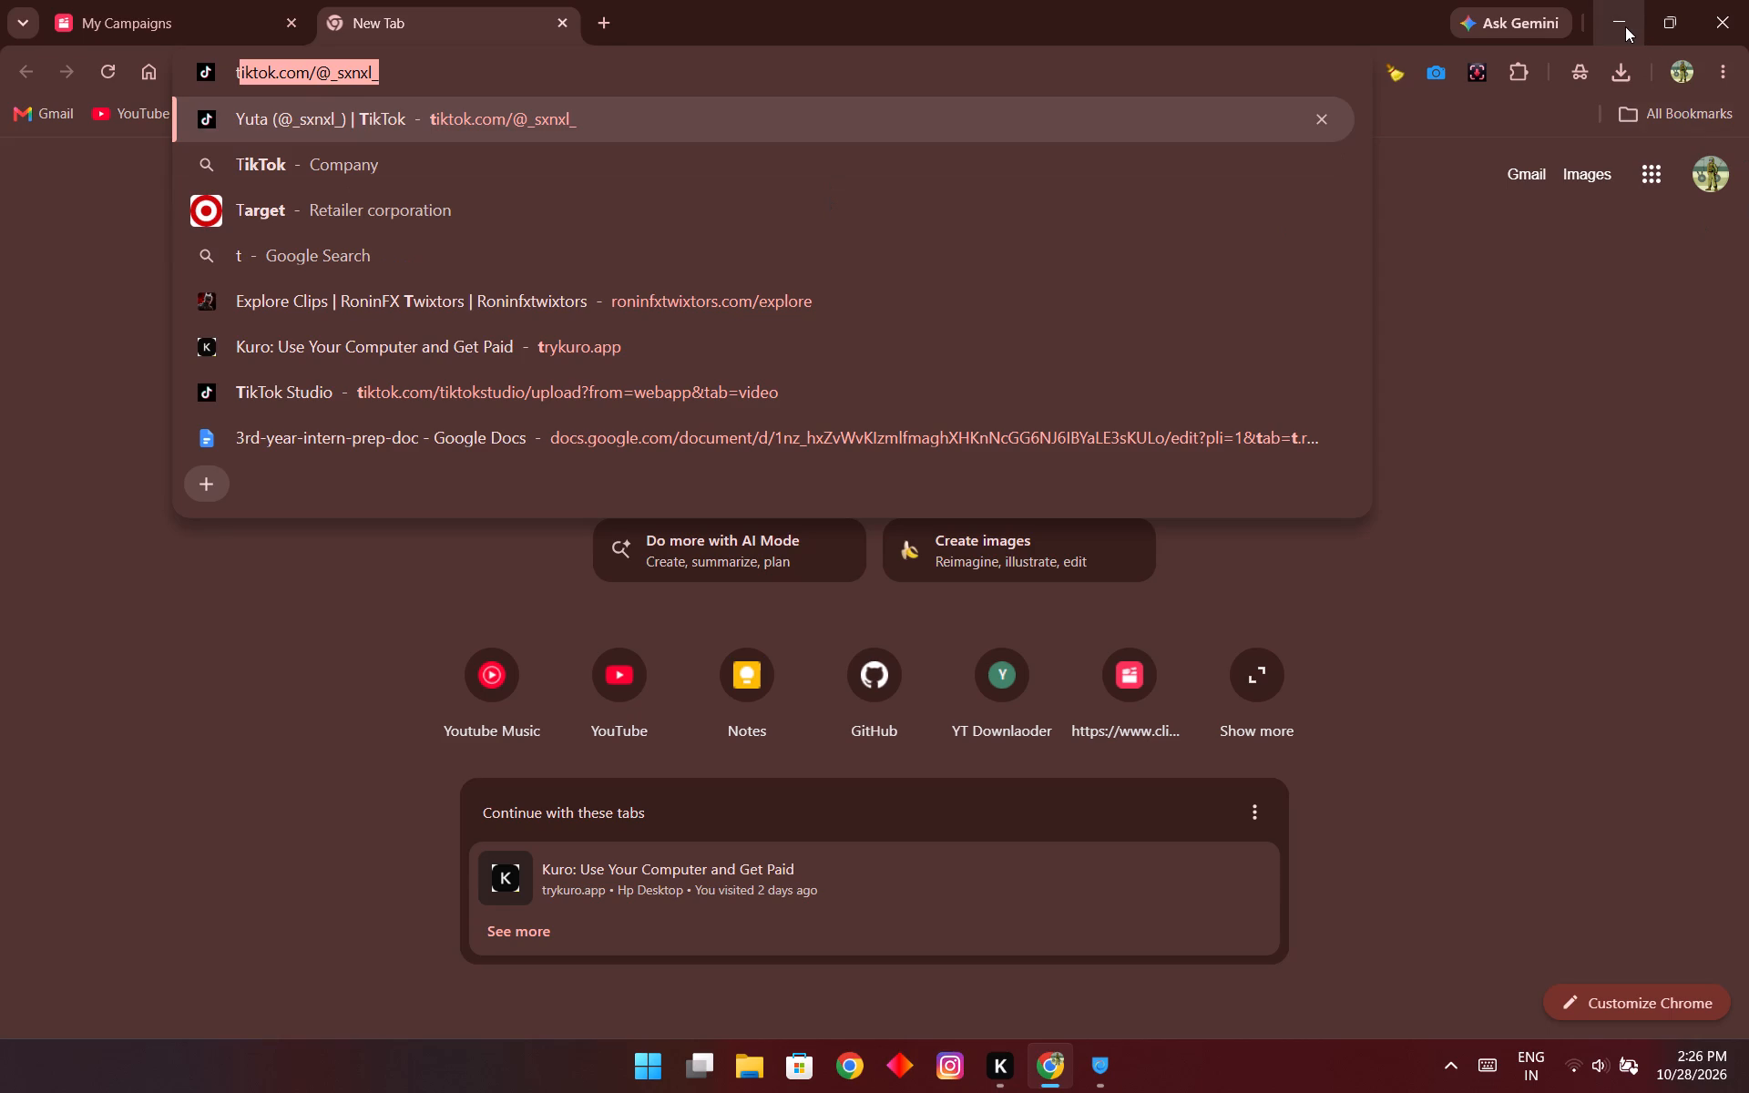
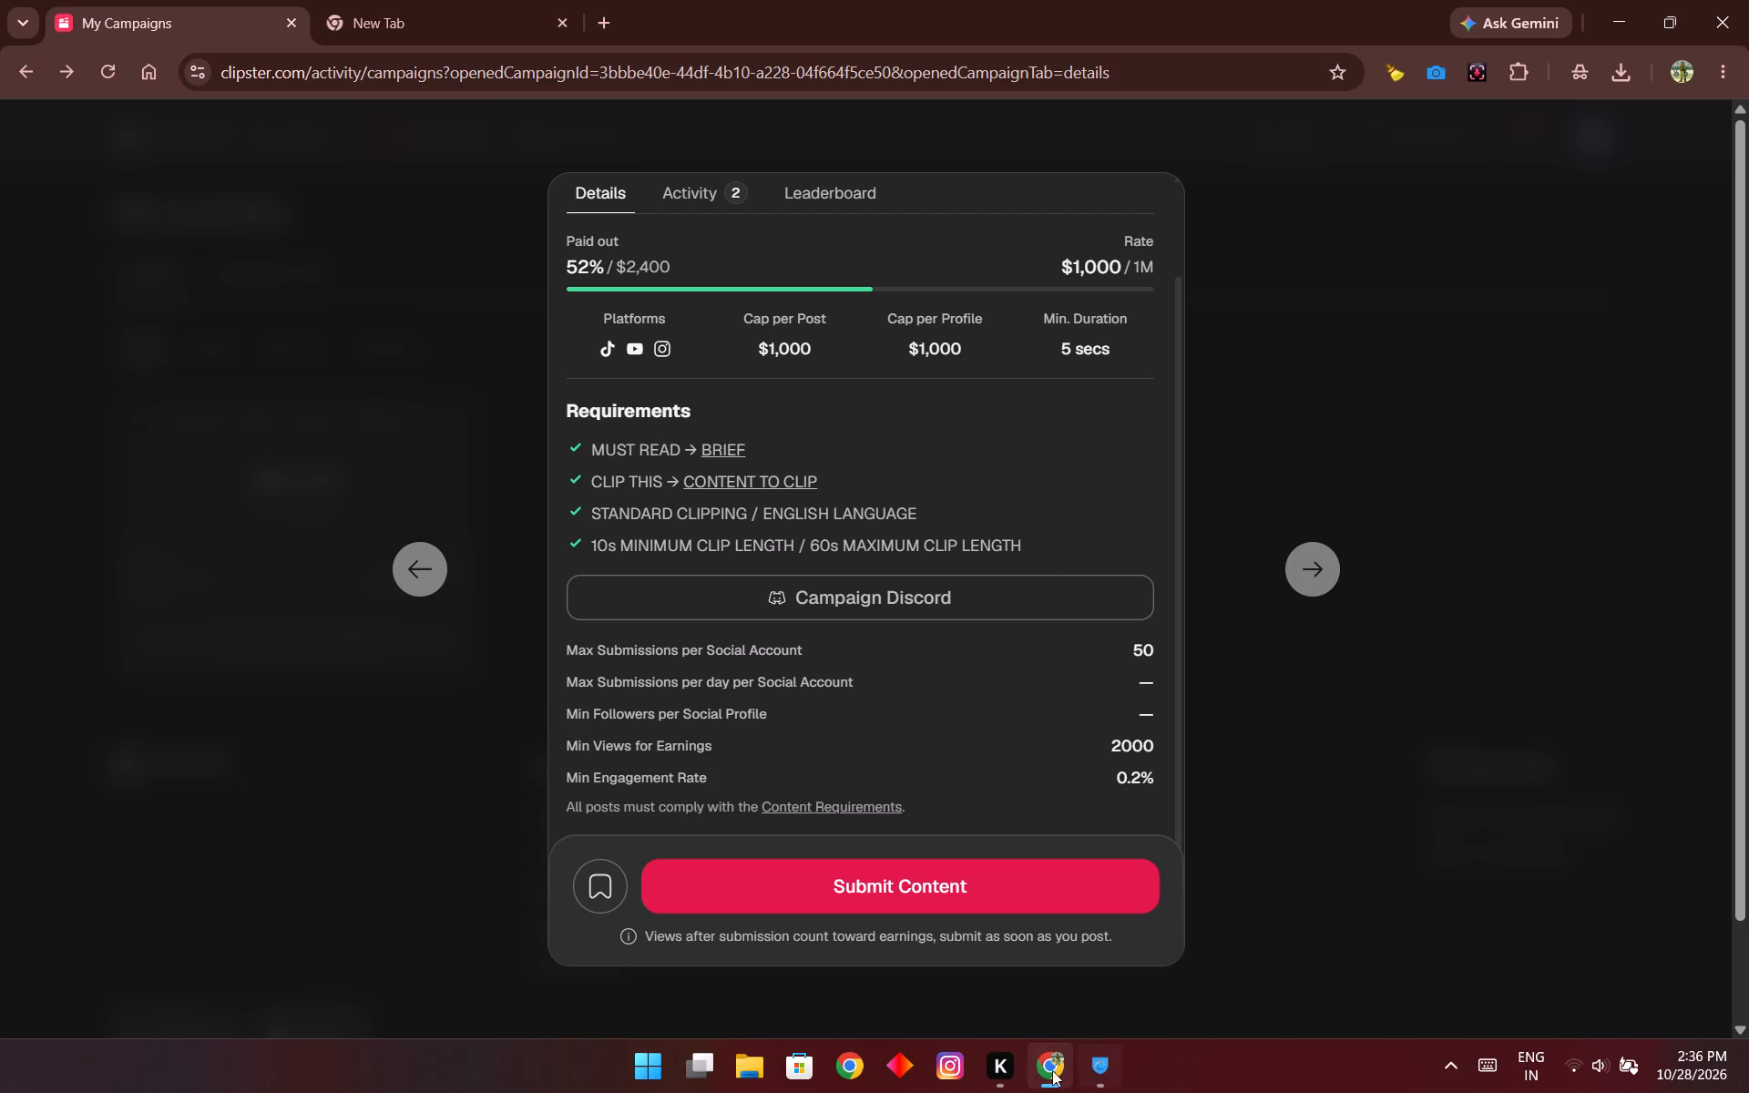
Switch to the empty browser tab, then bring up Hotspot Shield VPN and connect it with the Automatic location.
{"action": "left_click", "coordinate": [424, 7]}
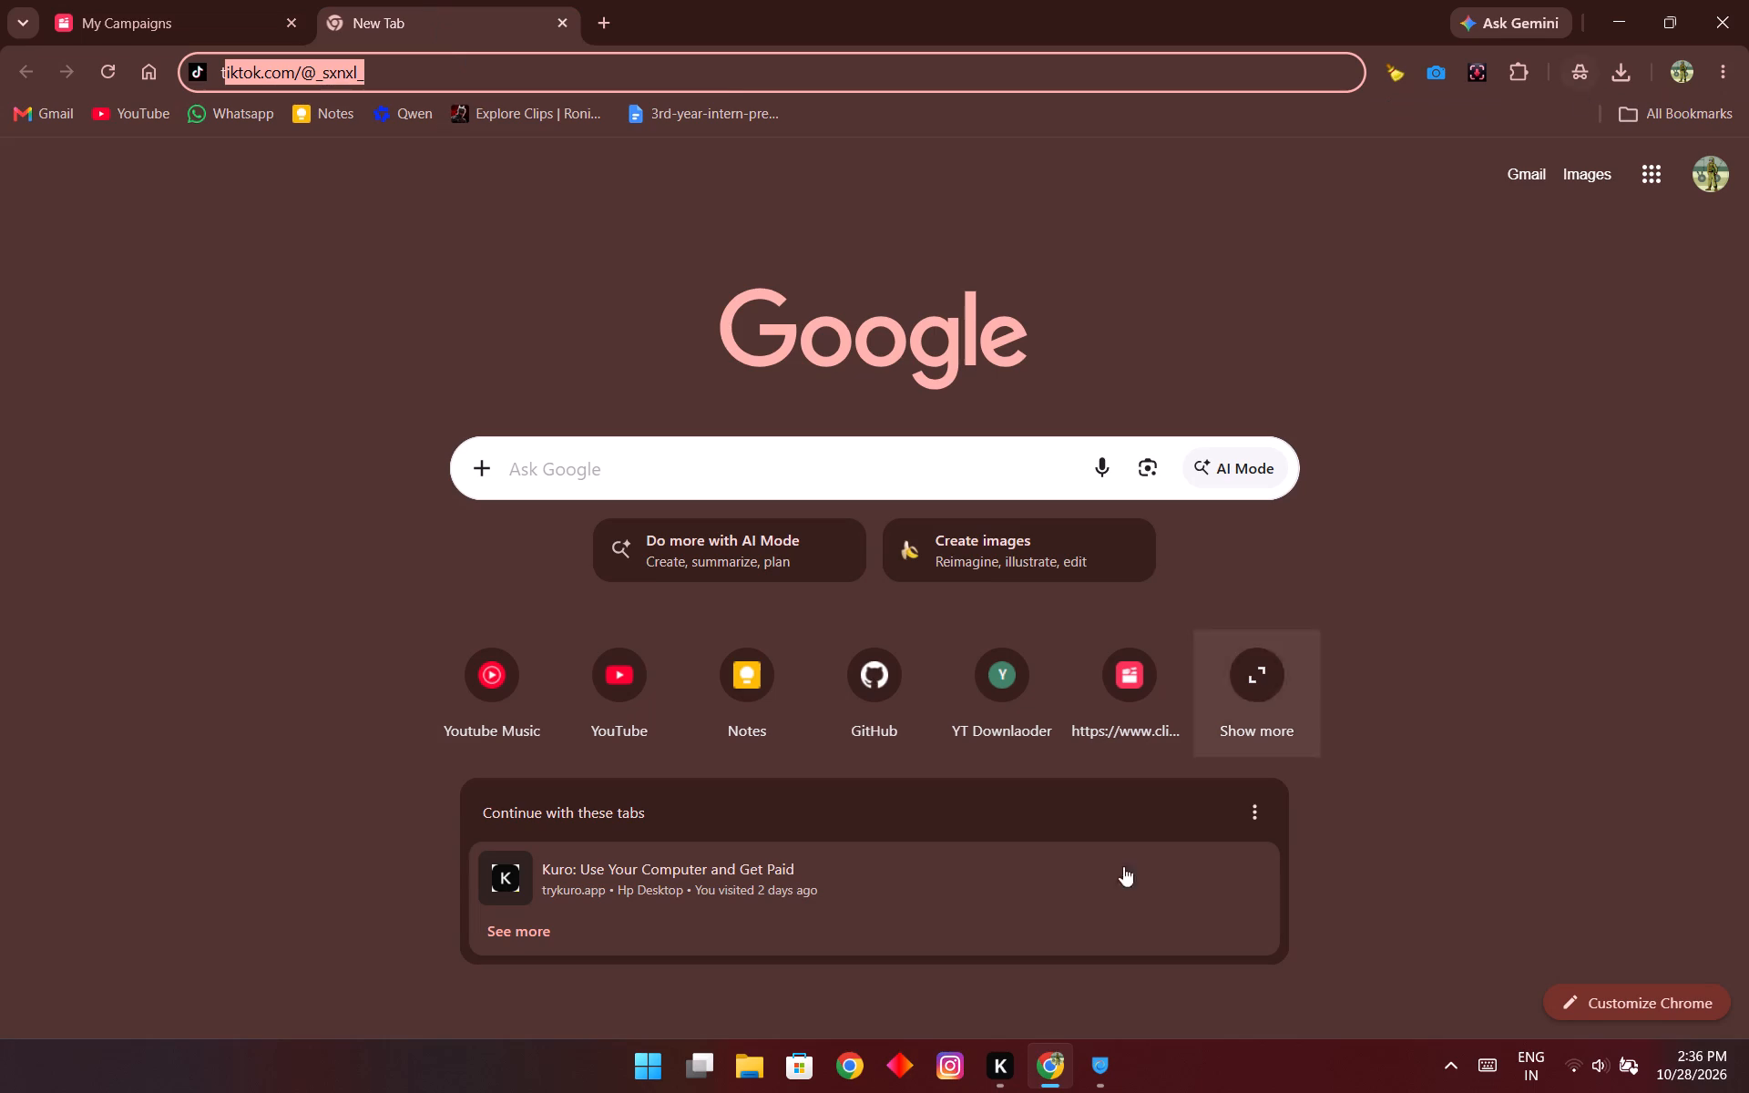
{"action": "left_click", "coordinate": [1108, 1073]}
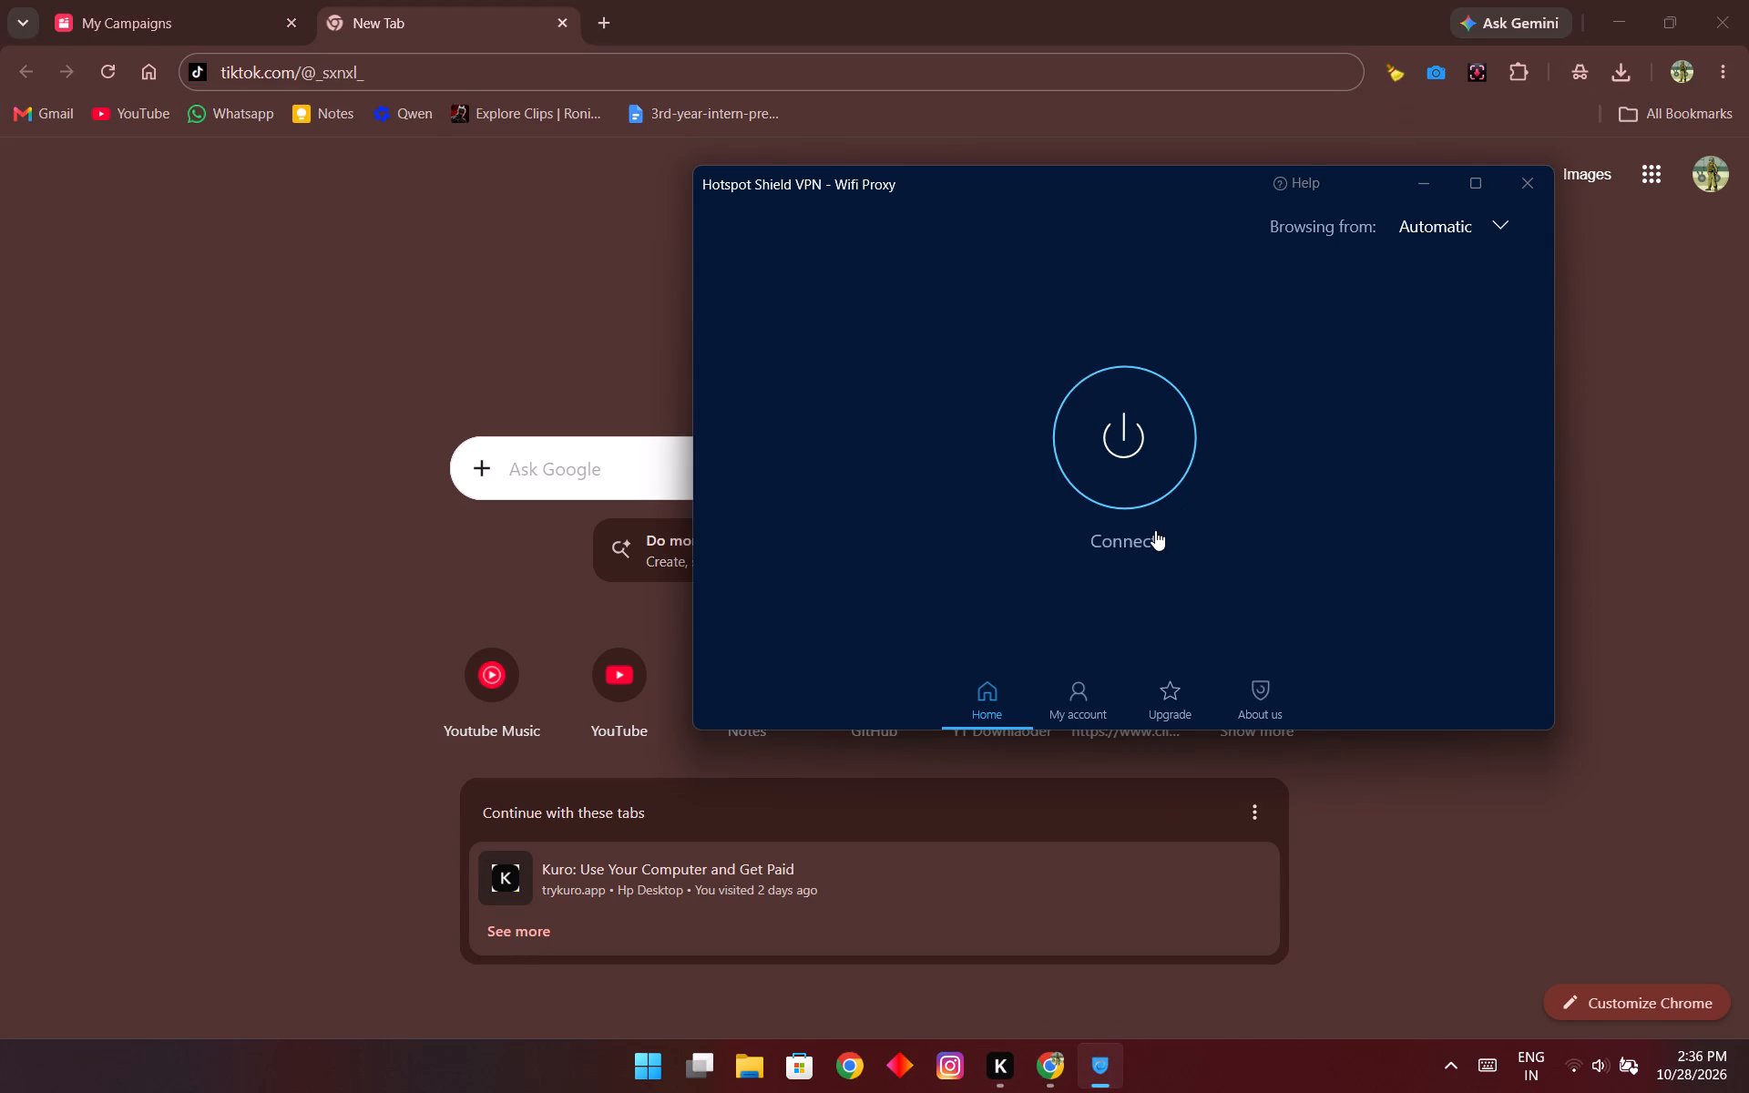
{"action": "left_click", "coordinate": [1155, 530]}
Return to Chrome and load the TikTok profile address waiting in the new tab.
{"action": "left_click", "coordinate": [399, 66]}
{"action": "key", "text": "Return"}
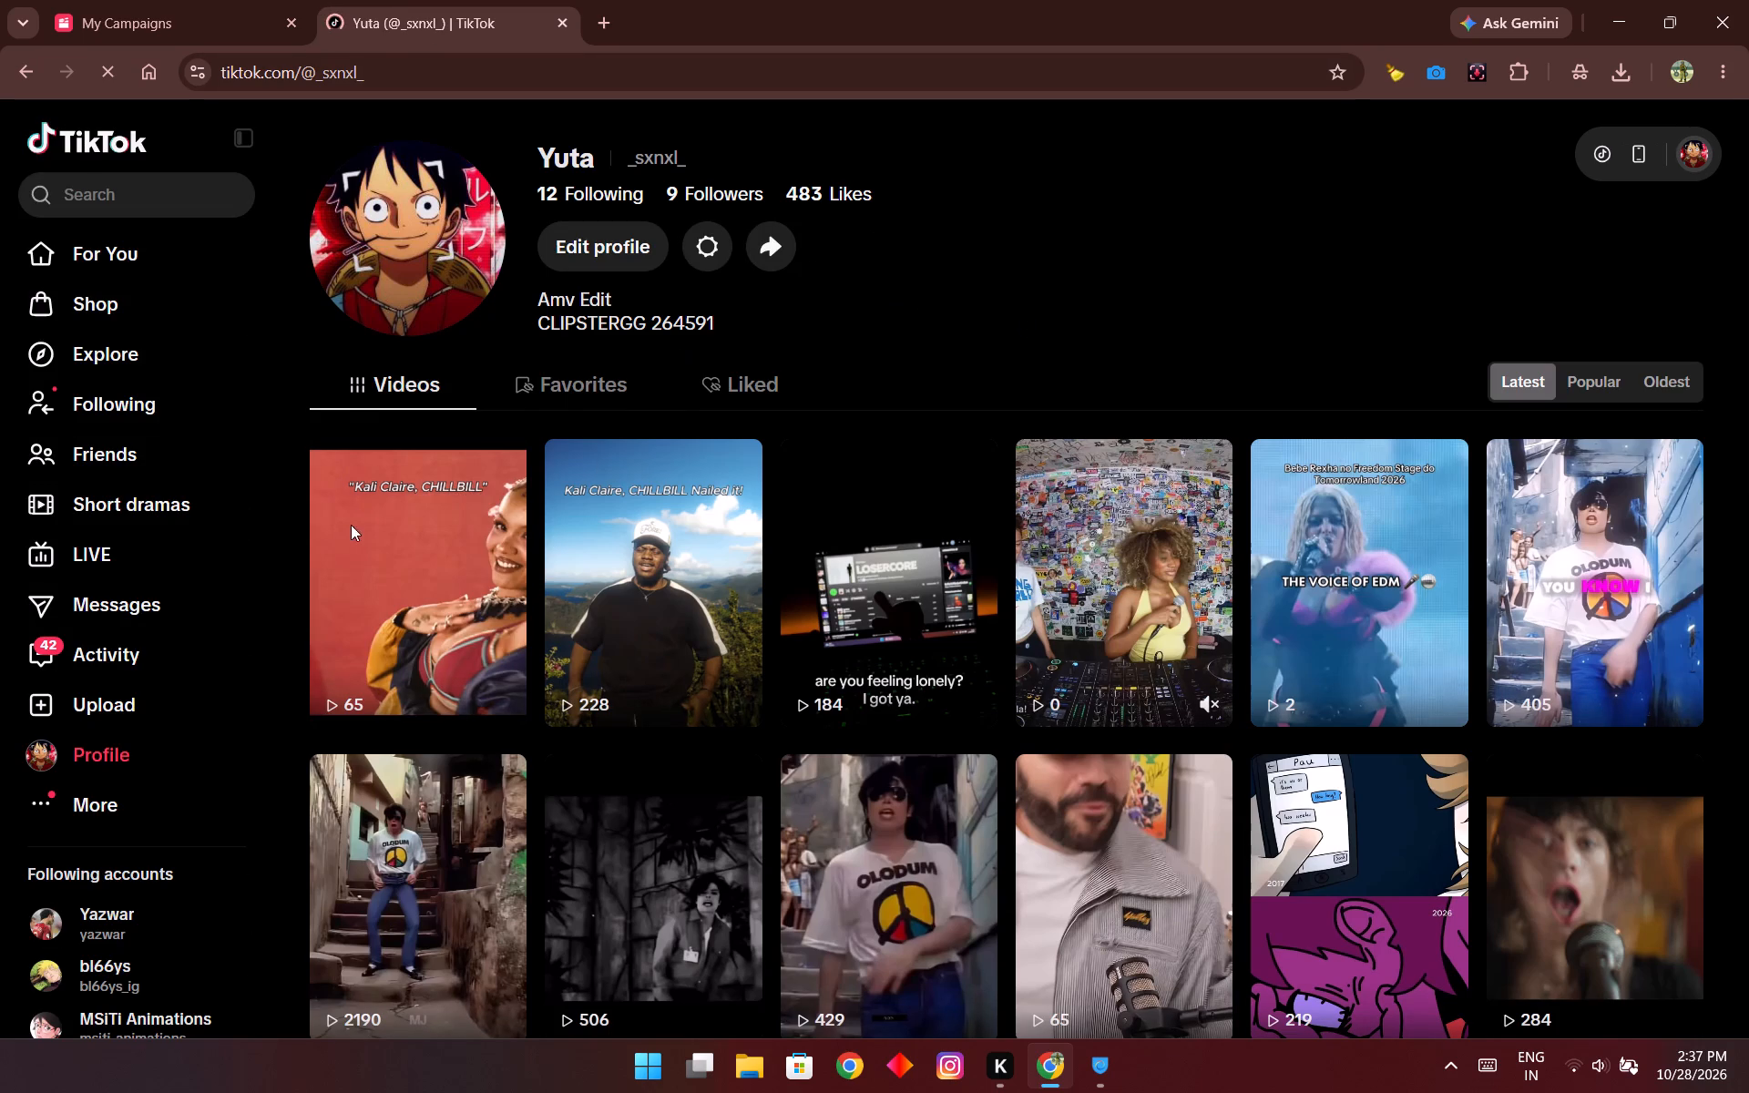
Switch to TikTok in Chrome and upload 1028_1_rhea1.mp4 from the Videos > Captures folder as a new post.
{"action": "left_click", "coordinate": [94, 700]}
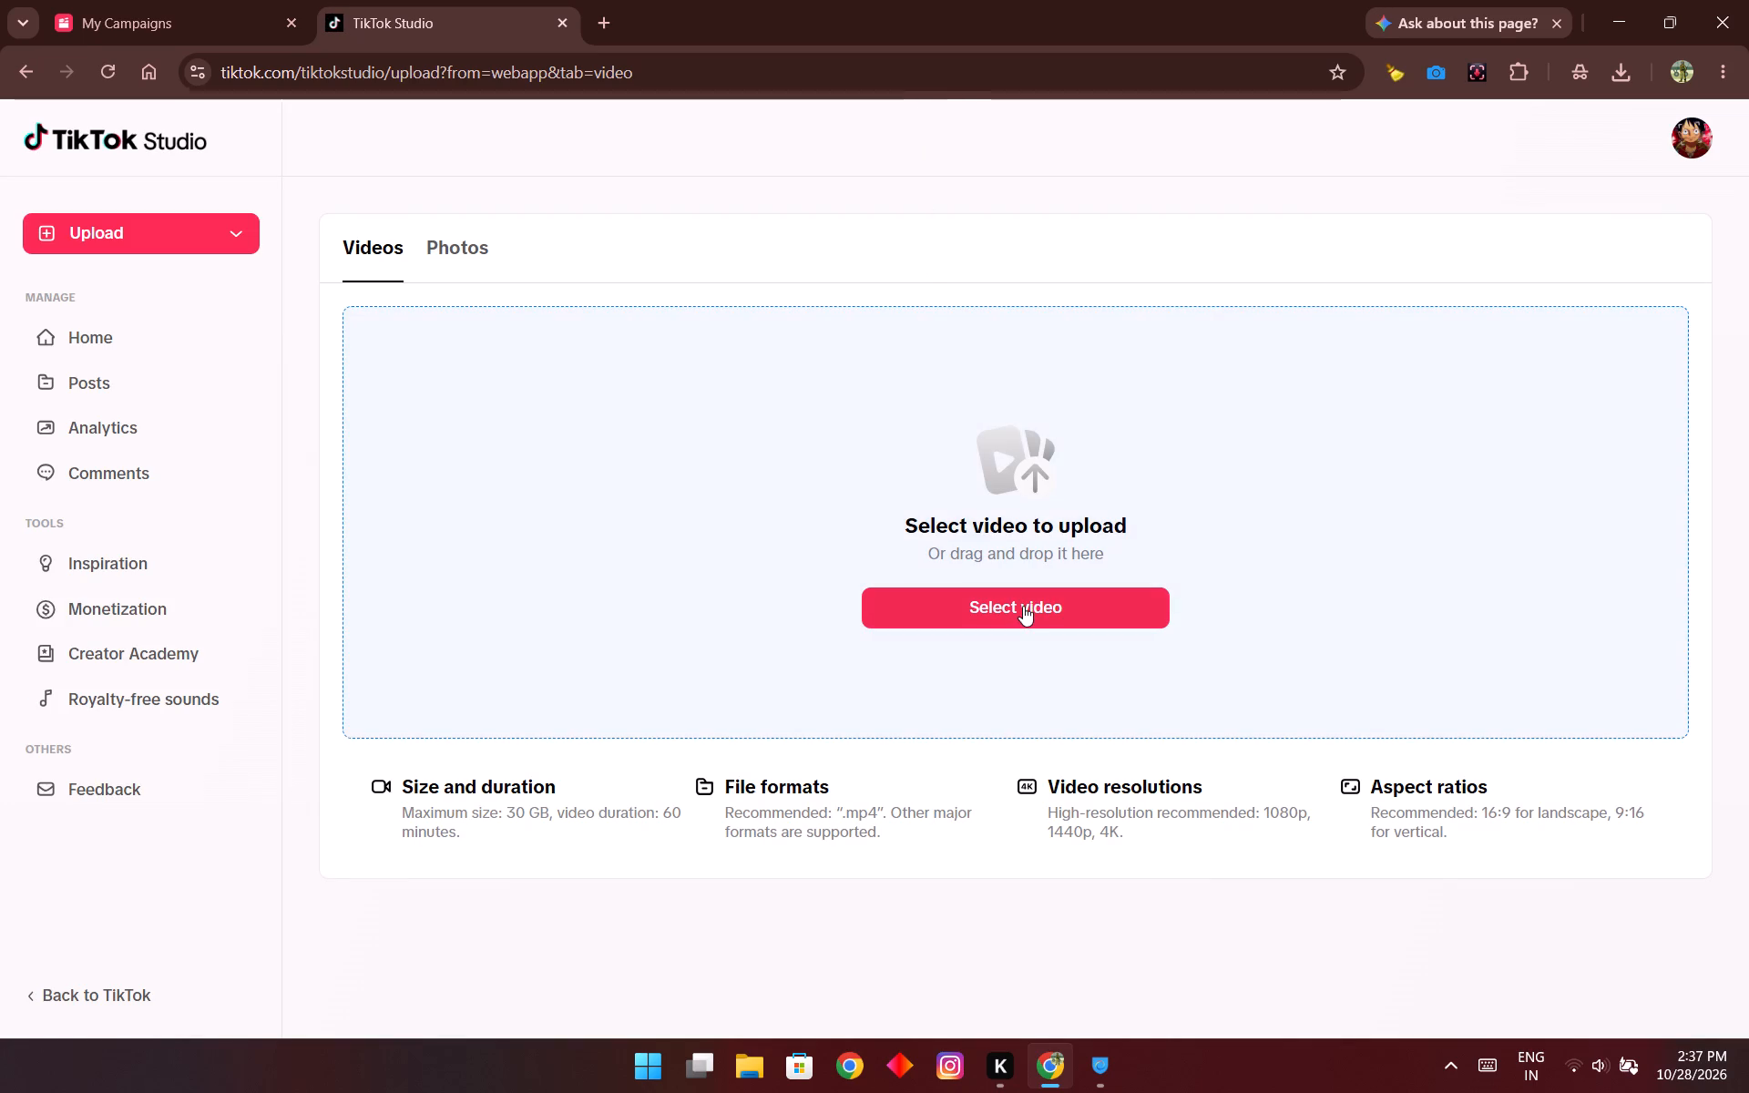
{"action": "left_click", "coordinate": [1069, 592]}
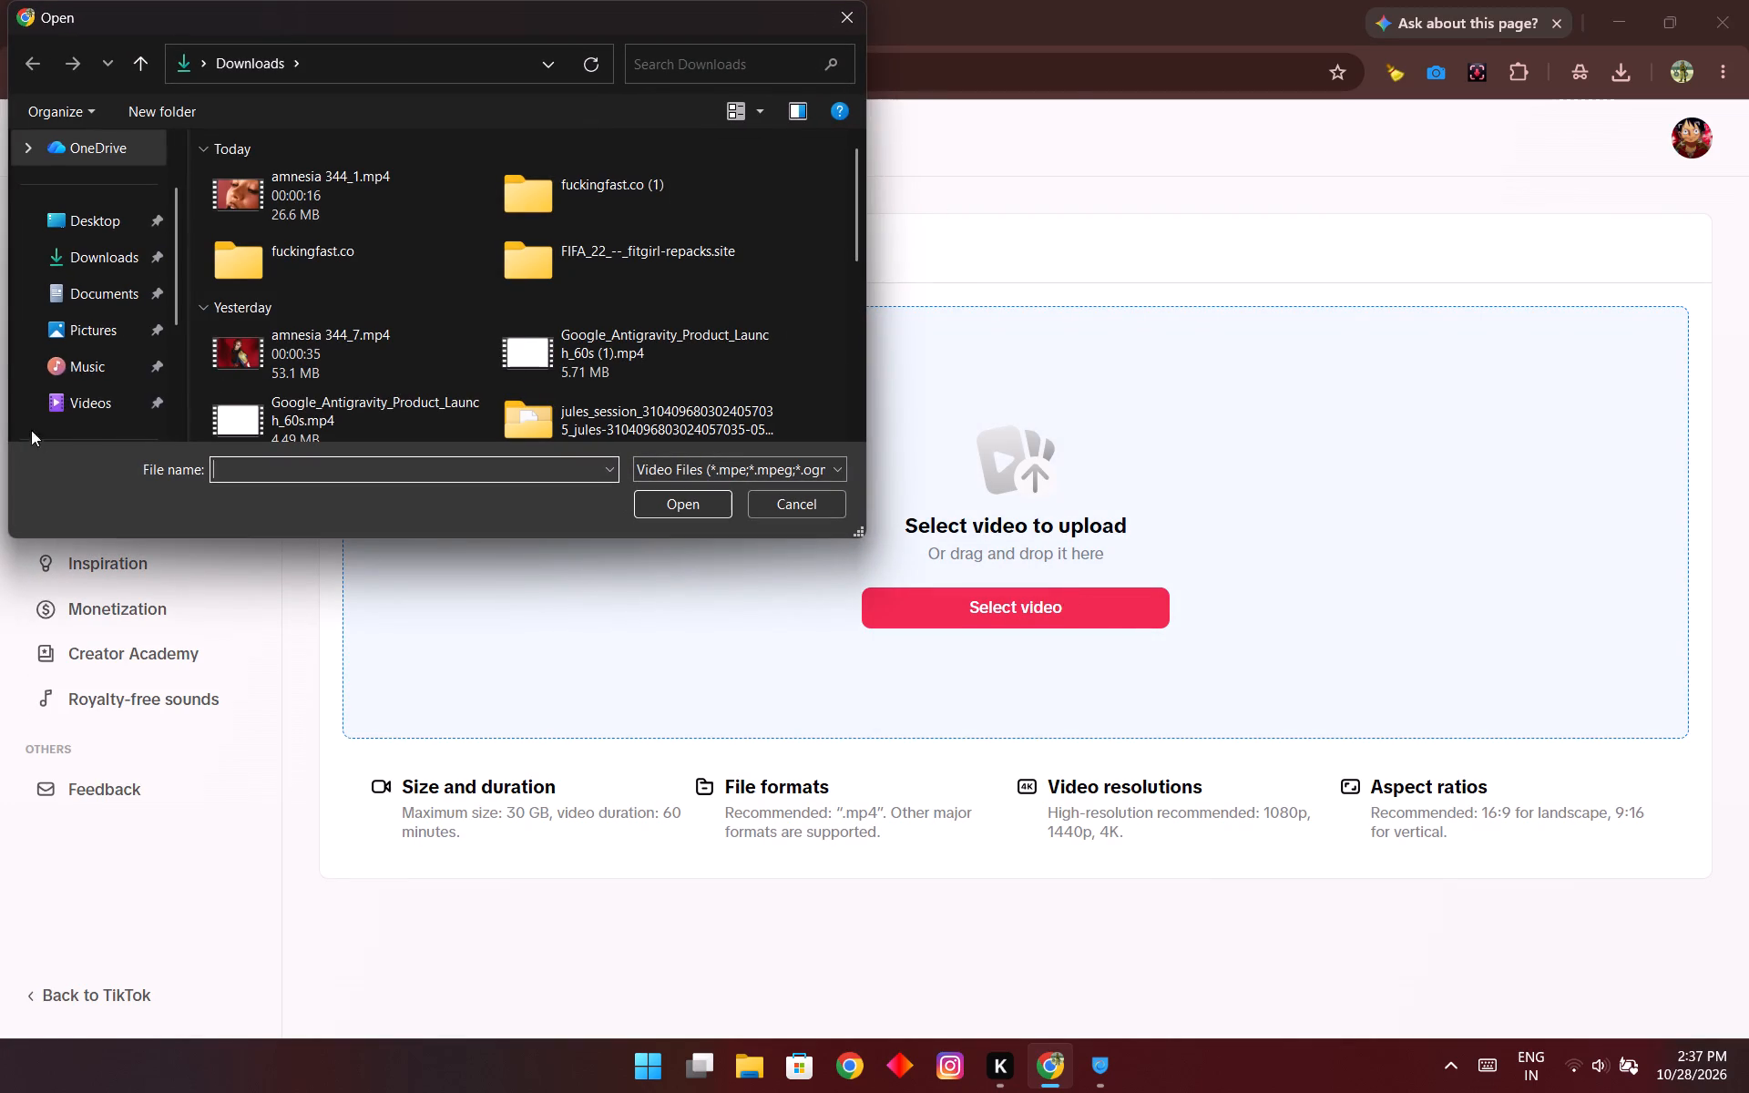
{"action": "left_click", "coordinate": [113, 410]}
{"action": "left_click", "coordinate": [404, 213]}
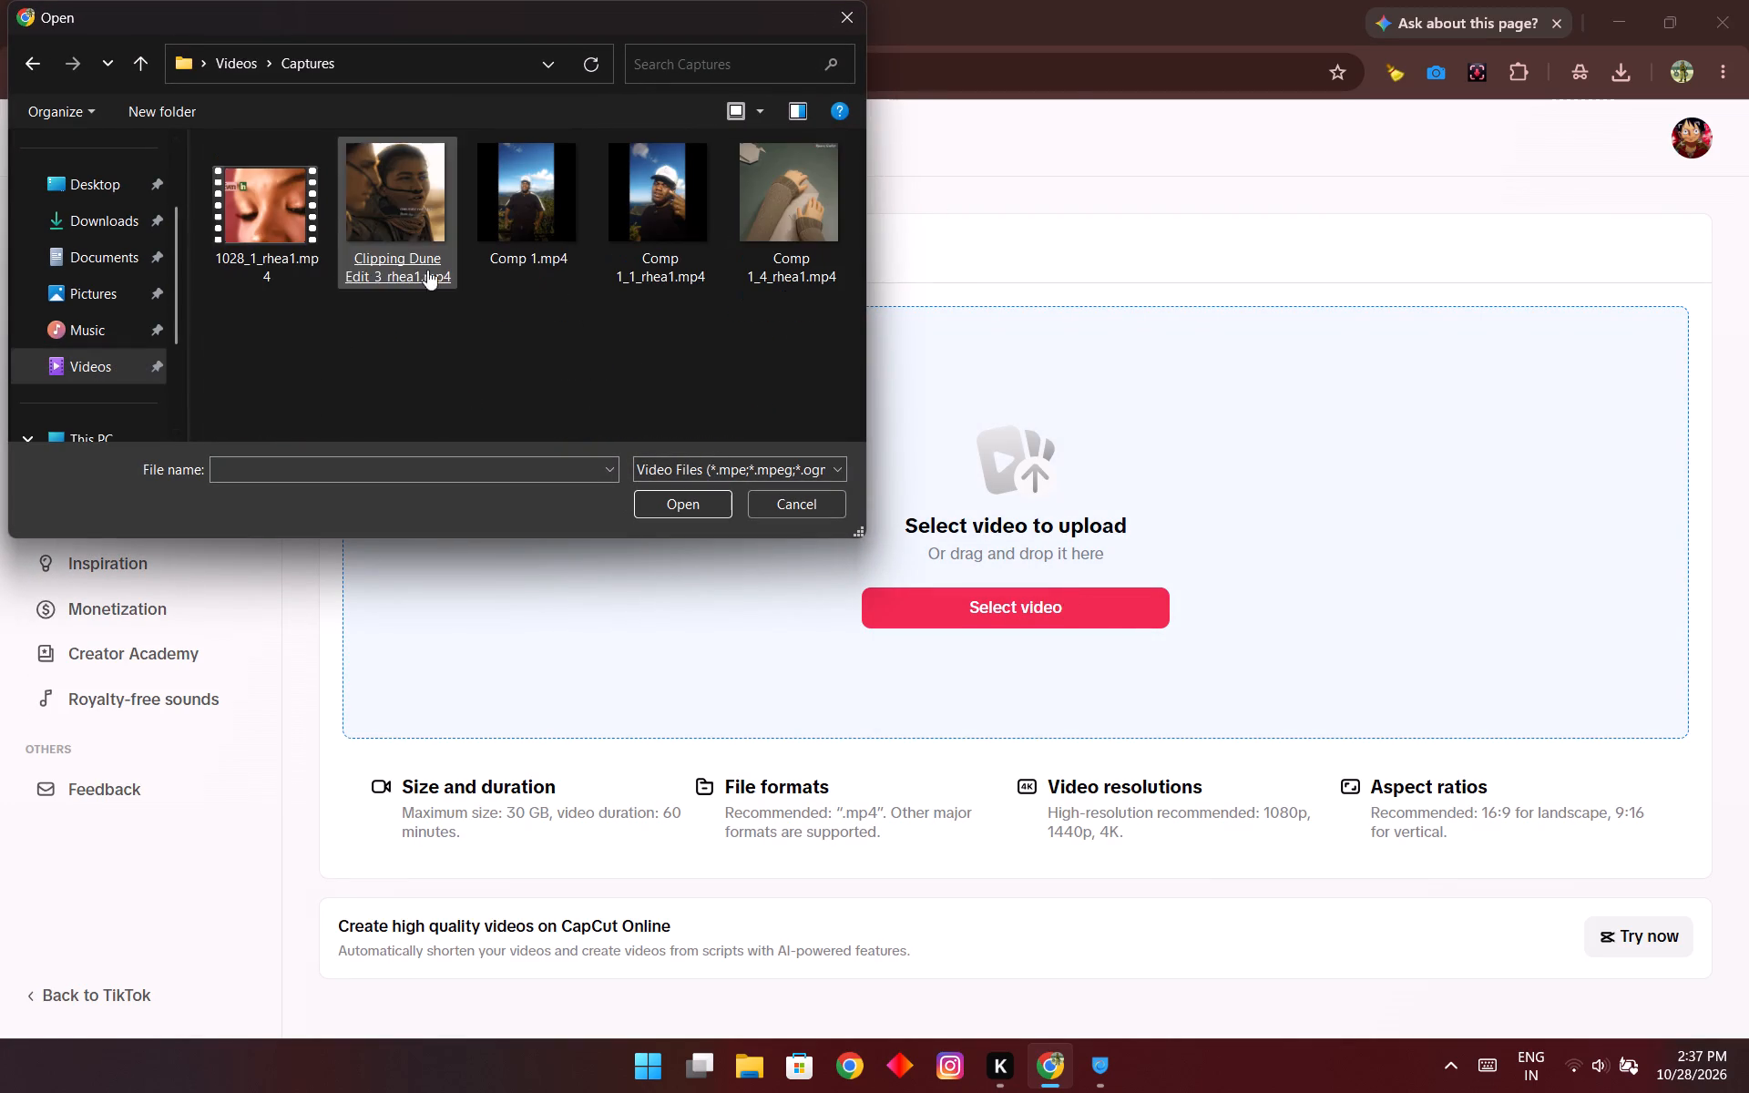
{"action": "left_click", "coordinate": [254, 231]}
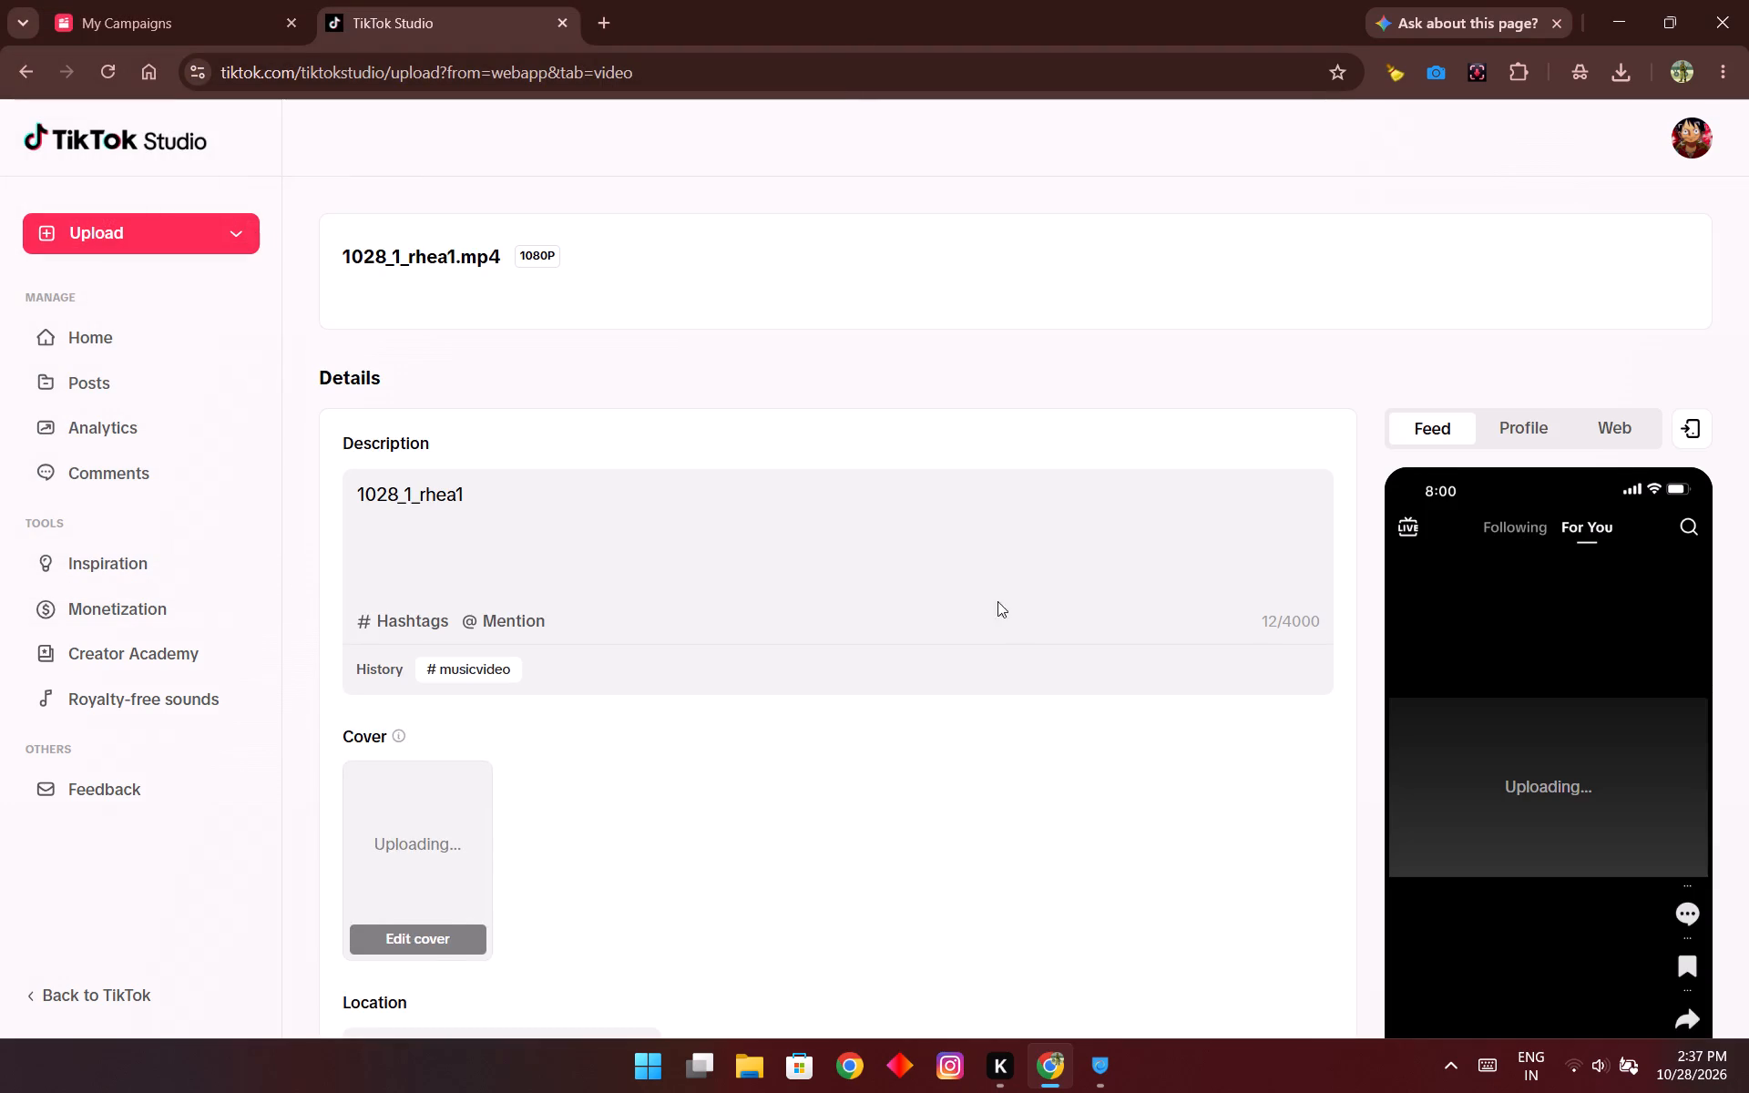
Clear the default file-name text from the post description.
{"action": "left_click", "coordinate": [512, 495]}
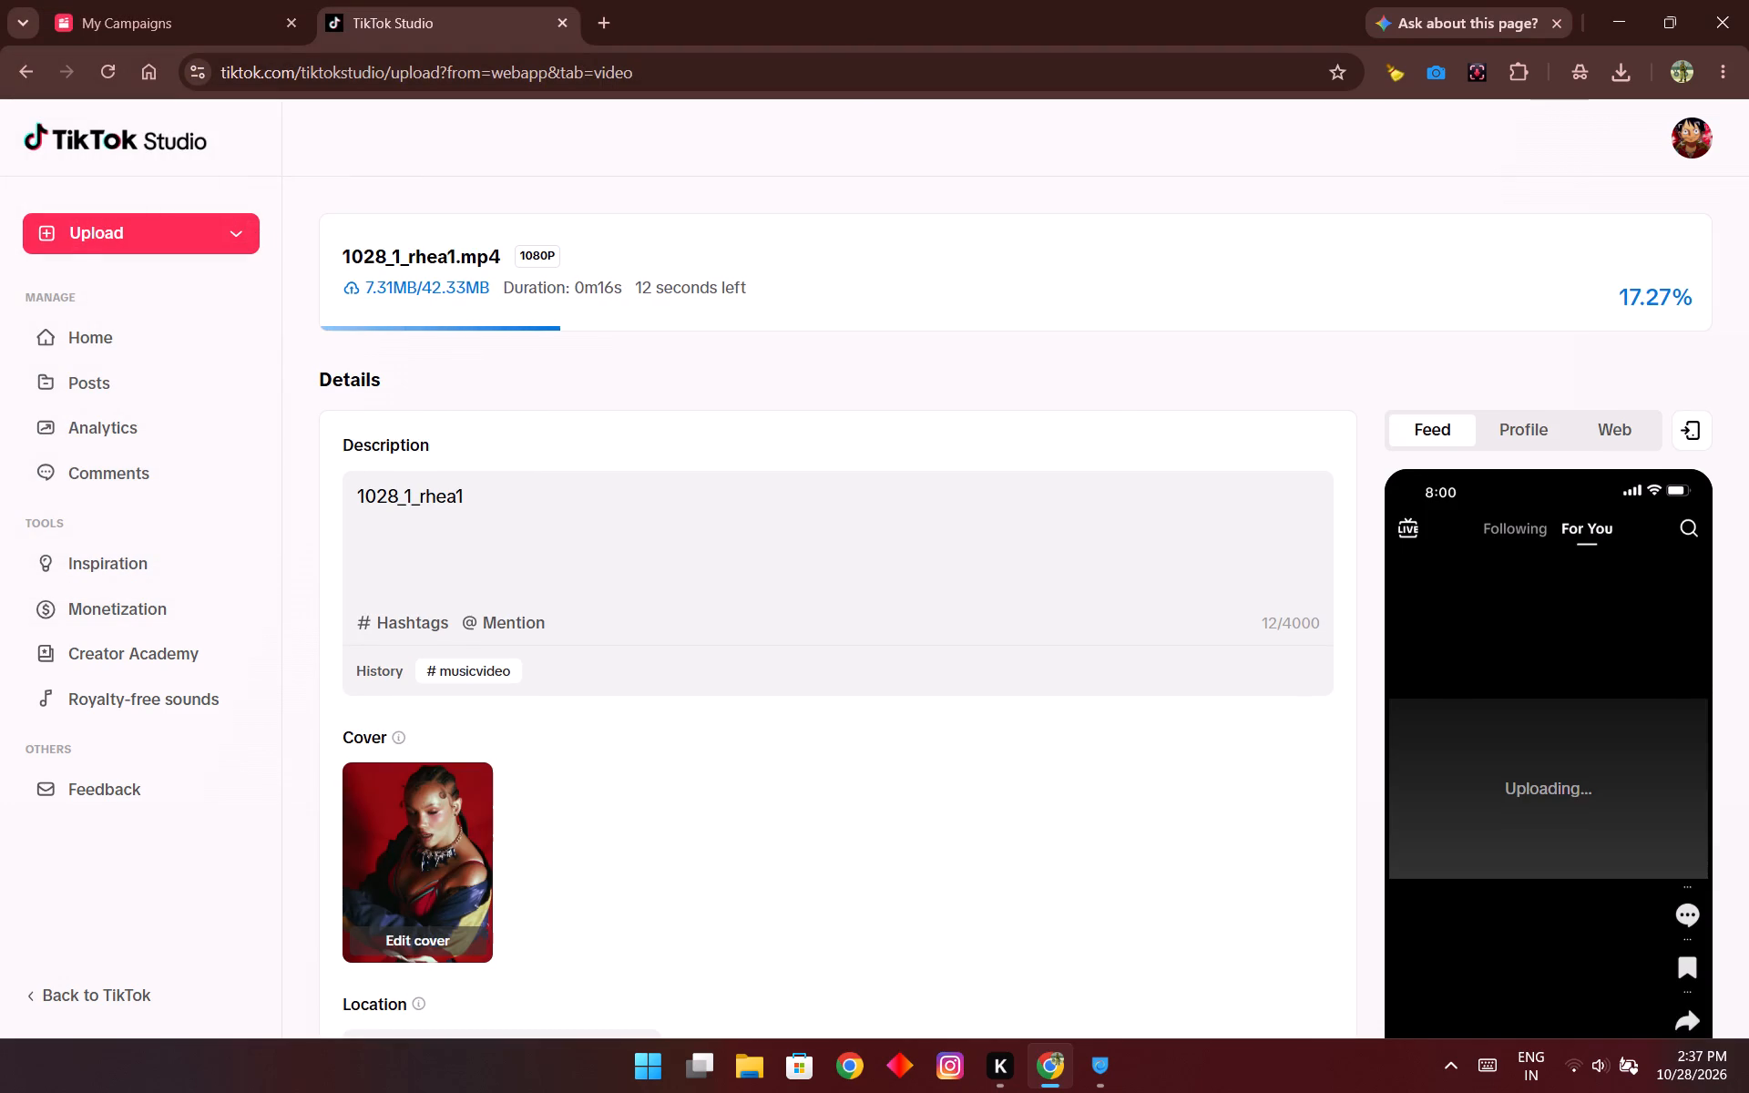
{"action": "key", "text": "BackSpace"}
{"action": "key", "text": "BackSpace"}
{"action": "key", "text": "BackSpace"}
{"action": "key", "text": "BackSpace"}
{"action": "key", "text": "BackSpace"}
{"action": "key", "text": "BackSpace"}
{"action": "key", "text": "BackSpace"}
{"action": "key", "text": "BackSpace"}
{"action": "key", "text": "BackSpace"}
{"action": "key", "text": "BackSpace"}
{"action": "key", "text": "BackSpace"}
{"action": "key", "text": "BackSpace"}
{"action": "key", "text": "BackSpace"}
{"action": "key", "text": "BackSpace"}
{"action": "key", "text": "BackSpace"}
{"action": "key", "text": "BackSpace"}
{"action": "key", "text": "BackSpace"}
{"action": "key", "text": "BackSpace"}
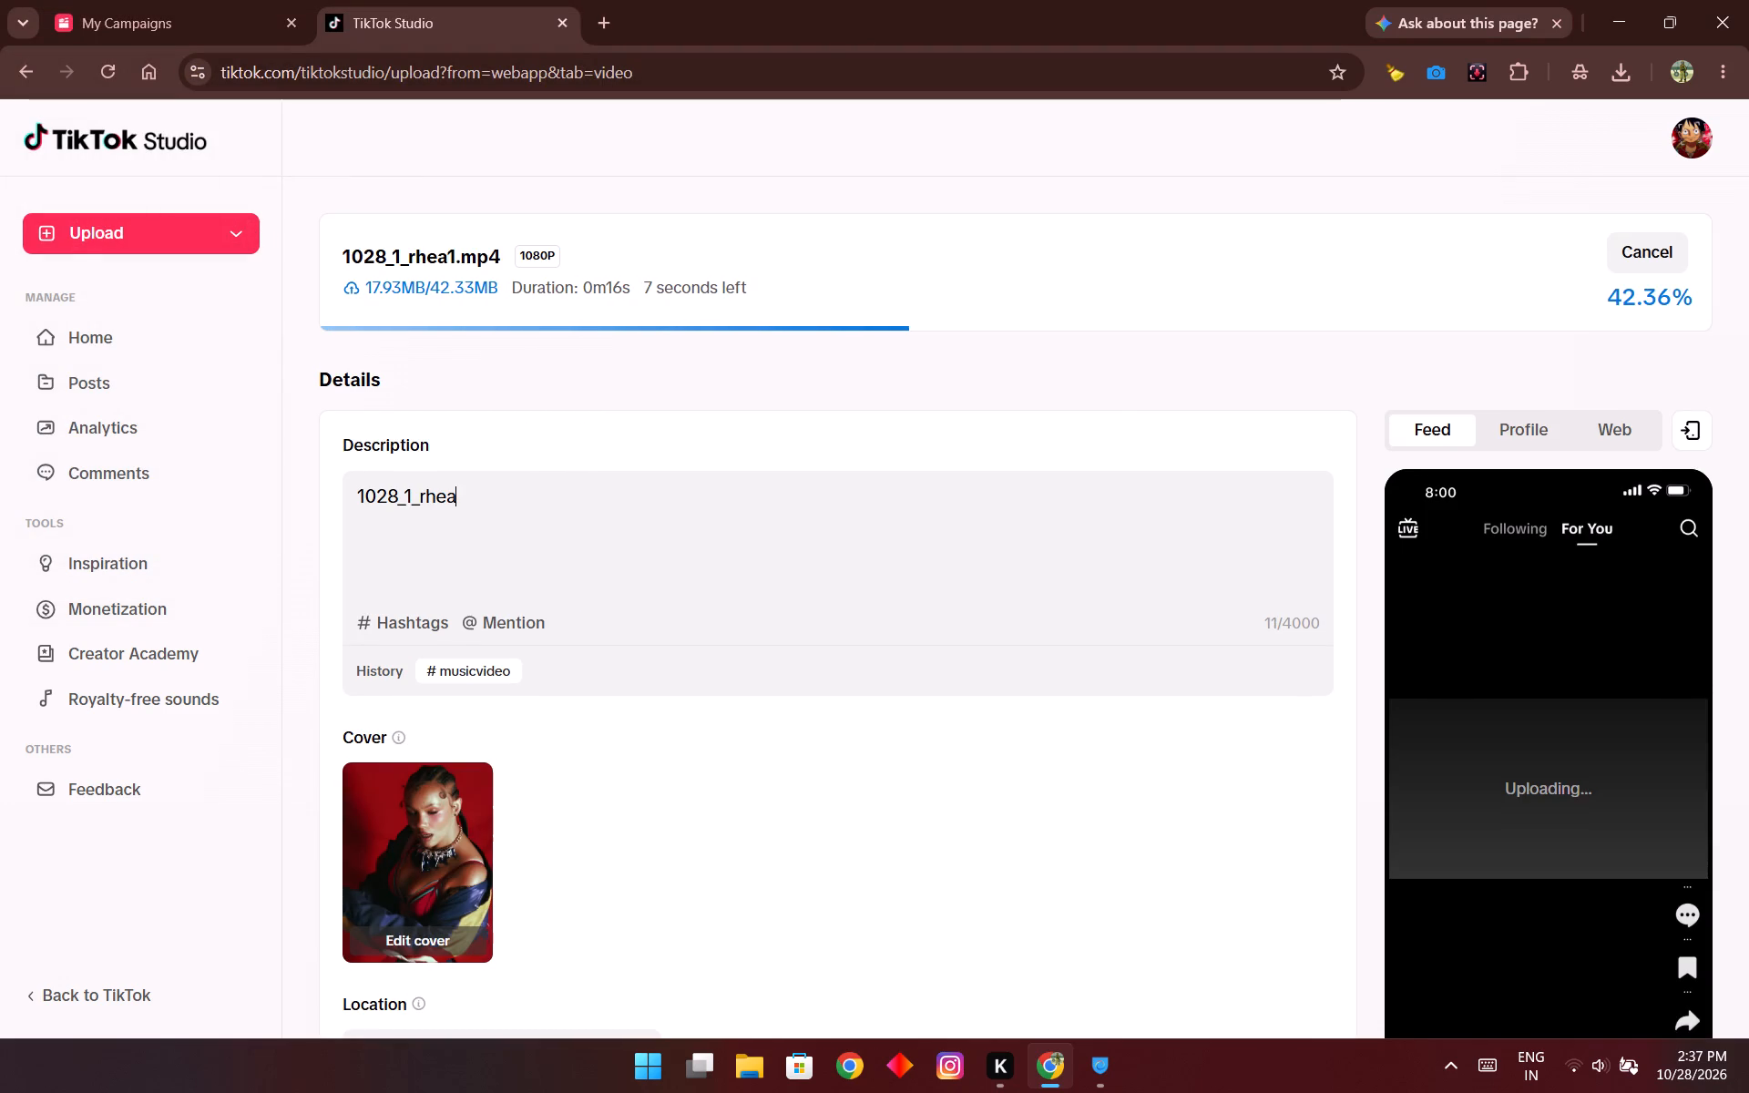
Copy the line “Her voice is unreal” from the Clipster campaign's brief into the TikTok post description.
{"action": "left_click", "coordinate": [77, 0]}
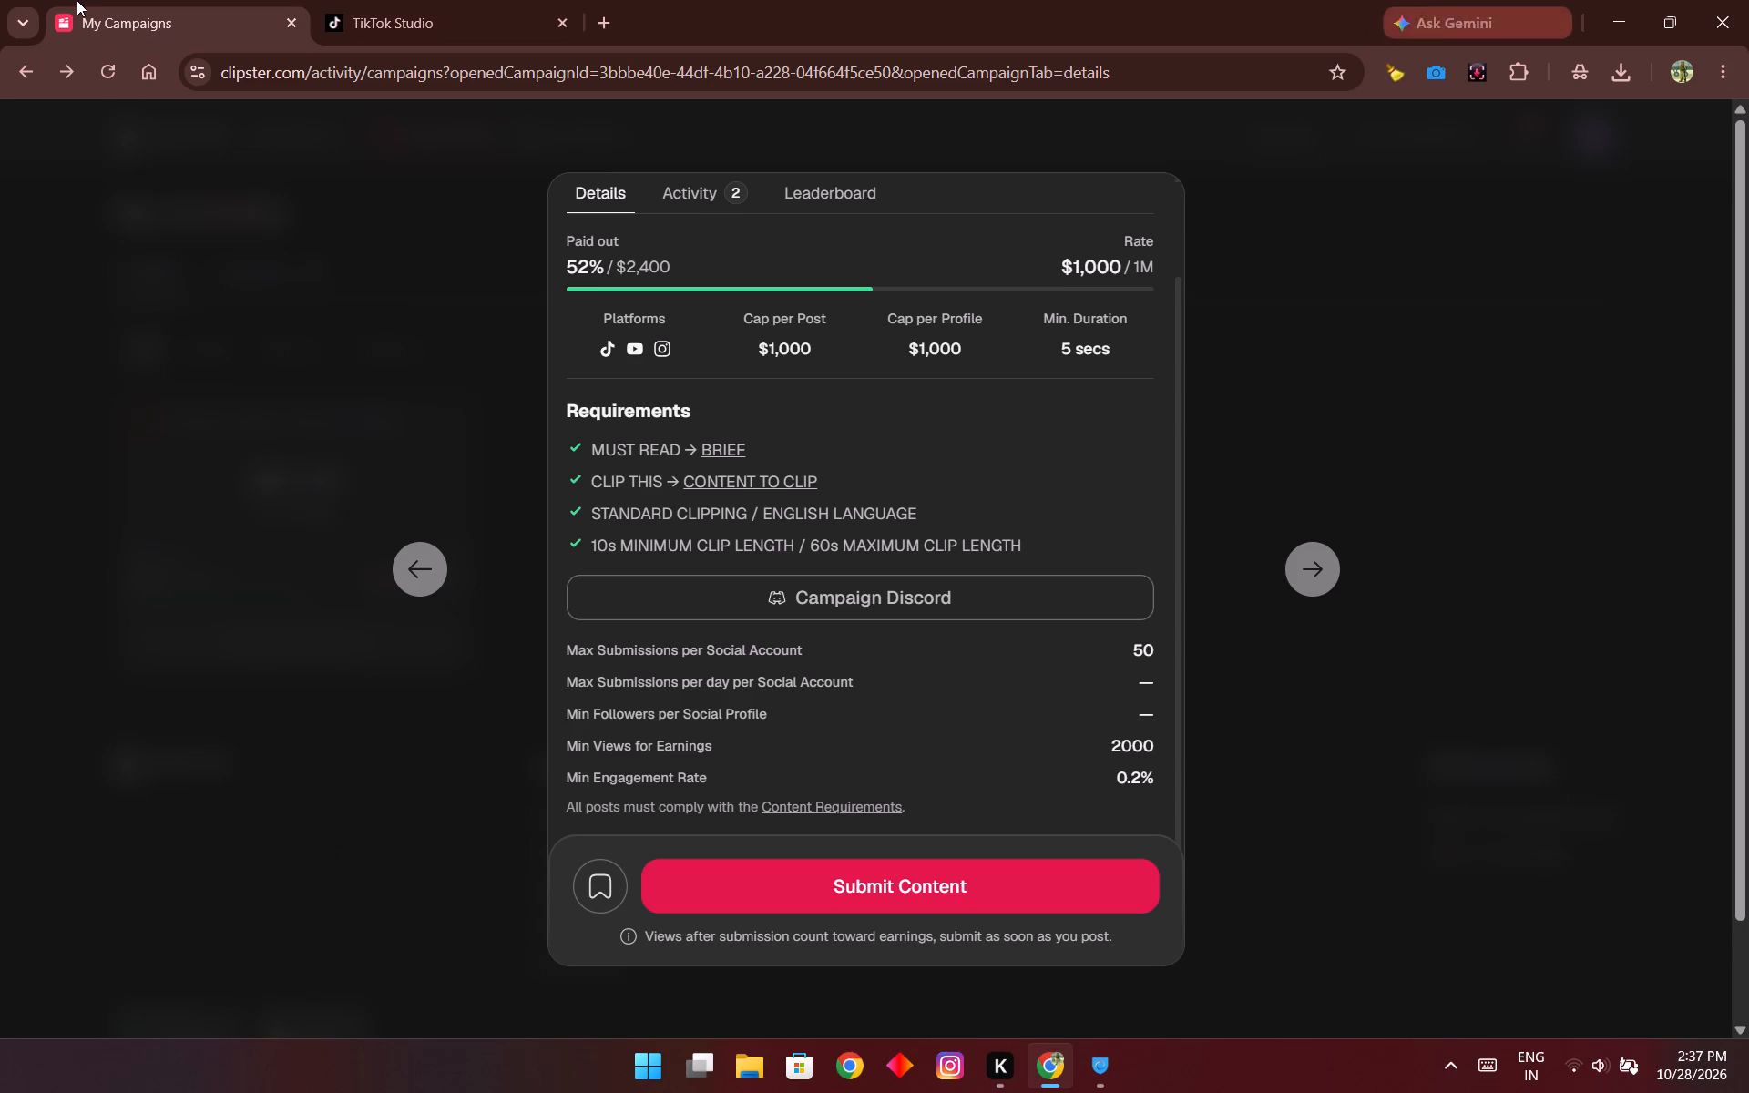
{"action": "left_click", "coordinate": [735, 449]}
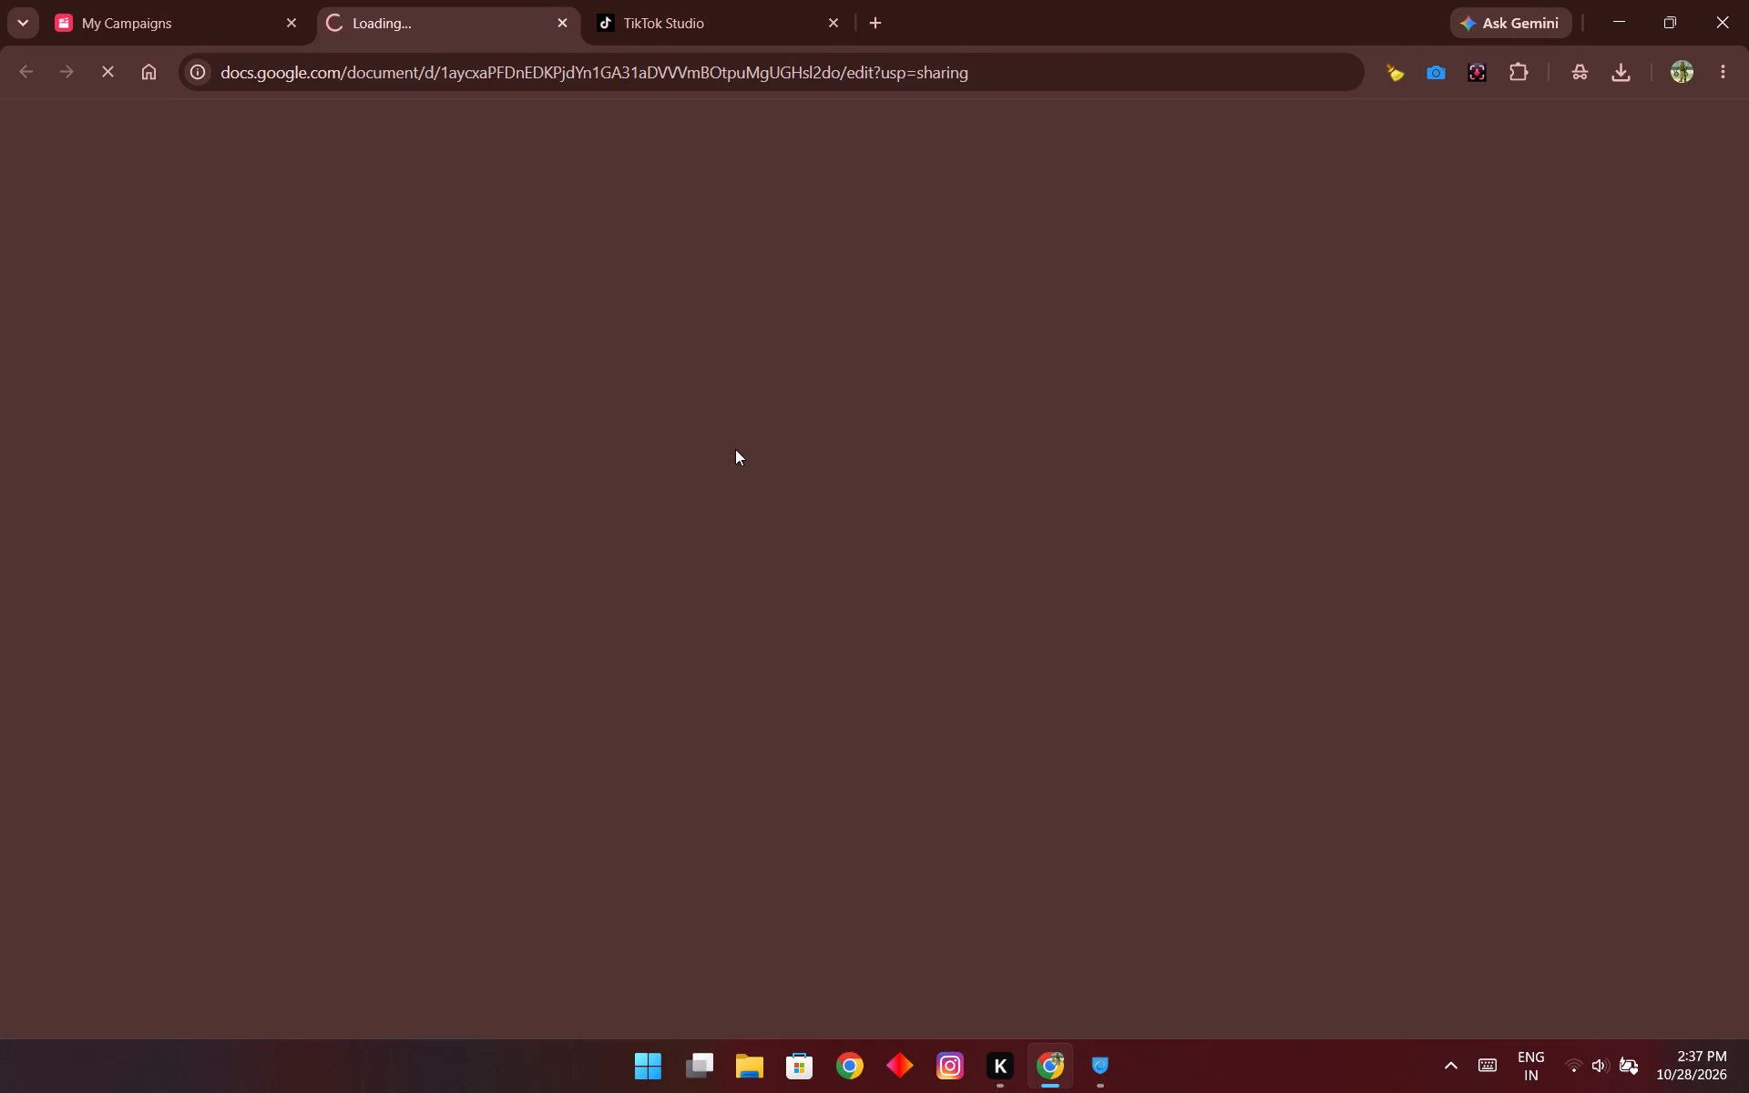
{"action": "left_click", "coordinate": [649, 0]}
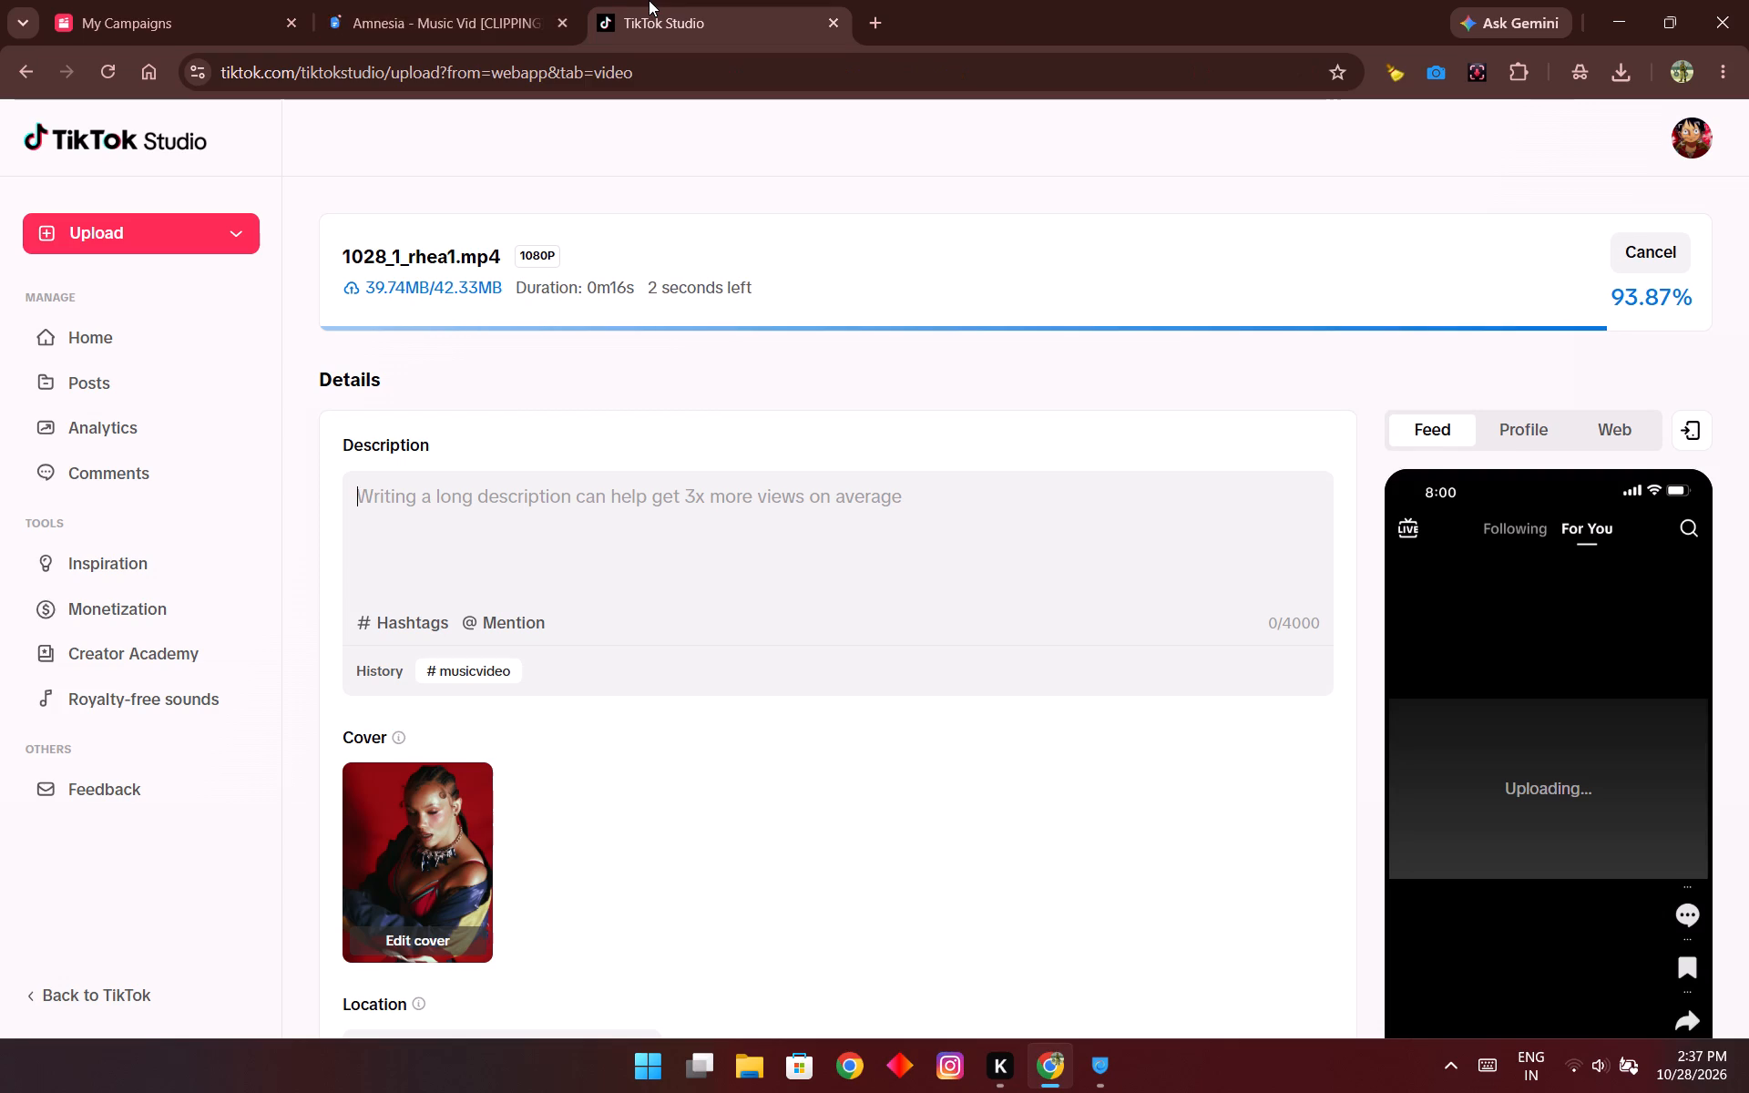
{"action": "left_click", "coordinate": [730, 505]}
{"action": "left_click", "coordinate": [328, 0]}
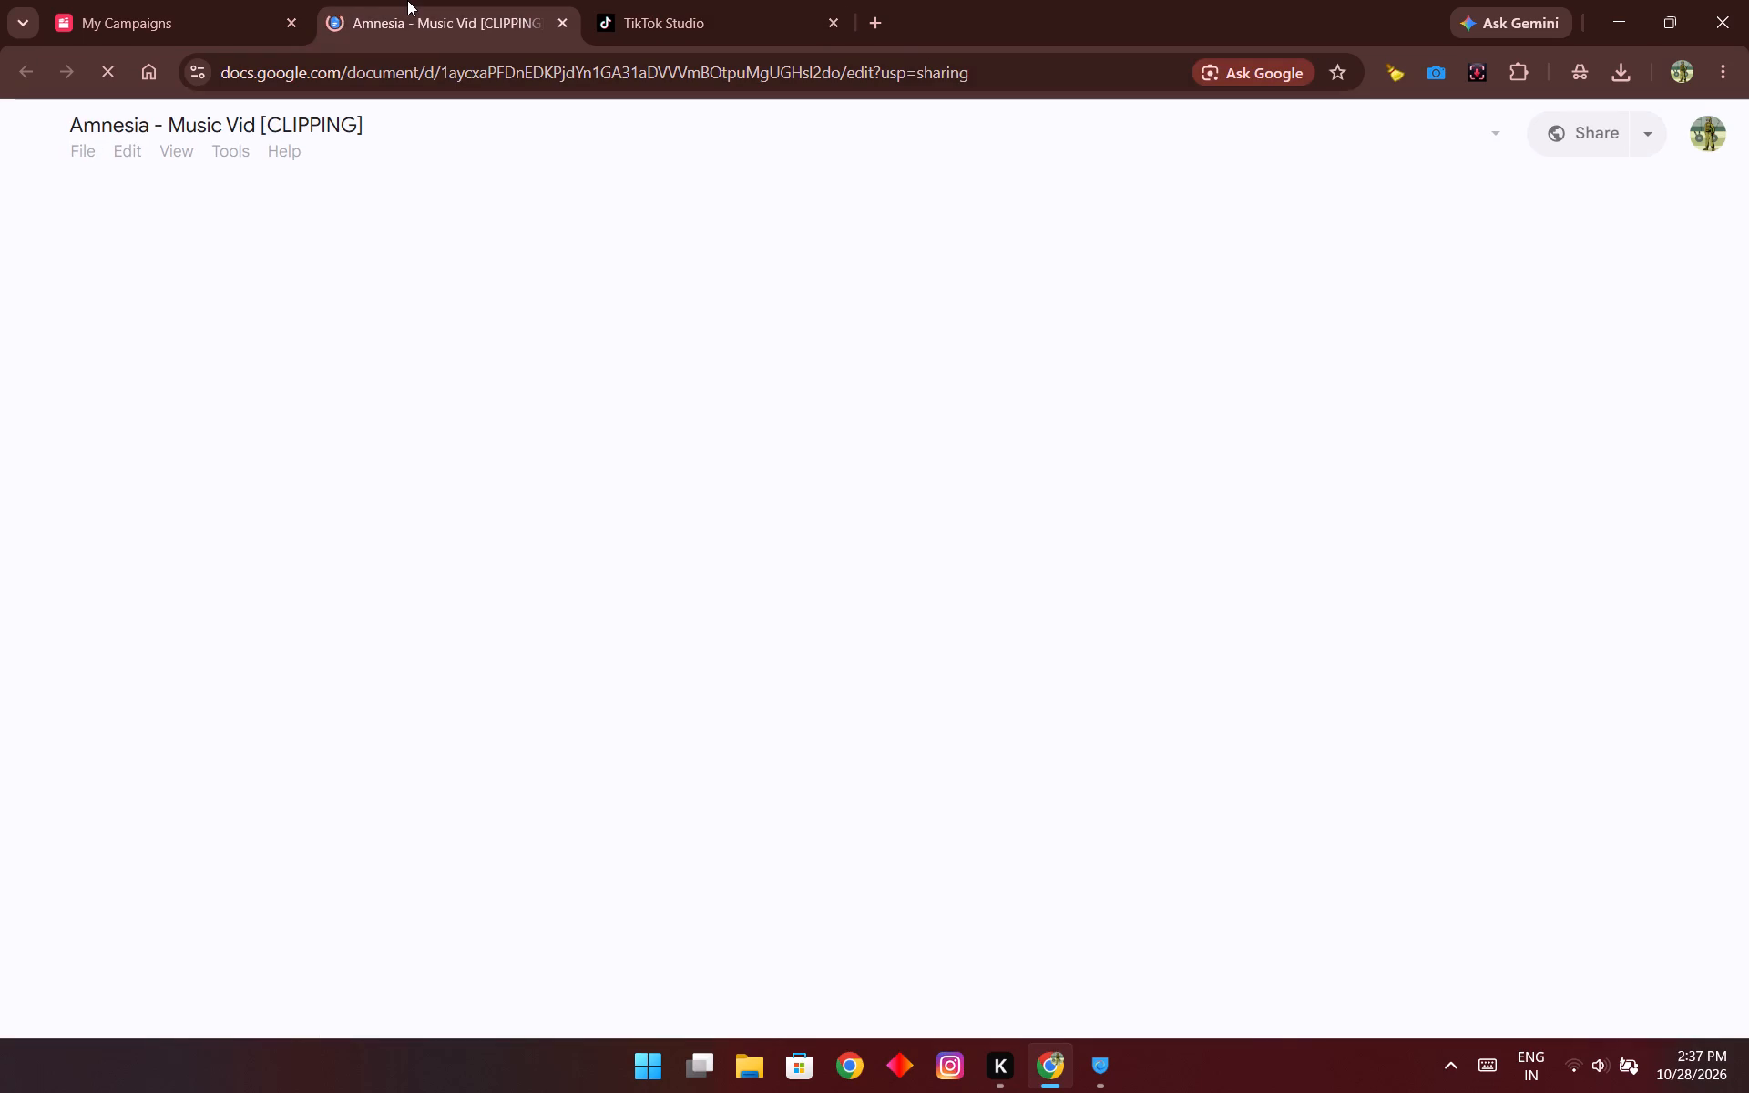
{"action": "scroll", "coordinate": [825, 627], "scroll_direction": "down", "scroll_amount": 13}
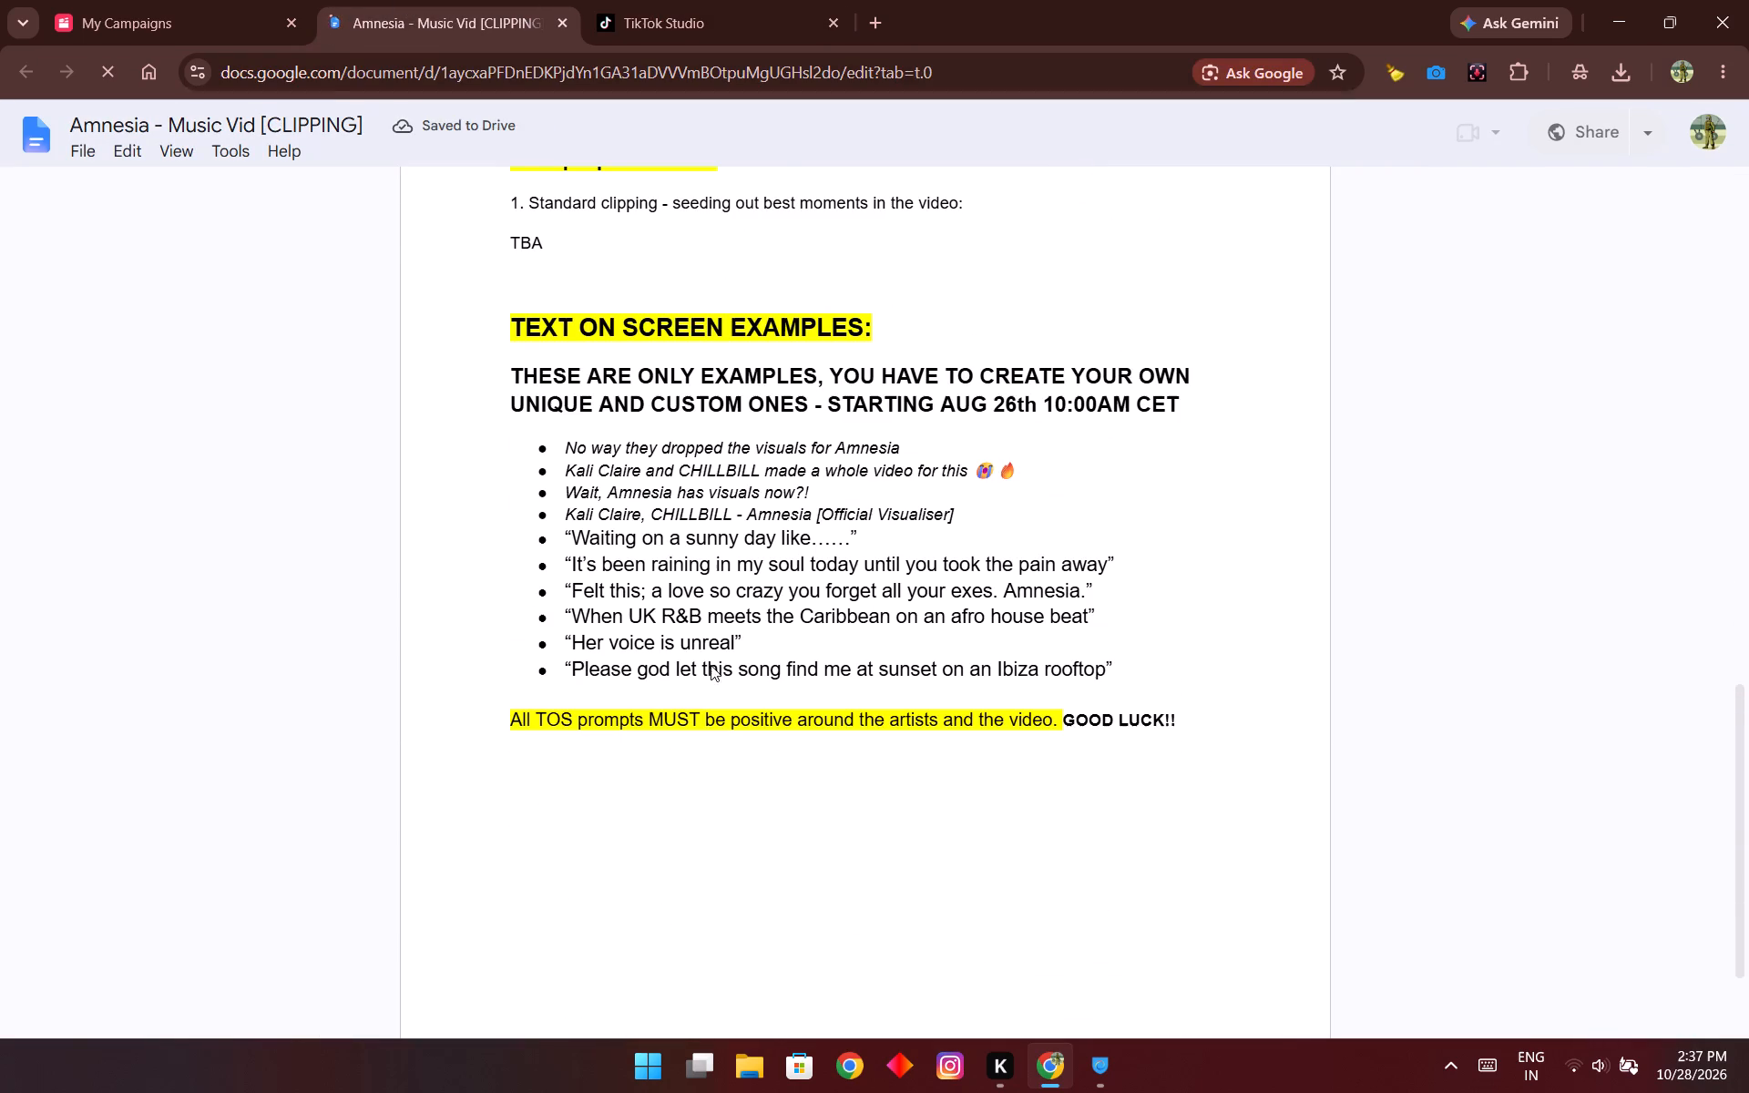
{"action": "left_click_drag", "start_coordinate": [564, 636], "coordinate": [710, 639]}
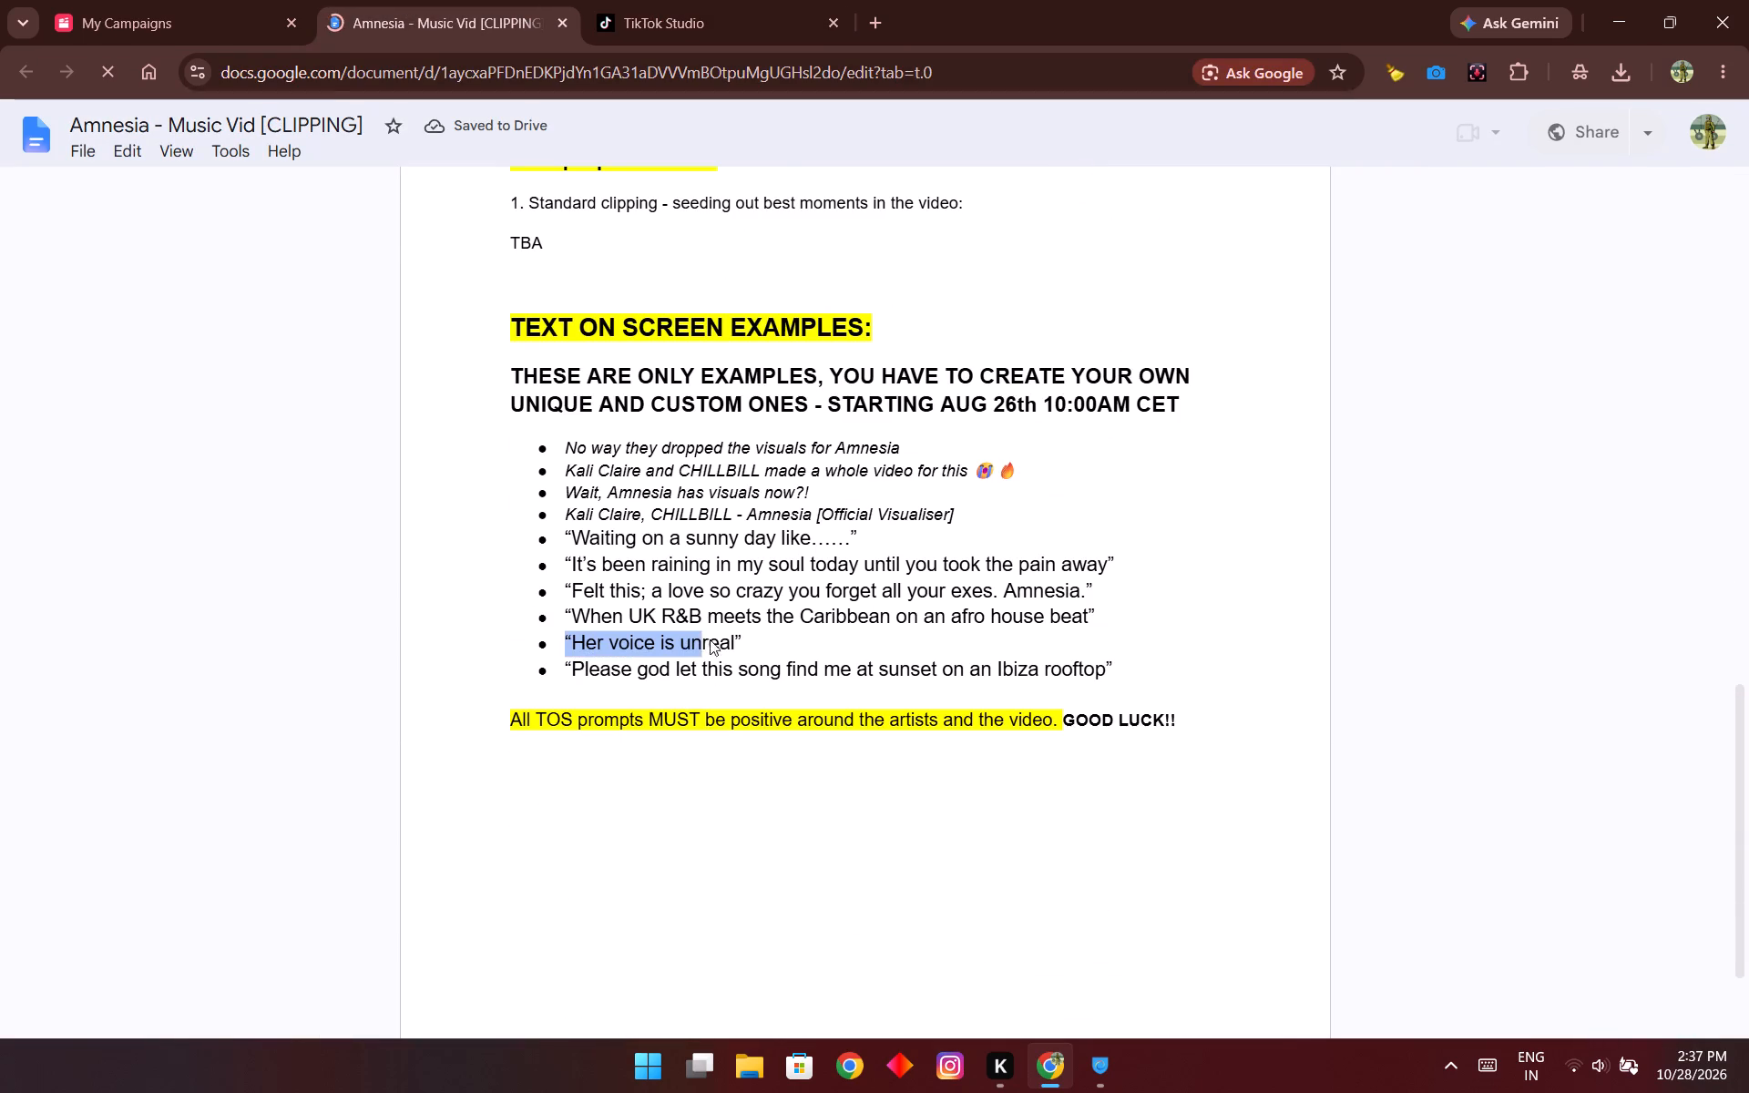
{"action": "left_click_drag", "start_coordinate": [710, 639], "coordinate": [750, 640]}
{"action": "key", "text": "ctrl+c"}
{"action": "left_click", "coordinate": [666, 0]}
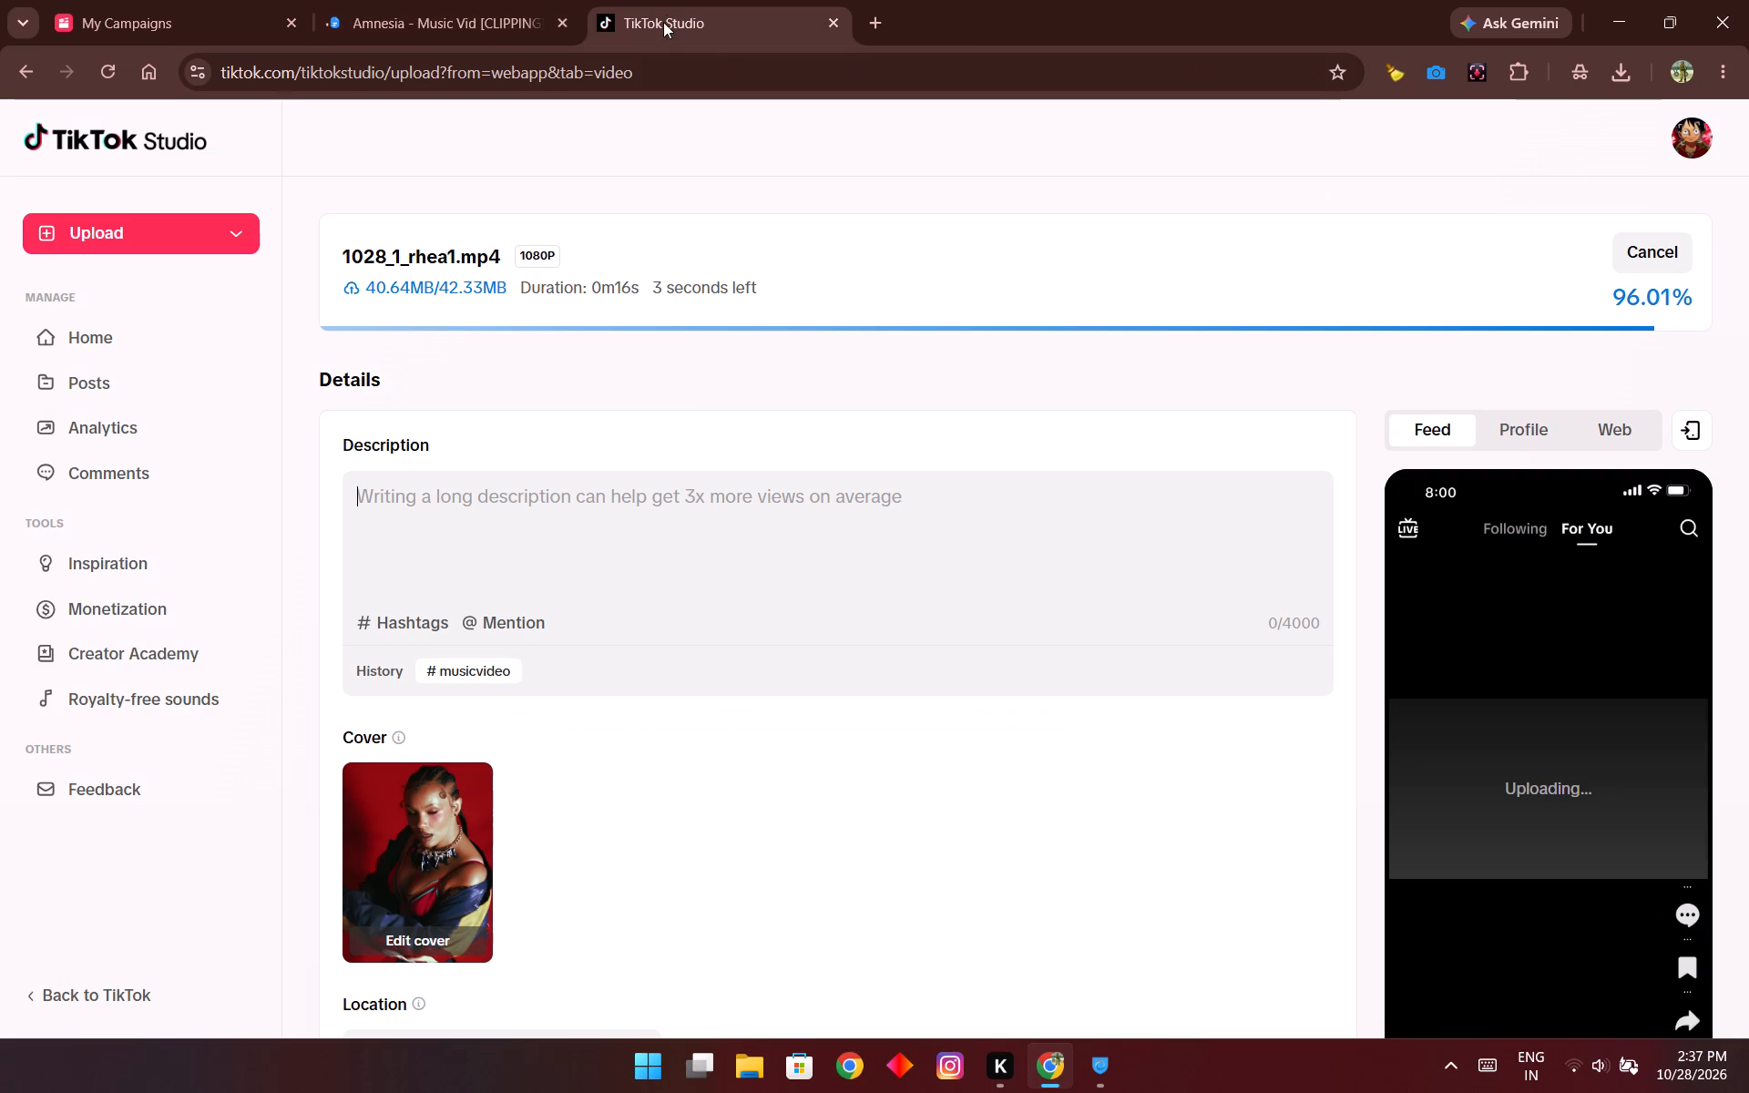
{"action": "key", "text": "ctrl+v"}
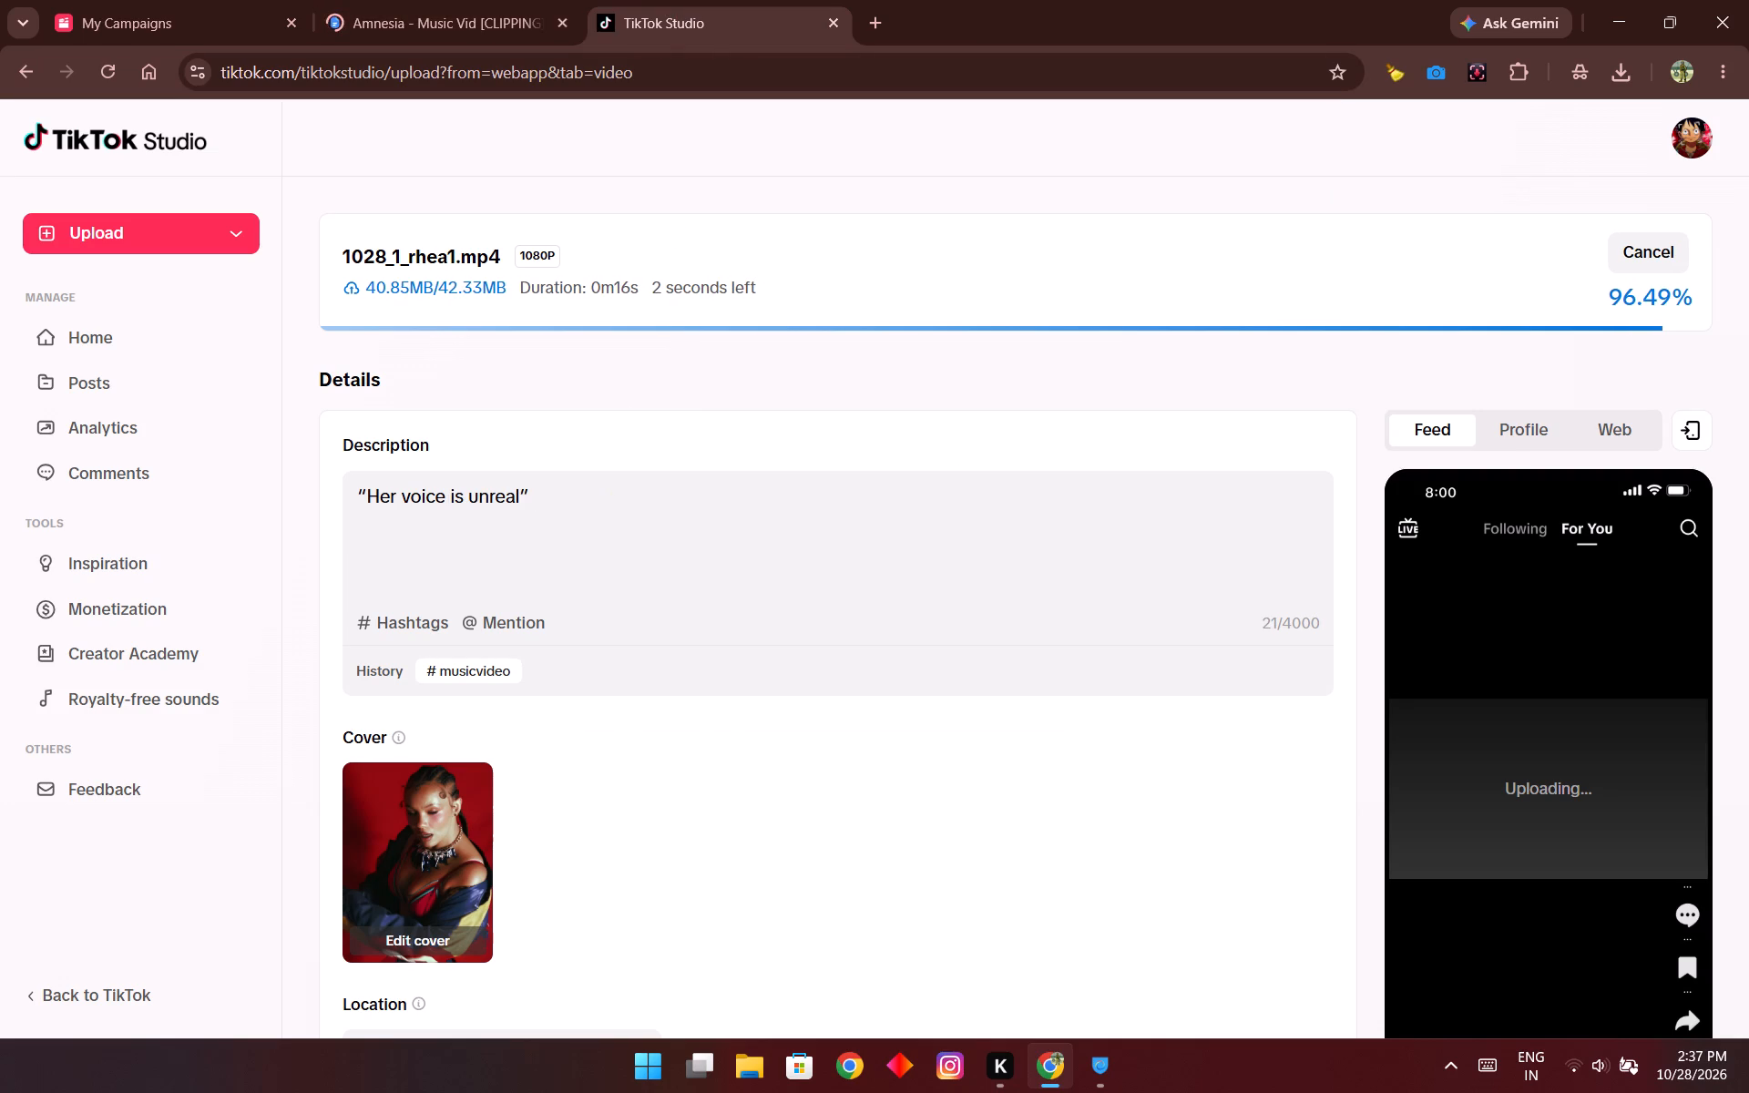
Append a dash and the brief's line "Kali Claire, CHILLBILL - Amnesia [Official Visualiser]" to the description.
{"action": "key", "text": "space"}
{"action": "type", "text": "-"}
{"action": "key", "text": "space"}
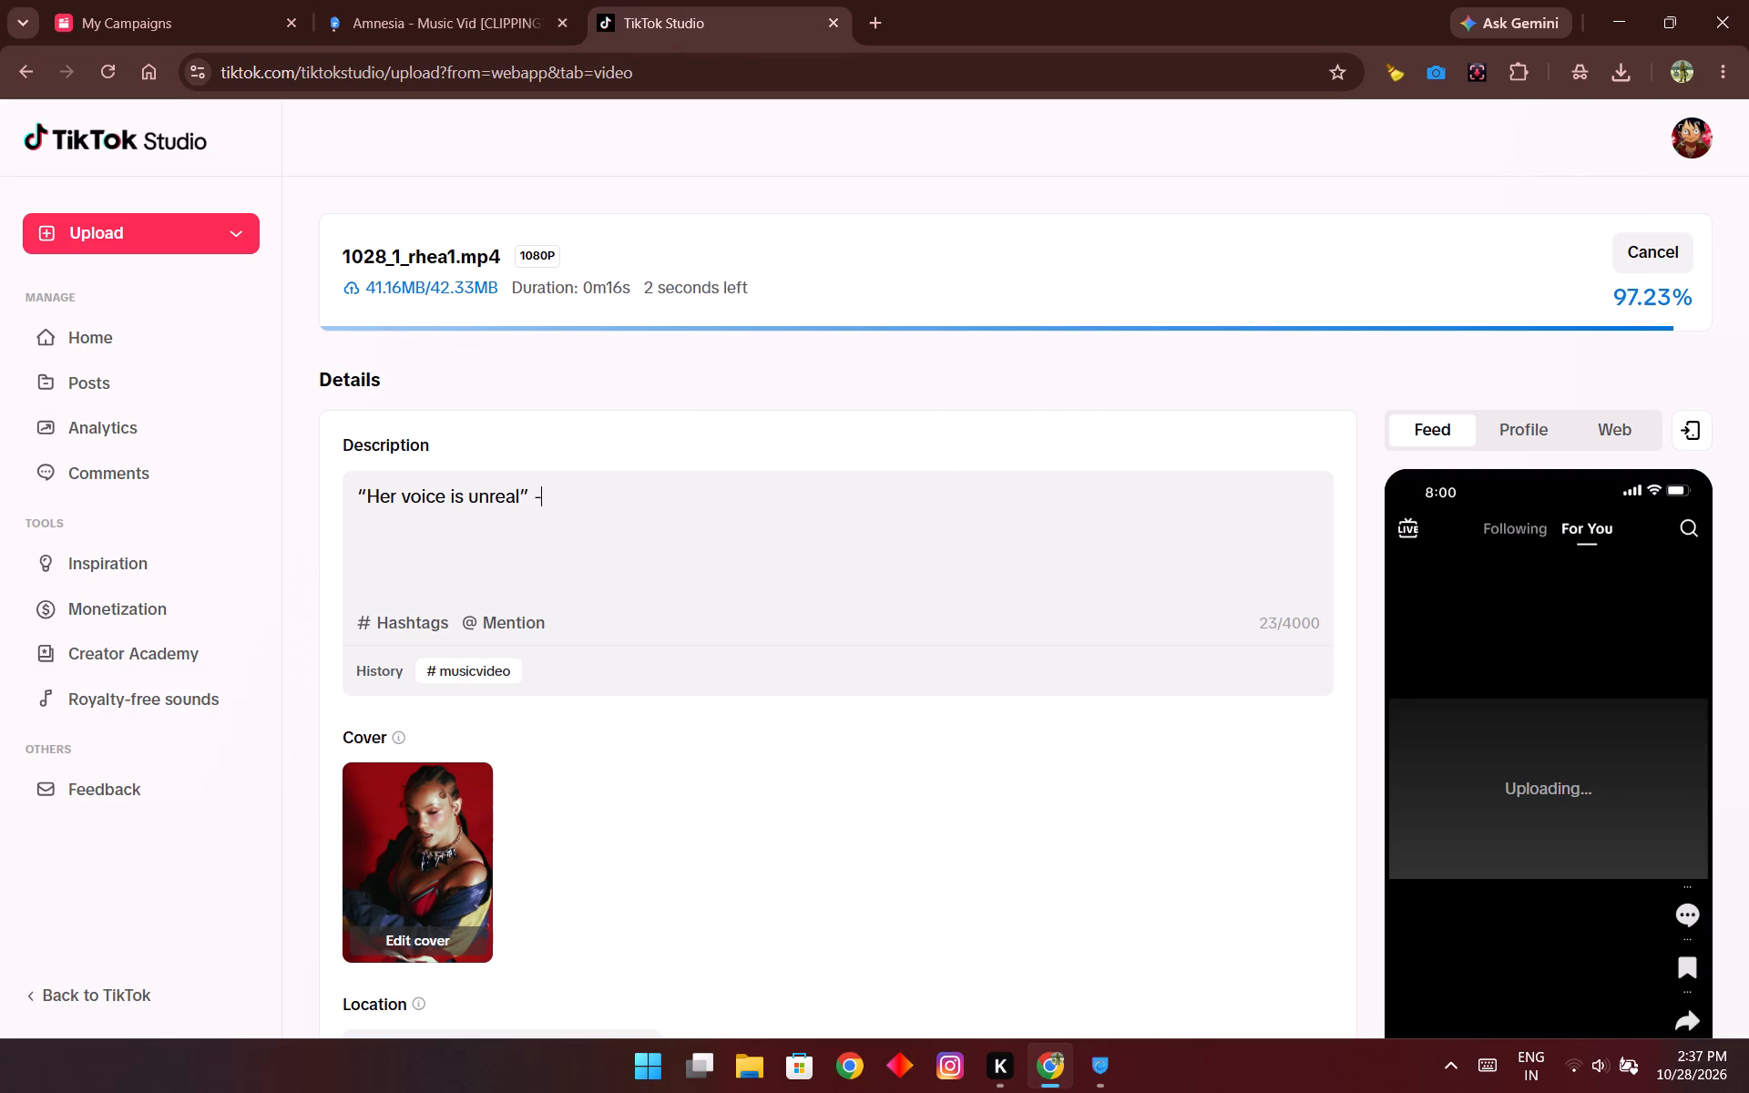
{"action": "left_click", "coordinate": [437, 0]}
{"action": "scroll", "coordinate": [804, 528], "scroll_direction": "up", "scroll_amount": 1}
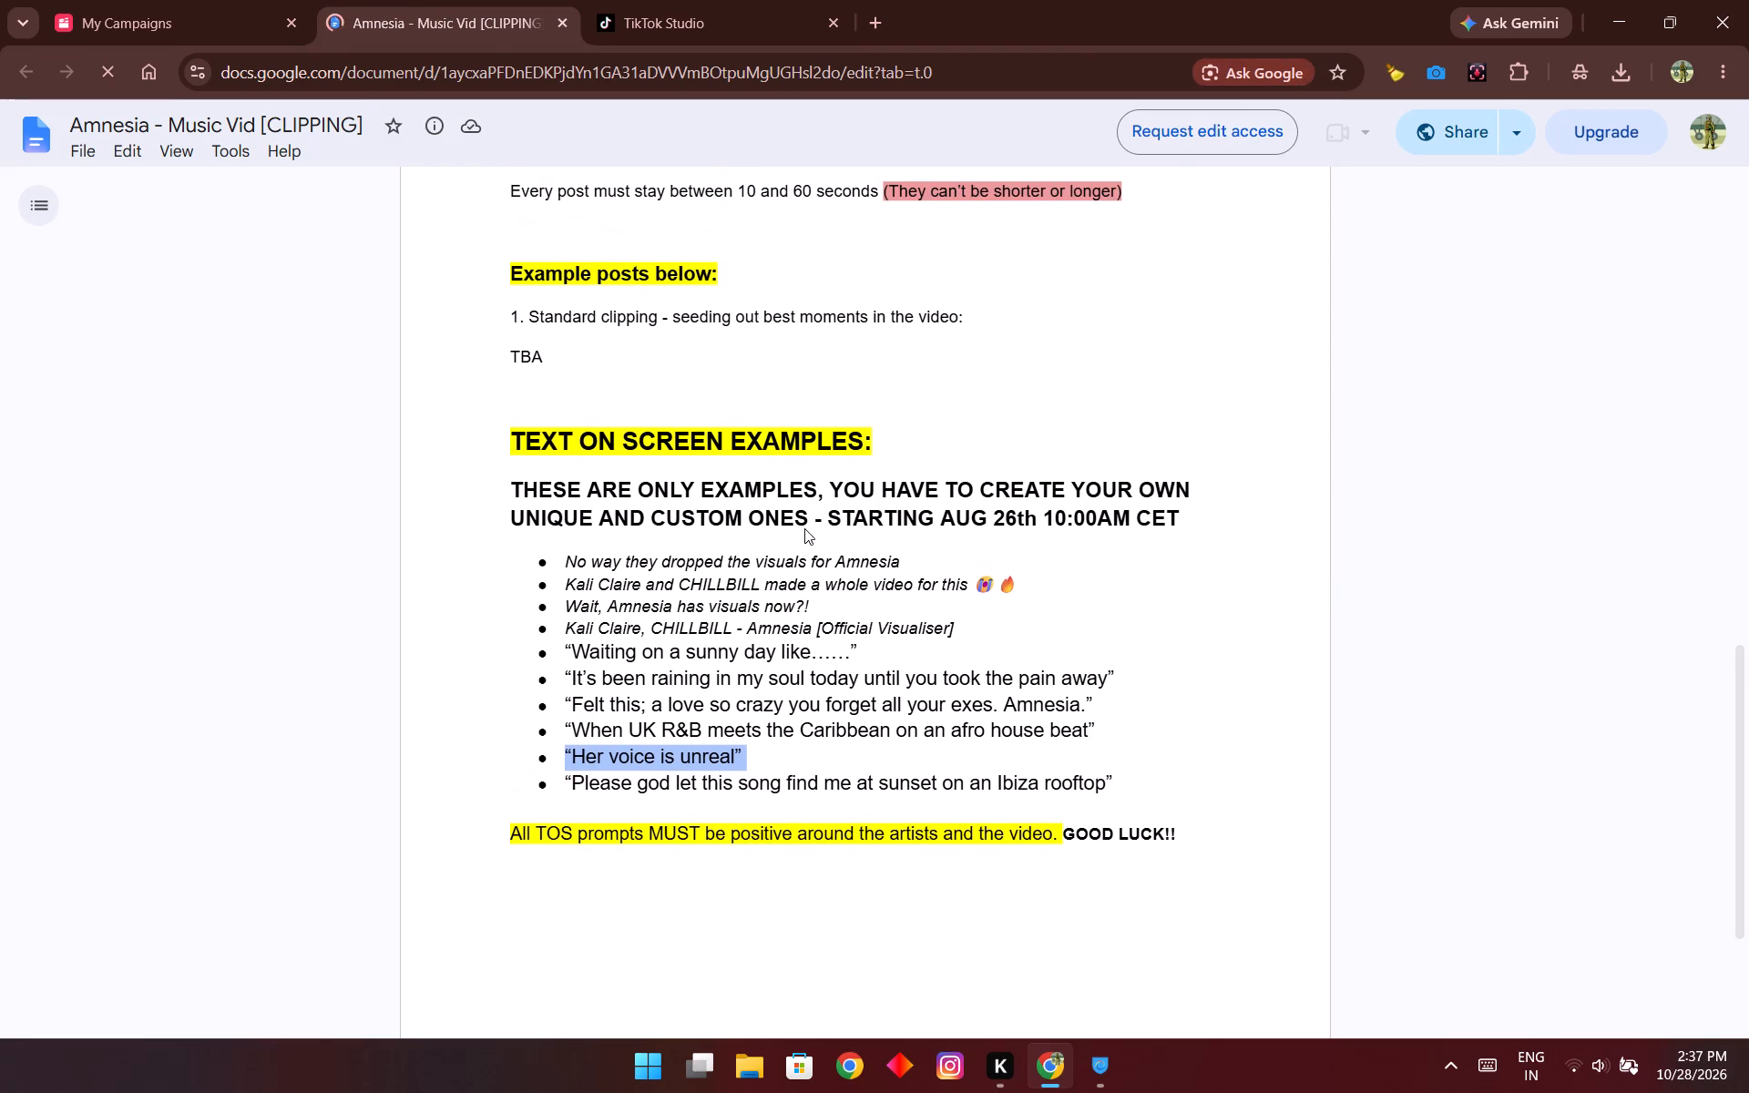
{"action": "scroll", "coordinate": [835, 623], "scroll_direction": "up", "scroll_amount": 1}
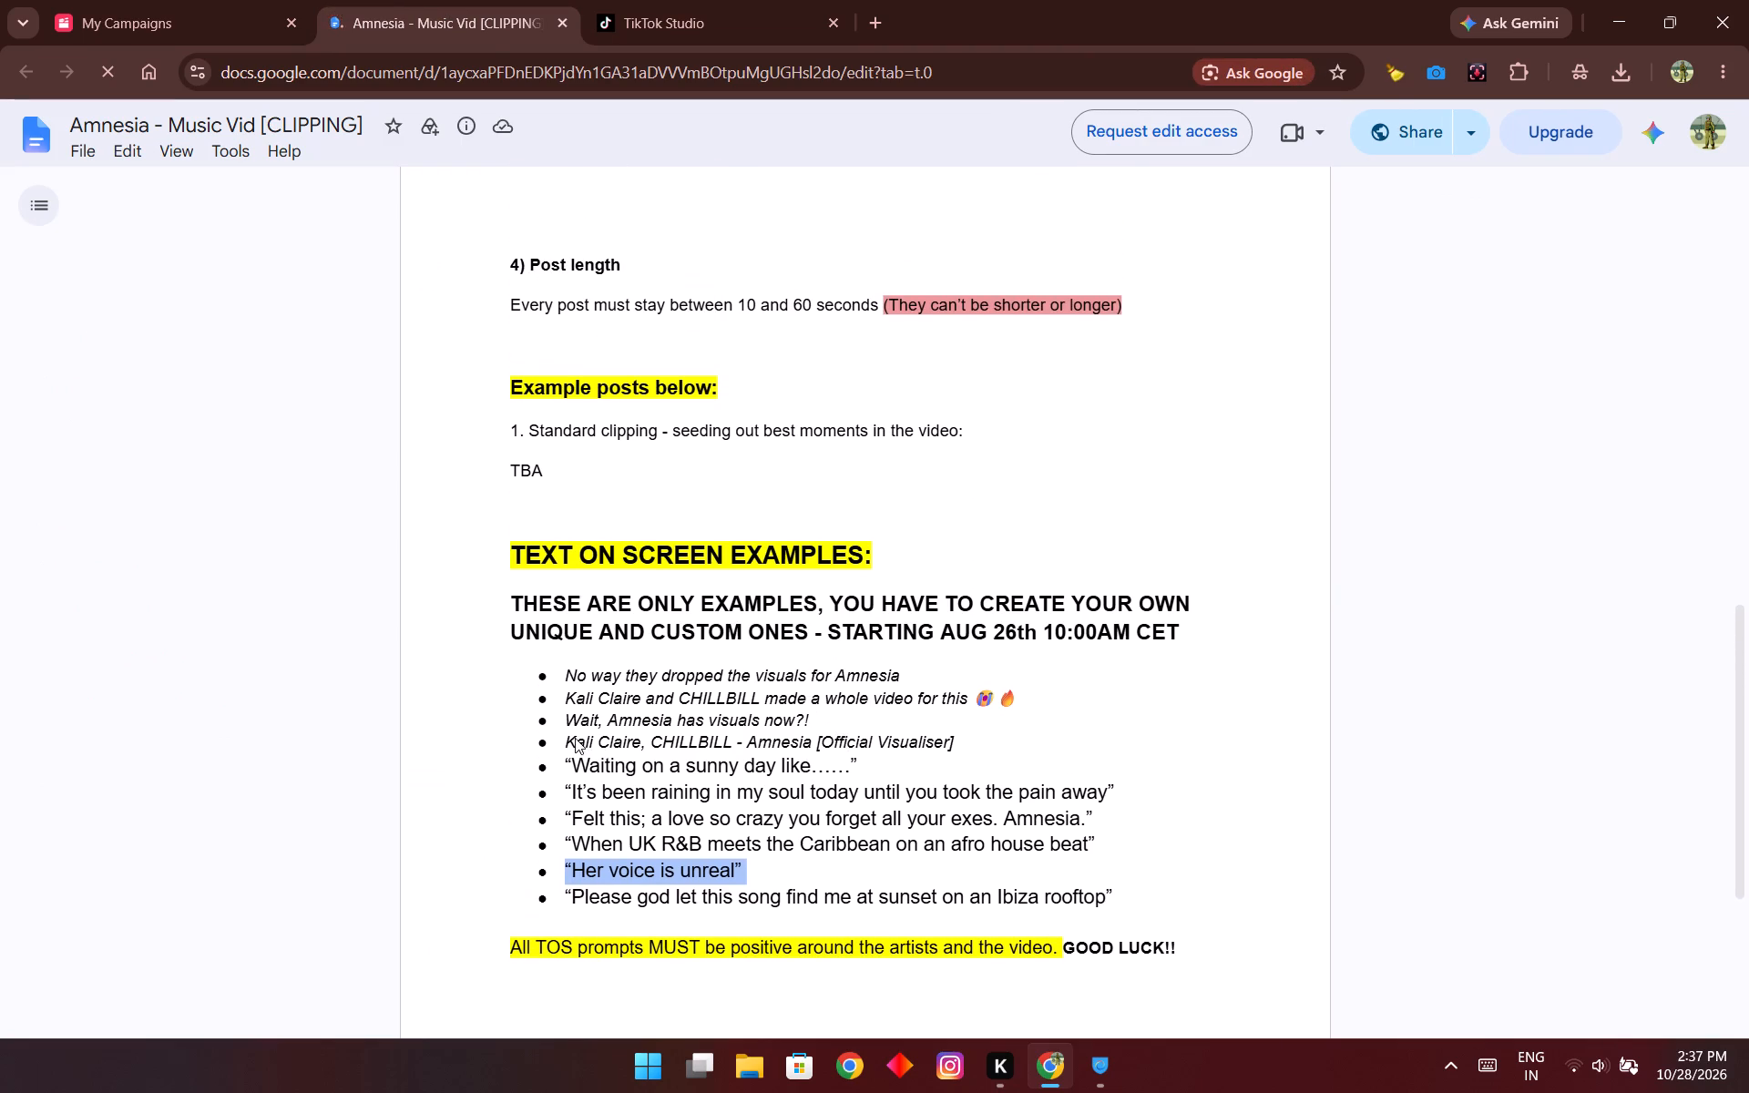
{"action": "left_click_drag", "start_coordinate": [569, 738], "coordinate": [956, 744]}
{"action": "key", "text": "ctrl+c"}
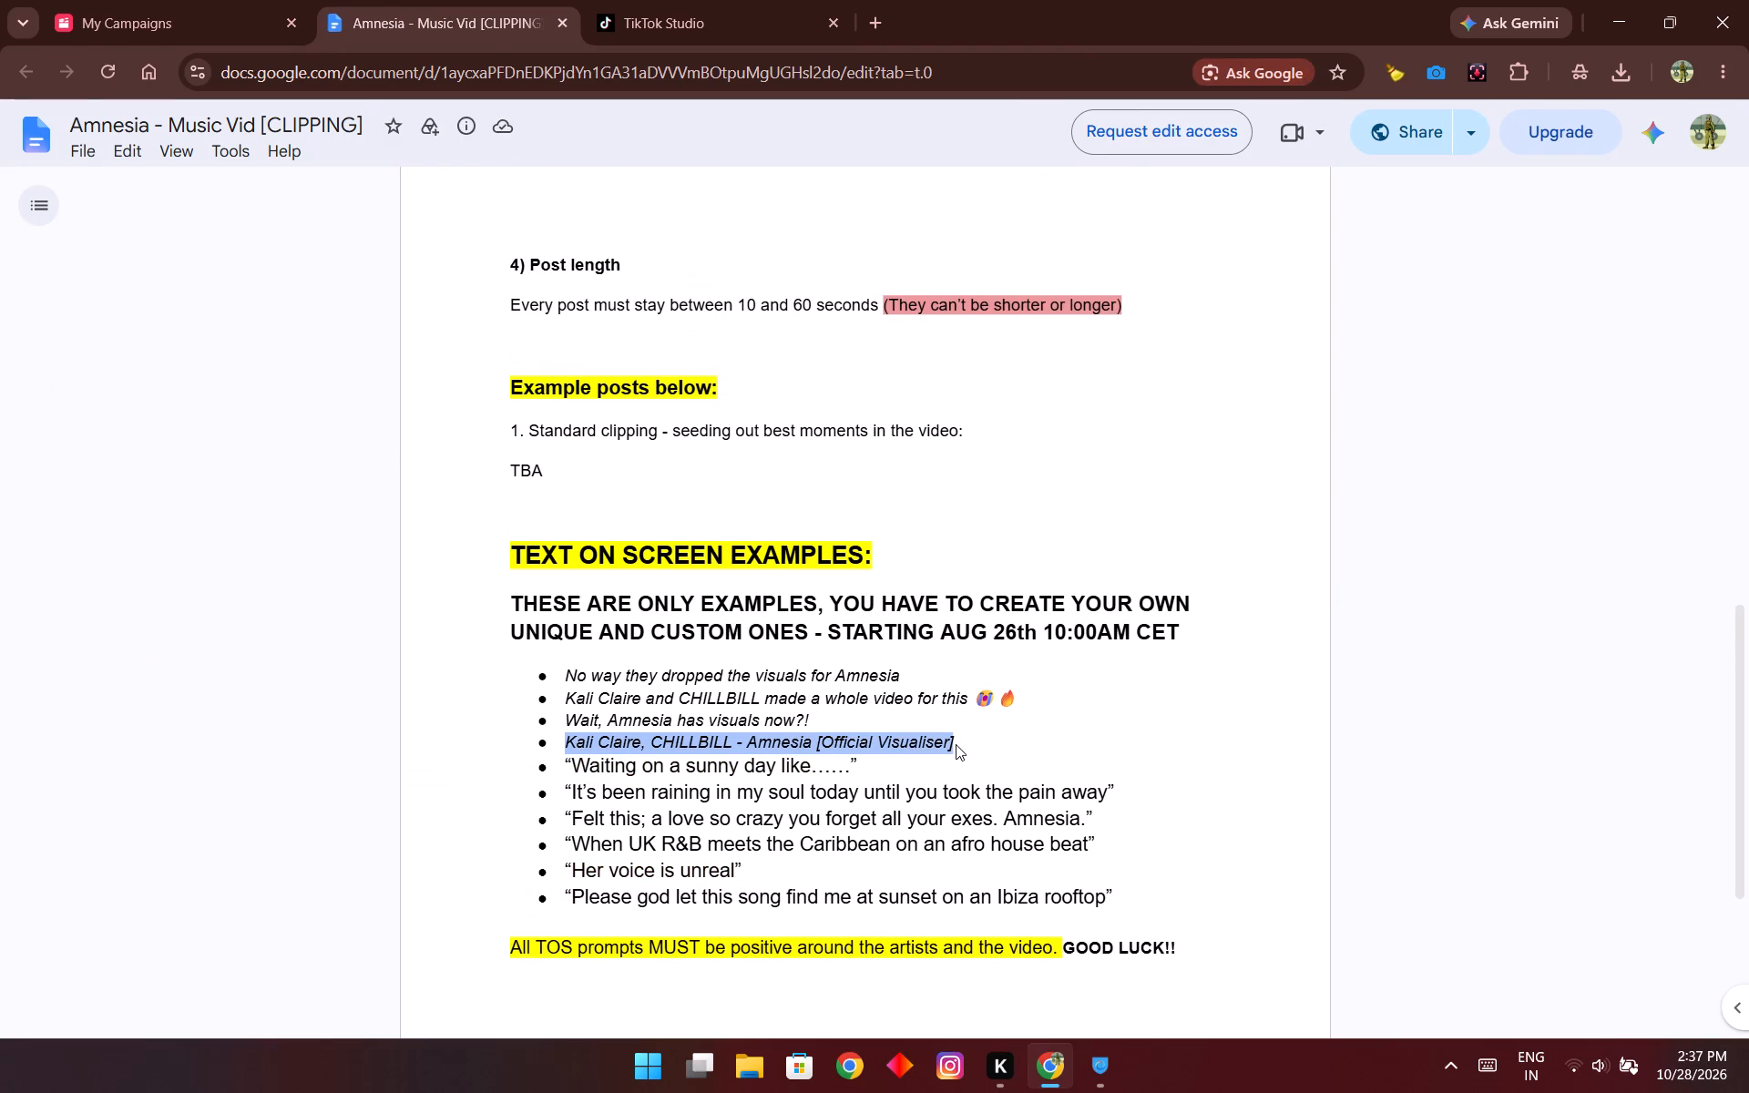
{"action": "left_click", "coordinate": [735, 0]}
{"action": "key", "text": "ctrl+v"}
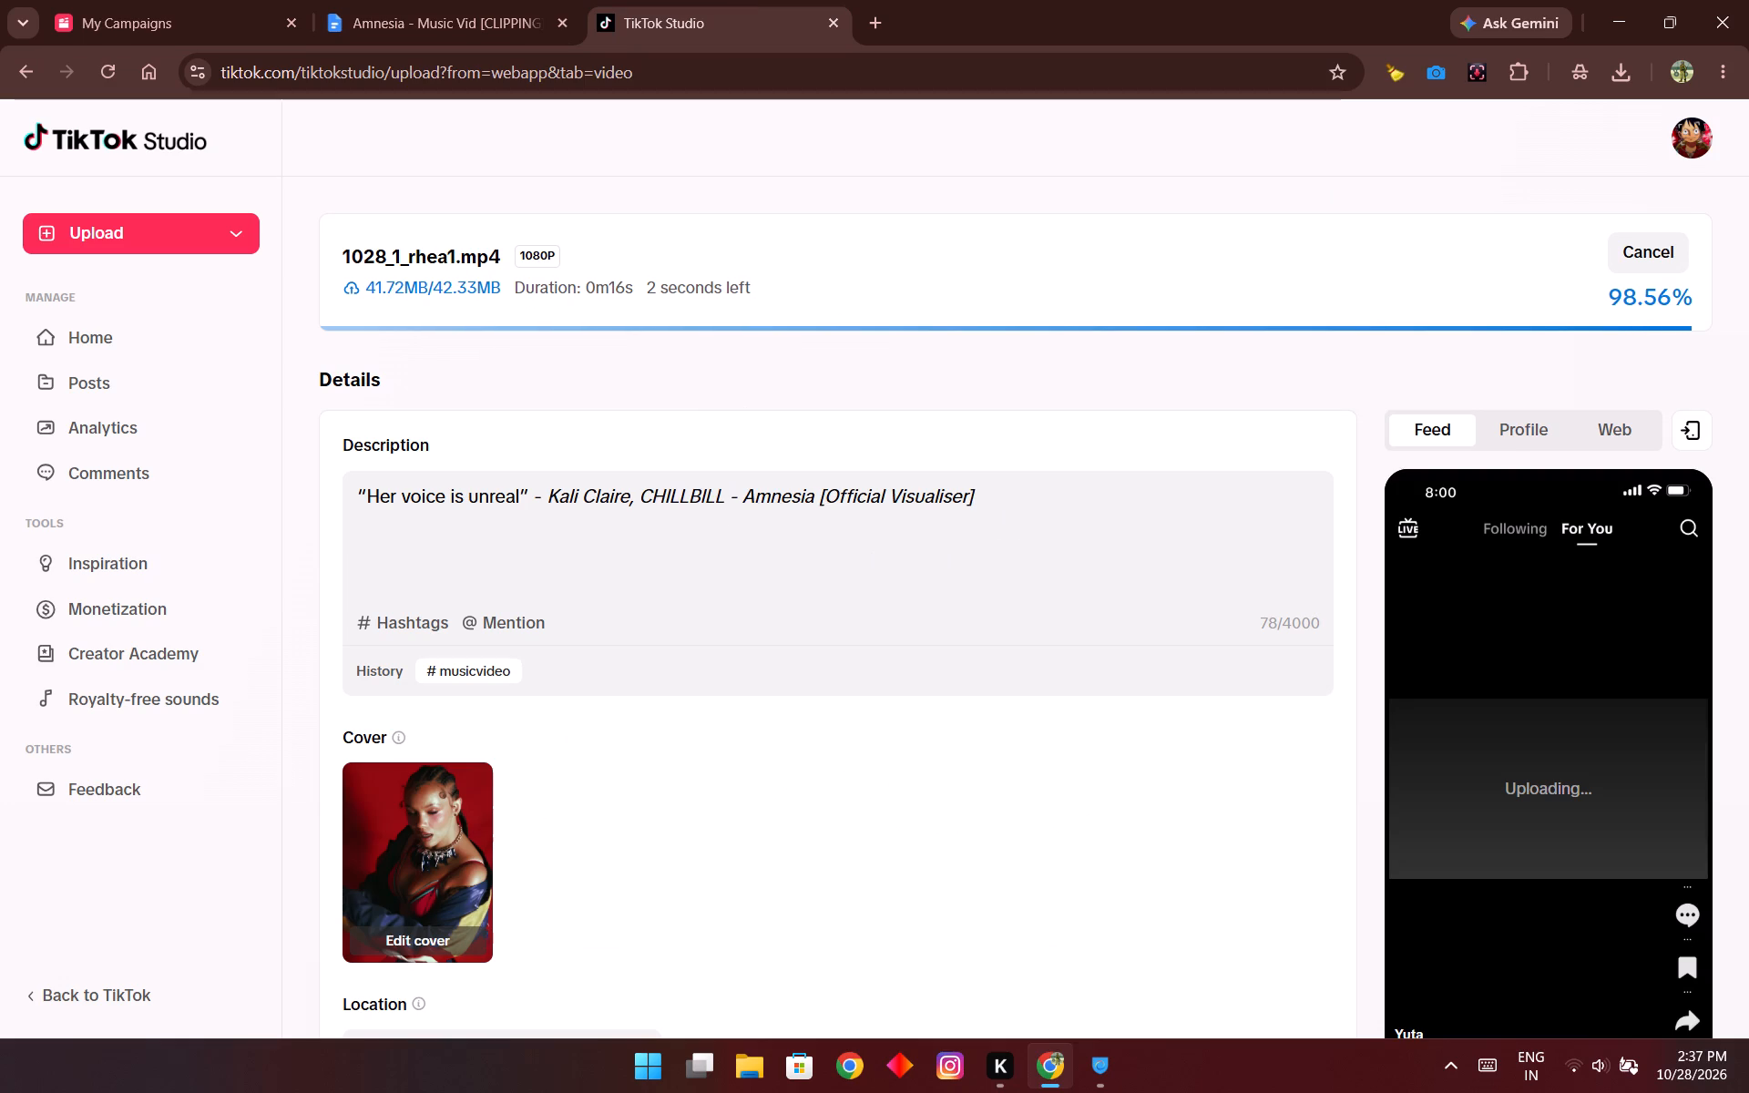
Add the suggested #musicvideo hashtag and the one from the hashtag history to the end of the description.
{"action": "left_click", "coordinate": [994, 494]}
{"action": "key", "text": "space"}
{"action": "key", "text": "shift+numbersign"}
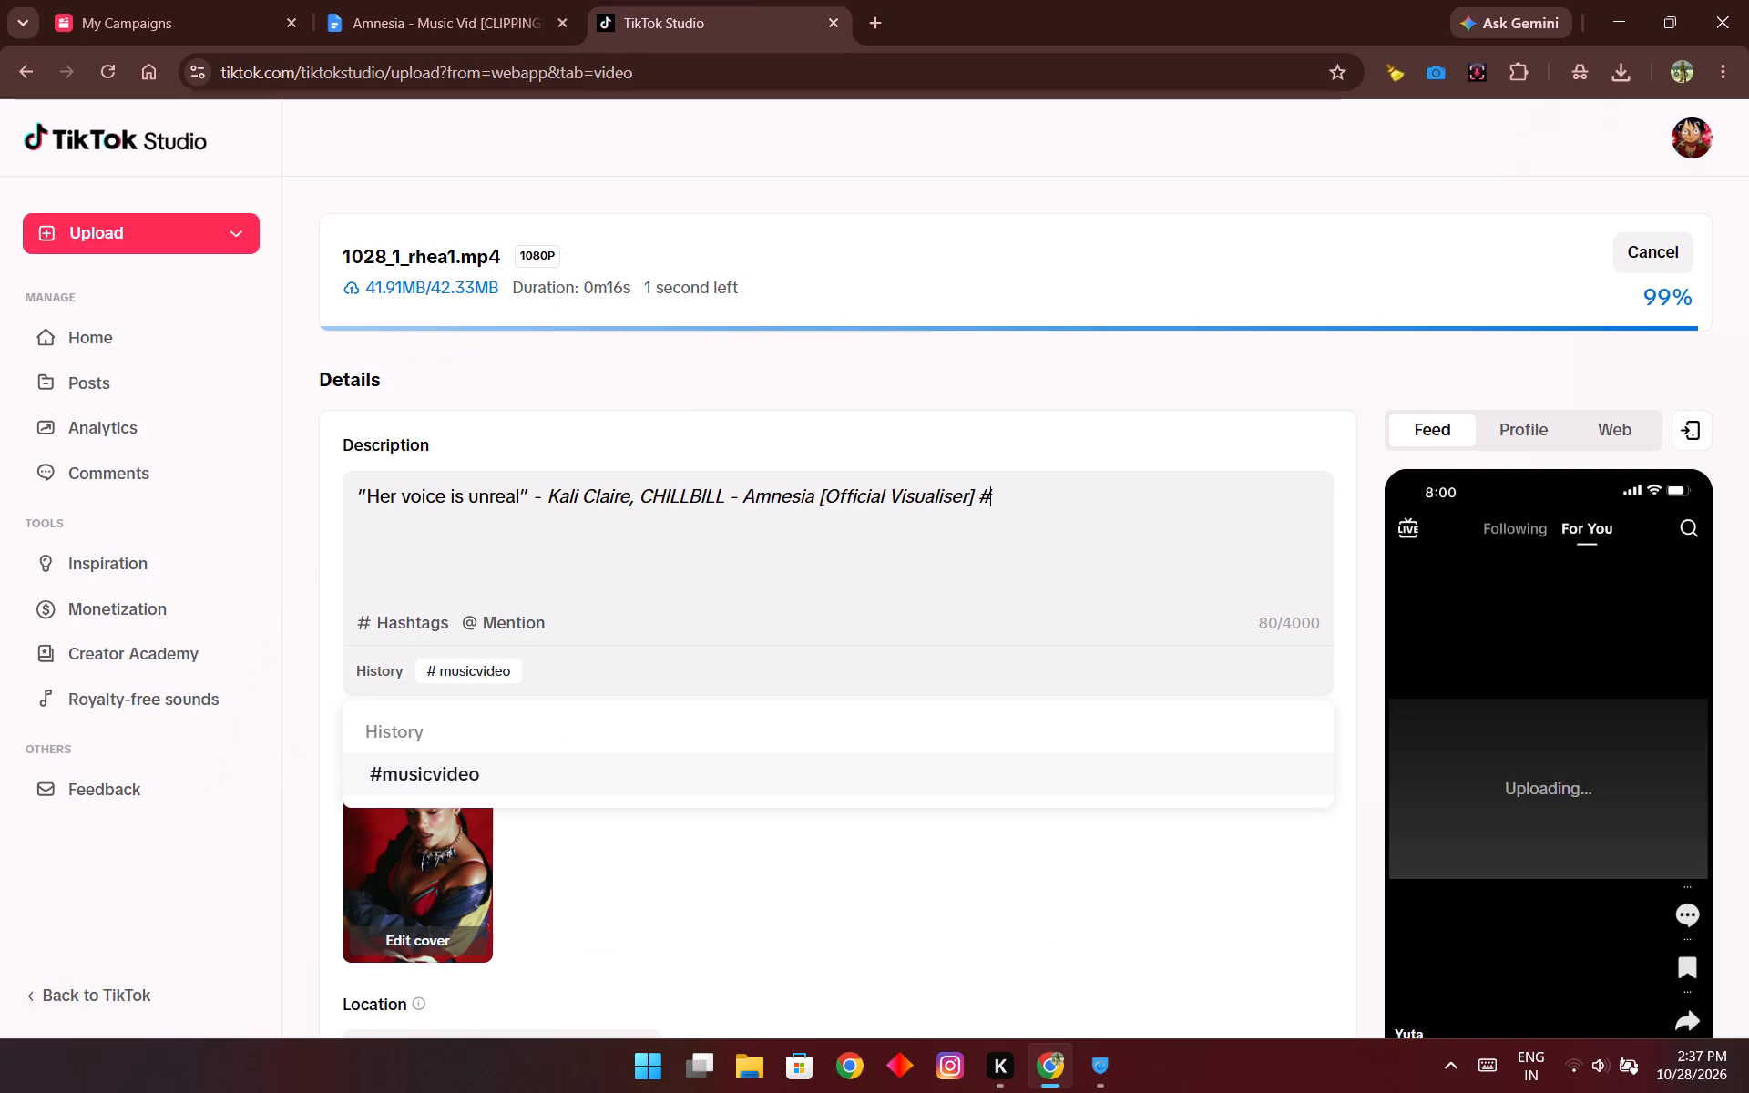
{"action": "left_click", "coordinate": [488, 772]}
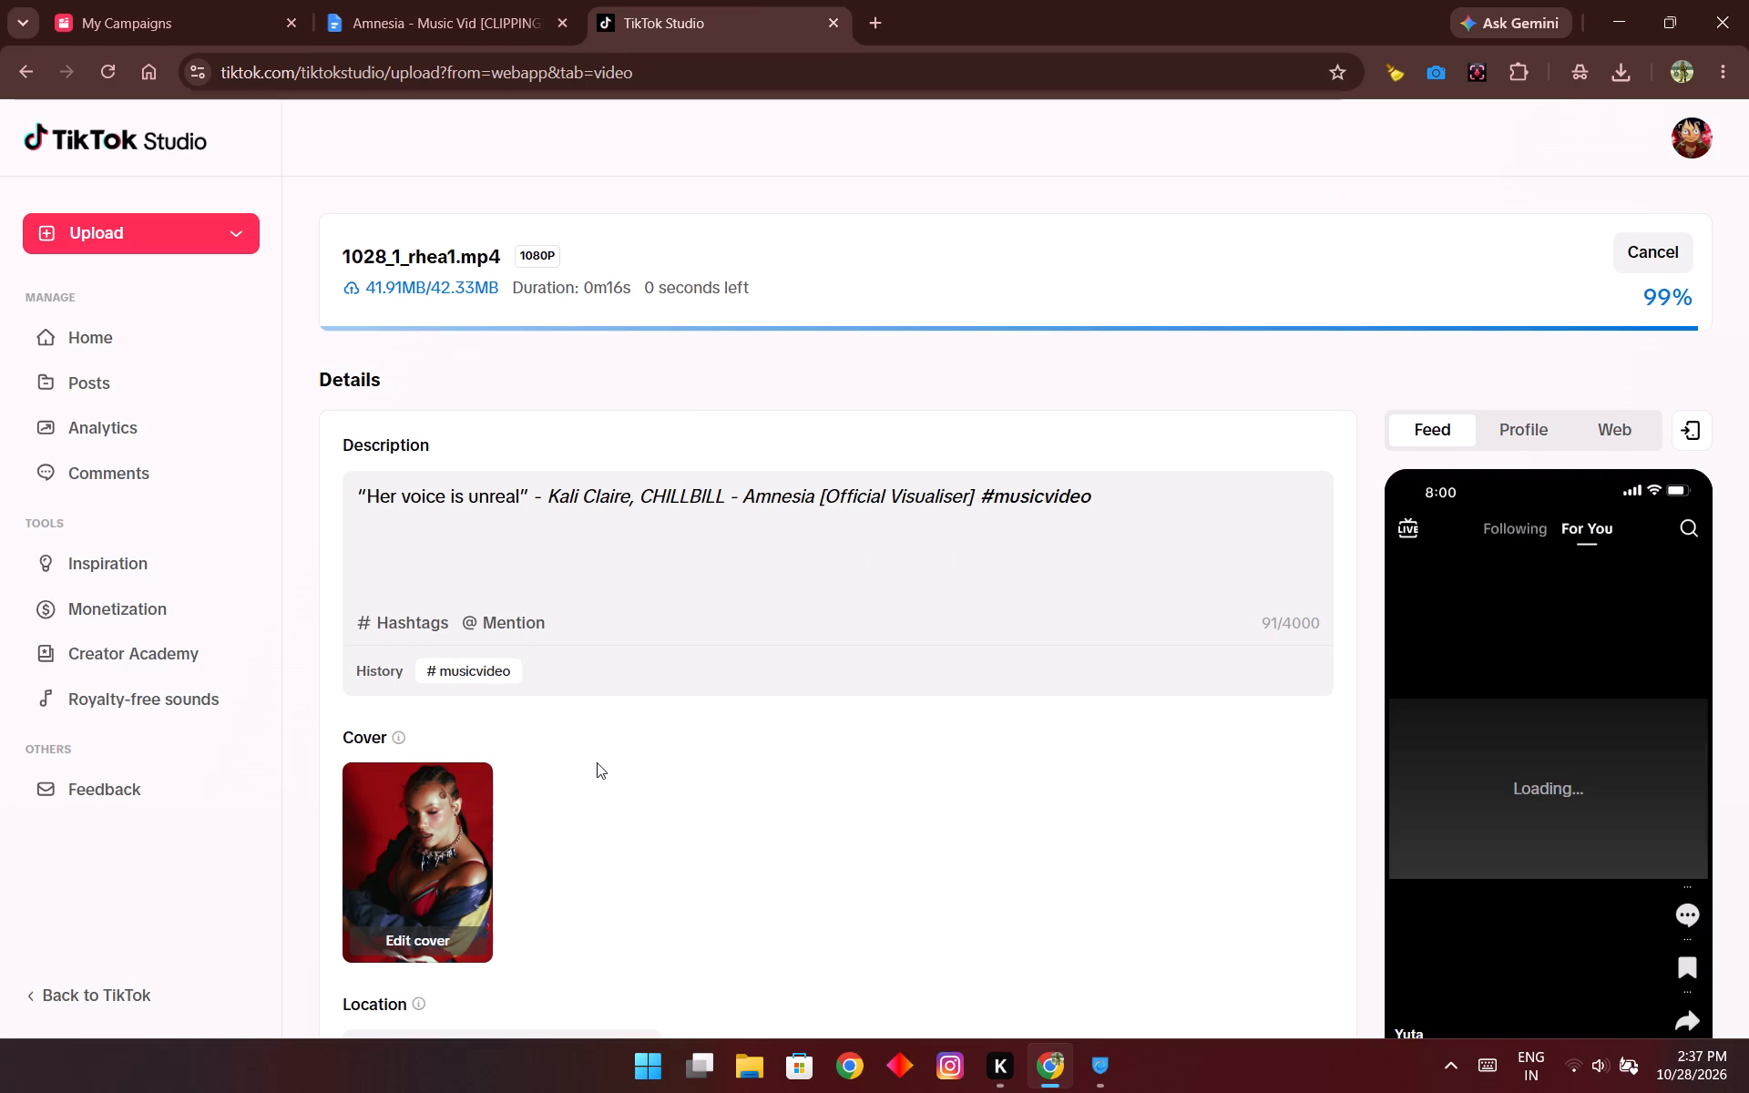
{"action": "left_click", "coordinate": [453, 670]}
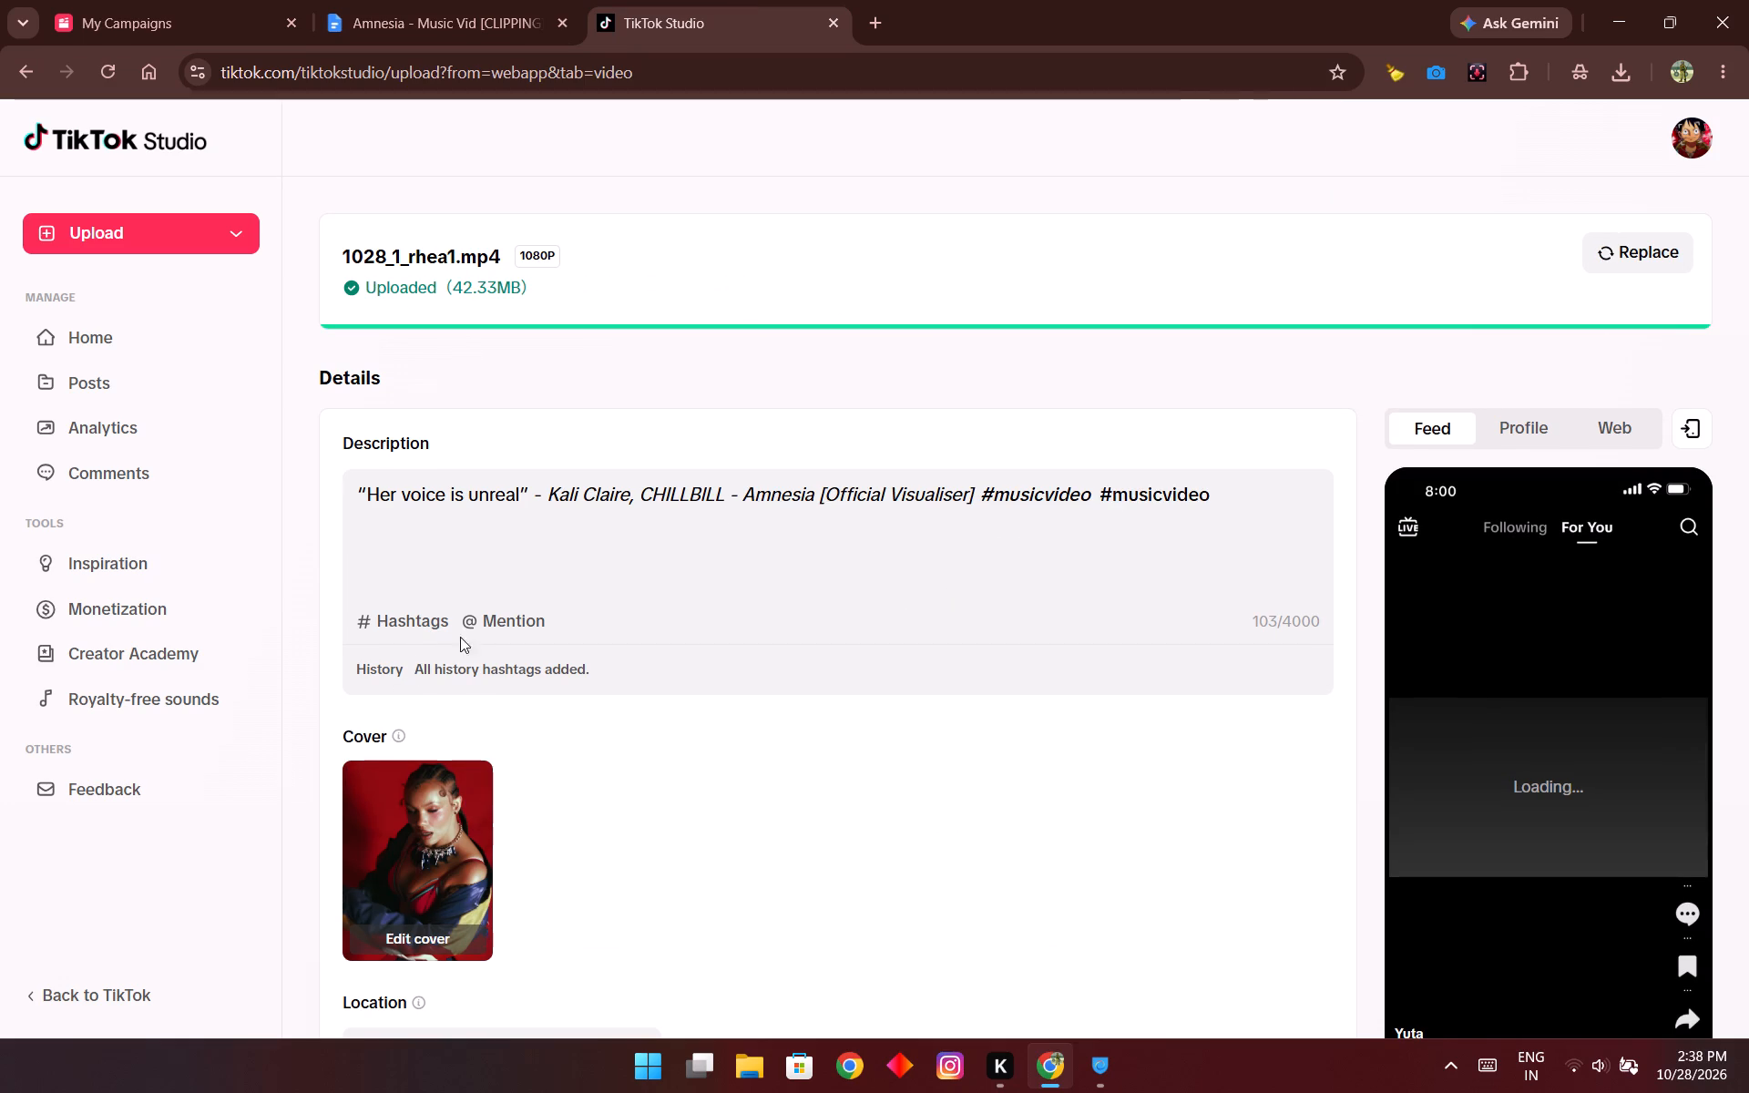
Add the hashtags #song, #kaliclaire, #chillbill and #trend to the description.
{"action": "left_click", "coordinate": [435, 620]}
{"action": "type", "text": "song #"}
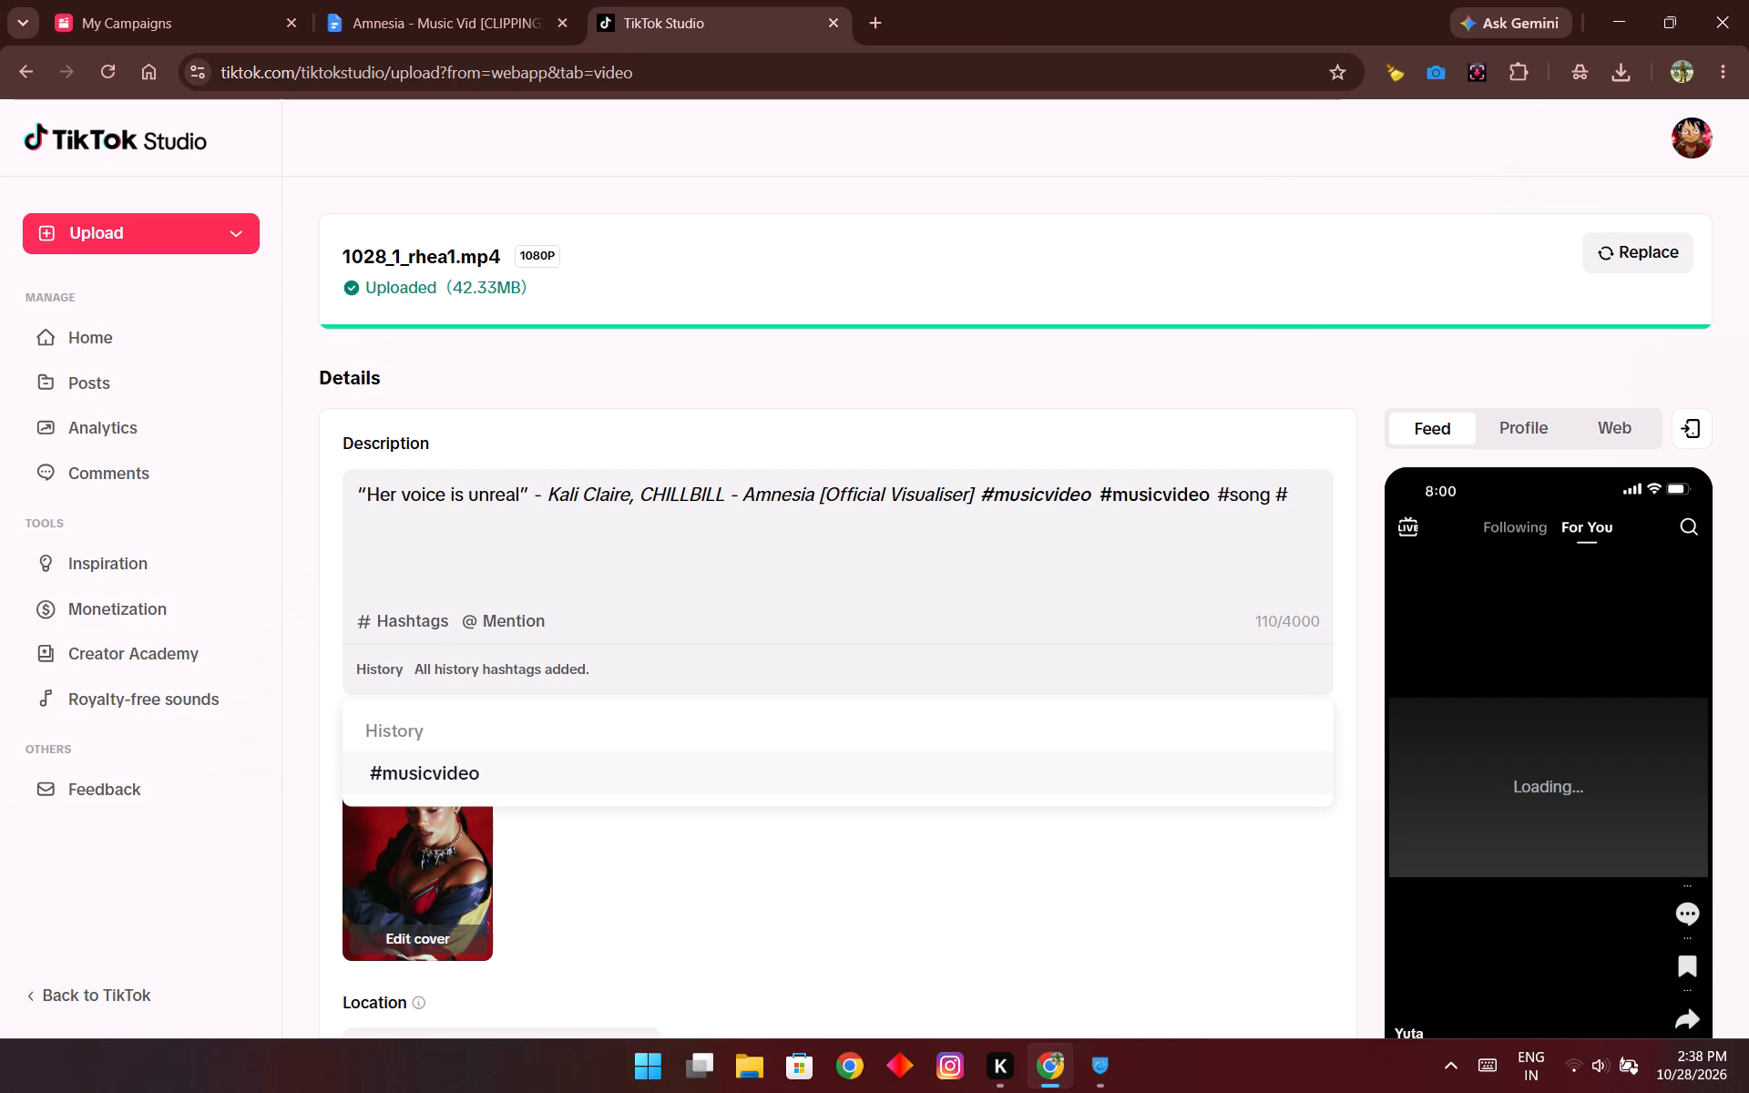
{"action": "type", "text": "kali"}
{"action": "type", "text": "cla"}
{"action": "type", "text": "ire"}
{"action": "key", "text": "space"}
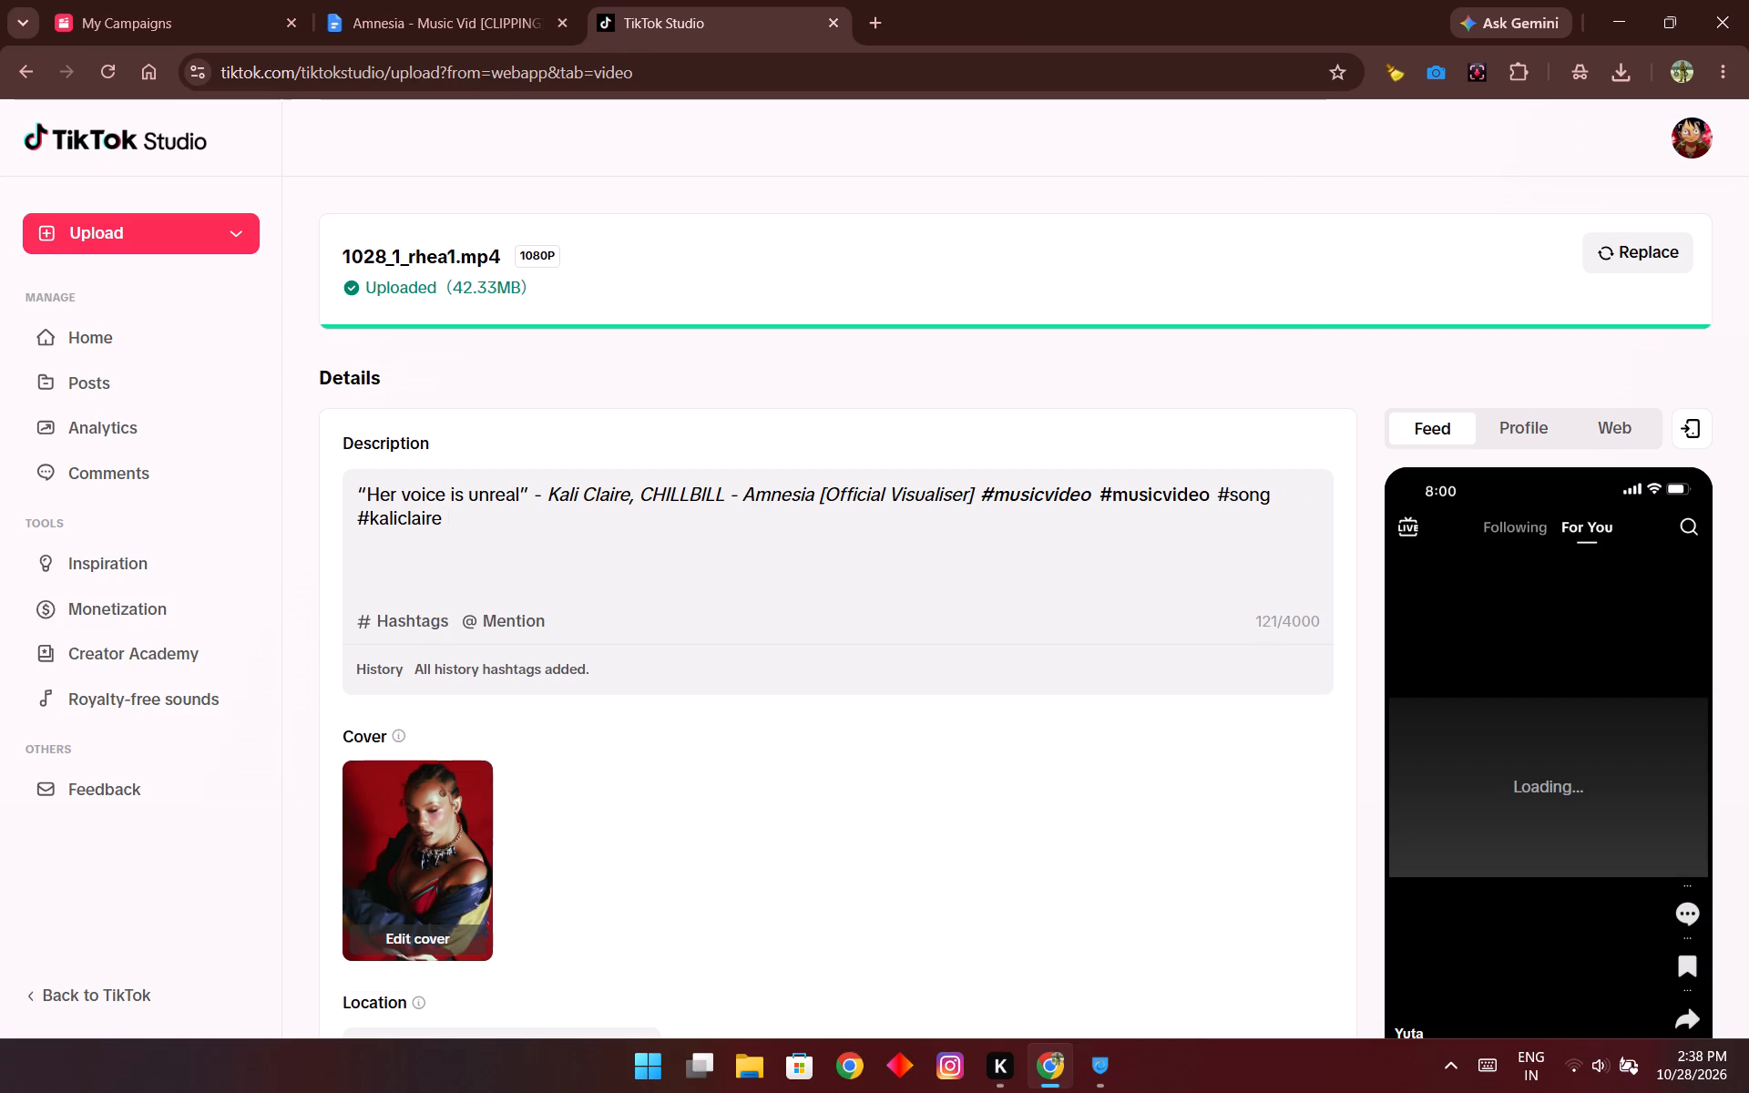
{"action": "key", "text": "shift+numbersign"}
{"action": "type", "text": "chillbill"}
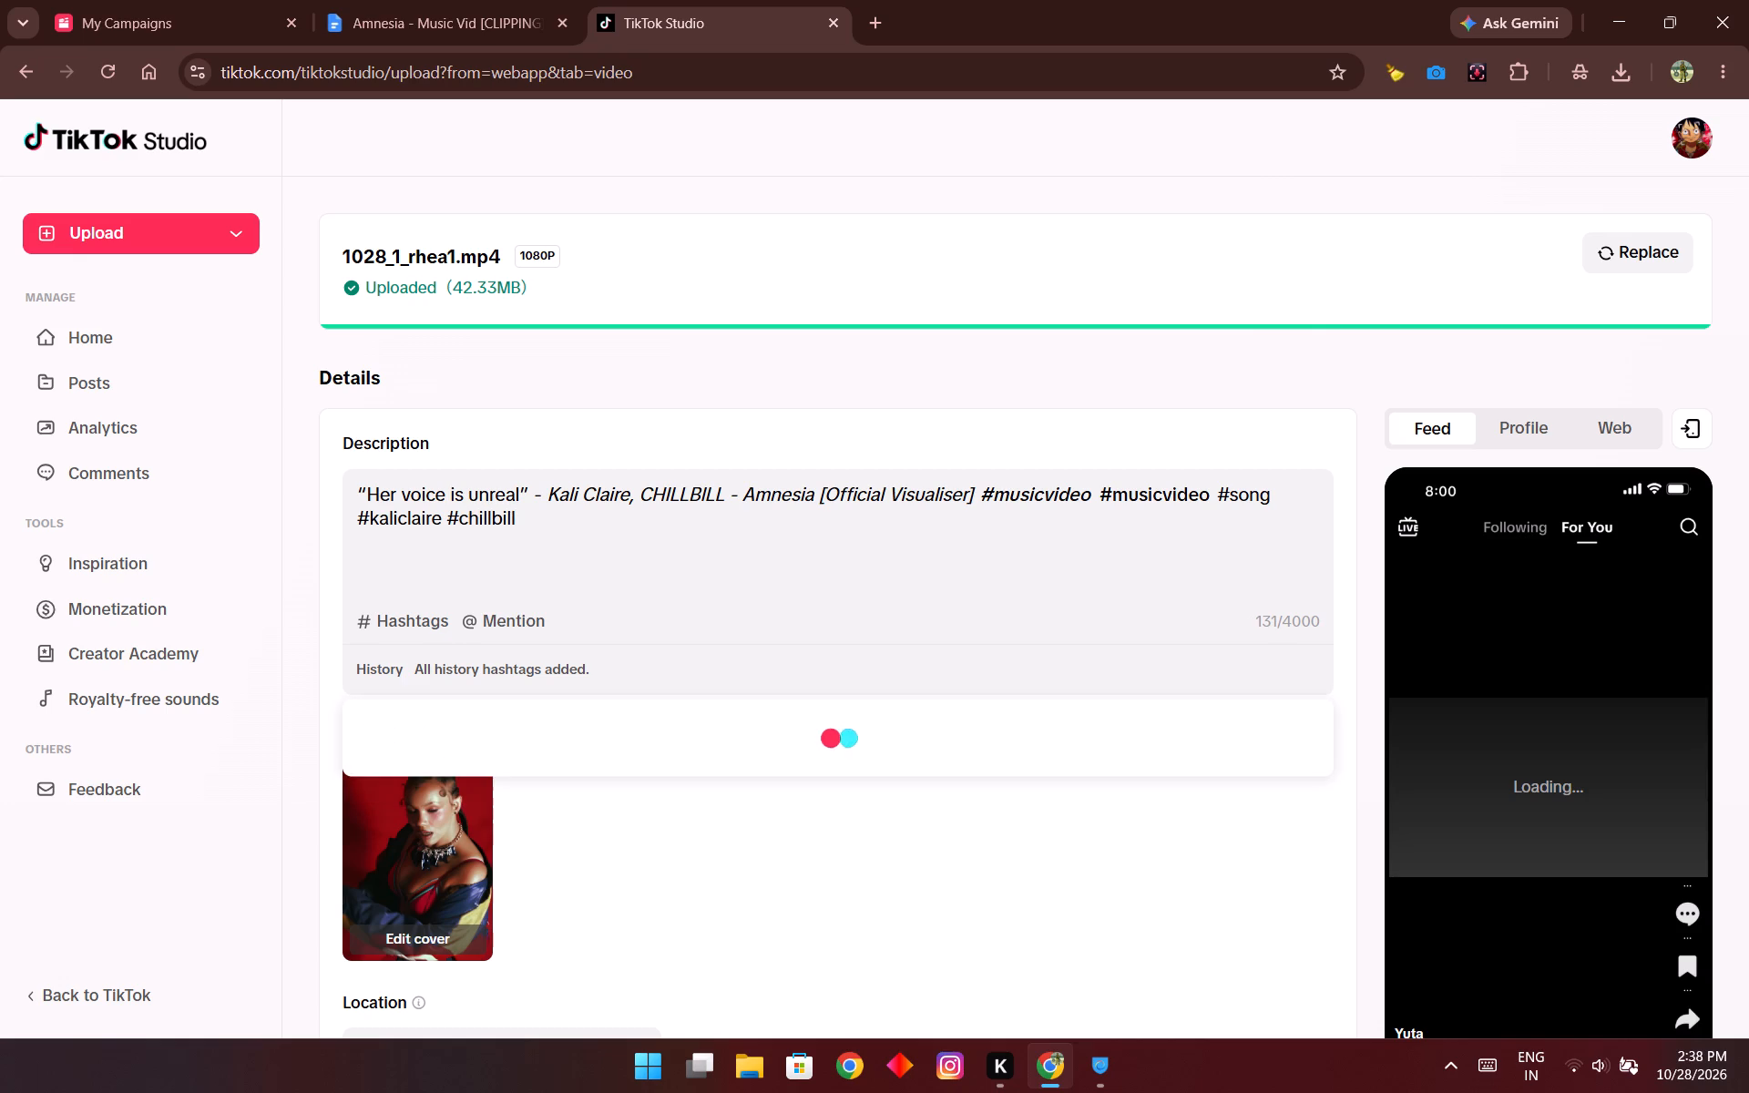
{"action": "left_click", "coordinate": [409, 750]}
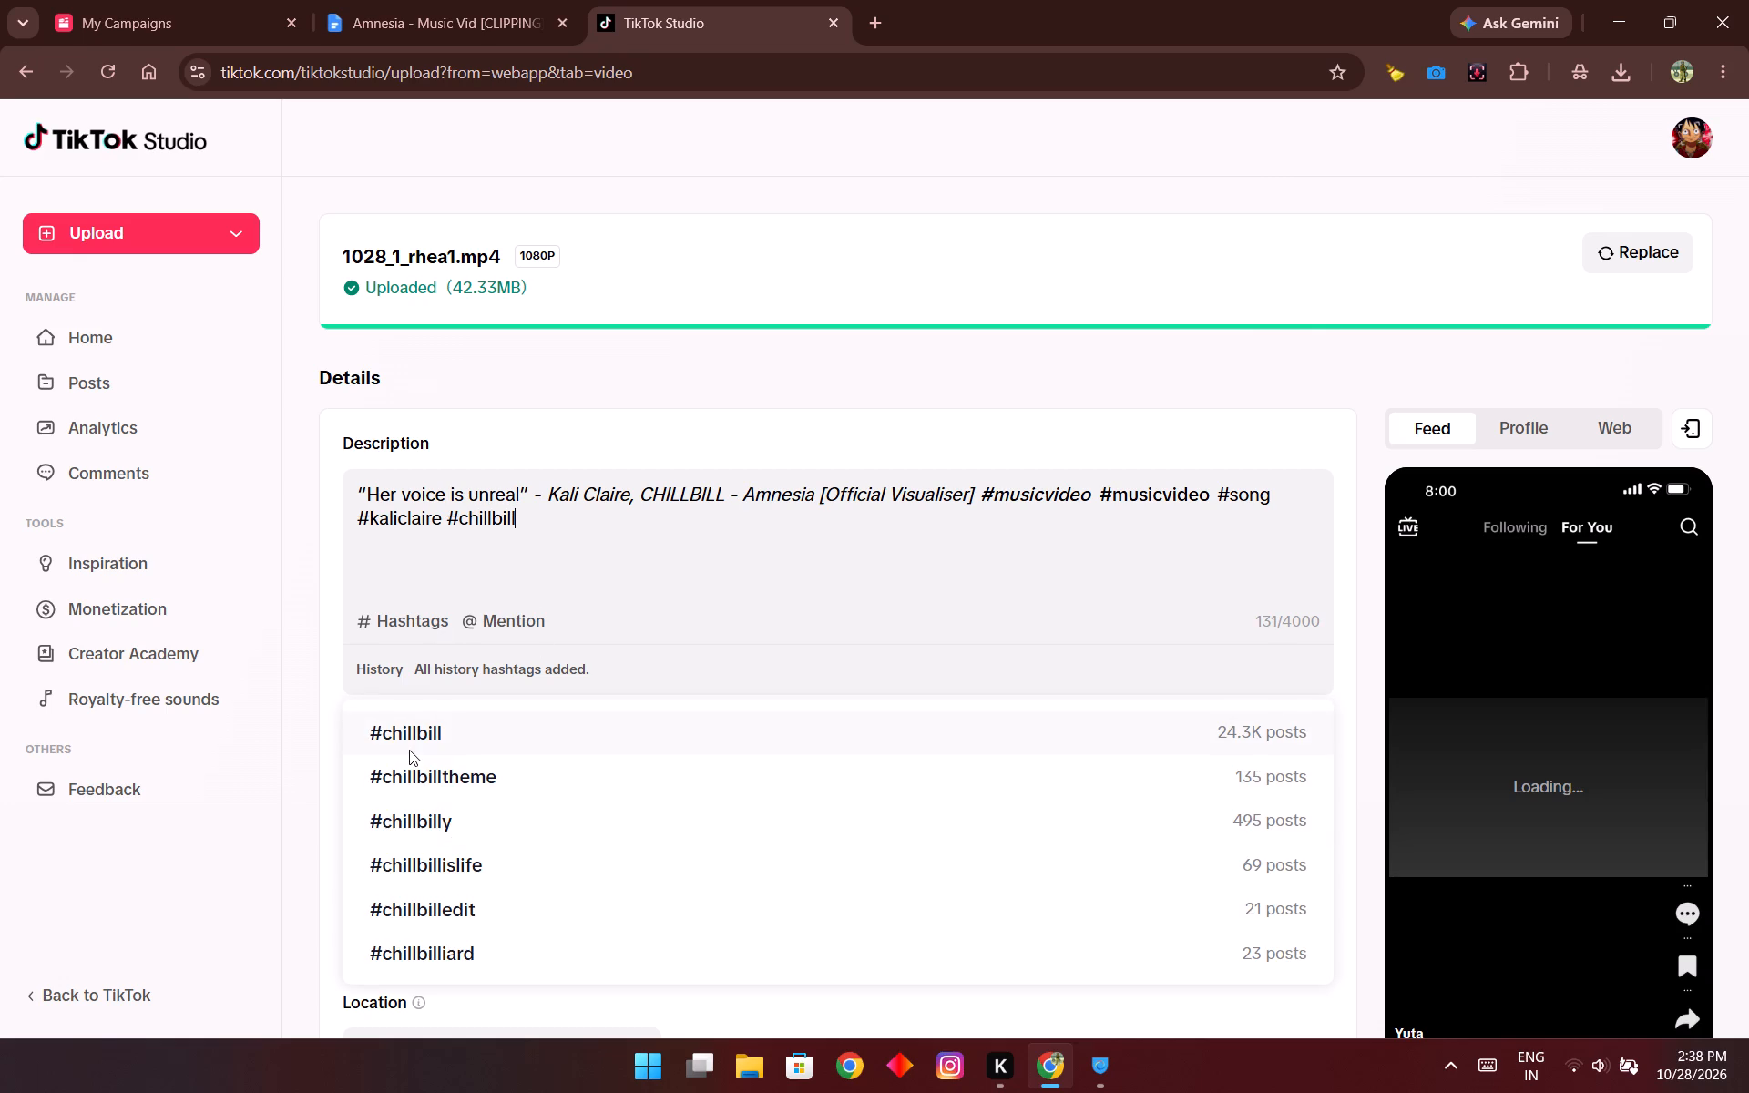
{"action": "type", "text": "#tre"}
{"action": "type", "text": "nd"}
{"action": "left_click", "coordinate": [660, 578]}
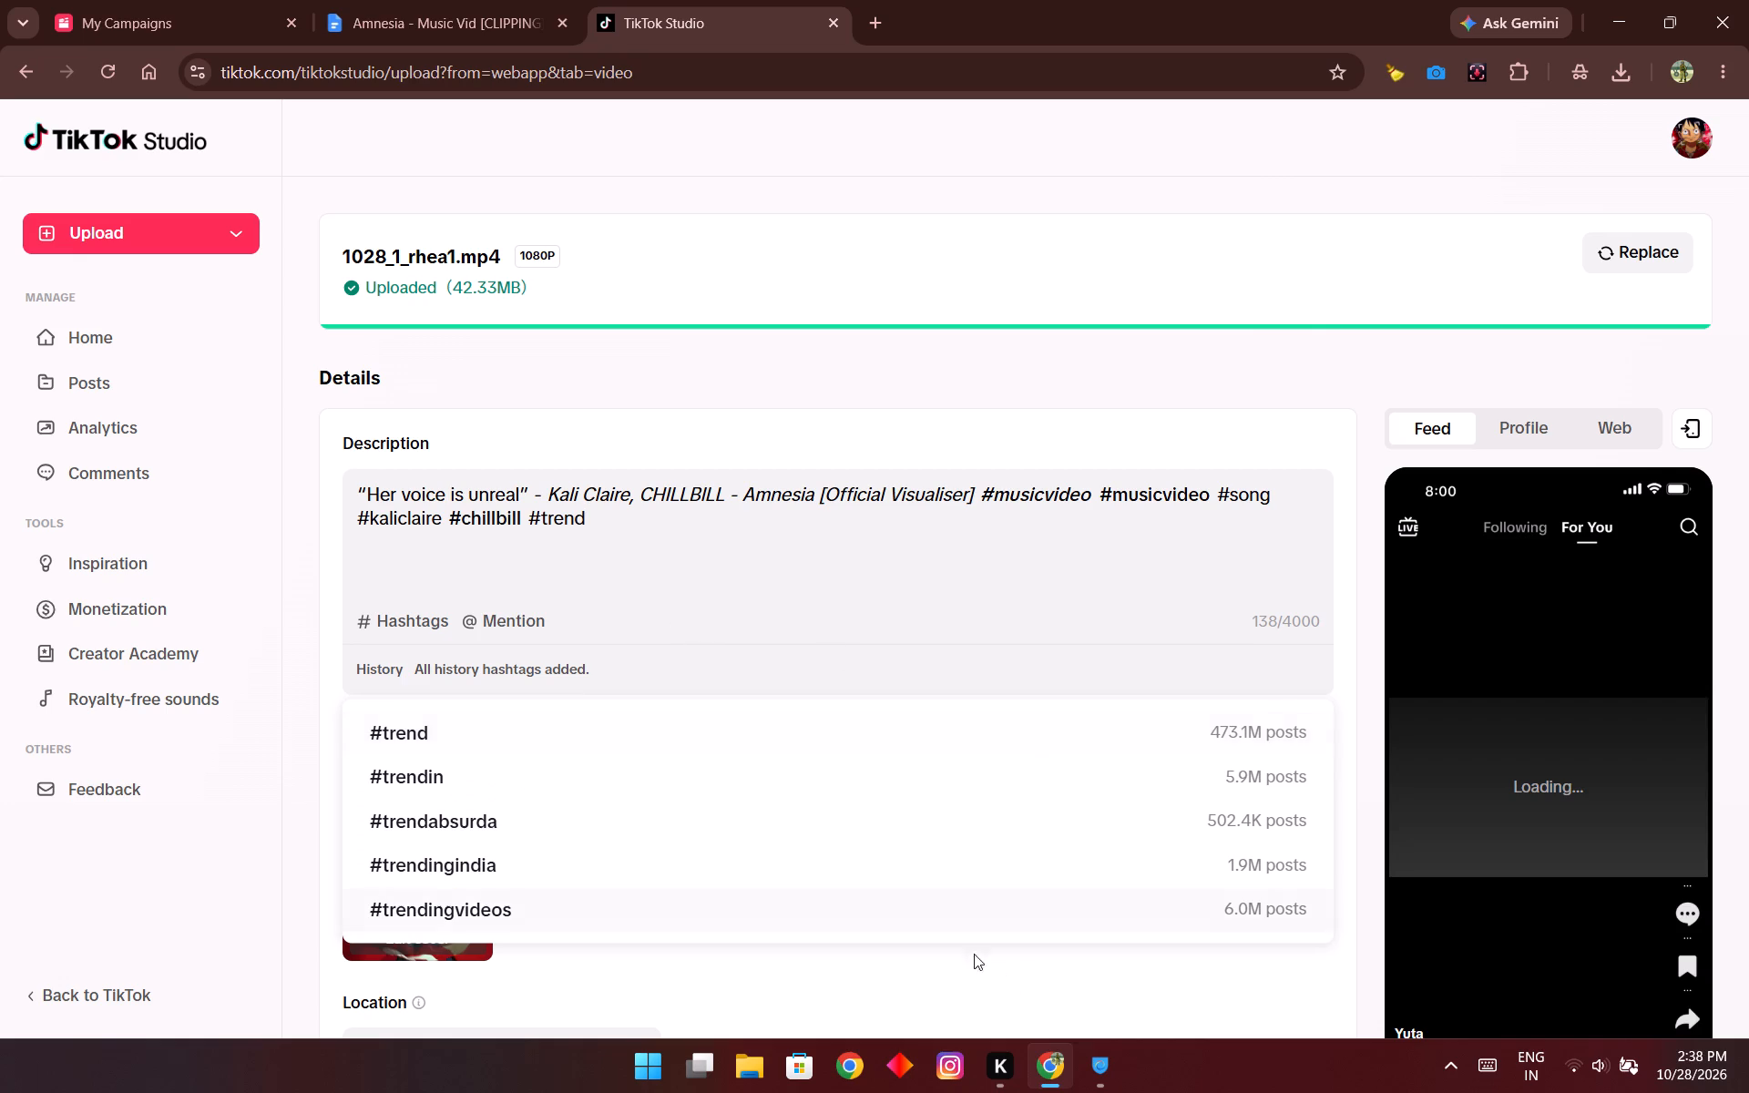
{"action": "left_click", "coordinate": [976, 1001]}
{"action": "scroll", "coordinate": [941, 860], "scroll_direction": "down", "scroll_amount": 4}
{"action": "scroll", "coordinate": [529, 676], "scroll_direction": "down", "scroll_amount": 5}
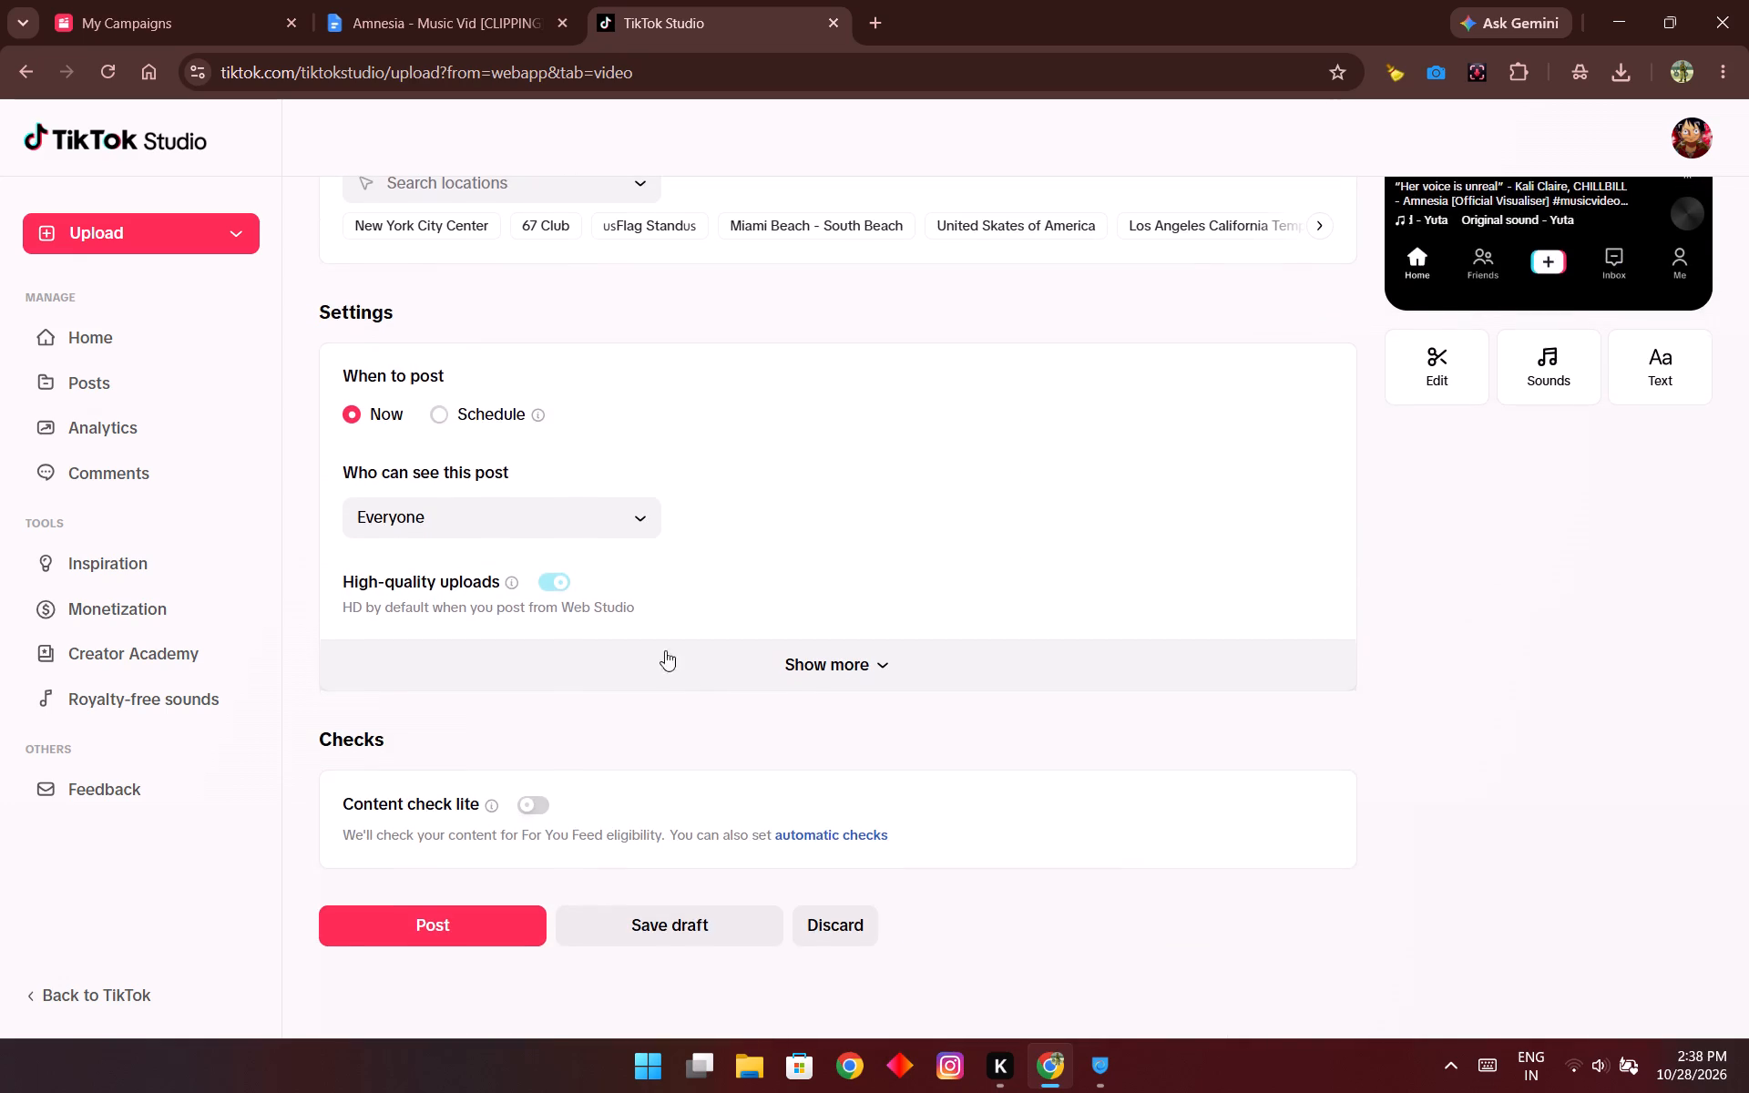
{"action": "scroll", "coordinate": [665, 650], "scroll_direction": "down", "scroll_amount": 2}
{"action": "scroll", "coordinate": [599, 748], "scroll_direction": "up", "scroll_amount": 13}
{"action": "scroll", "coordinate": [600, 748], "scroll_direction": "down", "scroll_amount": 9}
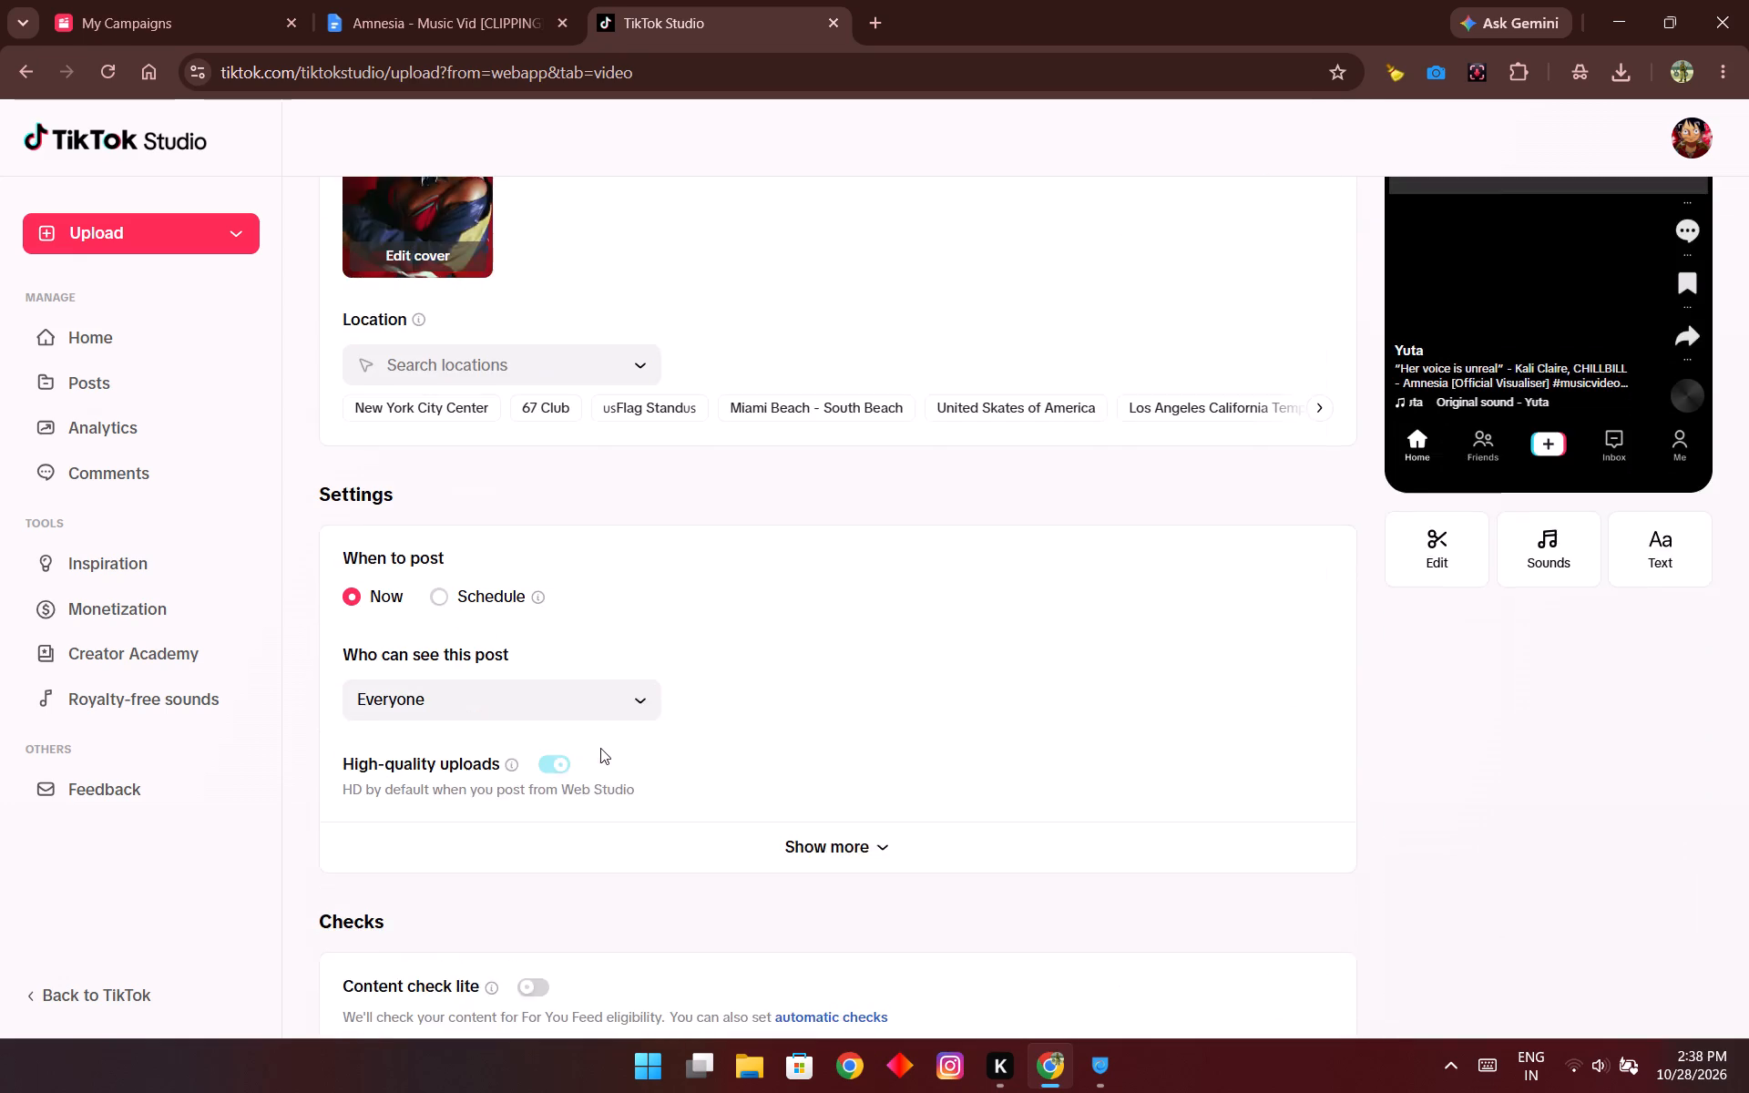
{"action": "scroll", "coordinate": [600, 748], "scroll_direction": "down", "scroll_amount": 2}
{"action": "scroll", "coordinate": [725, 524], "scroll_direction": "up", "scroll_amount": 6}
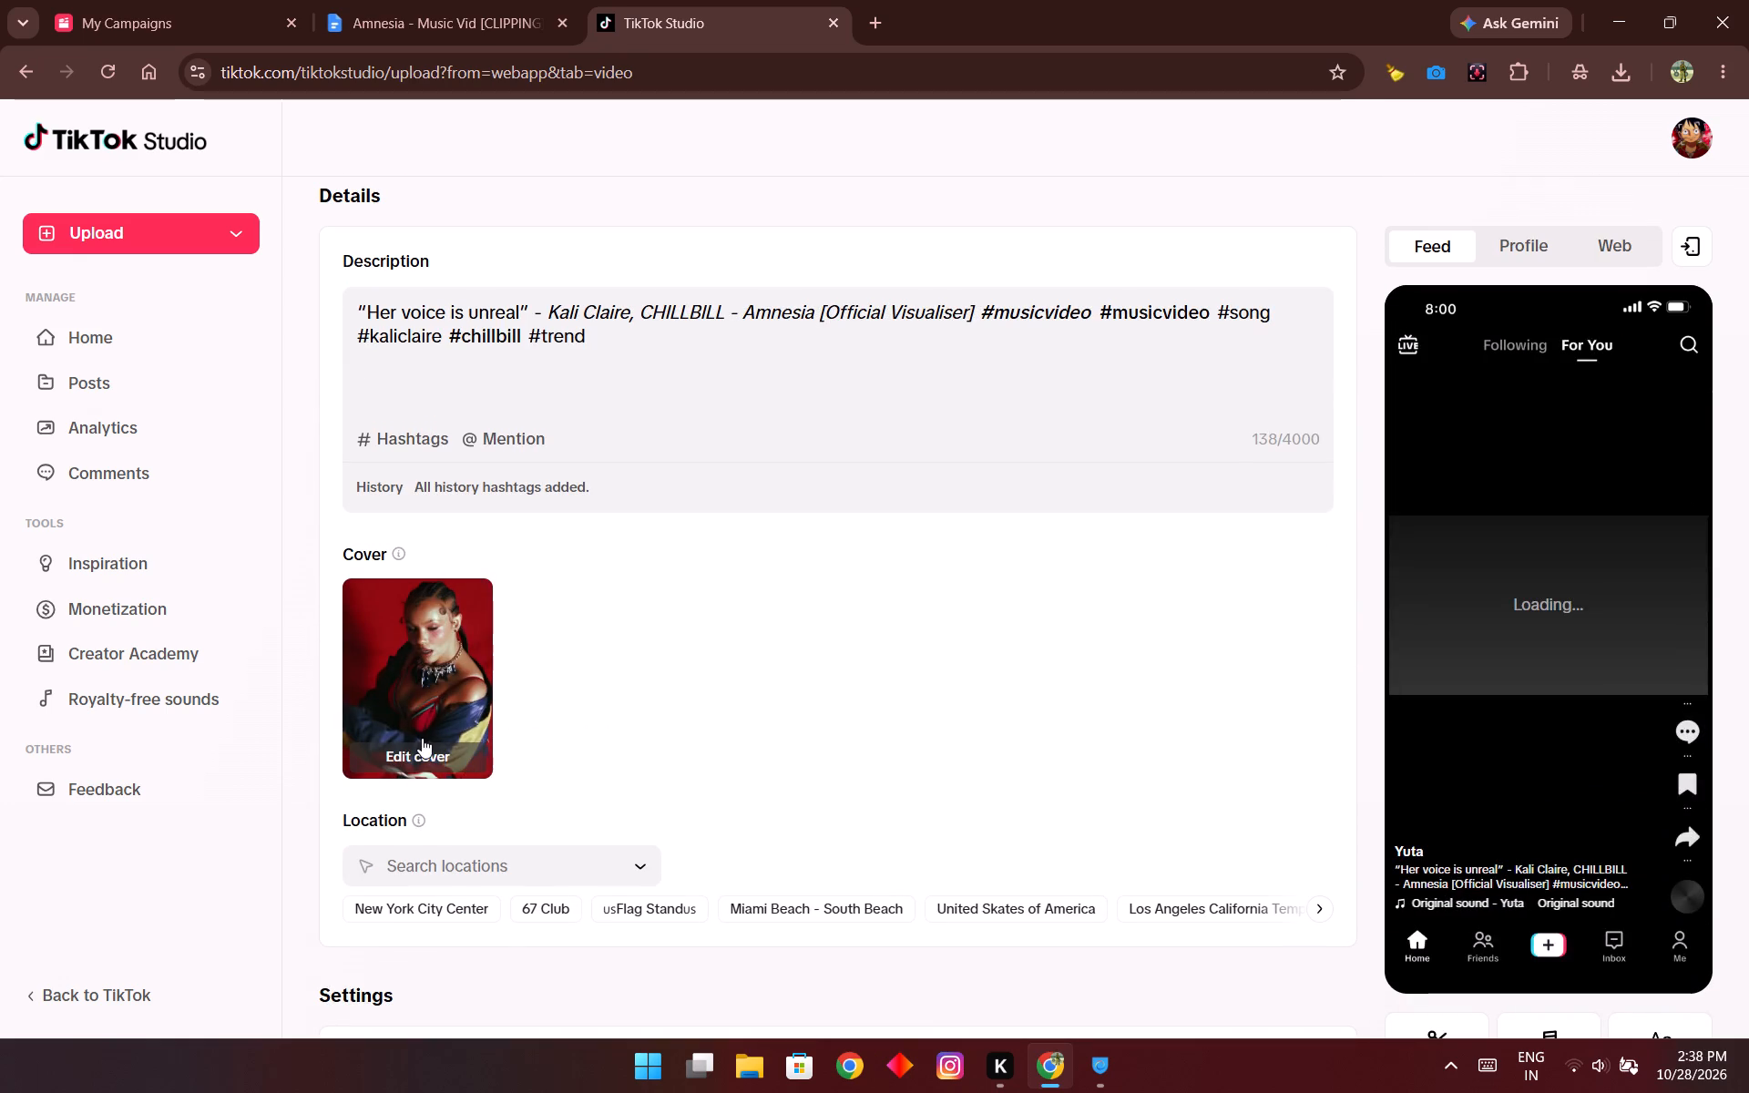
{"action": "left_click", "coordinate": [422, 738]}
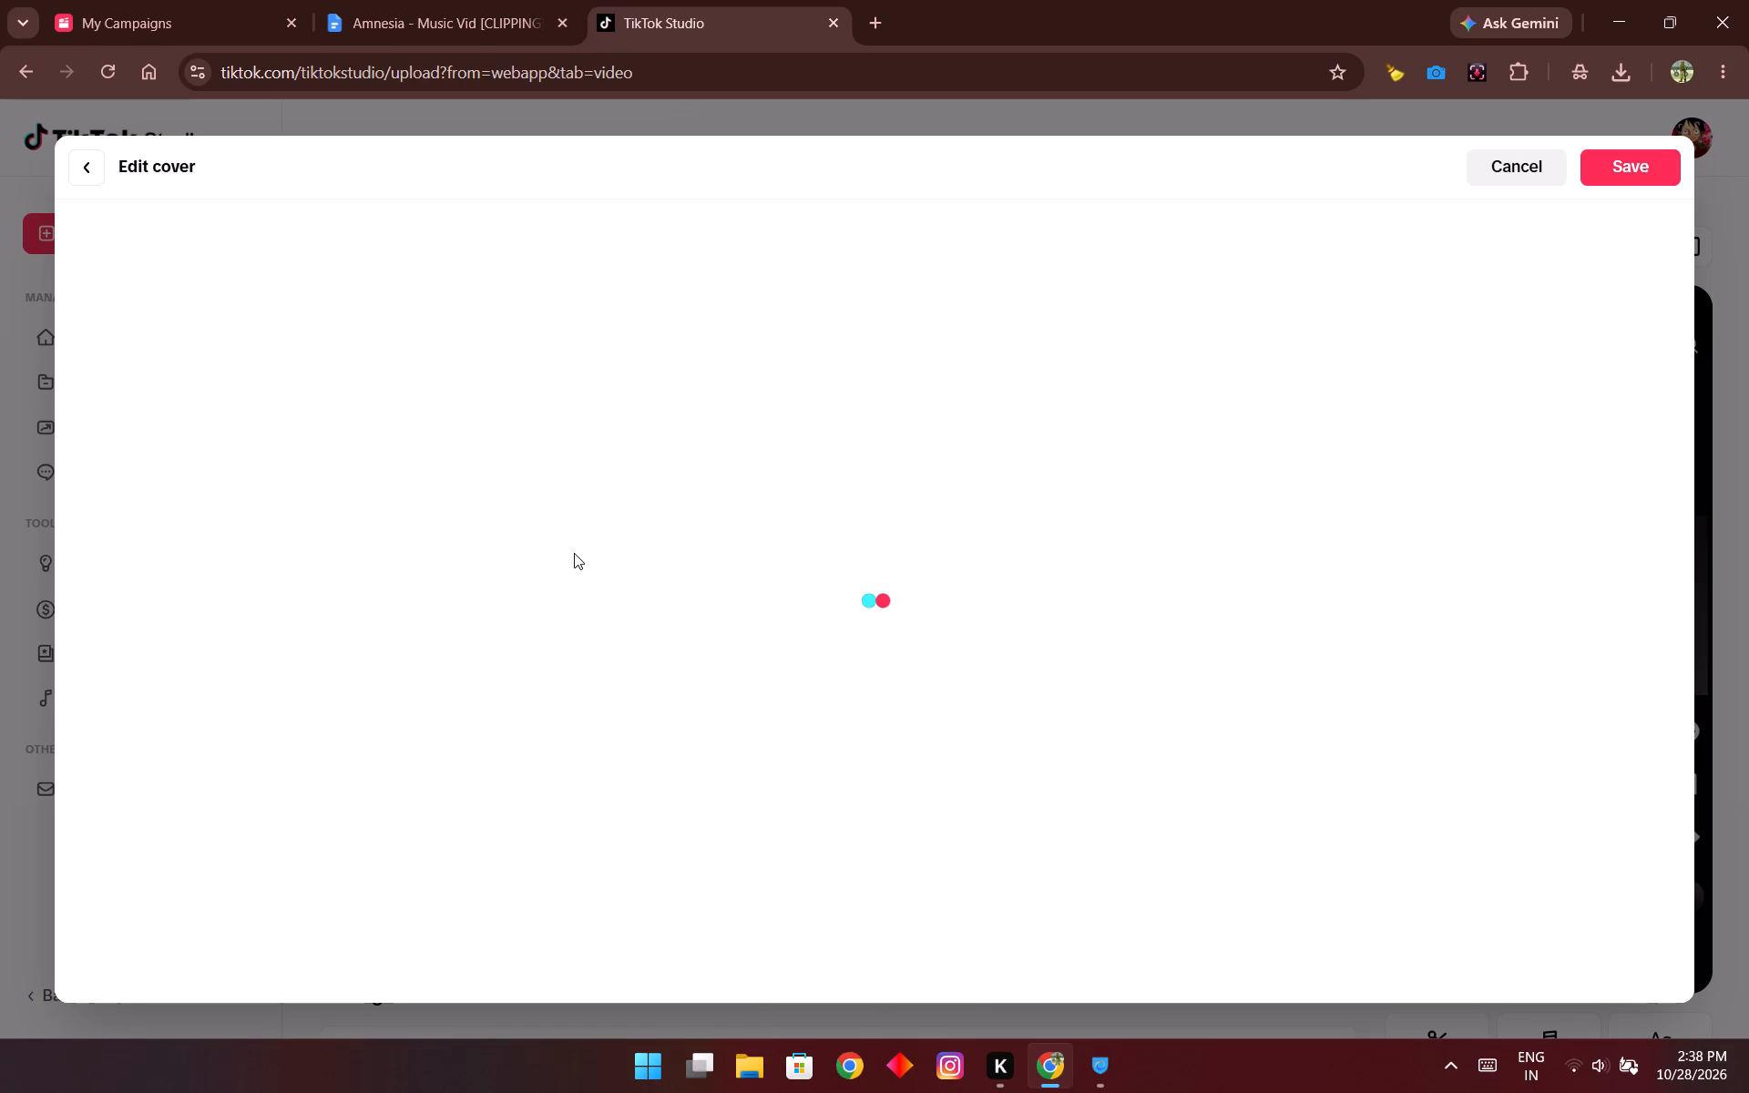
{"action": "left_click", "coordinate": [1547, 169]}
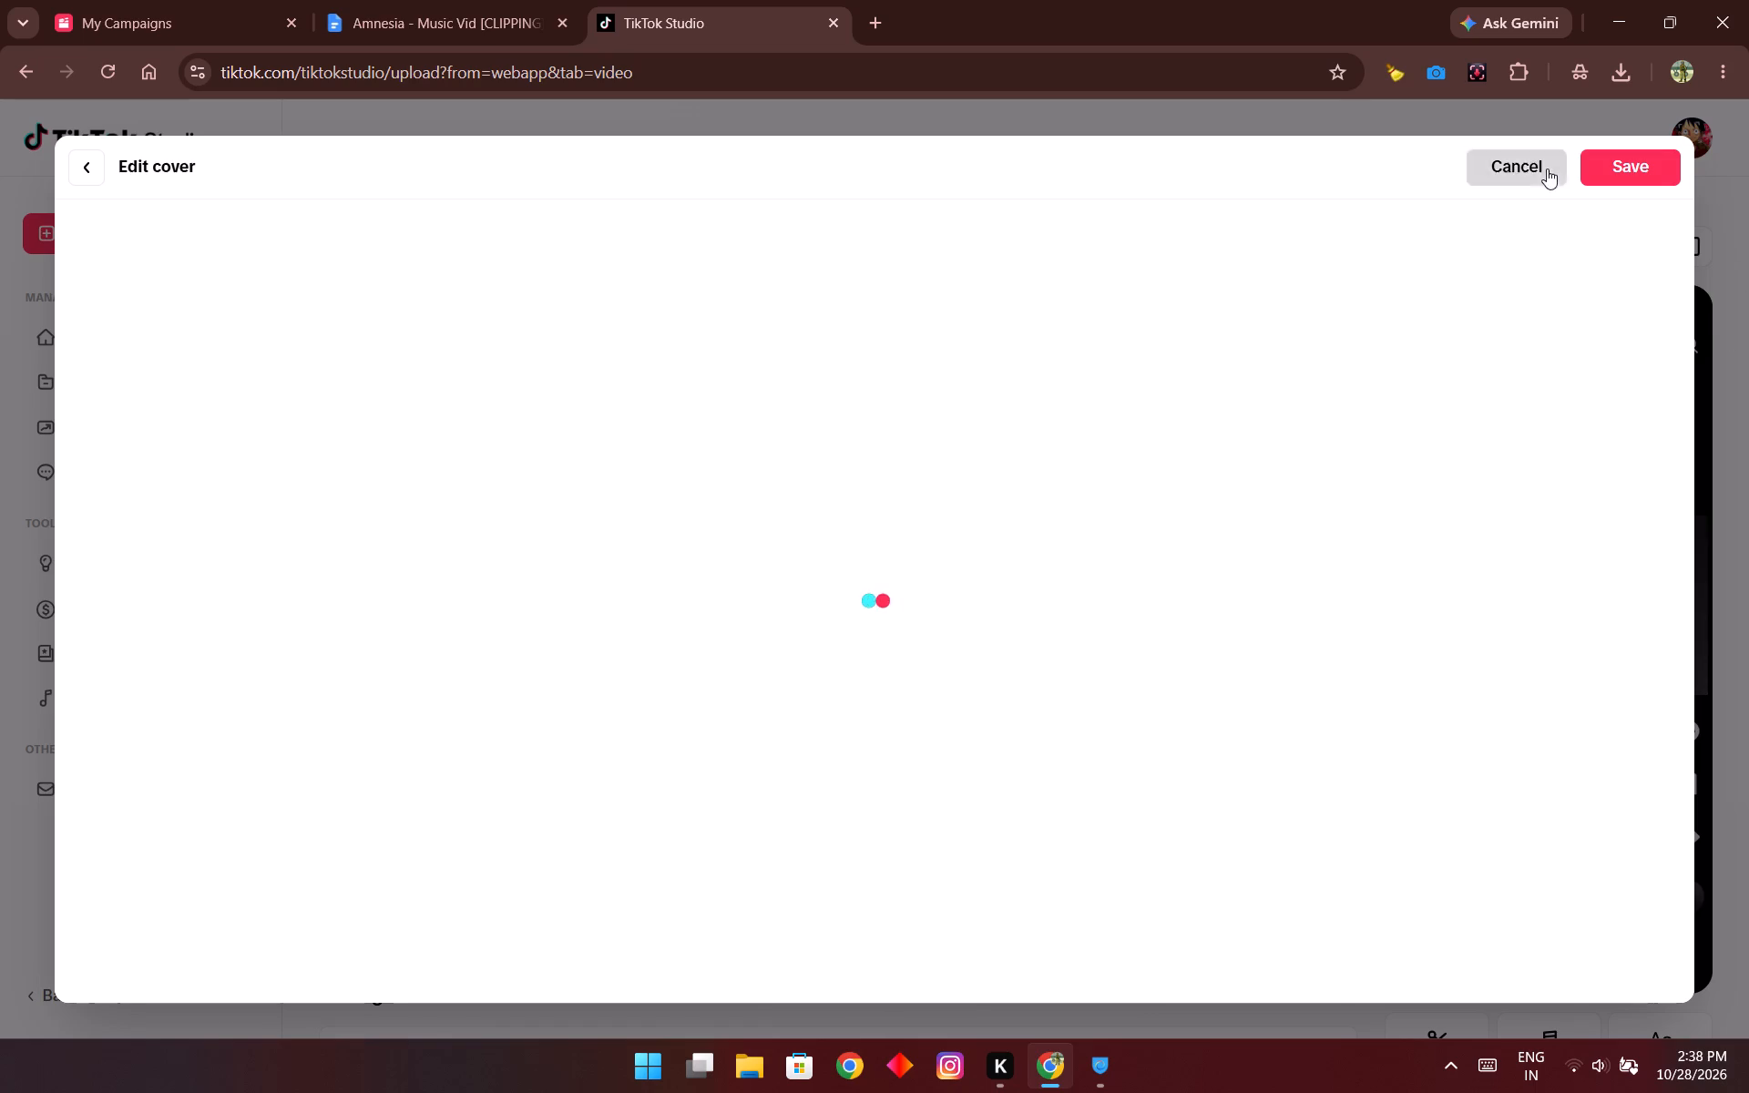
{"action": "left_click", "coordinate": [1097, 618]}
Publish the uploaded Amnesia clip immediately with visibility for everyone.
{"action": "scroll", "coordinate": [647, 679], "scroll_direction": "down", "scroll_amount": 10}
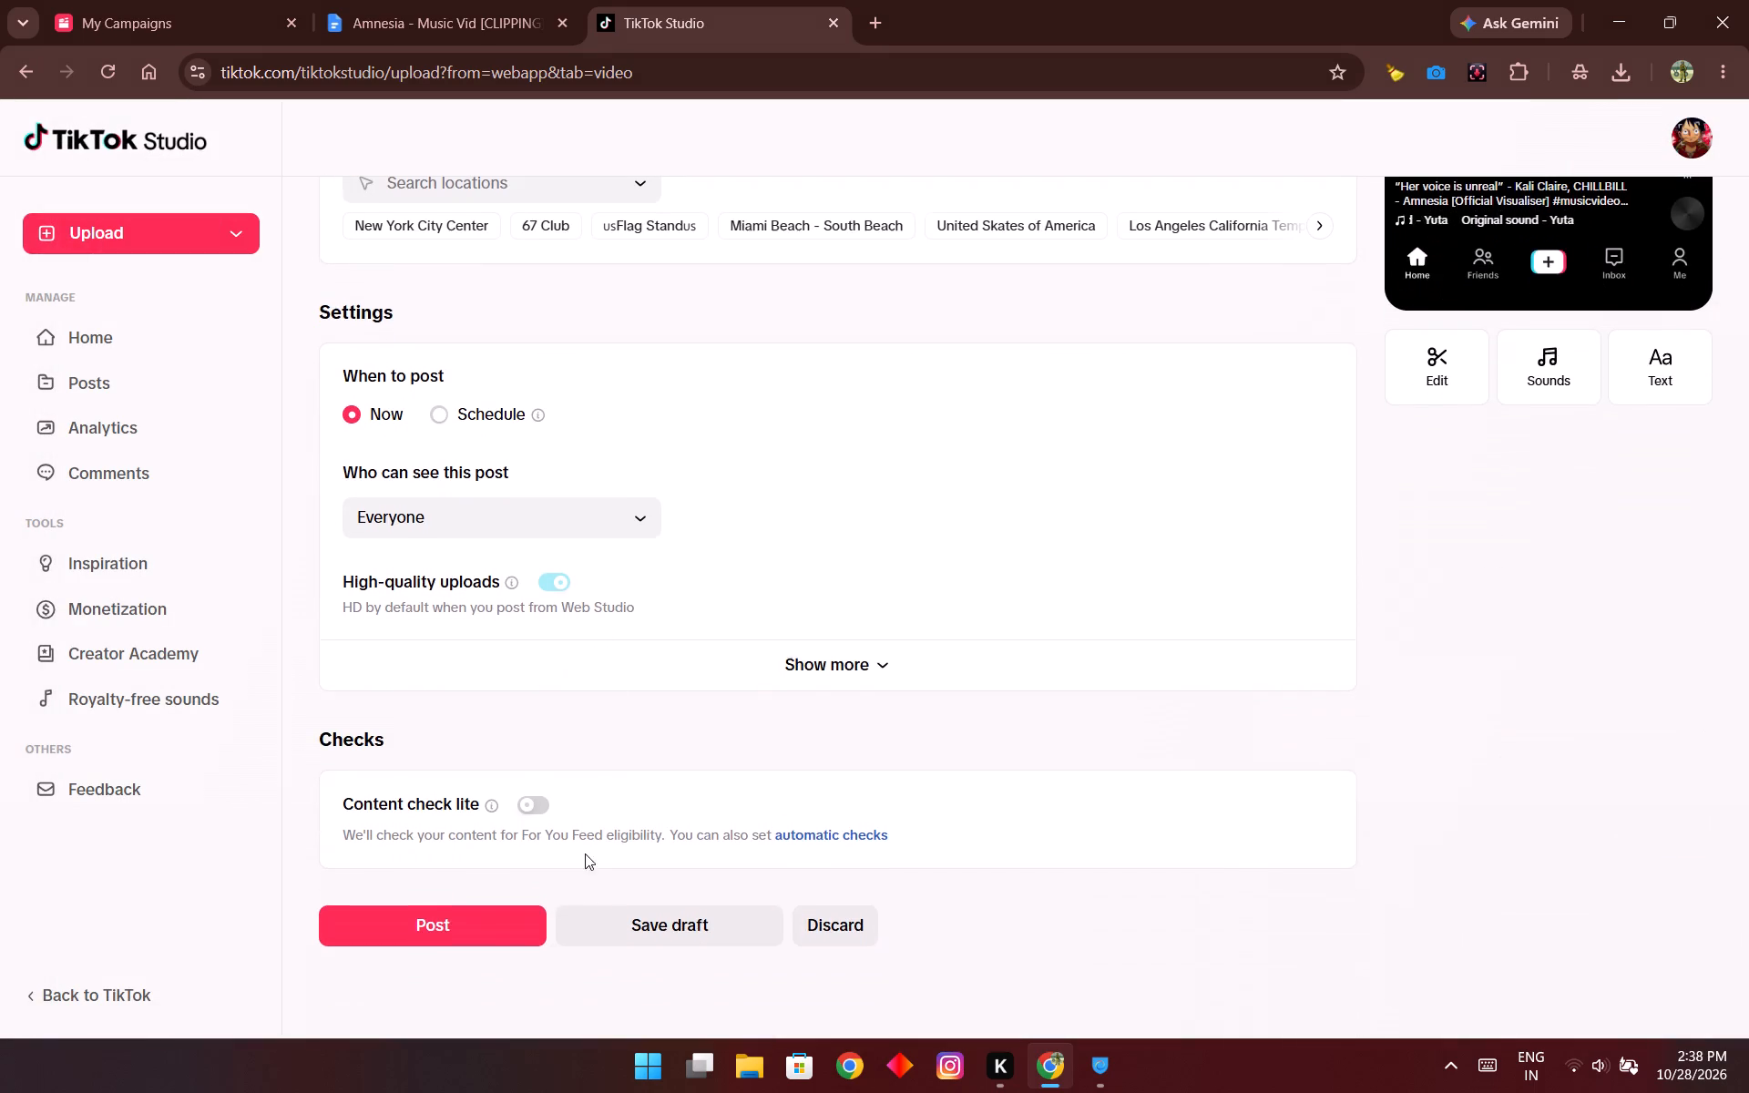
{"action": "left_click", "coordinate": [439, 926]}
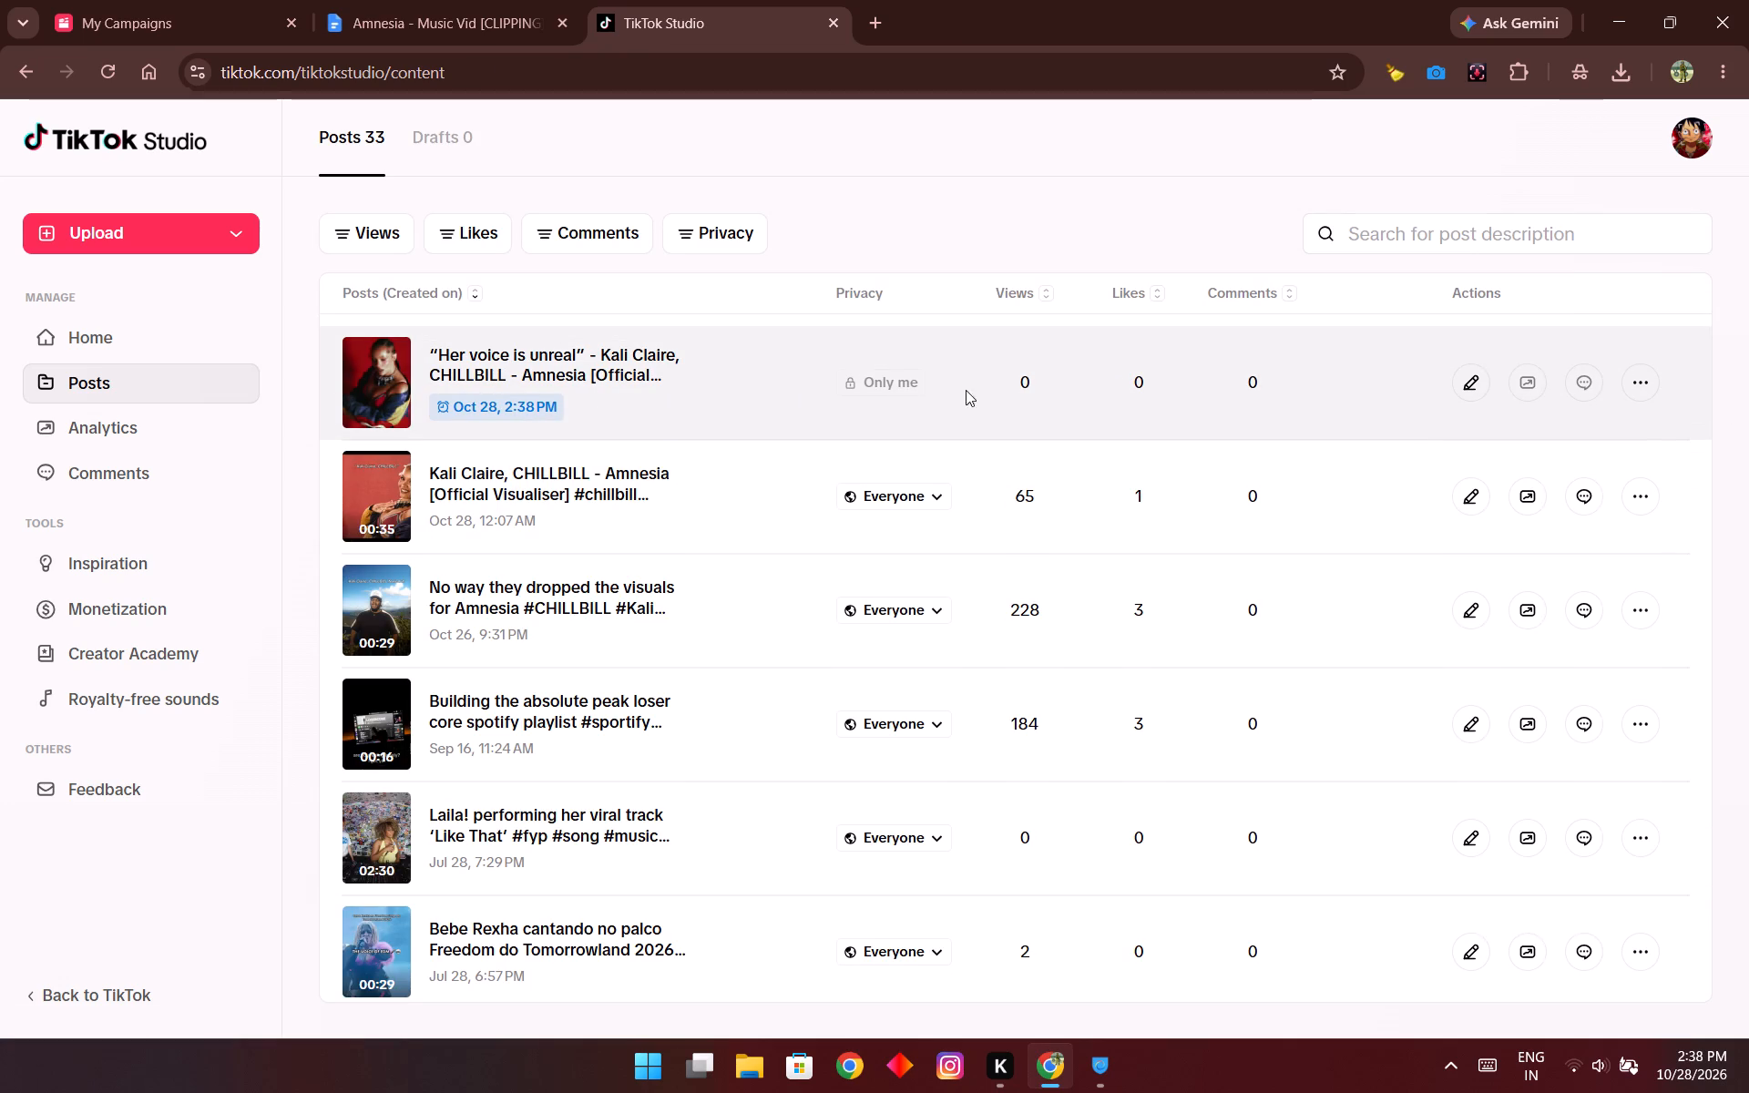
Open the newly published “Her voice is unreal” post's edit page, examine its caption, cover and audience settings, and return to the post list.
{"action": "left_click", "coordinate": [1646, 380]}
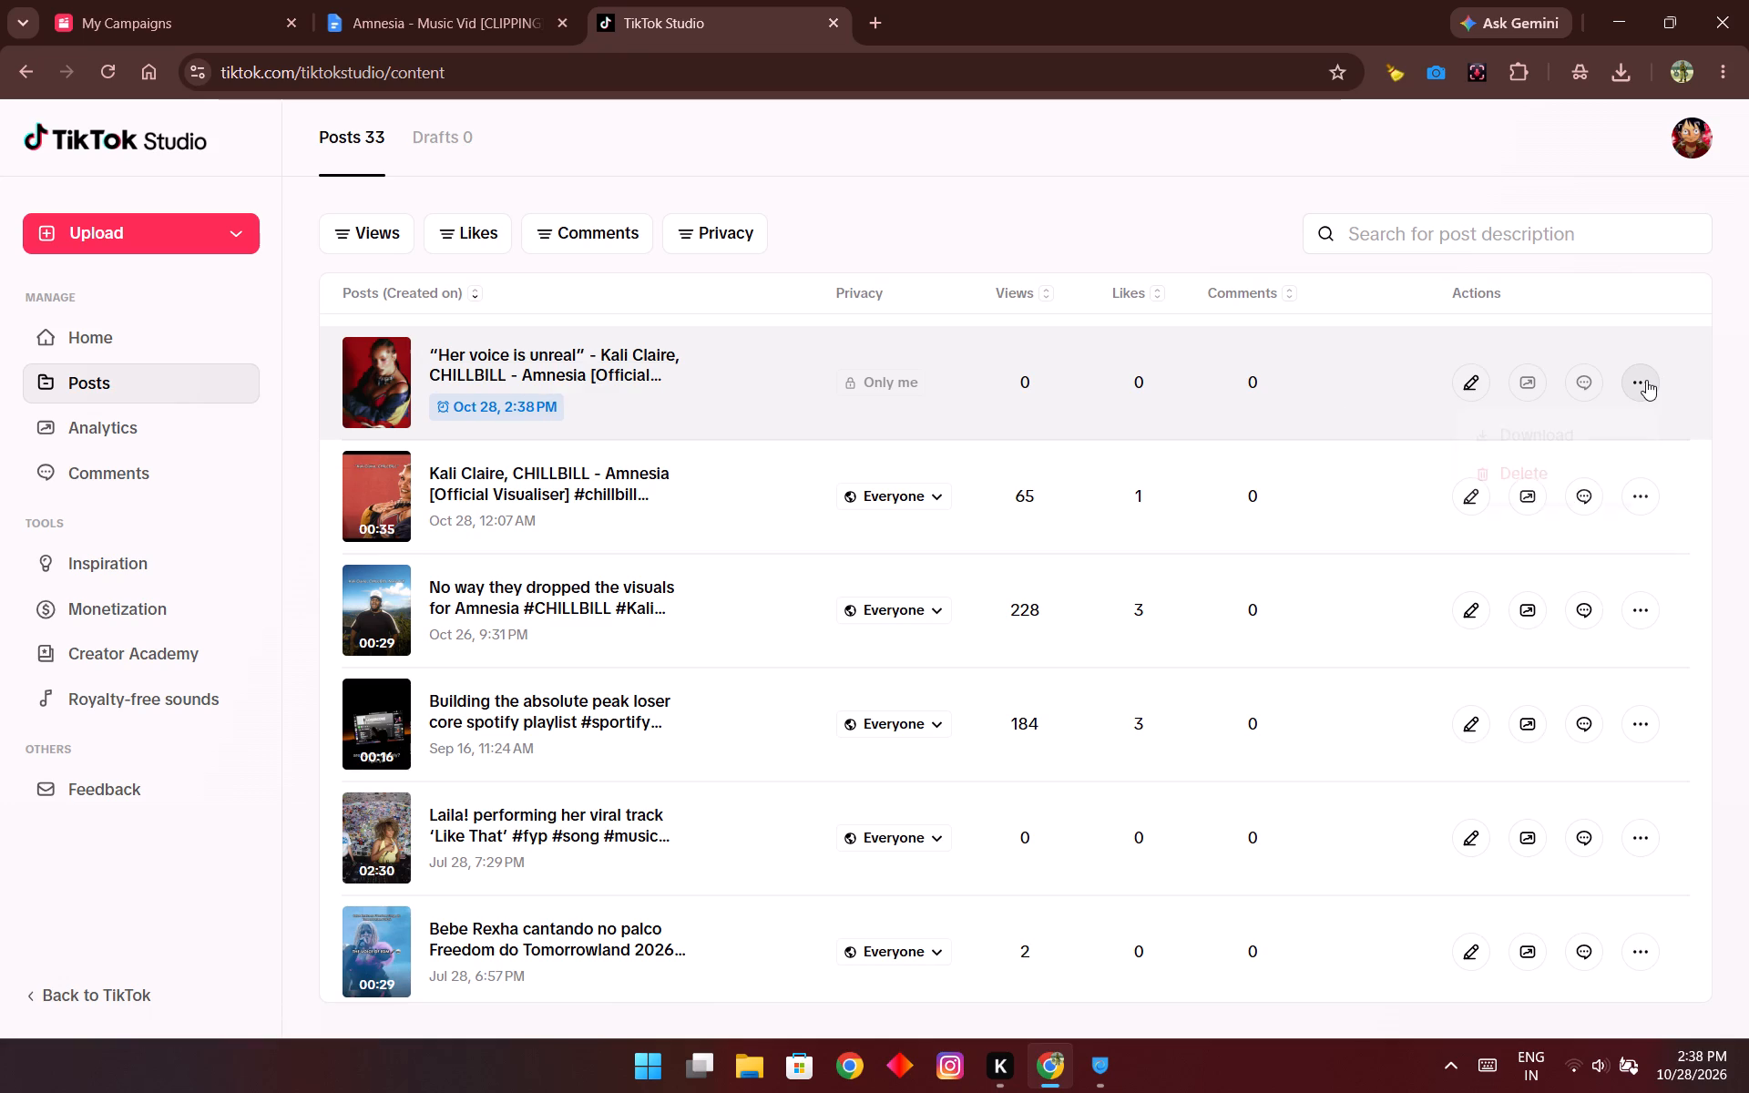
{"action": "left_click", "coordinate": [1472, 389]}
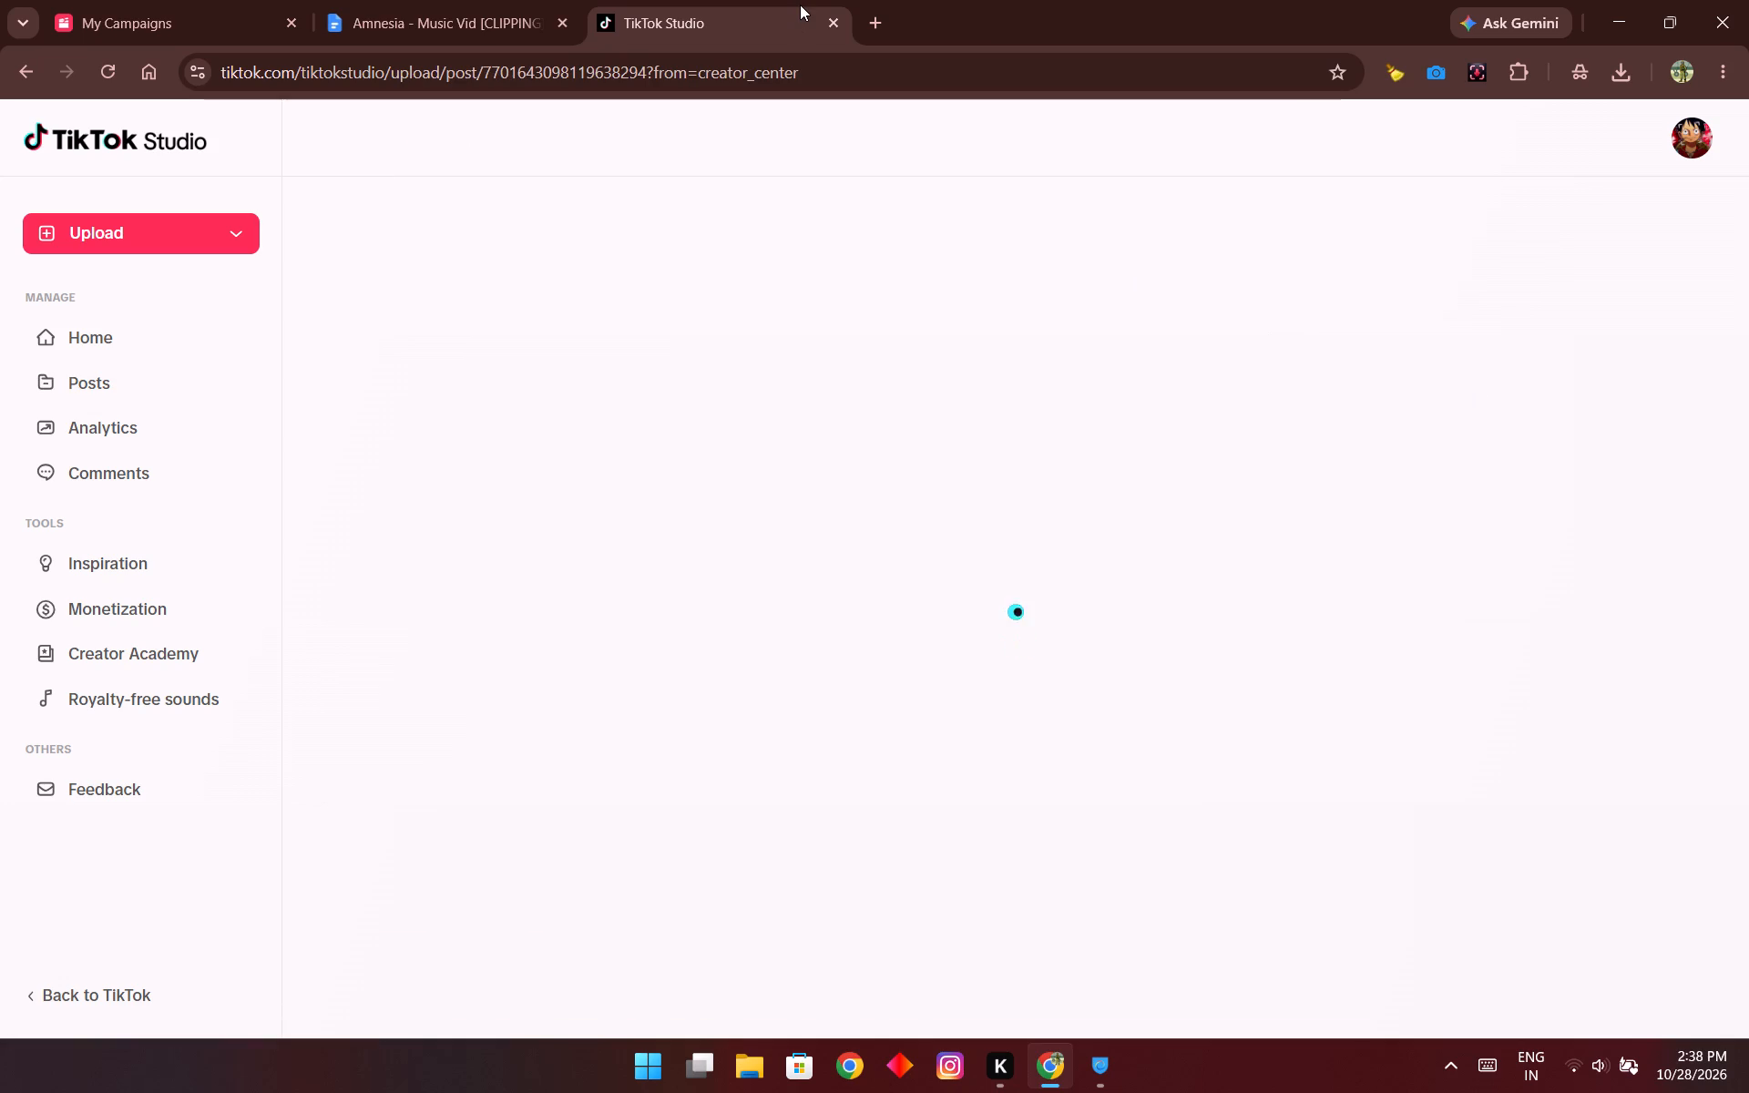
{"action": "scroll", "coordinate": [846, 365], "scroll_direction": "down", "scroll_amount": 4}
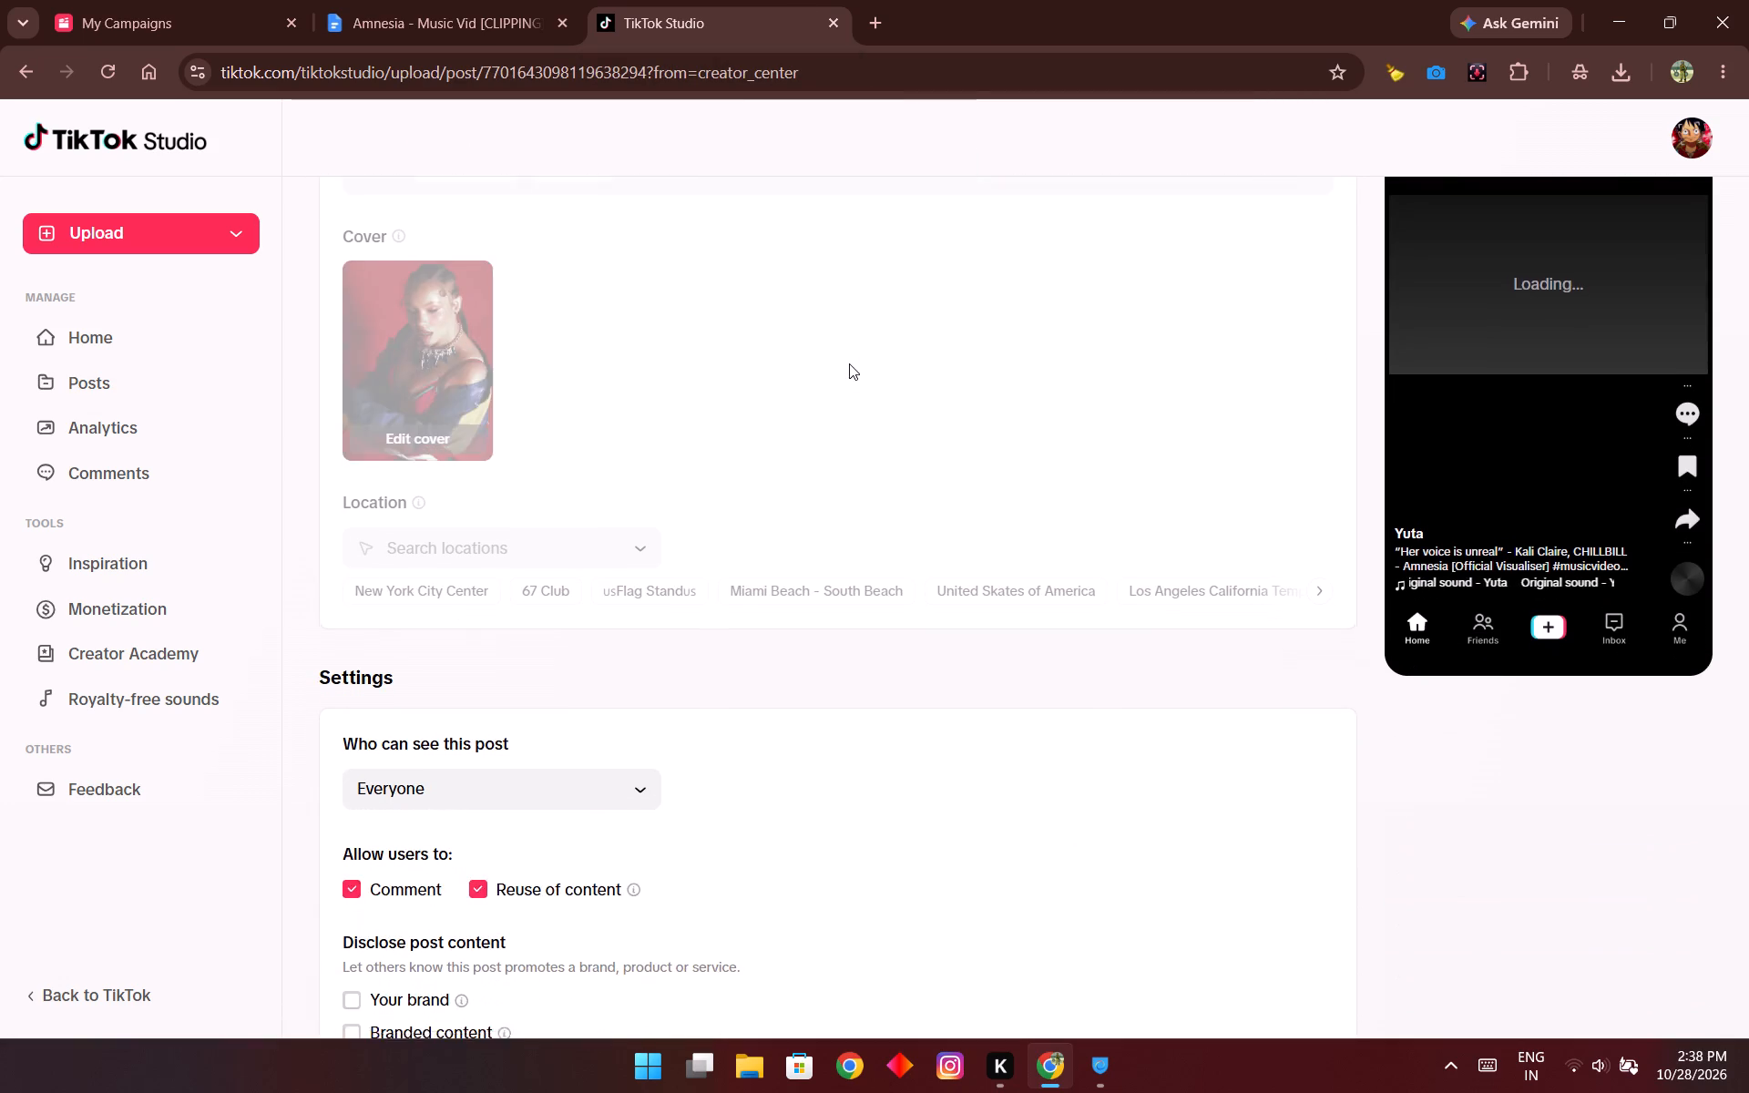
{"action": "scroll", "coordinate": [849, 363], "scroll_direction": "down", "scroll_amount": 2}
{"action": "scroll", "coordinate": [666, 618], "scroll_direction": "up", "scroll_amount": 4}
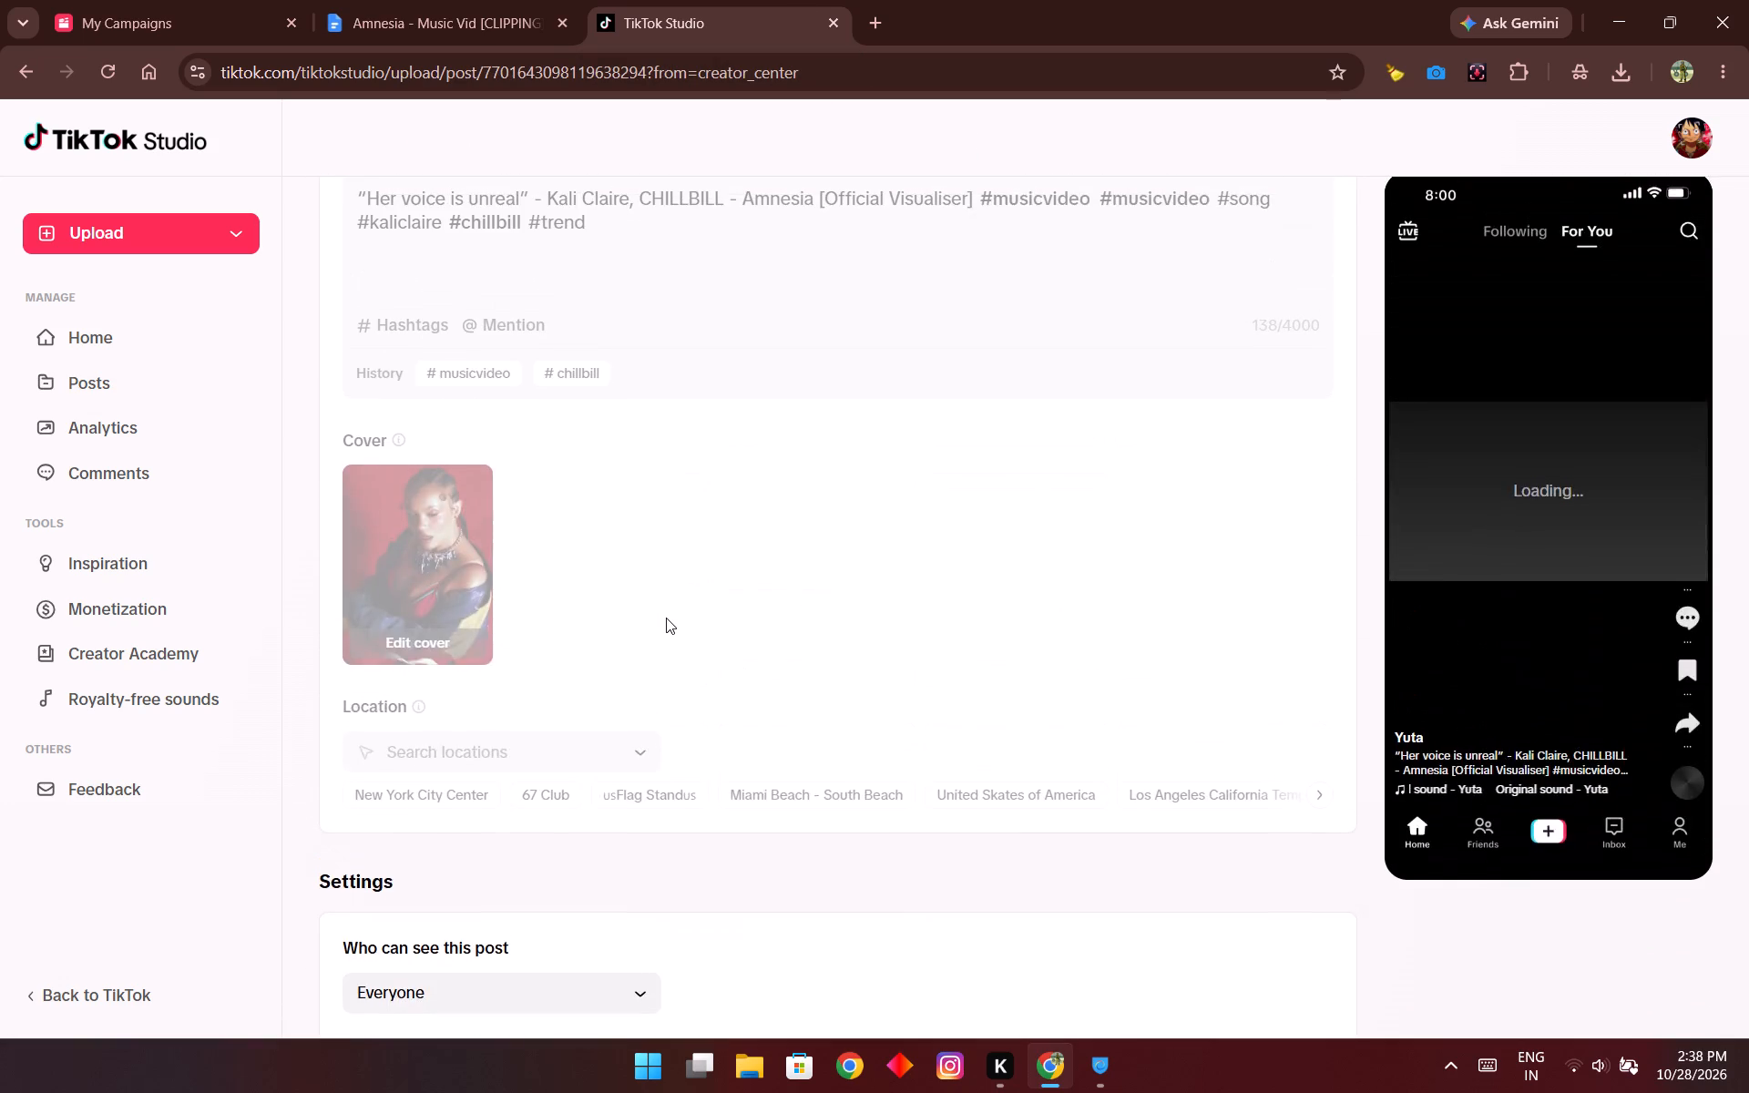
{"action": "scroll", "coordinate": [666, 620], "scroll_direction": "down", "scroll_amount": 6}
{"action": "scroll", "coordinate": [735, 562], "scroll_direction": "up", "scroll_amount": 7}
{"action": "scroll", "coordinate": [735, 562], "scroll_direction": "down", "scroll_amount": 6}
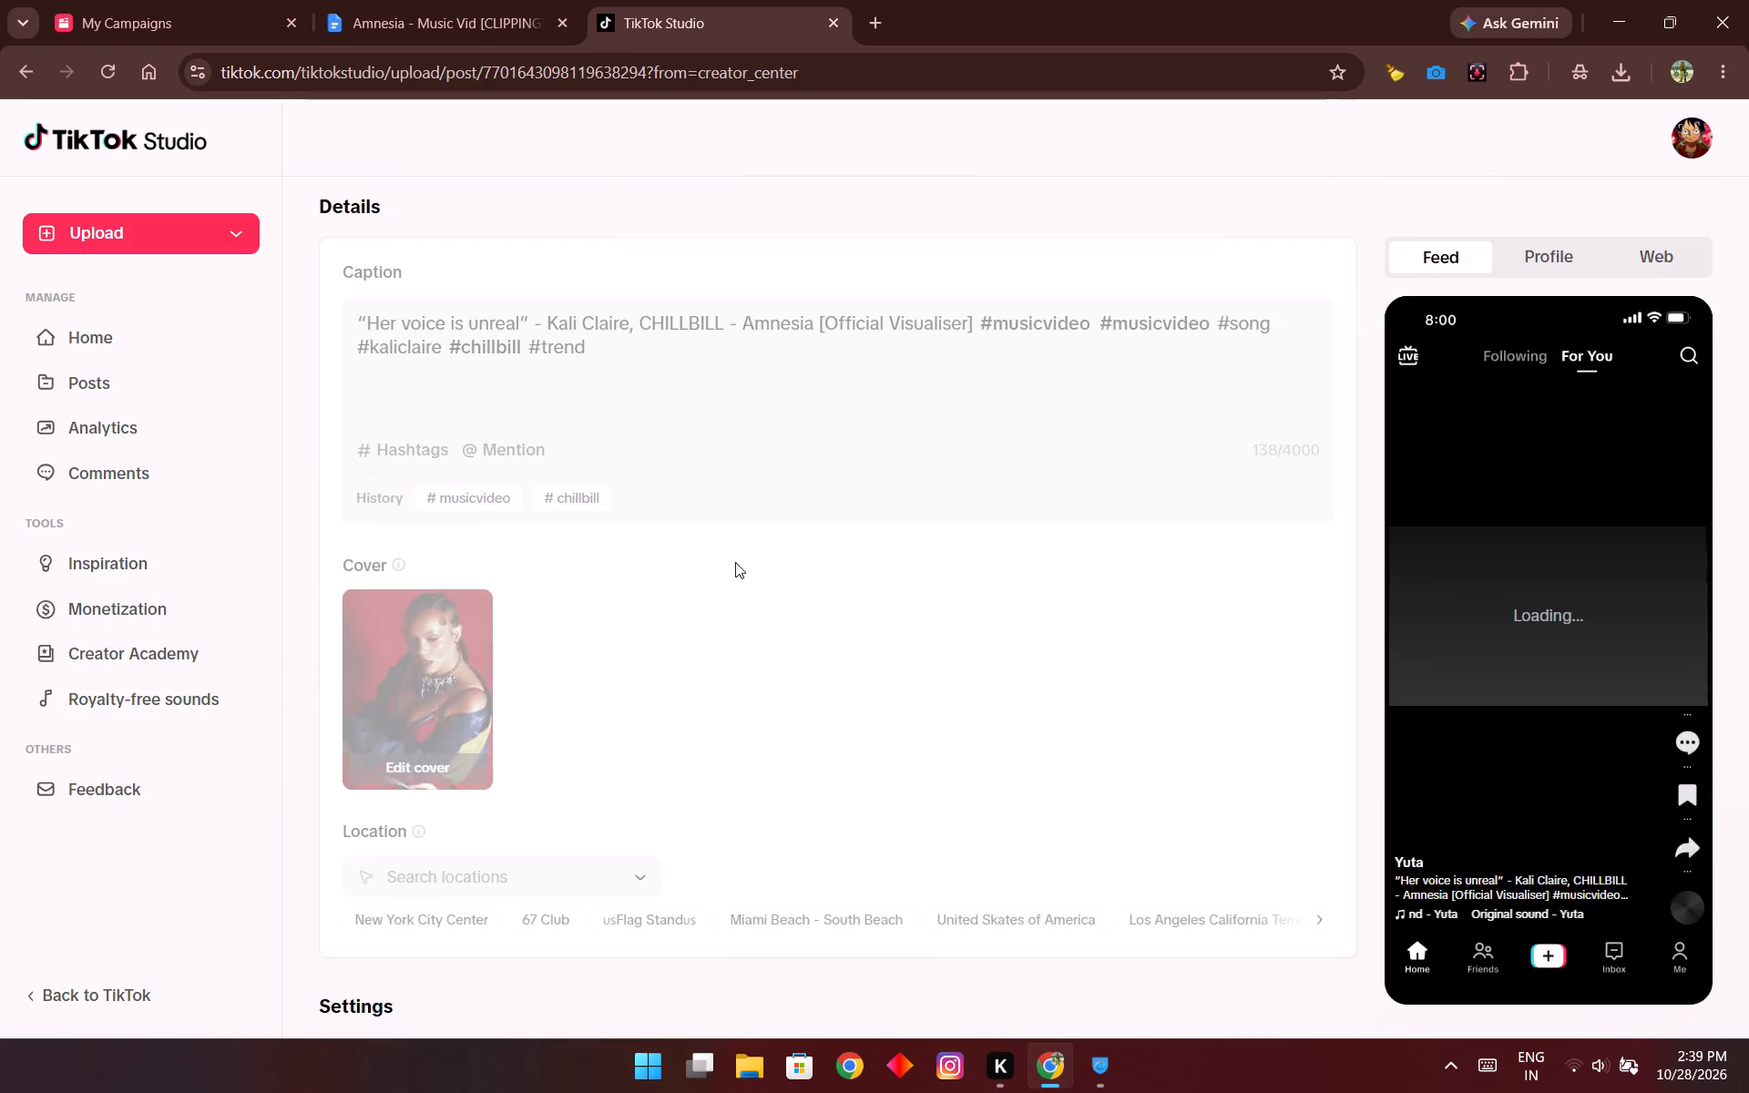
{"action": "scroll", "coordinate": [735, 562], "scroll_direction": "down", "scroll_amount": 2}
{"action": "left_click", "coordinate": [616, 919]}
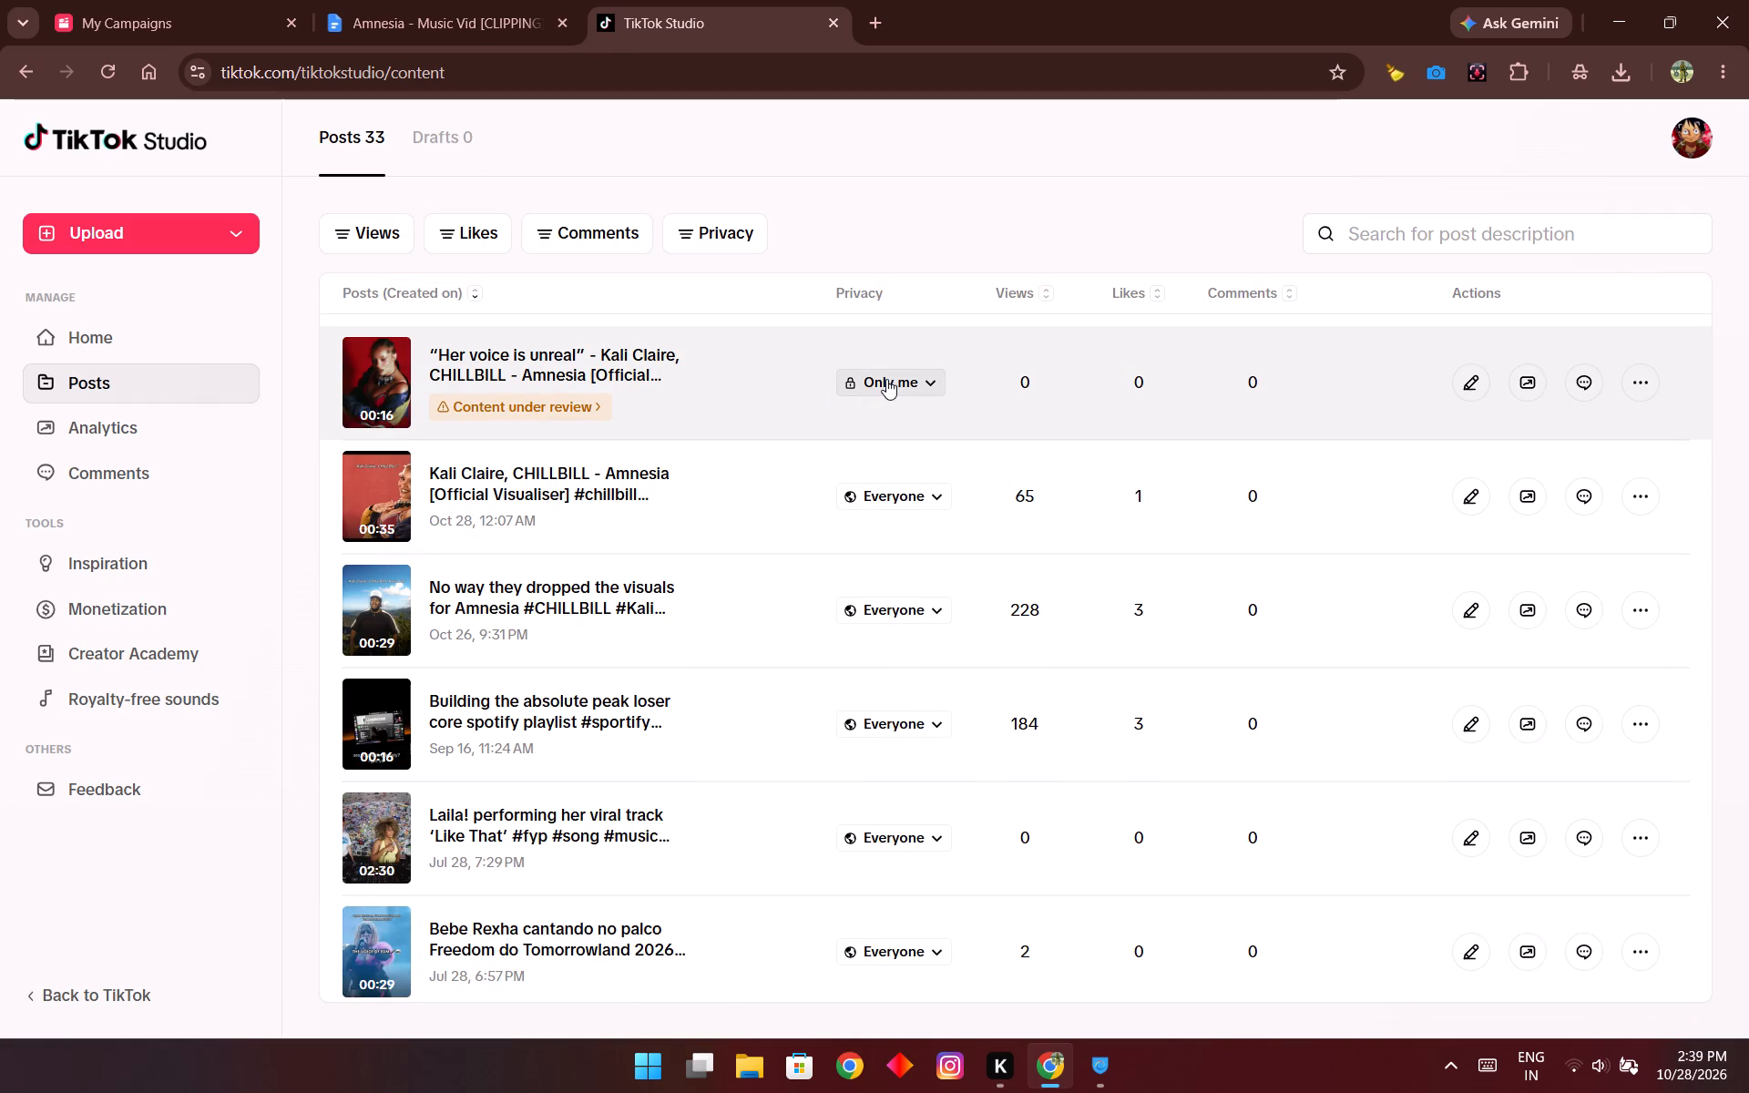
Switch back to the Amnesia - Music Vid [CLIPPING] brief document.
{"action": "left_click", "coordinate": [527, 0]}
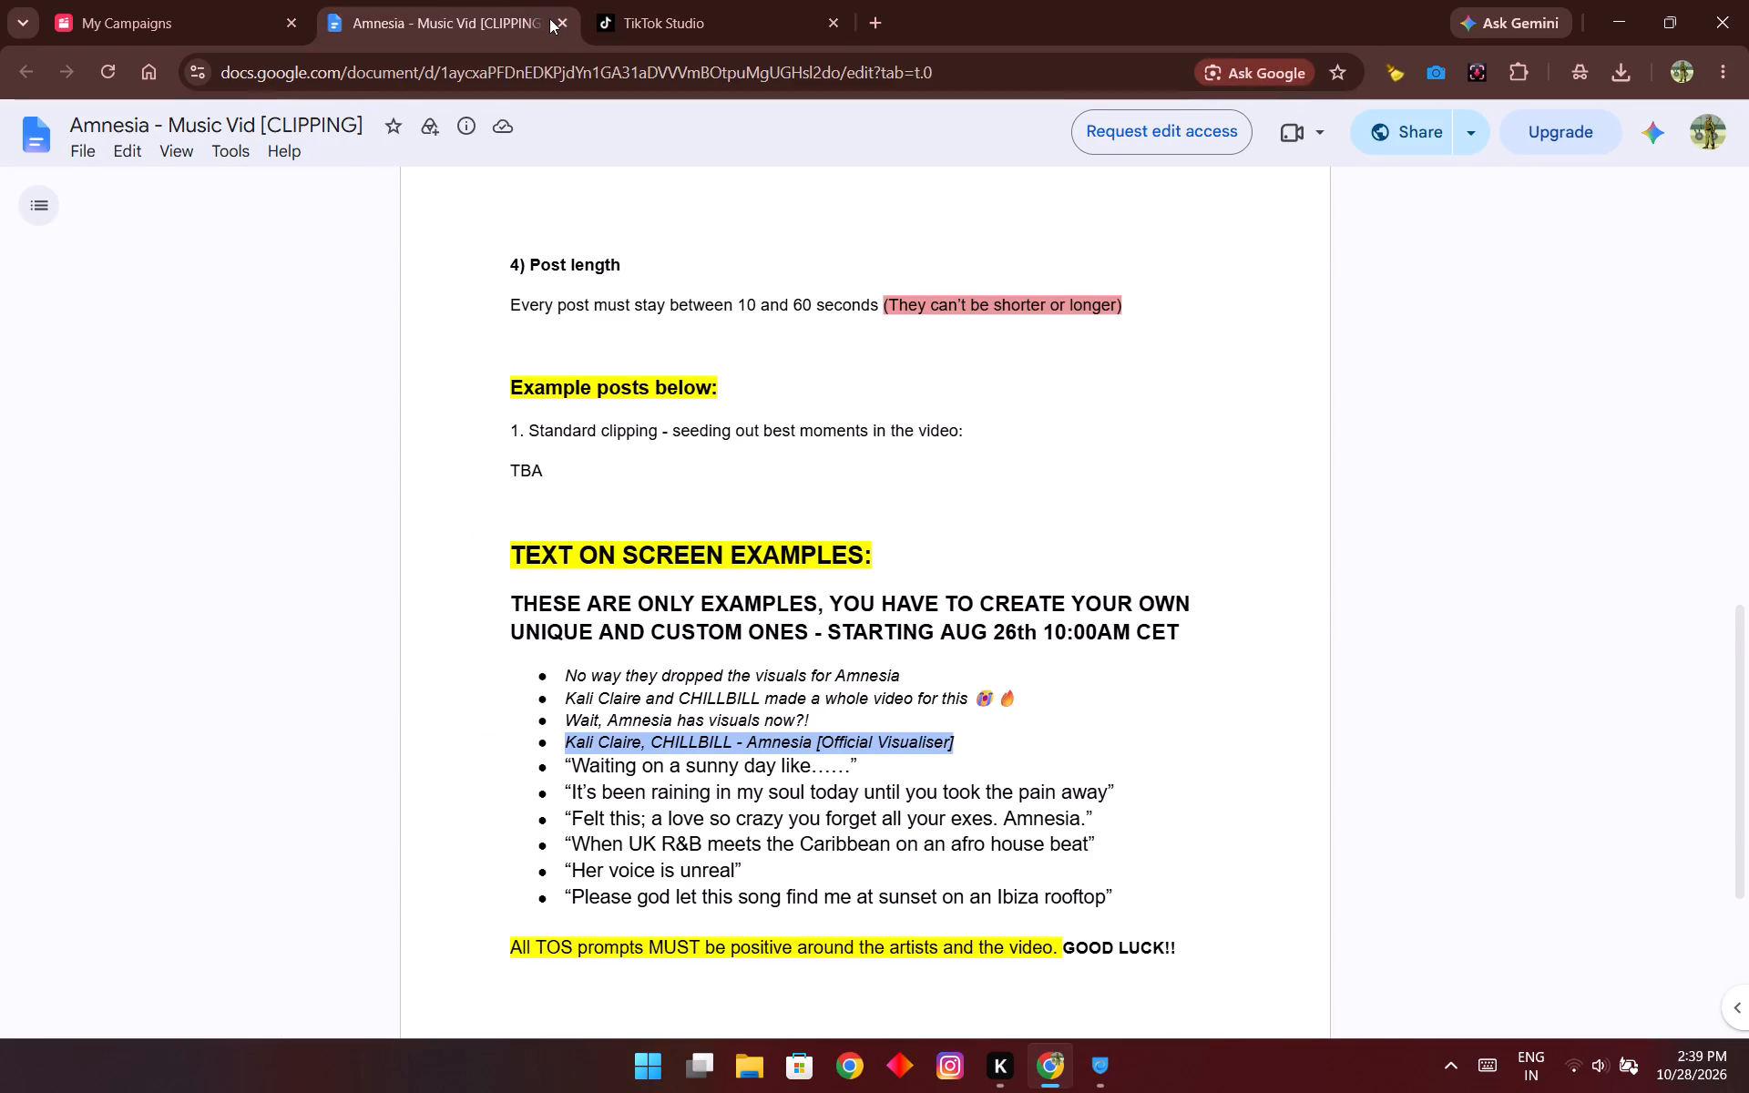
Close the Amnesia - Music Vid [CLIPPING] brief document and return to the TikTok Studio post list.
{"action": "left_click", "coordinate": [562, 23]}
{"action": "left_click", "coordinate": [258, 0]}
{"action": "left_click", "coordinate": [435, 0]}
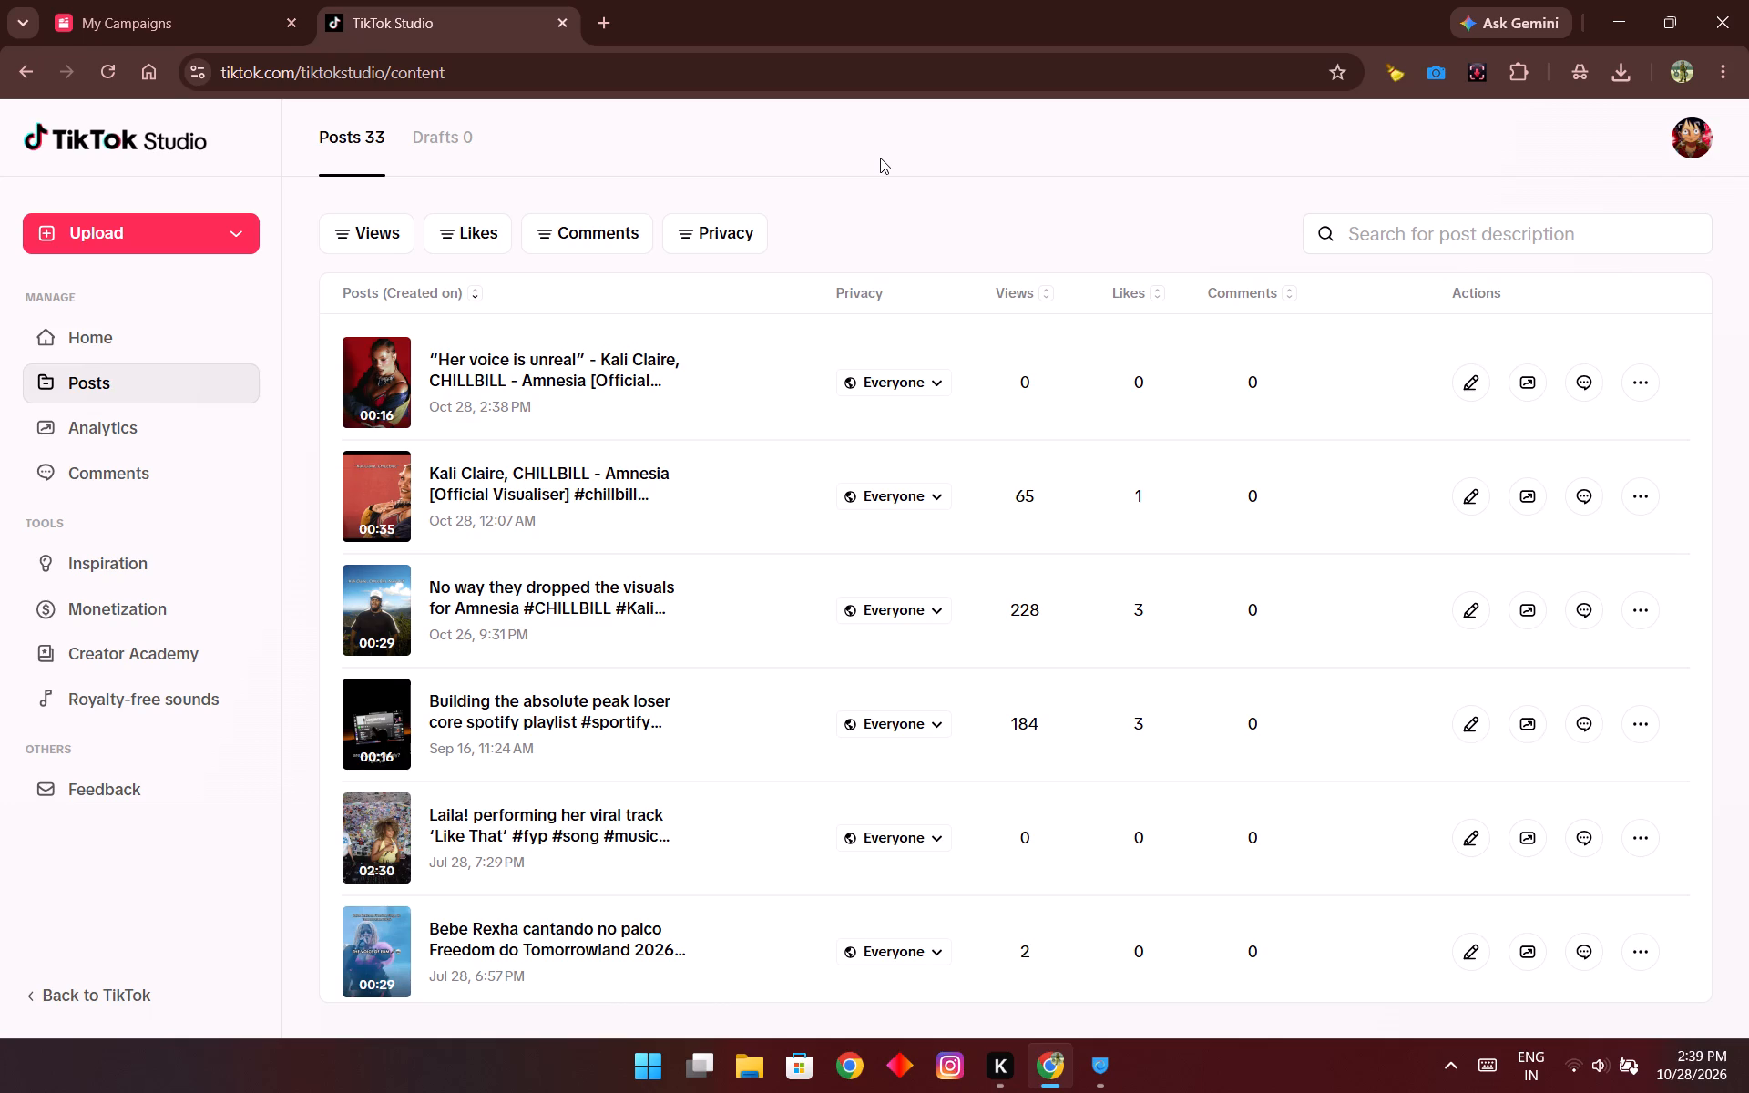
Submit the newly published “Her voice is unreal” TikTok post to the Amnesia - Music Vid [CLIPPING] campaign on Clipster.
{"action": "left_click", "coordinate": [263, 0]}
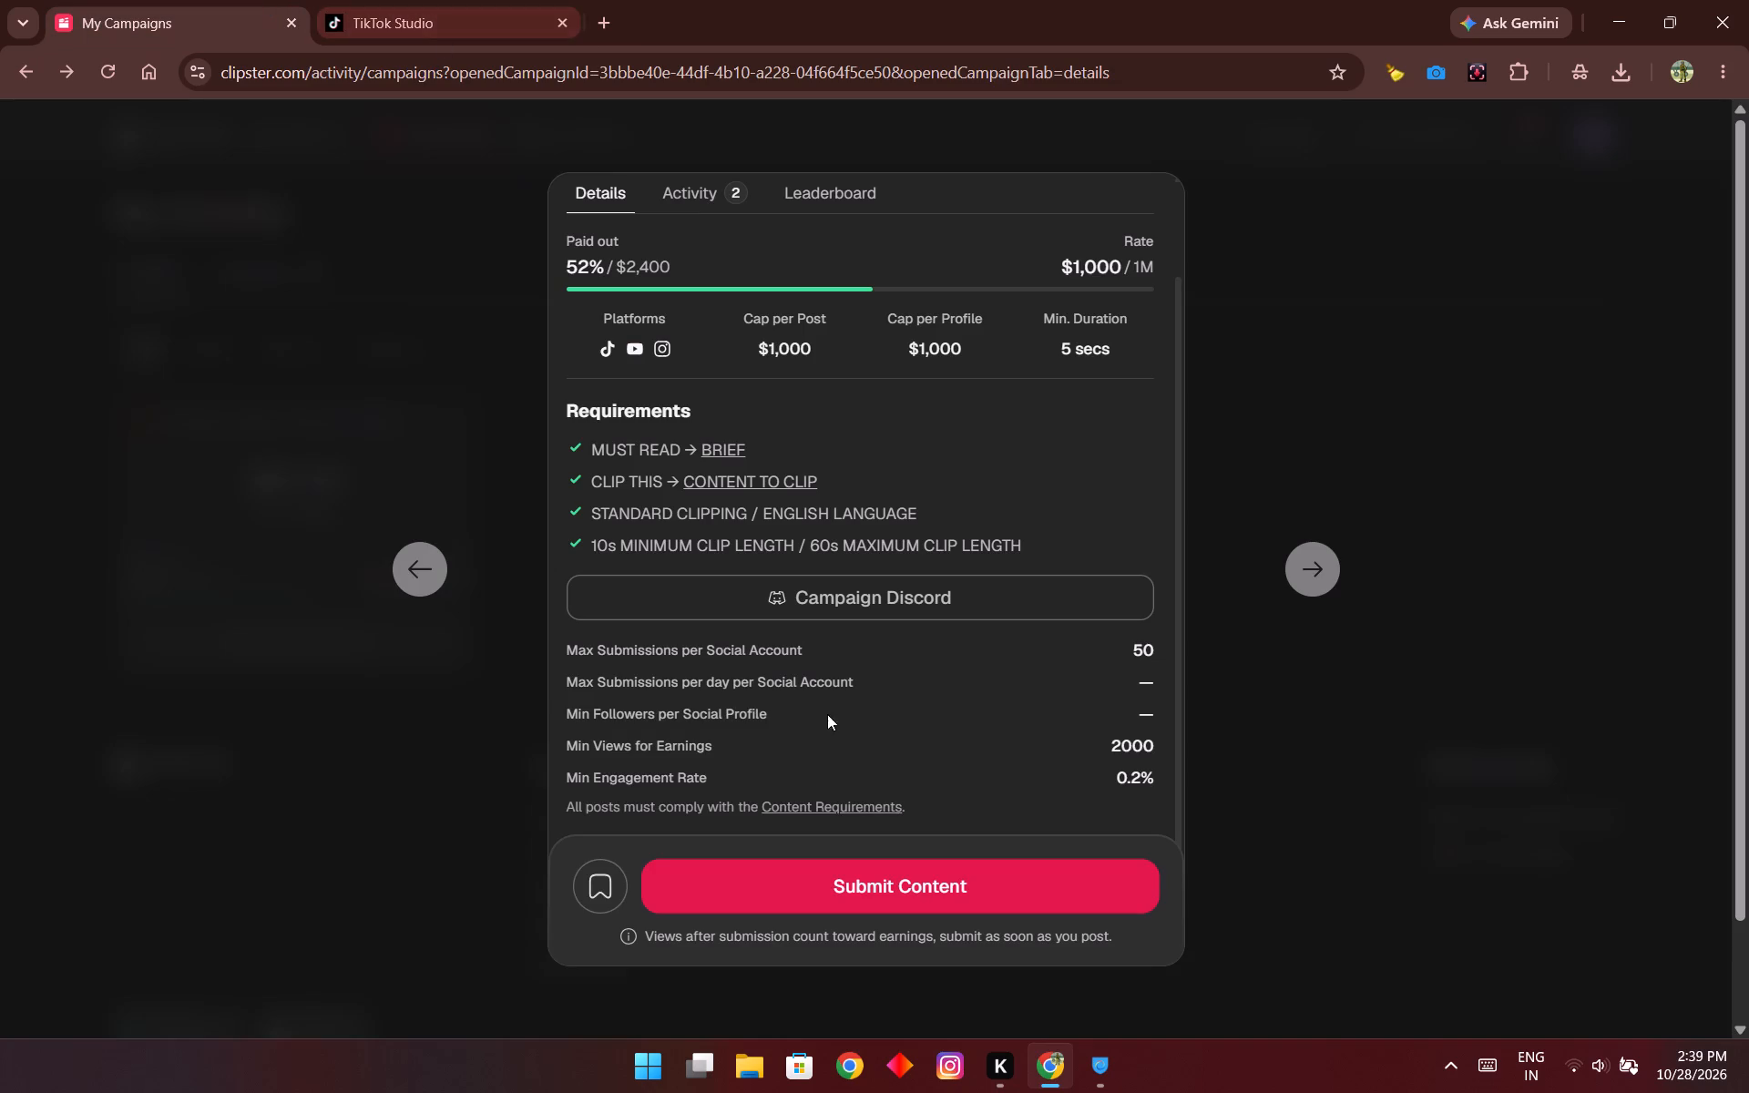
{"action": "left_click", "coordinate": [967, 898]}
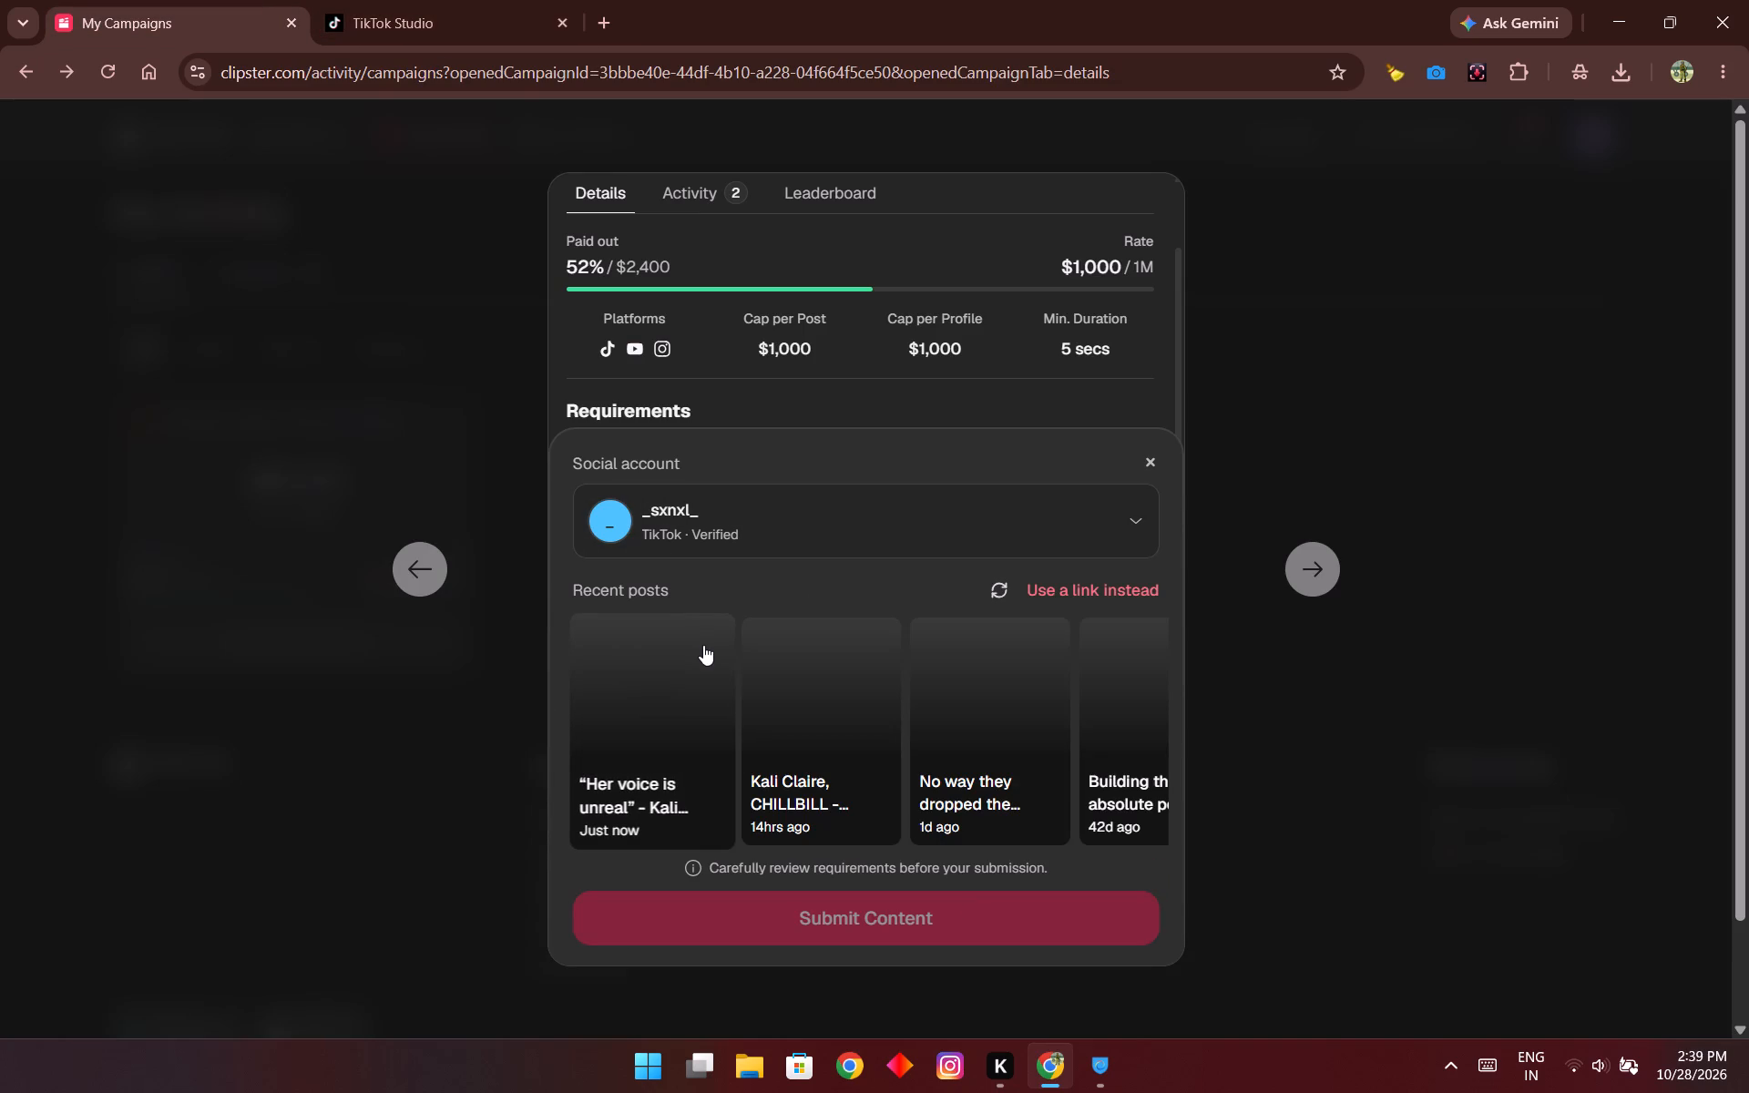
{"action": "left_click", "coordinate": [645, 680]}
{"action": "left_click", "coordinate": [826, 908]}
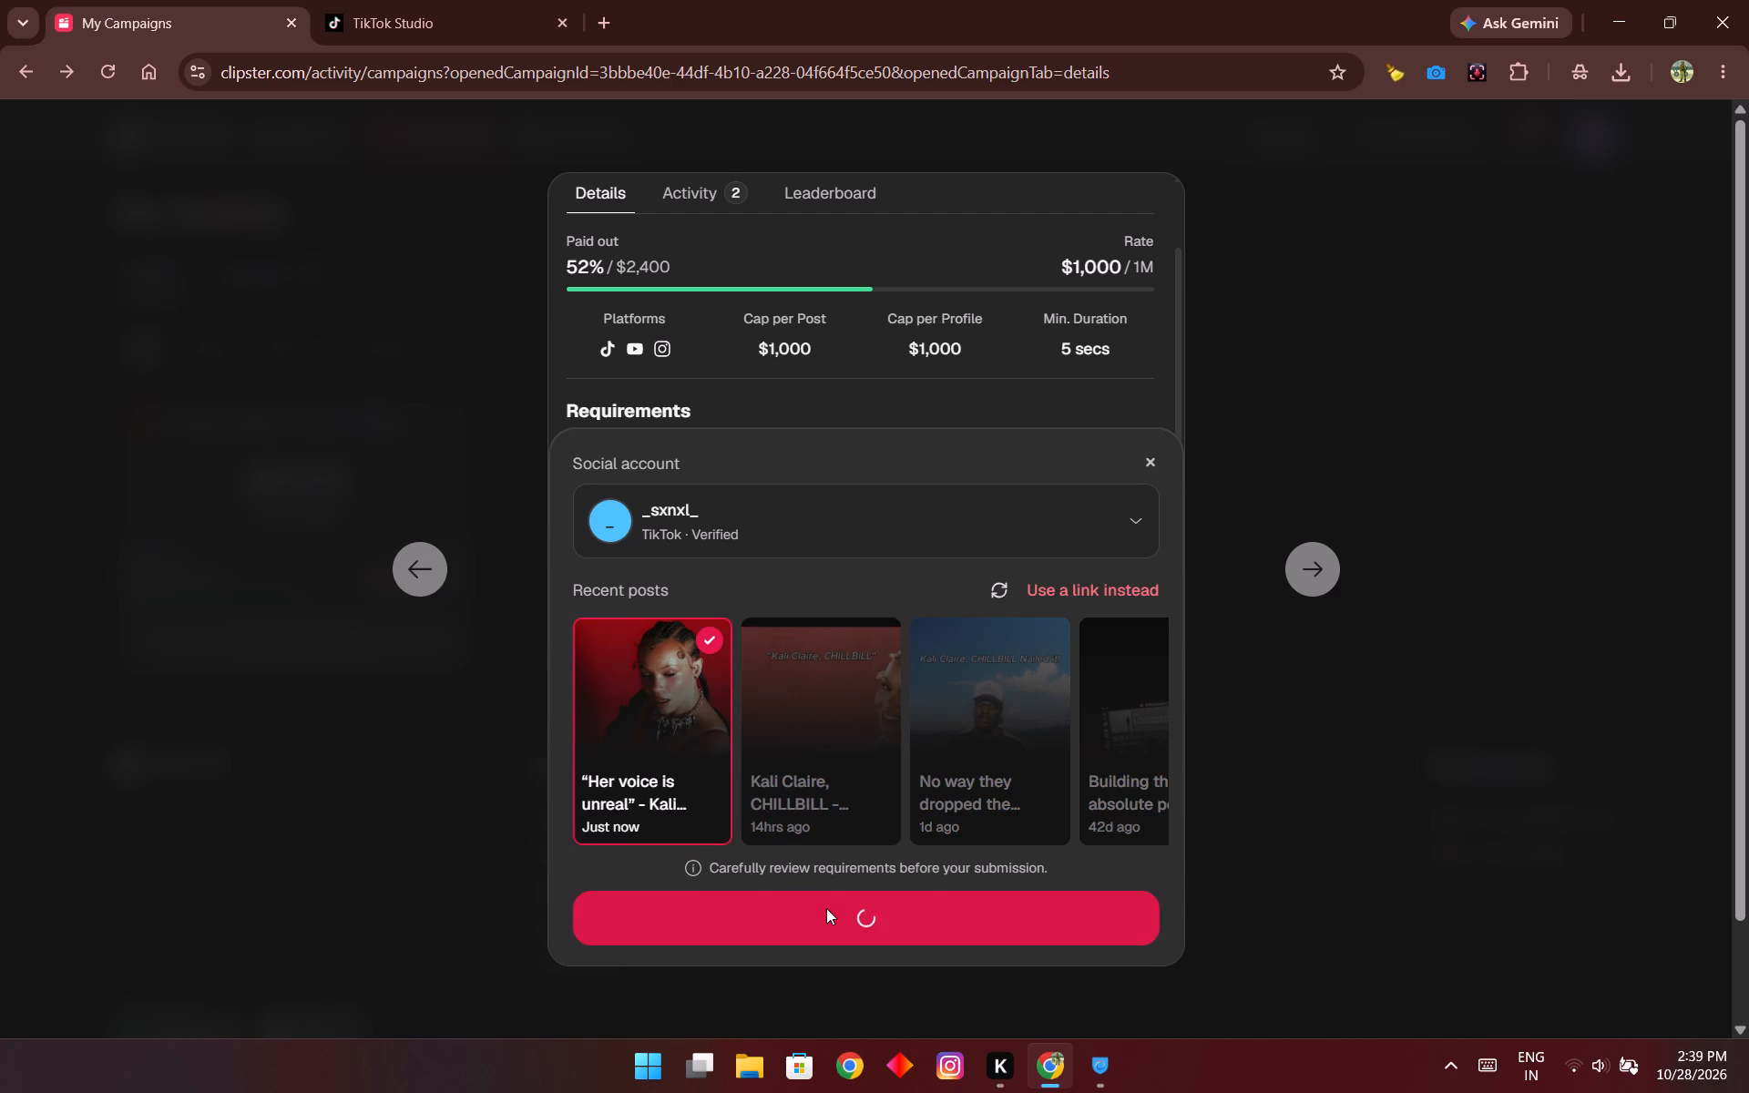
Close the TikTok Studio page.
{"action": "left_click", "coordinate": [565, 30]}
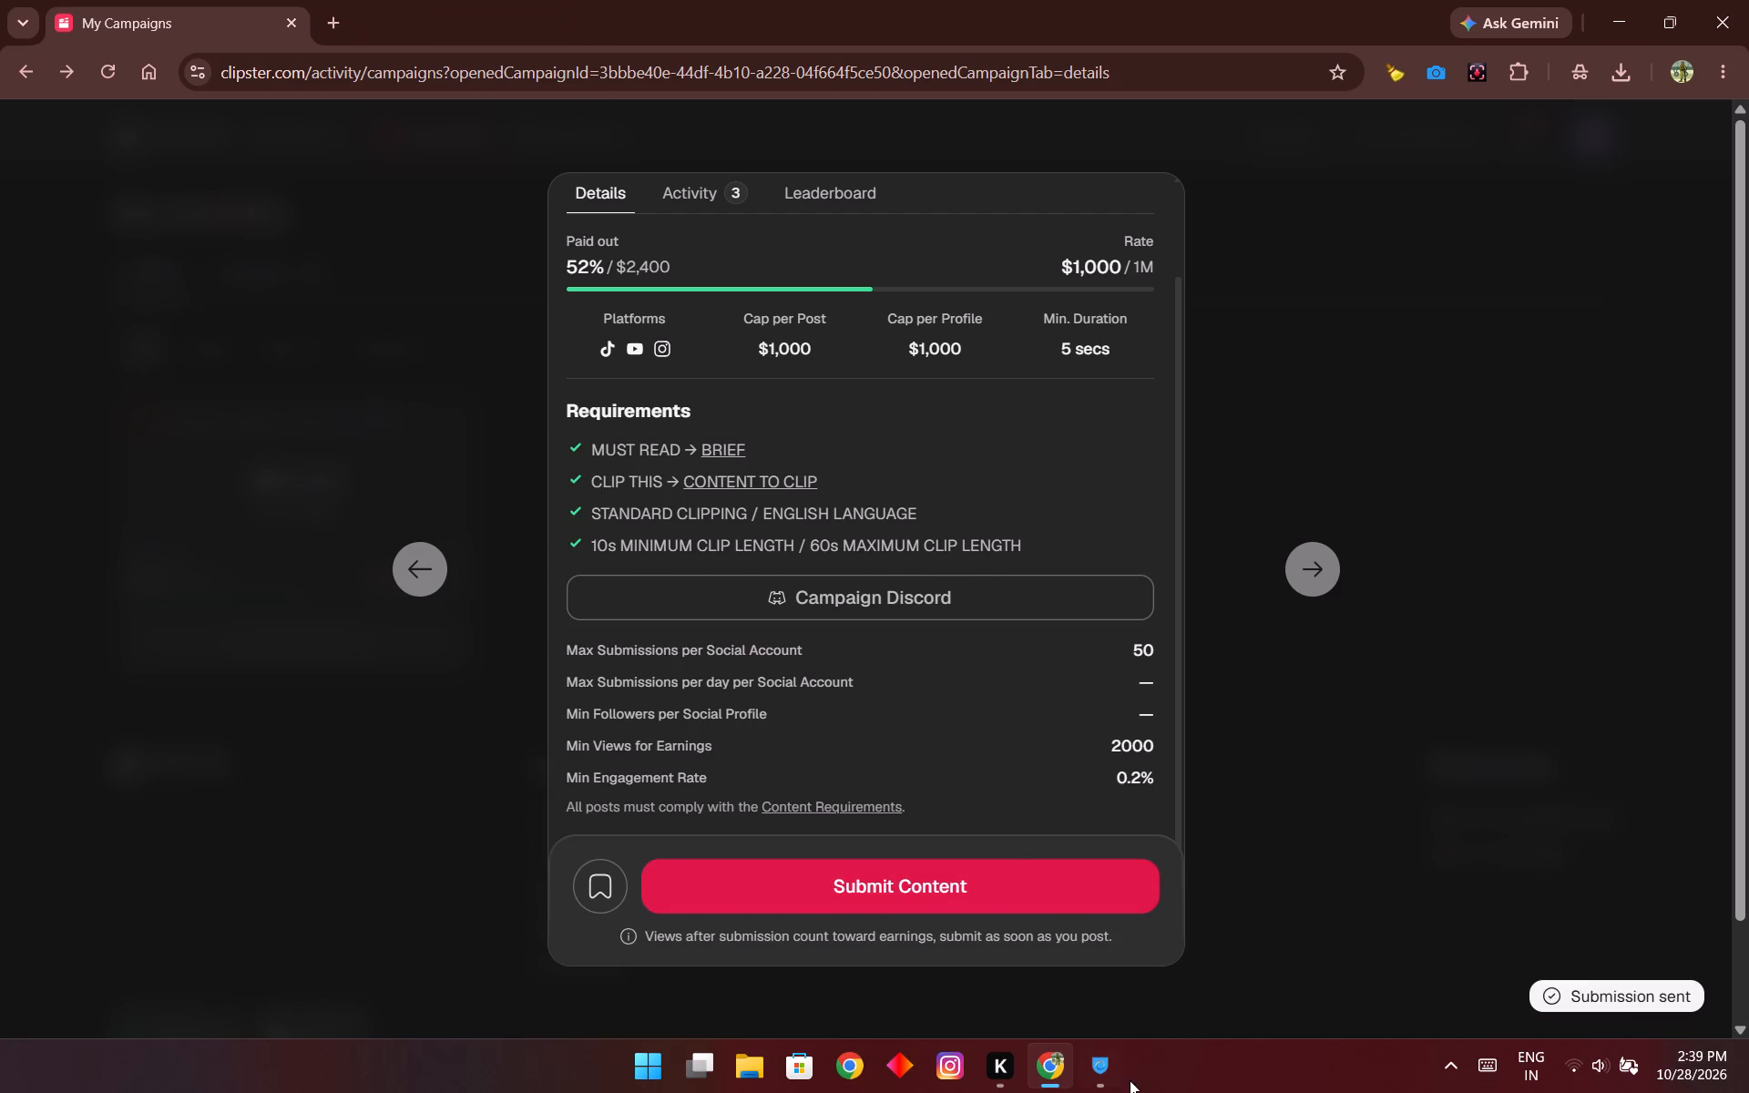
Switch to Hotspot Shield and disconnect the VPN.
{"action": "left_click", "coordinate": [1087, 1073]}
{"action": "left_click", "coordinate": [1108, 322]}
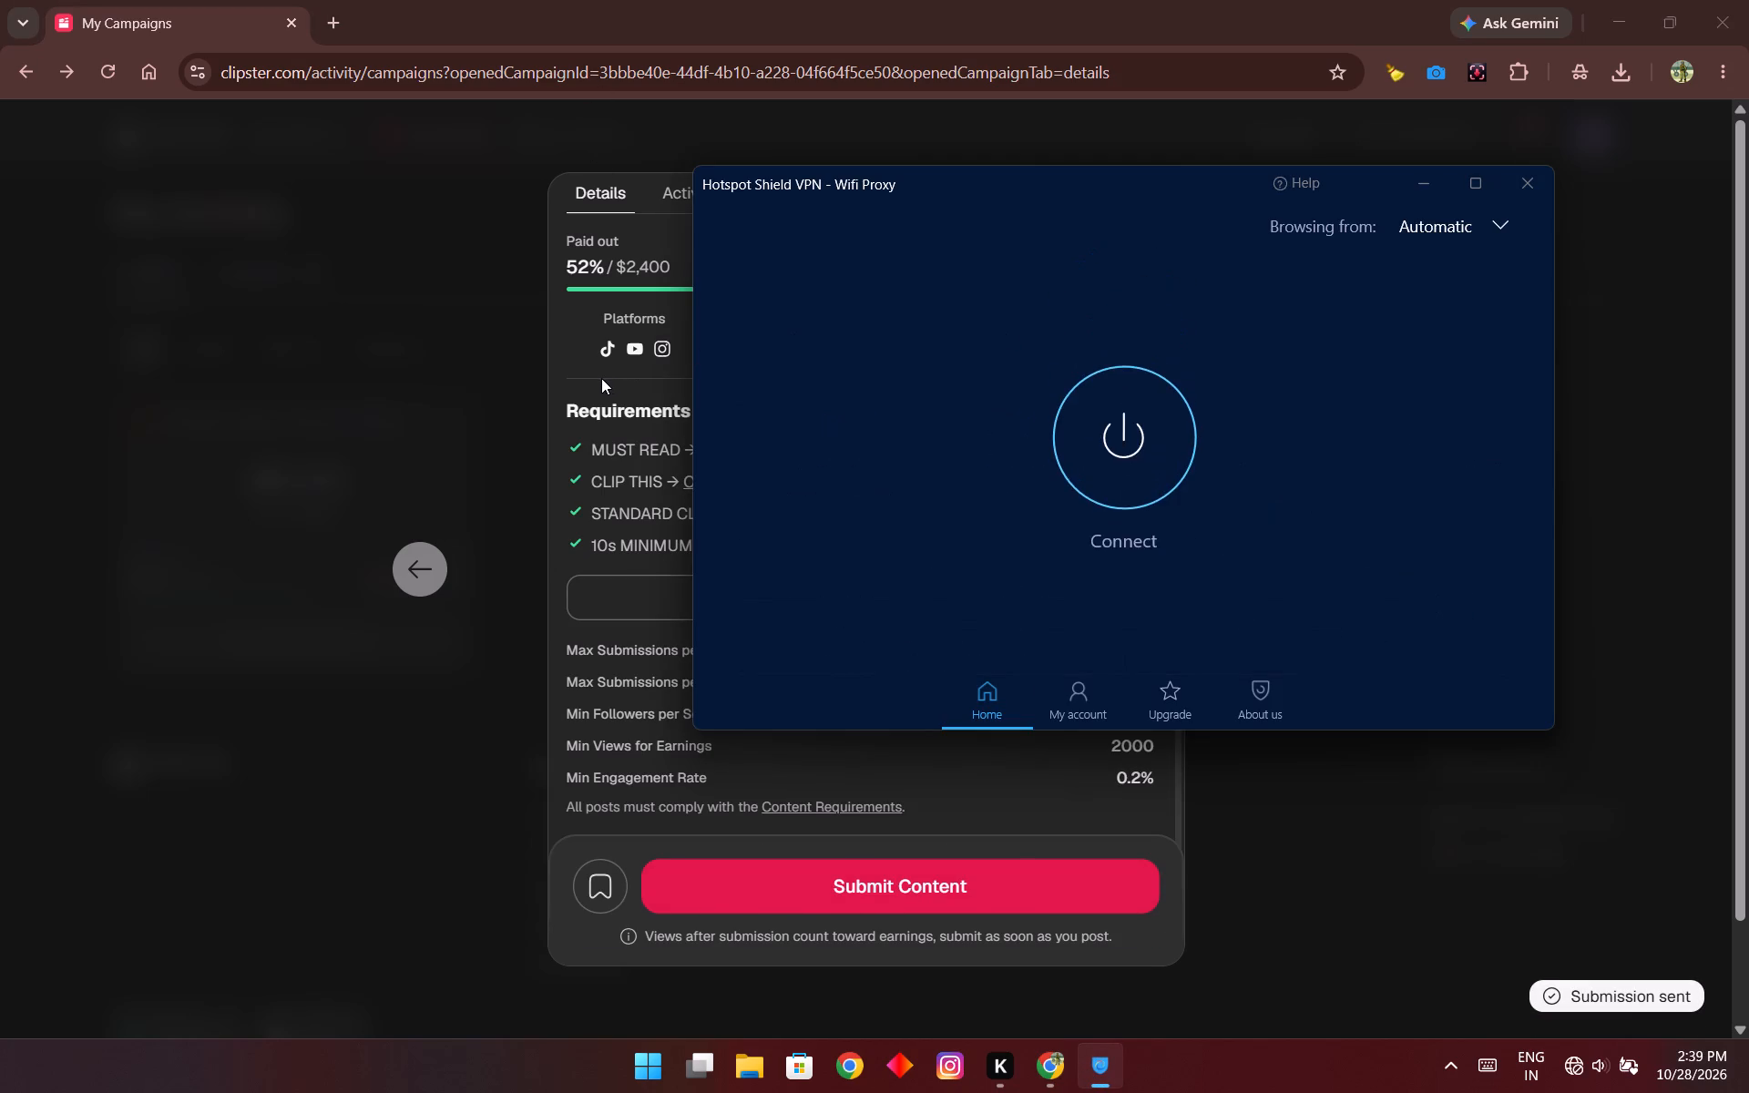
Return to Clipster, close the campaign details, and open the submissions list to check the new entry.
{"action": "left_click", "coordinate": [598, 379]}
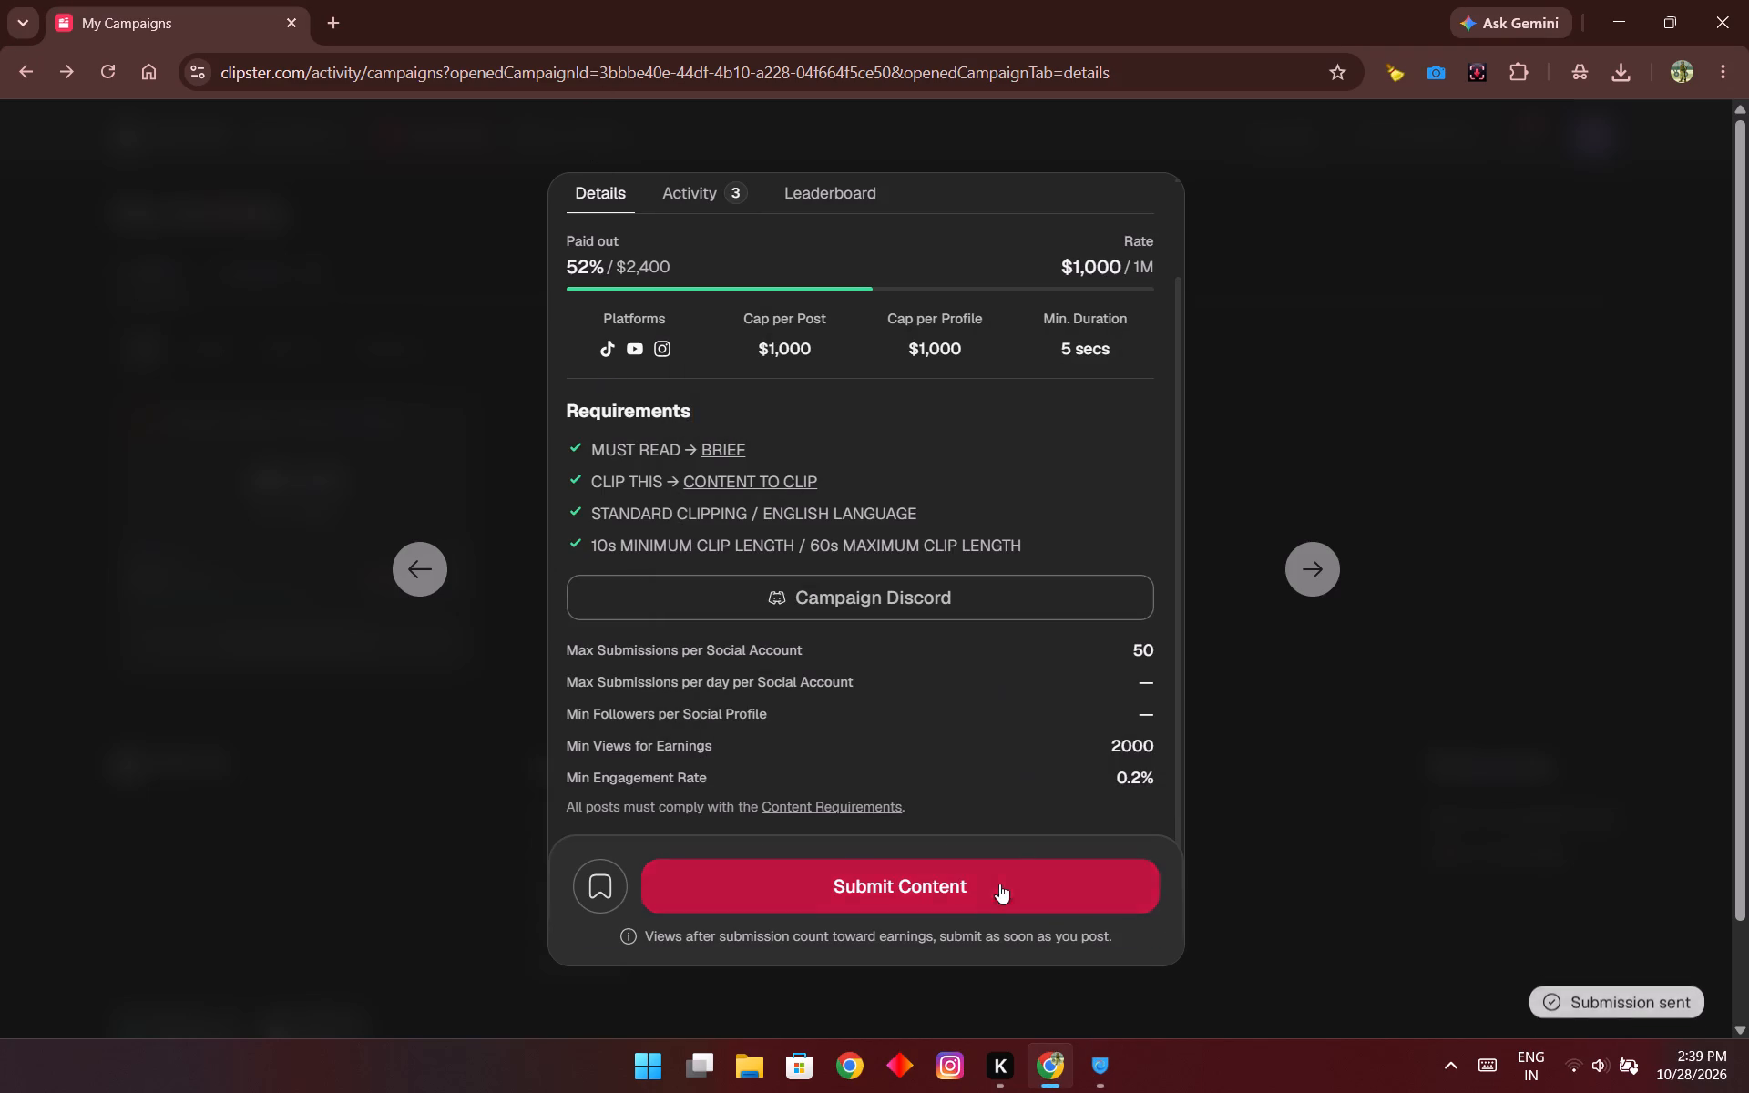
{"action": "left_click", "coordinate": [1333, 371]}
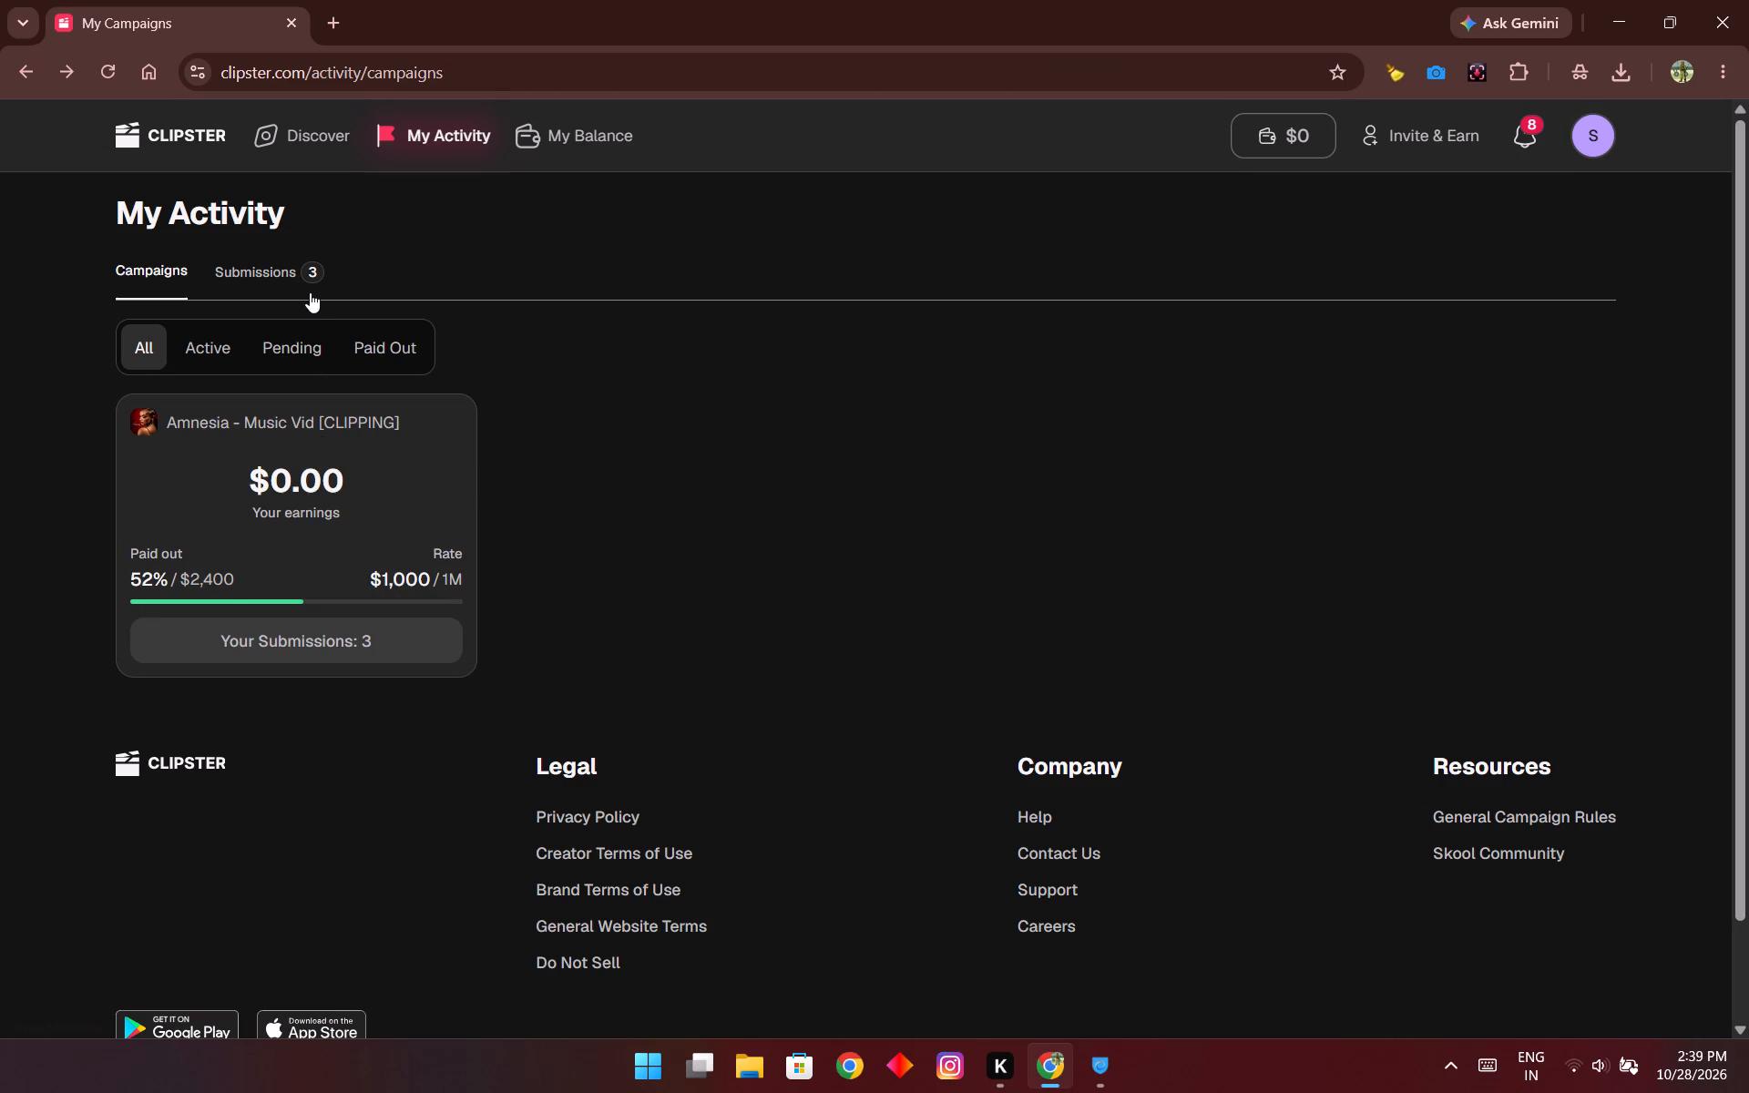
{"action": "left_click", "coordinate": [298, 291]}
{"action": "left_click", "coordinate": [257, 271]}
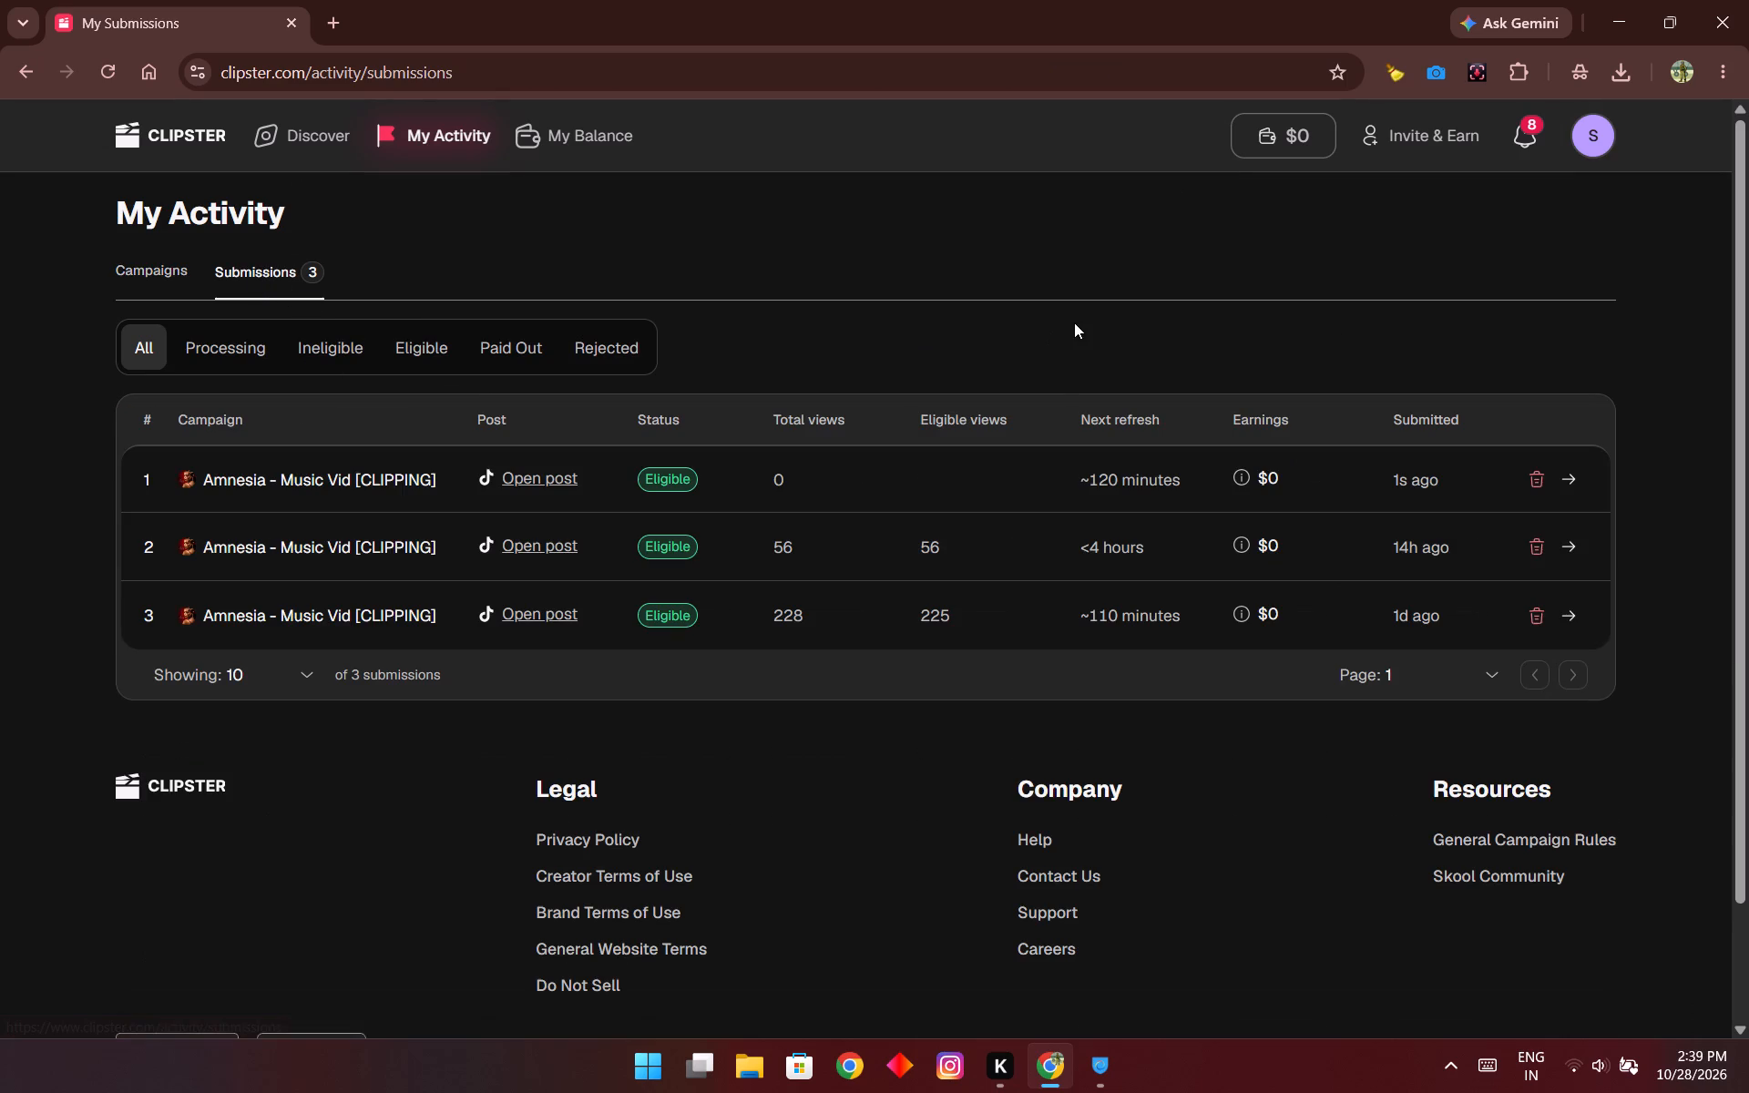
Close the Chrome browser window.
{"action": "left_click", "coordinate": [1728, 19]}
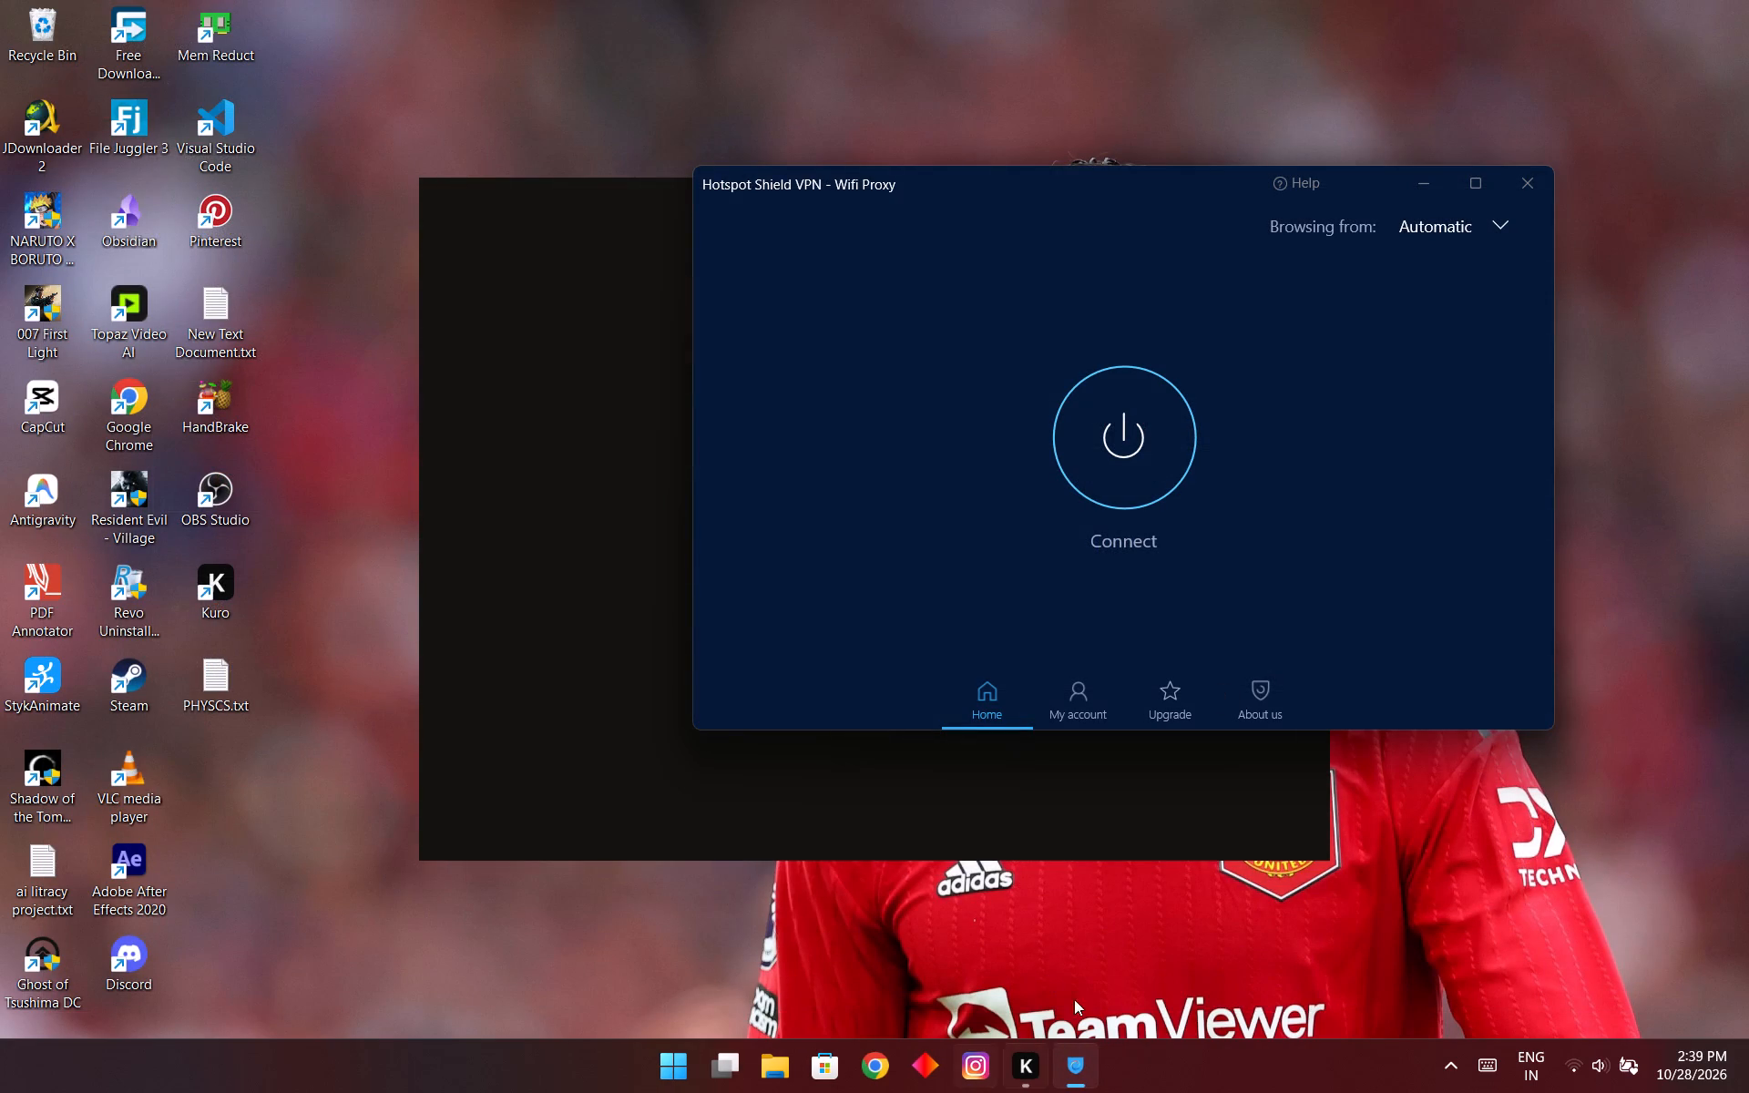
Maximize the Hotspot Shield VPN window.
{"action": "left_click", "coordinate": [1492, 191]}
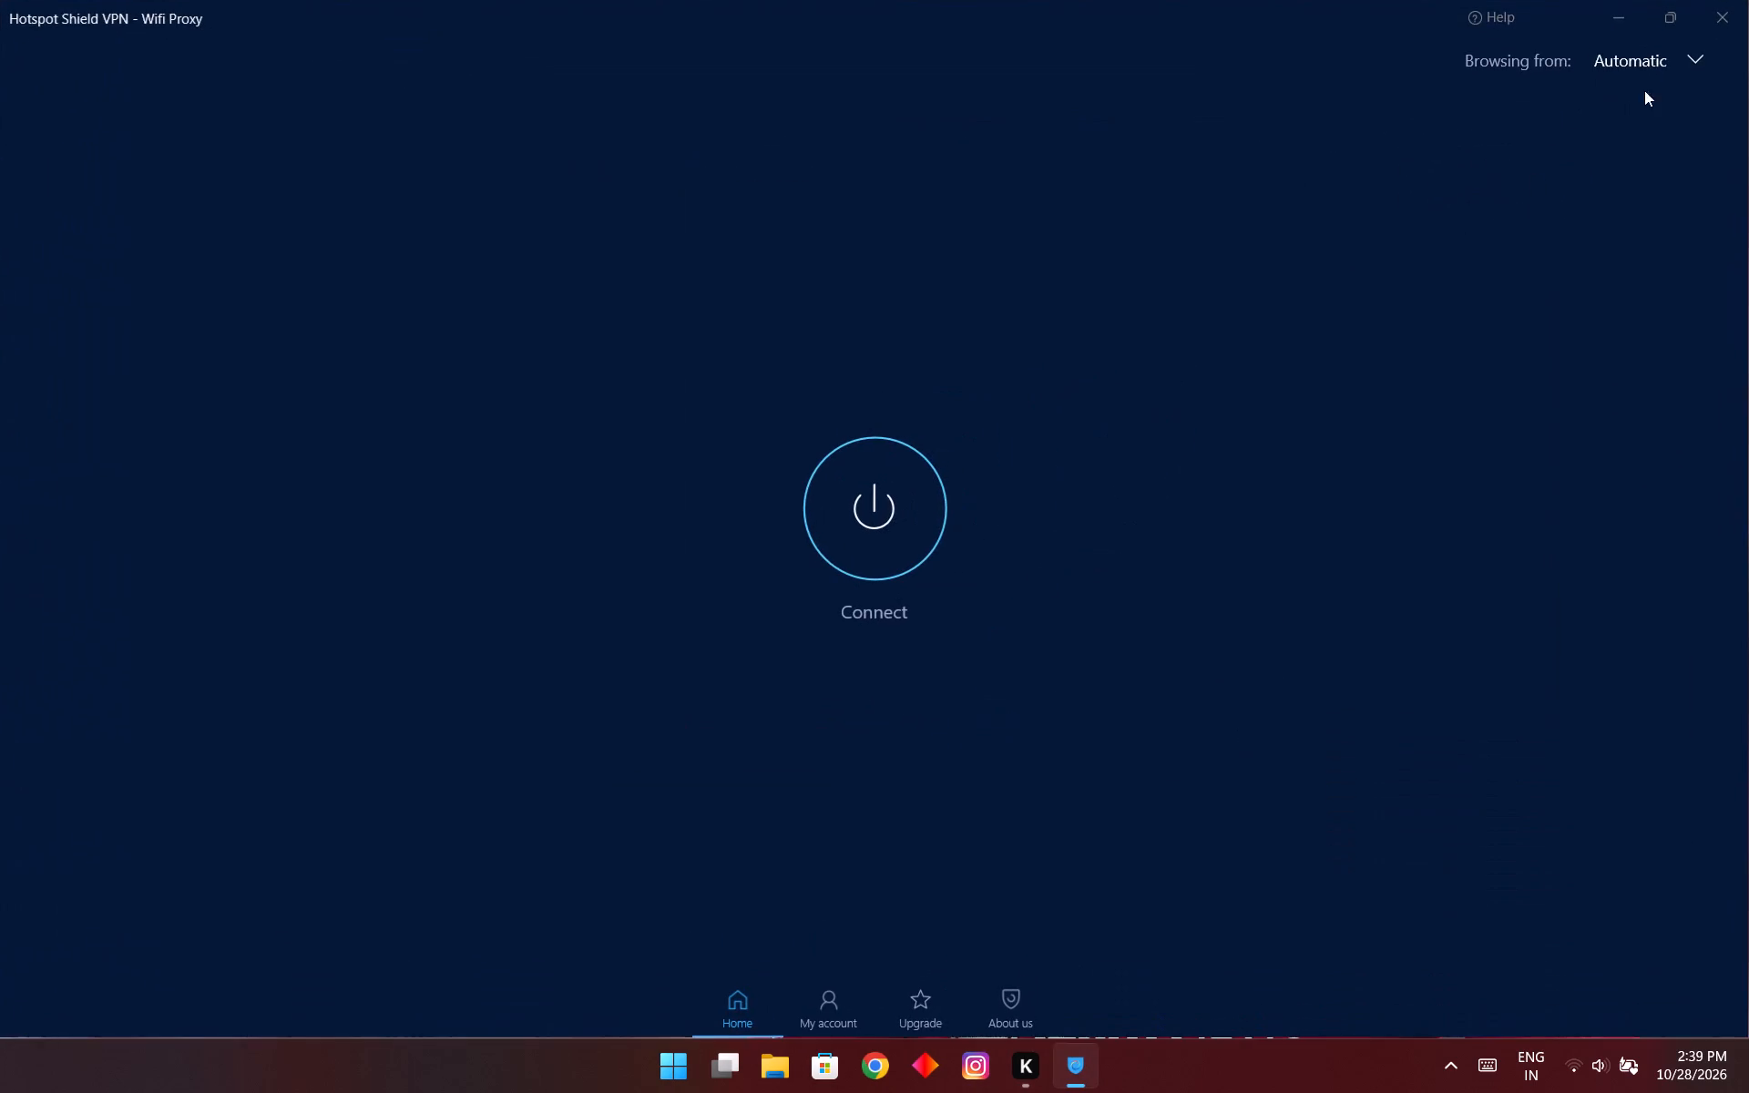